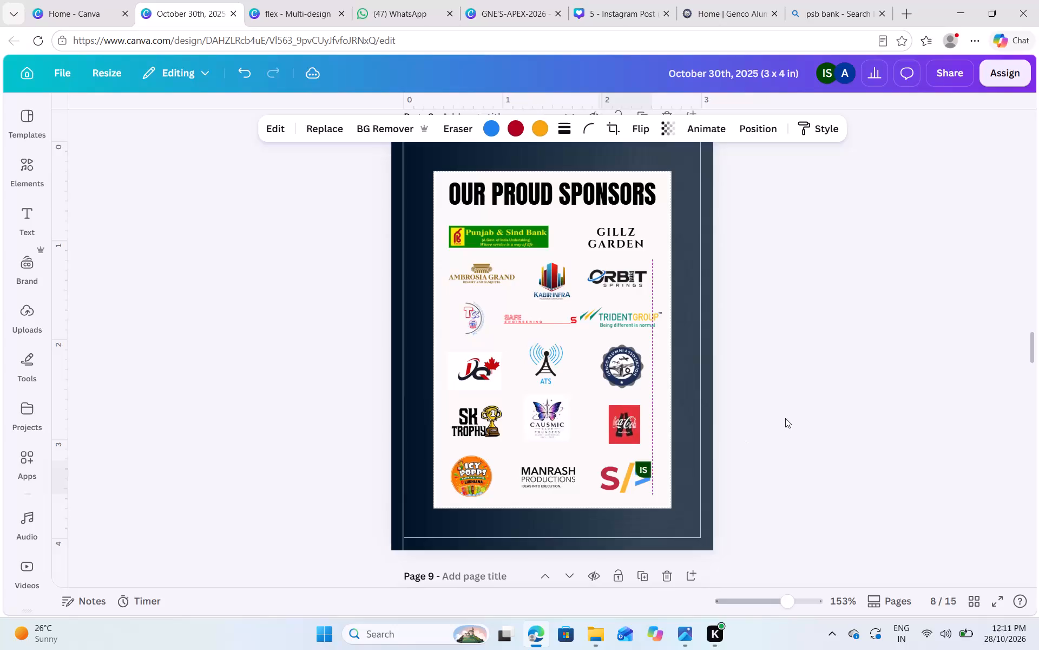
Round the corners of the white panel behind the sponsor logos on page 8 to about 12.
left_click(799, 411)
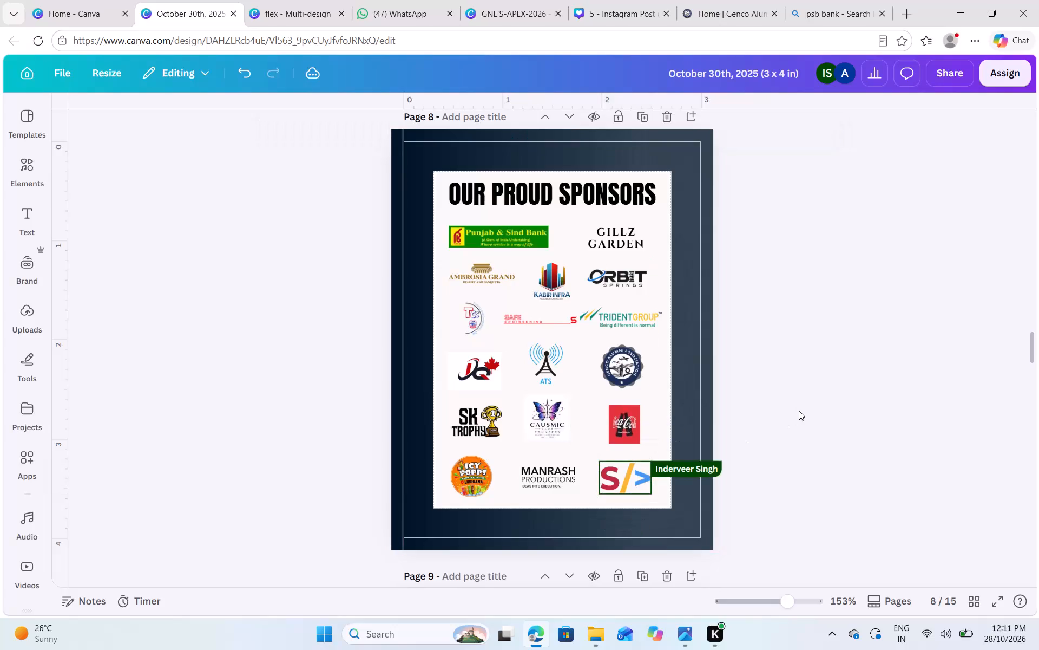
left_click(663, 168)
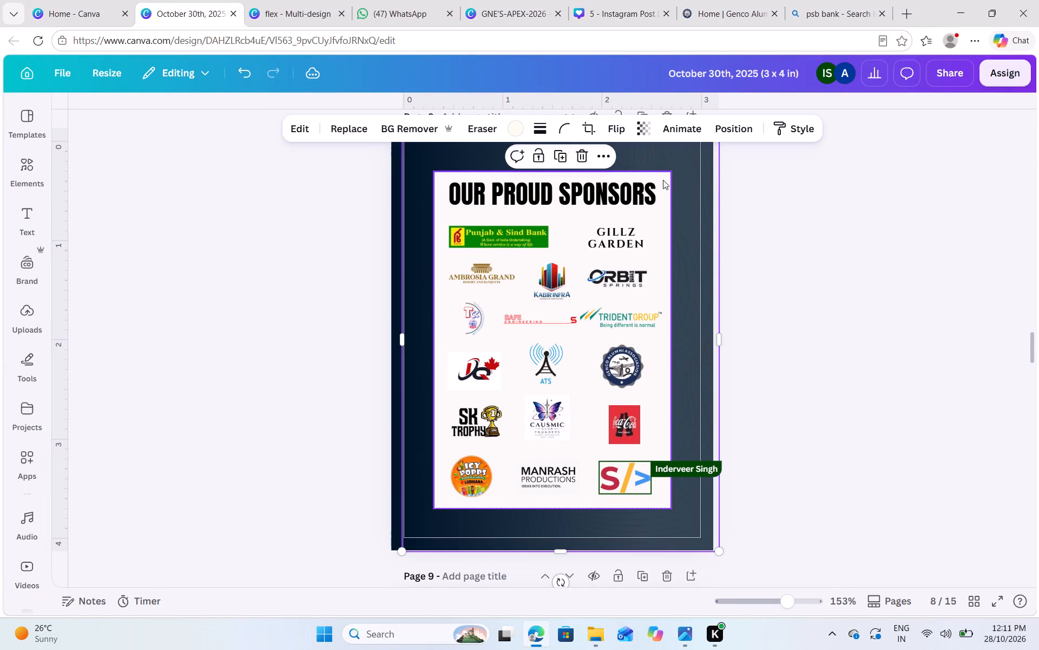
left_click(663, 180)
left_click(496, 125)
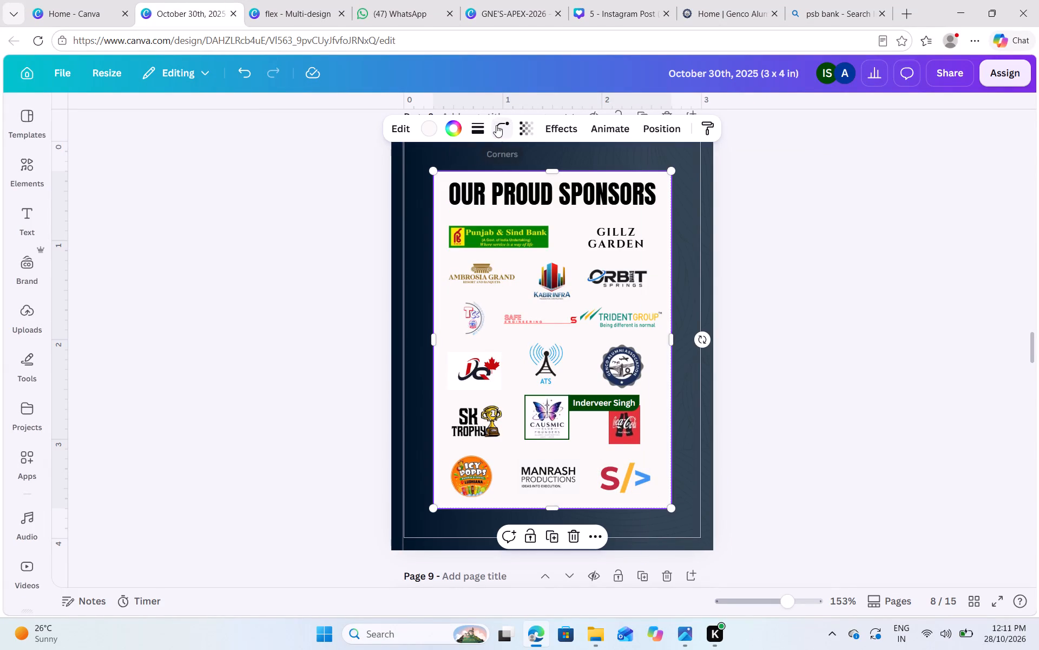
left_click_drag(435, 188, 441, 190)
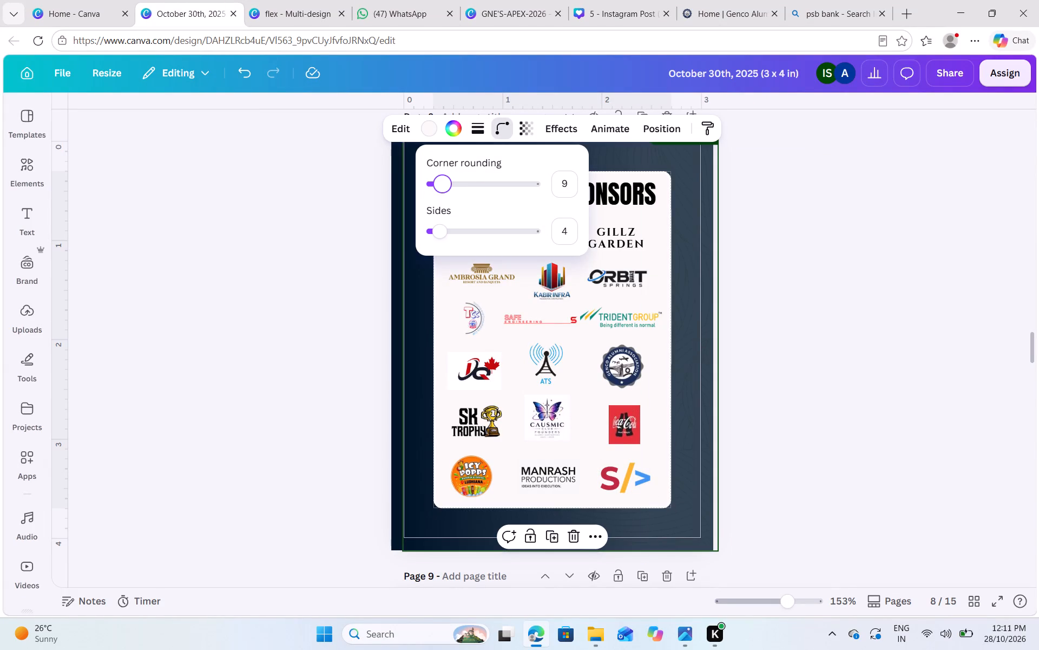
left_click_drag(441, 190, 444, 191)
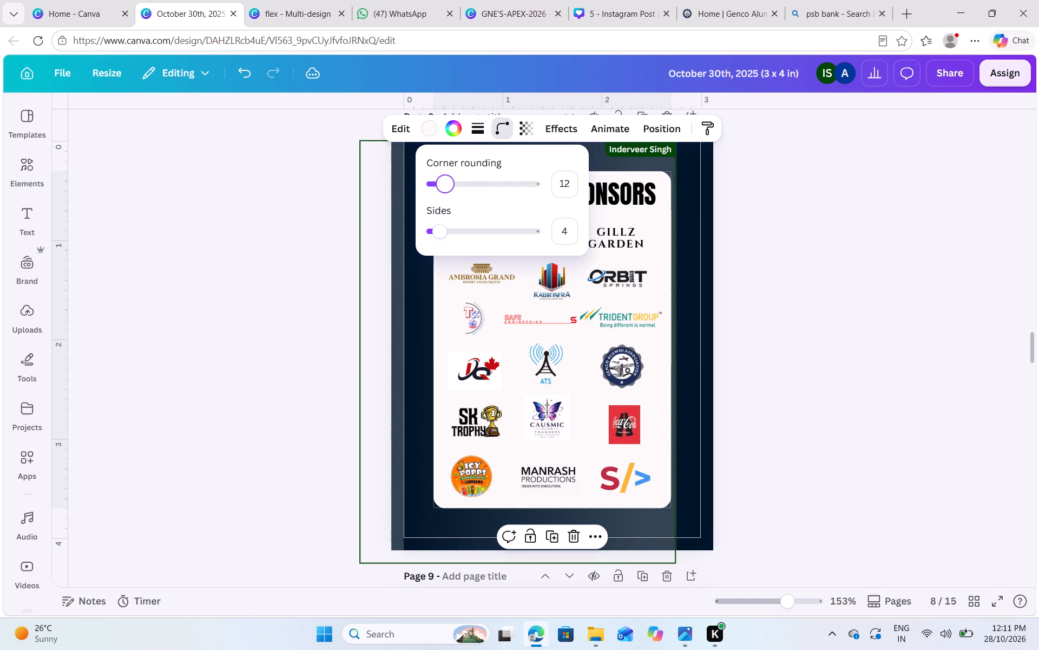
left_click_drag(444, 191, 443, 191)
left_click(763, 175)
left_click(763, 175)
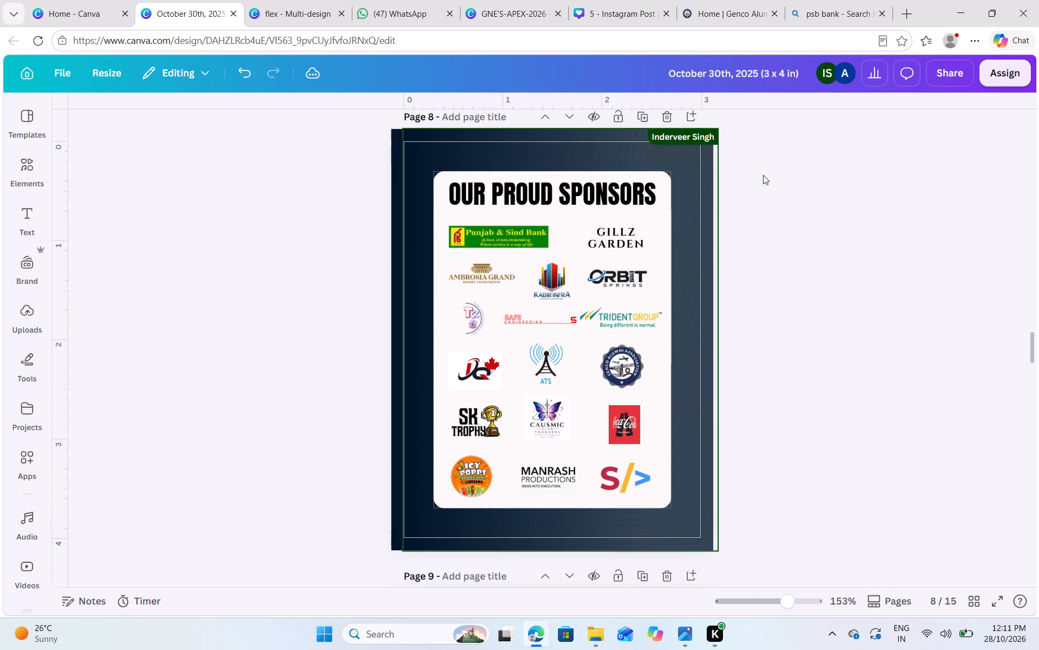
left_click(803, 298)
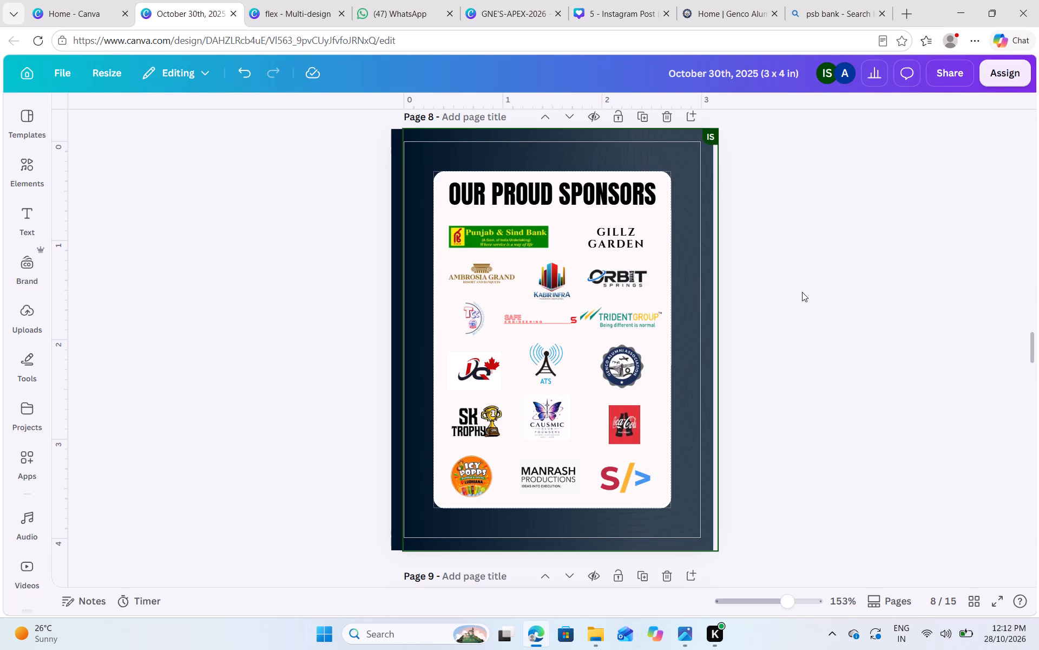
Browse the recent designs on the Canva home page, repeatedly expanding the list to look through older designs.
left_click(73, 0)
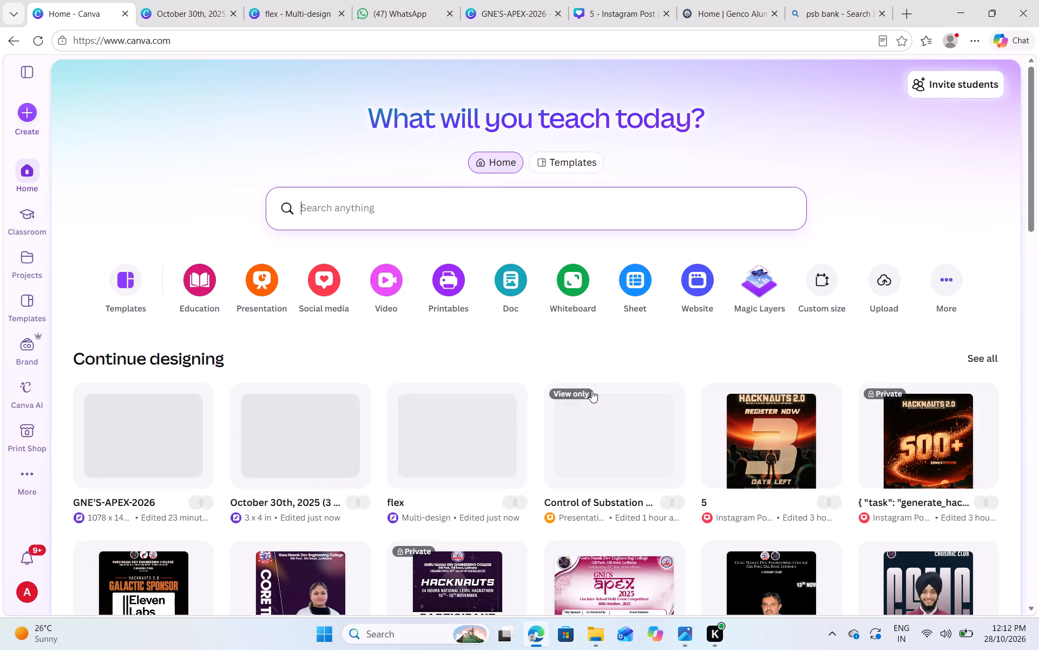
scroll(622, 454, "down", 2)
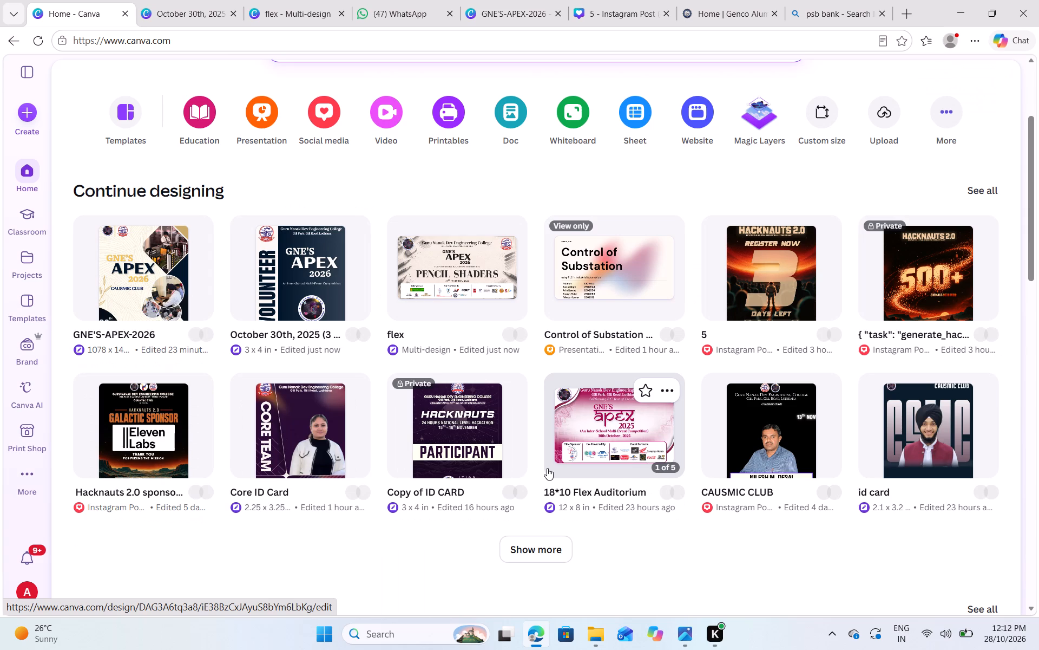
scroll(547, 468, "down", 2)
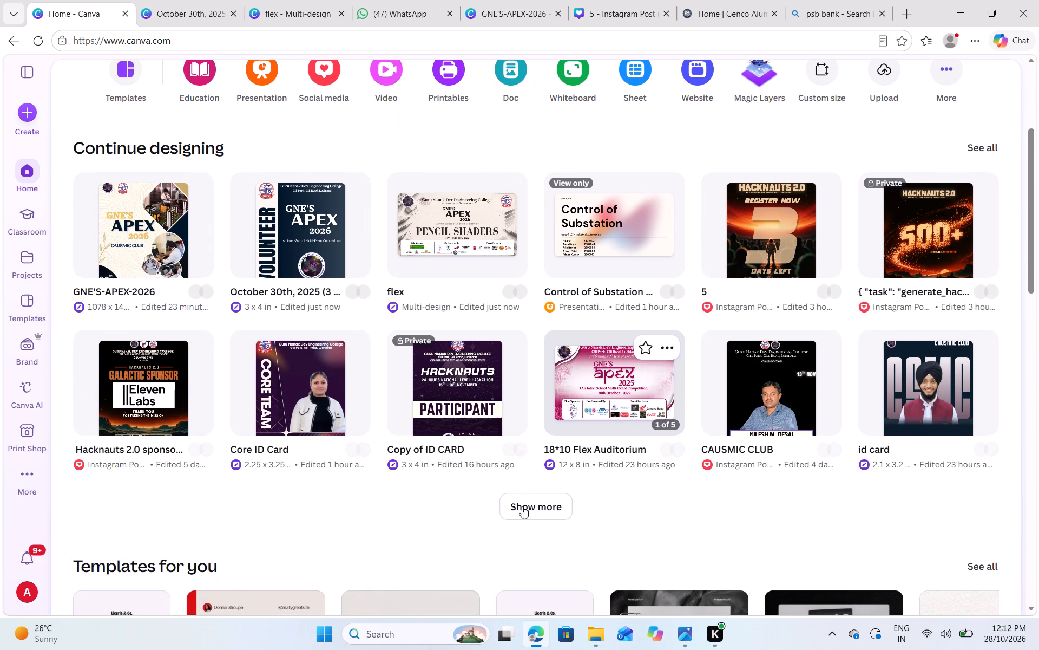
left_click(527, 509)
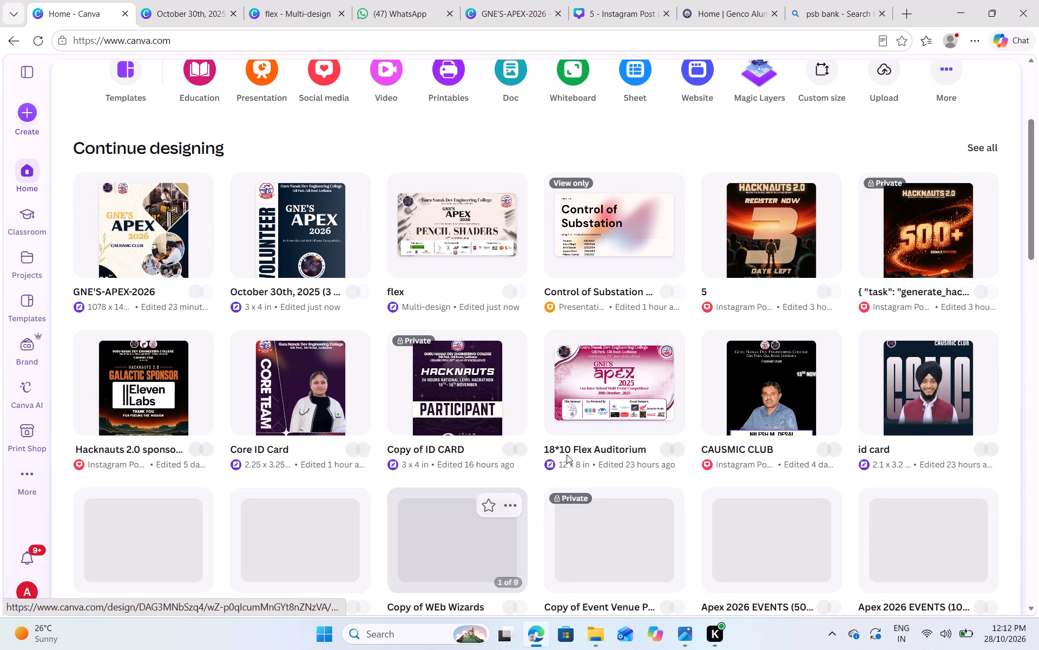
scroll(546, 499, "down", 1)
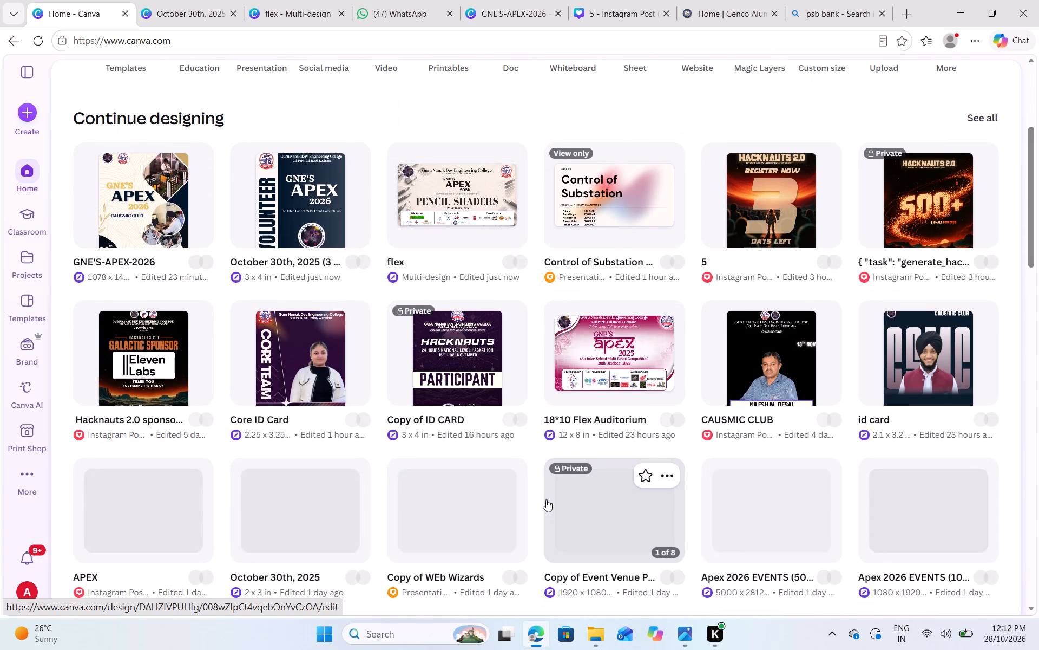
scroll(546, 499, "down", 2)
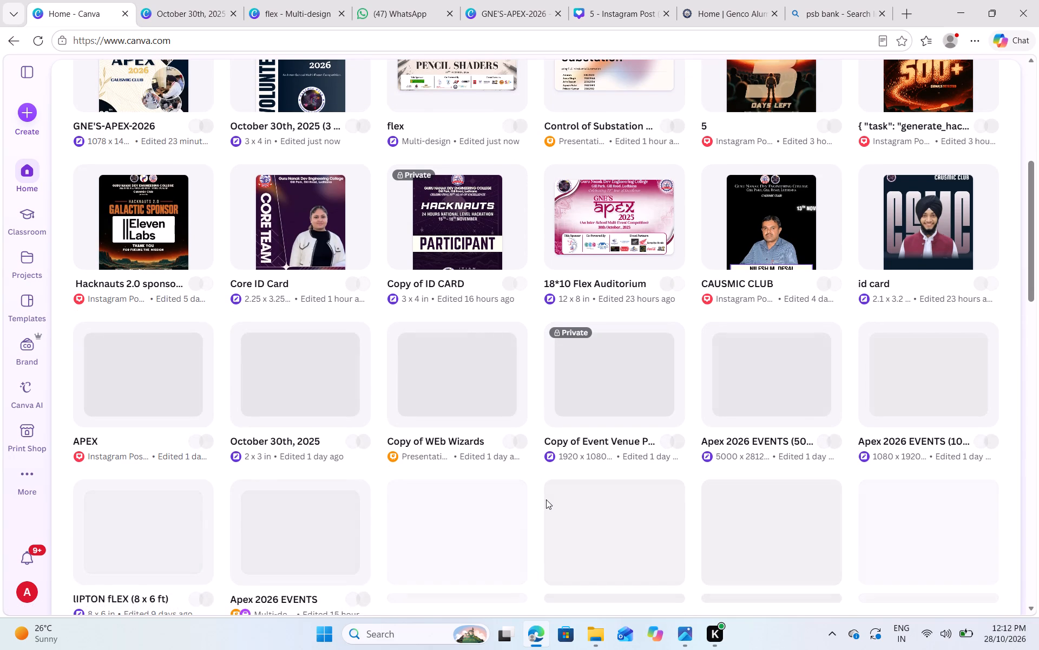
scroll(546, 499, "down", 1)
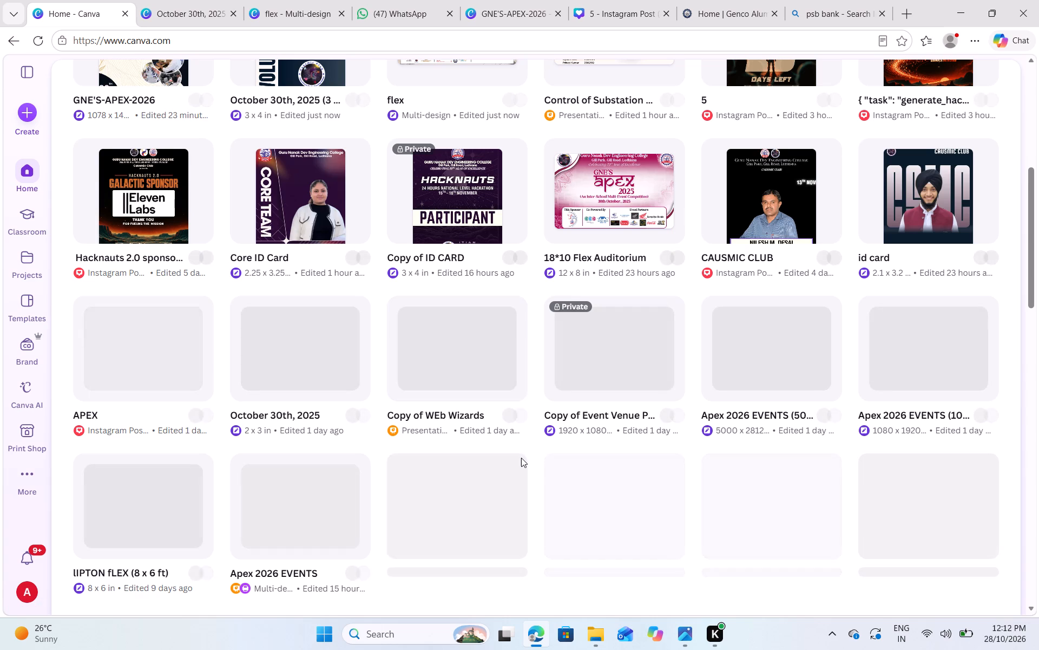
scroll(521, 458, "down", 1)
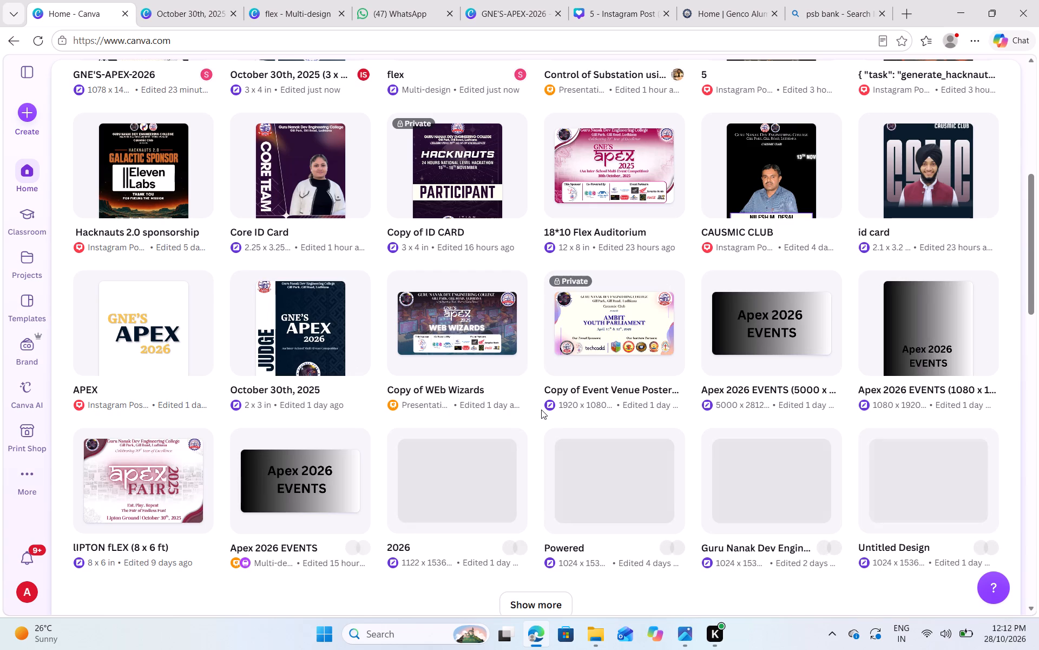
scroll(541, 409, "down", 1)
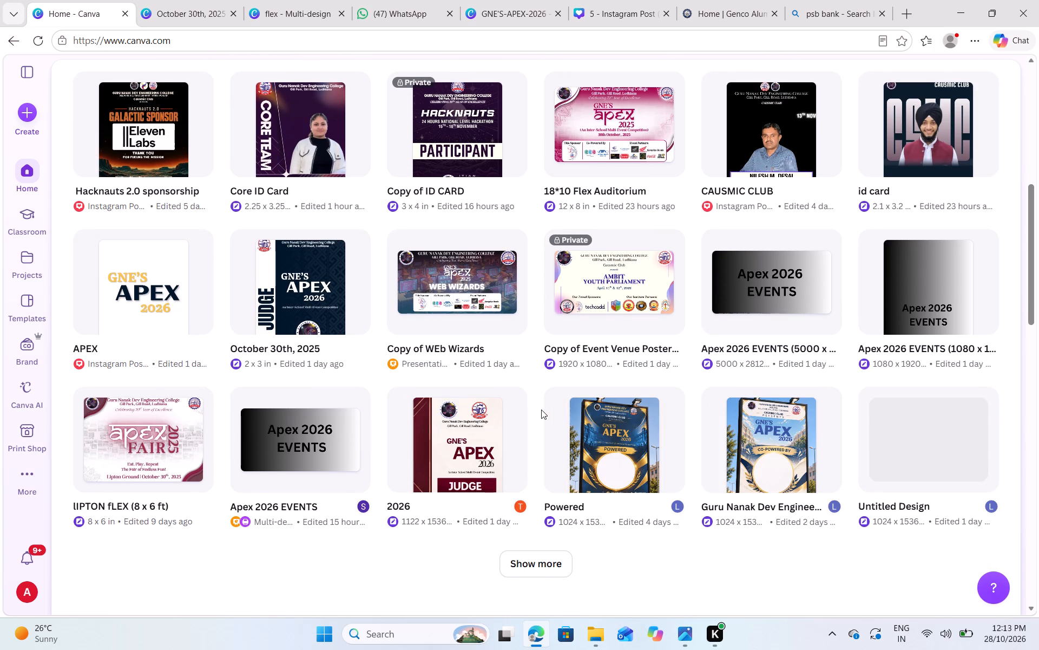
scroll(541, 409, "down", 2)
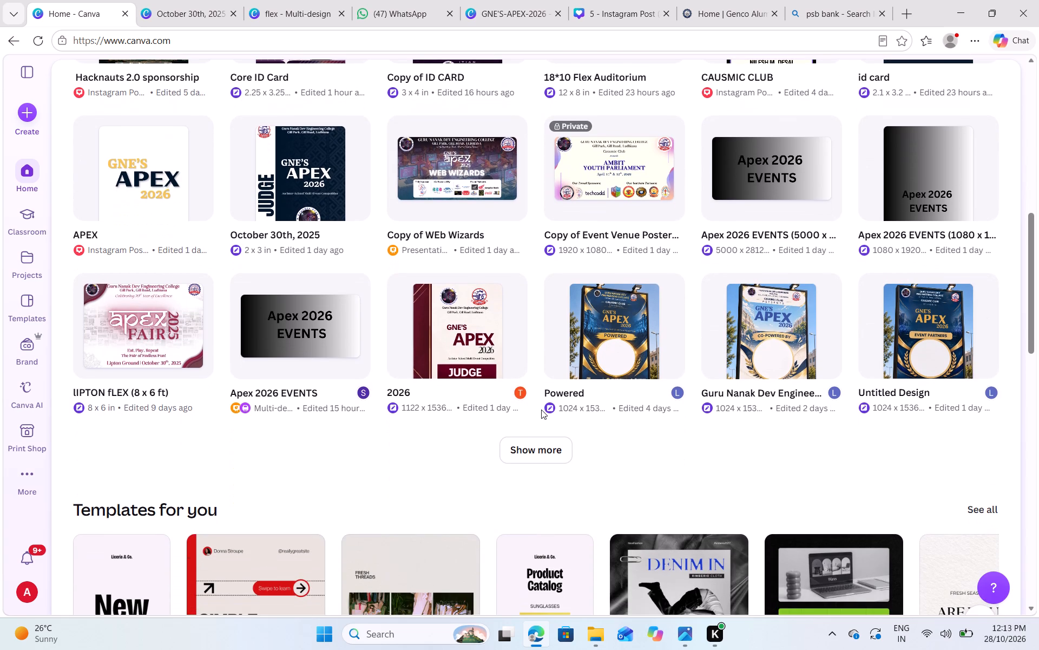
scroll(541, 409, "down", 1)
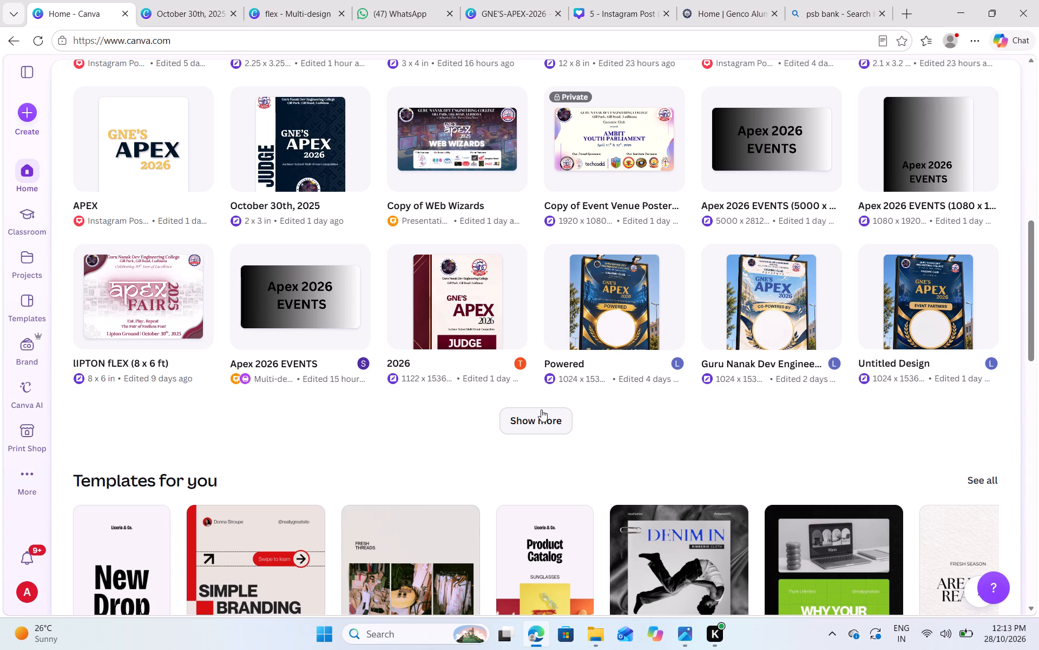
left_click(515, 421)
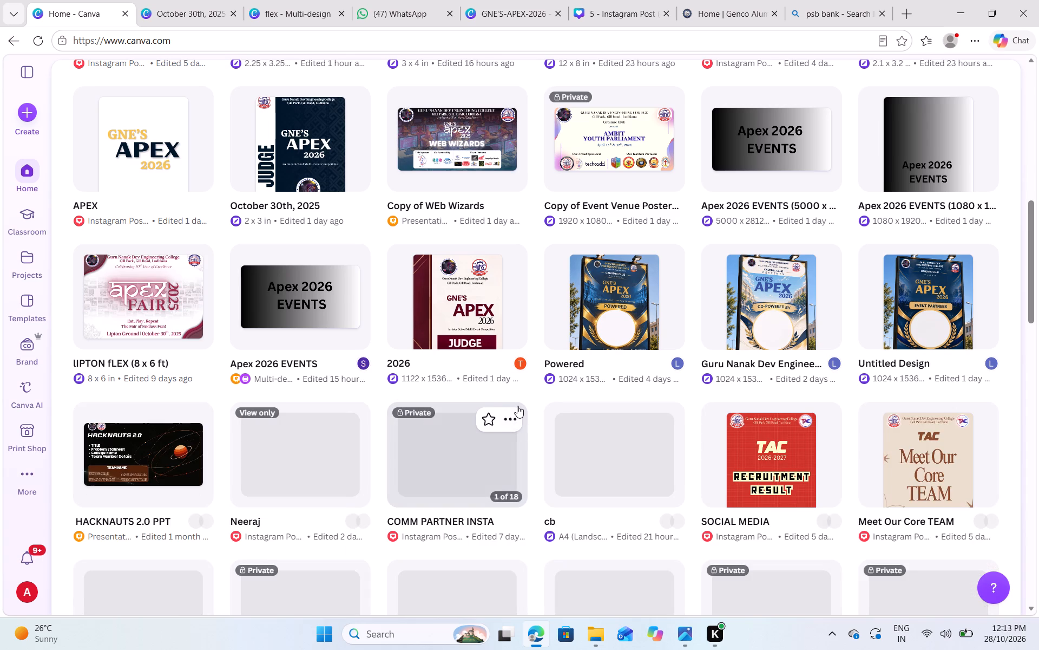
scroll(517, 406, "down", 5)
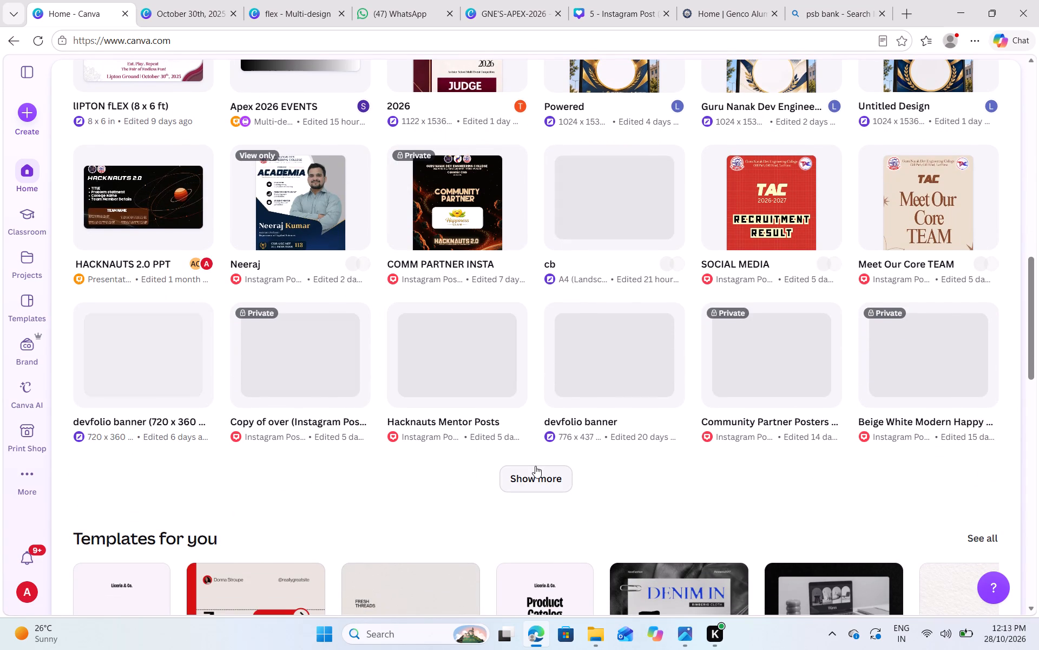
left_click(530, 479)
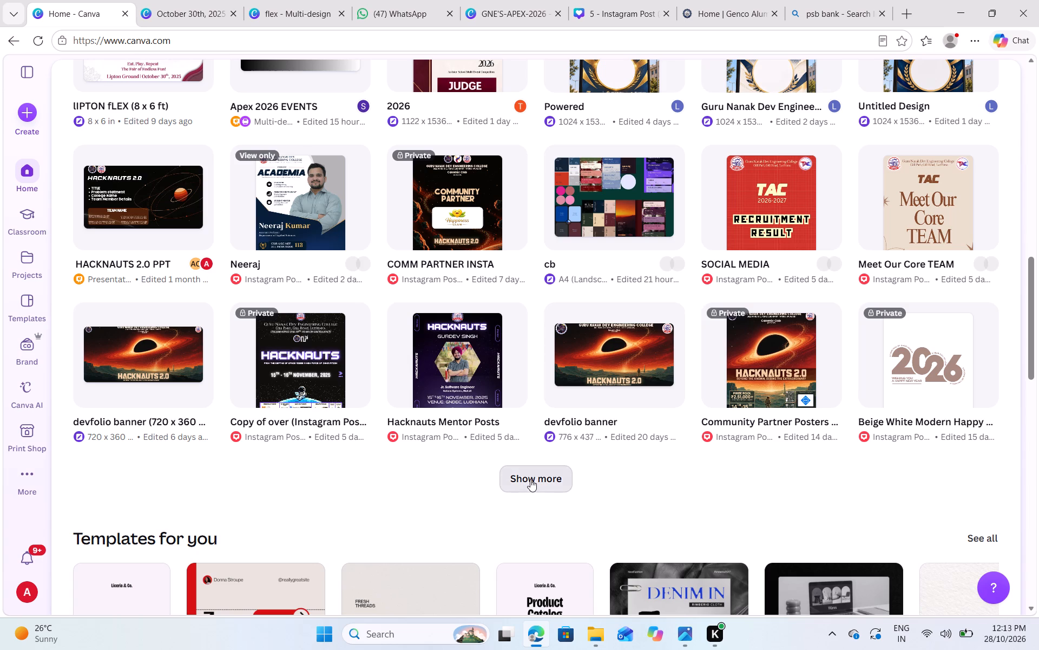
scroll(530, 479, "down", 2)
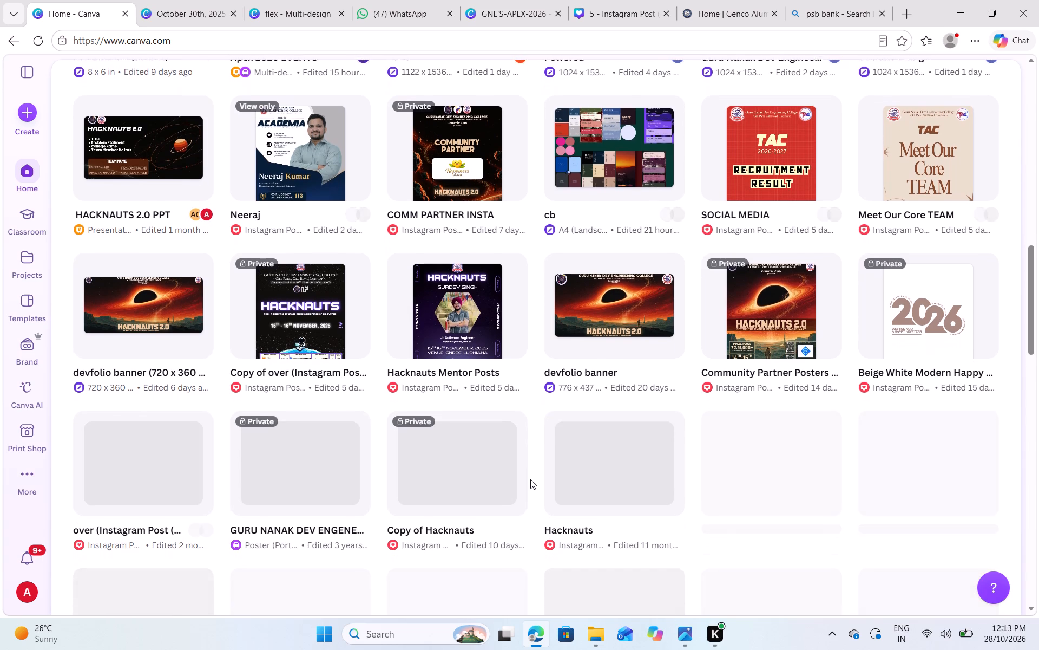
scroll(530, 479, "down", 1)
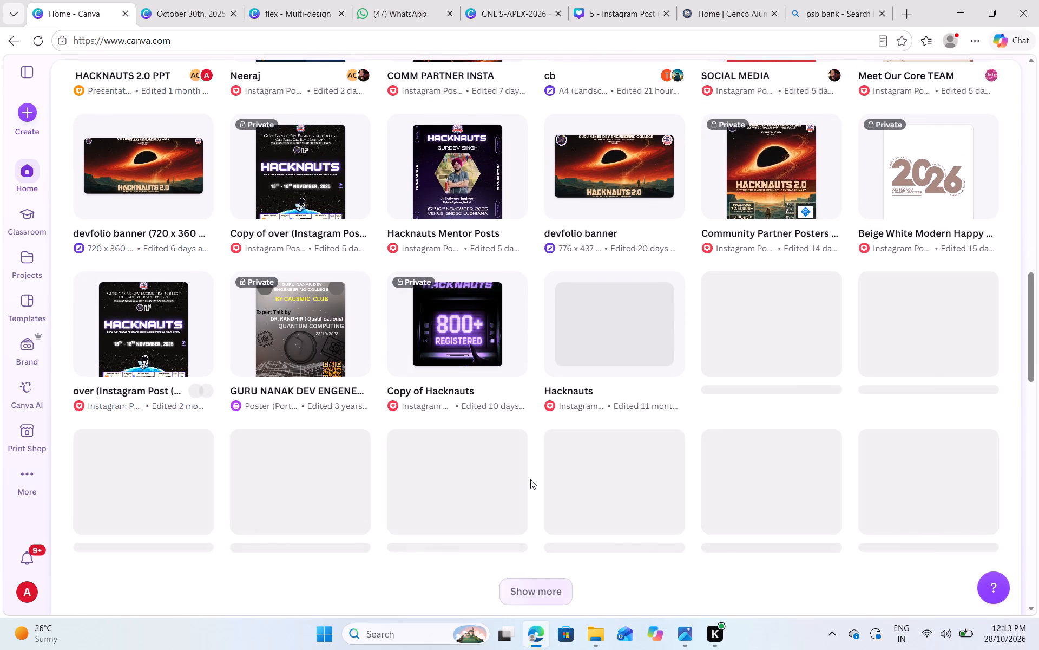
scroll(530, 479, "down", 1)
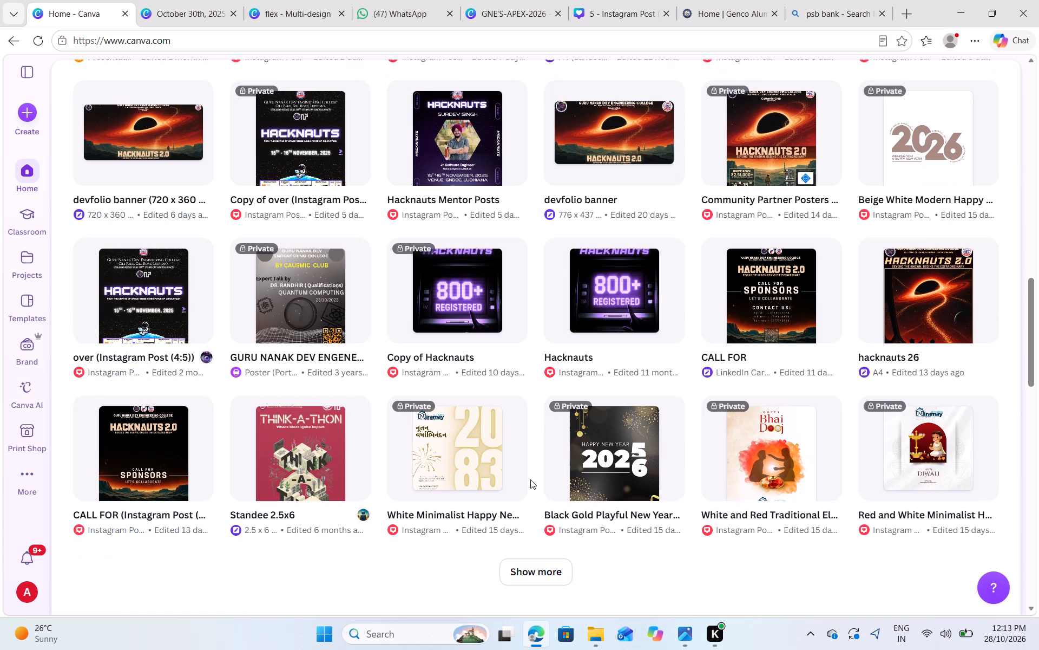
left_click(525, 570)
scroll(539, 494, "down", 4)
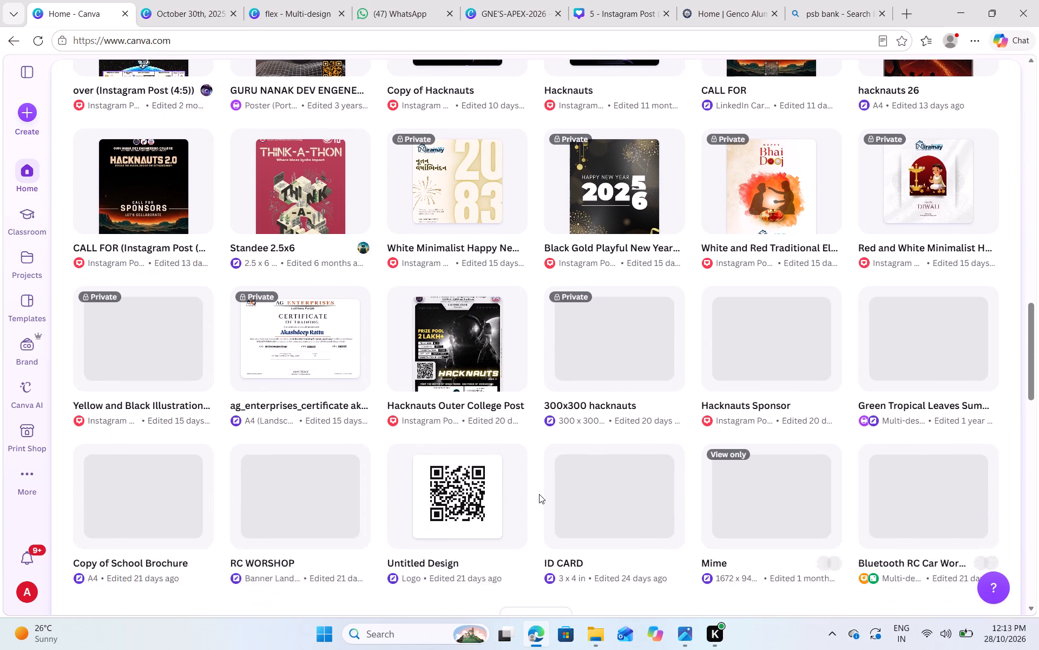
scroll(539, 494, "down", 1)
scroll(428, 400, "down", 1)
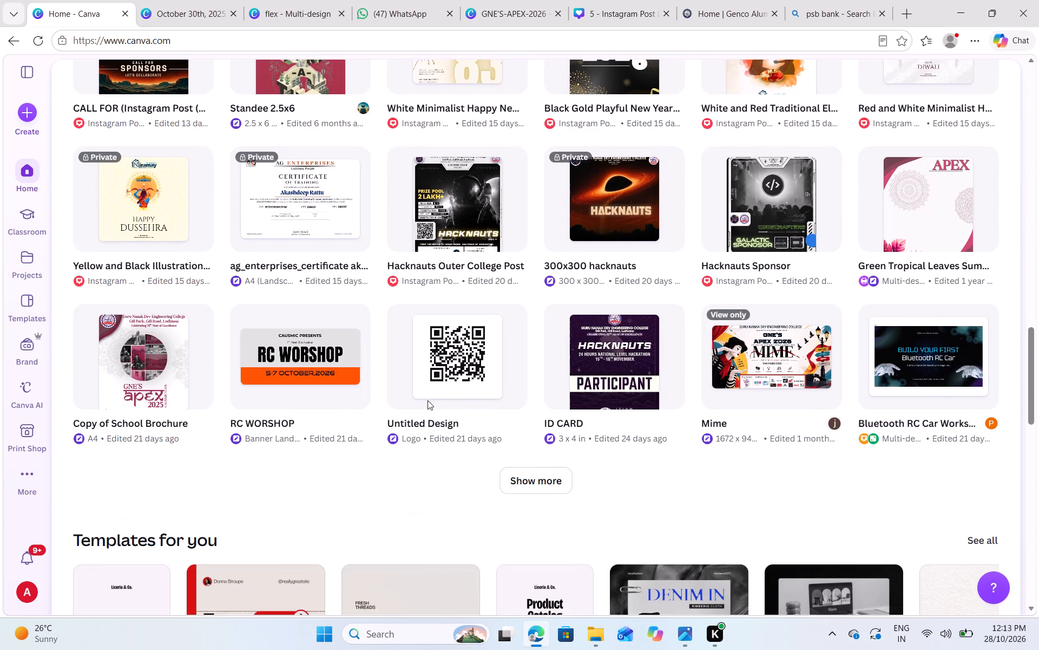
scroll(428, 400, "down", 1)
left_click(530, 472)
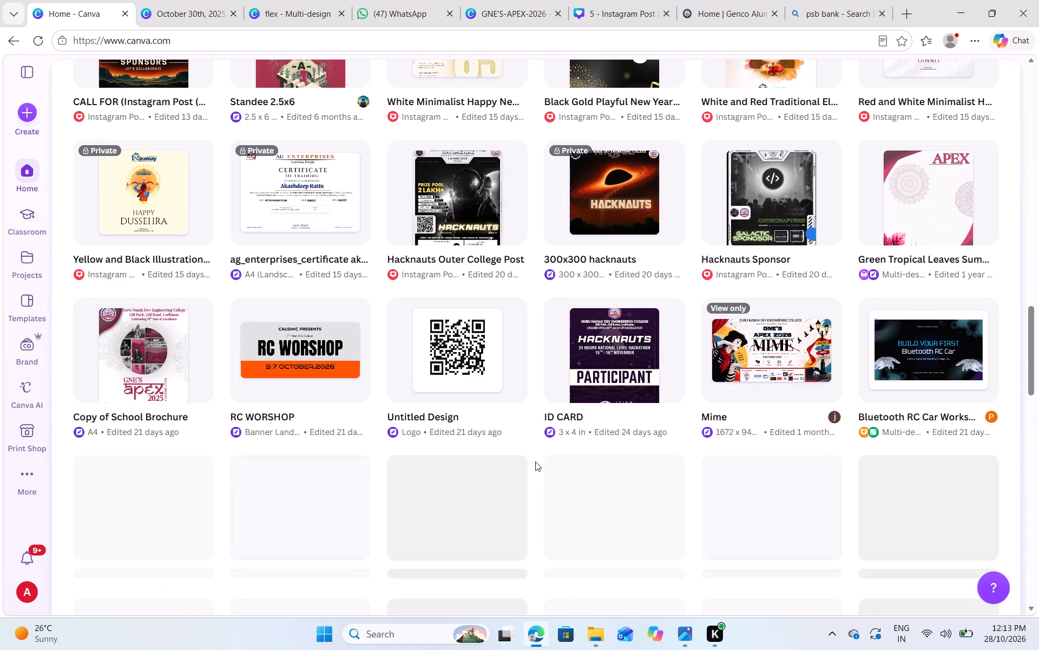
scroll(535, 461, "down", 2)
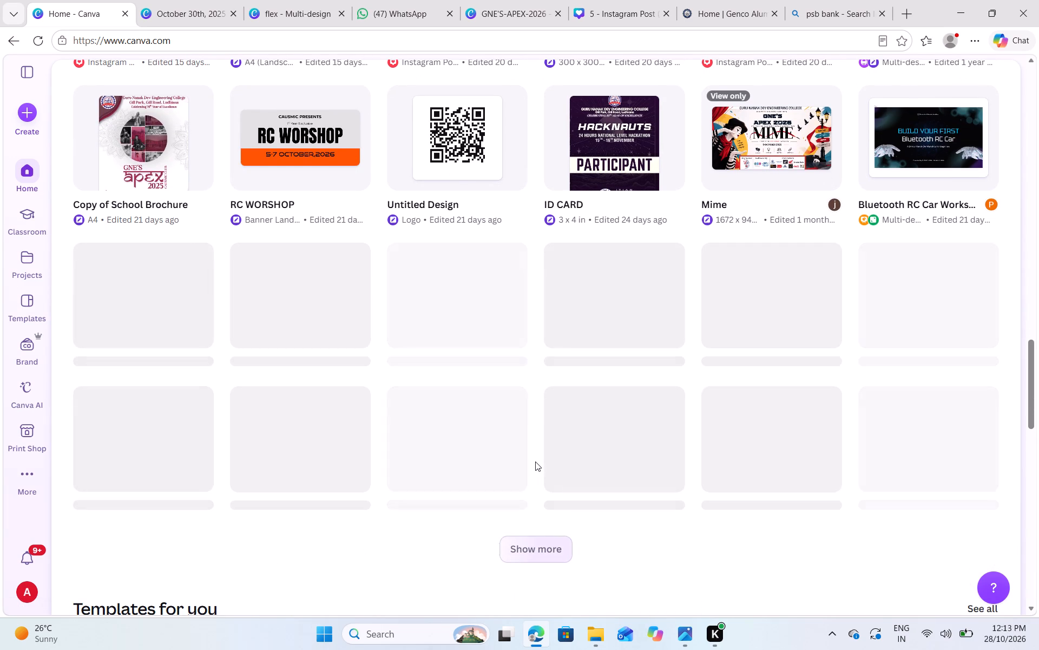
left_click(554, 553)
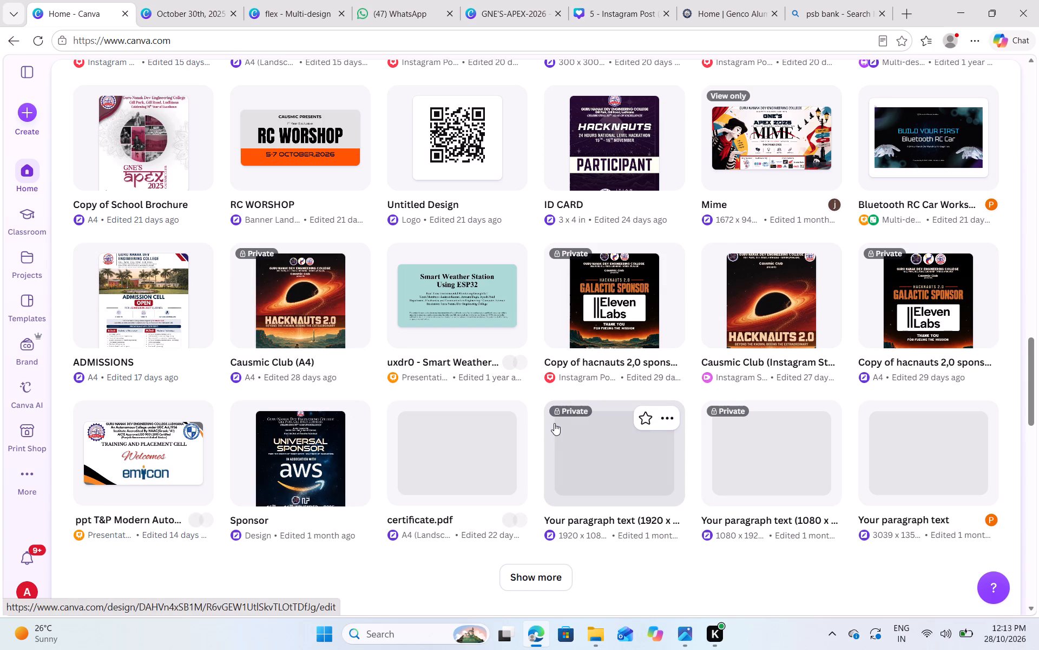
scroll(554, 423, "down", 2)
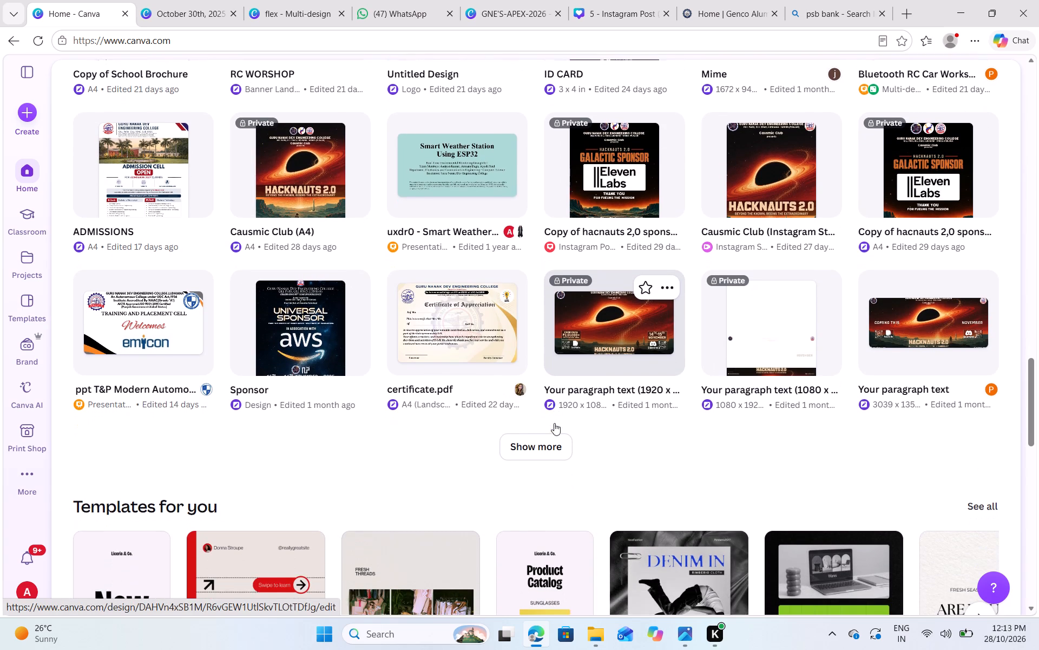
left_click(532, 450)
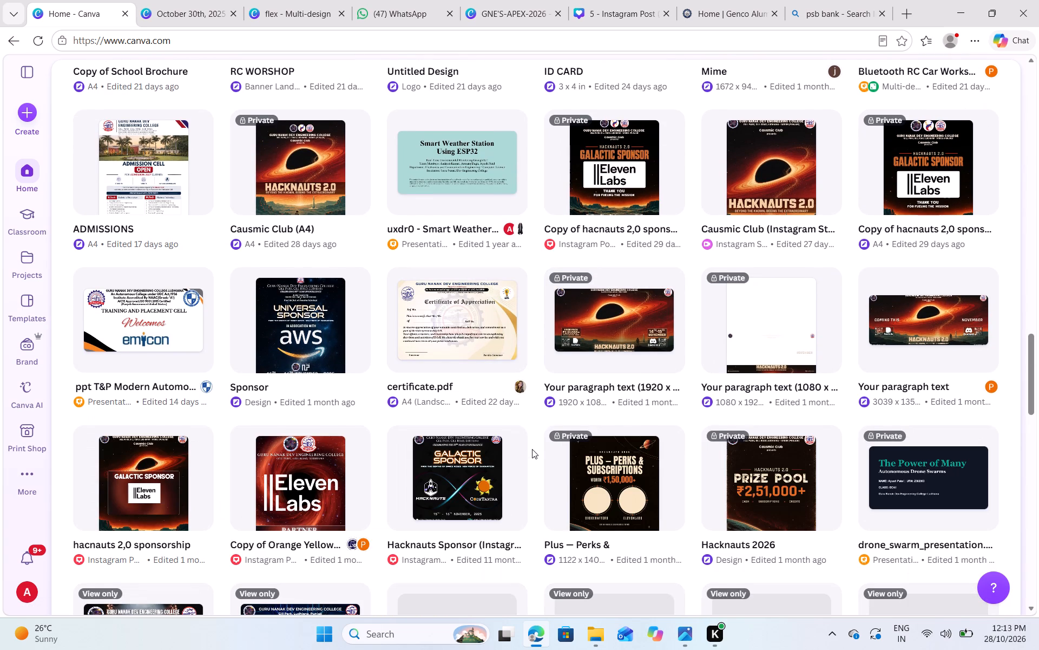
scroll(532, 449, "down", 4)
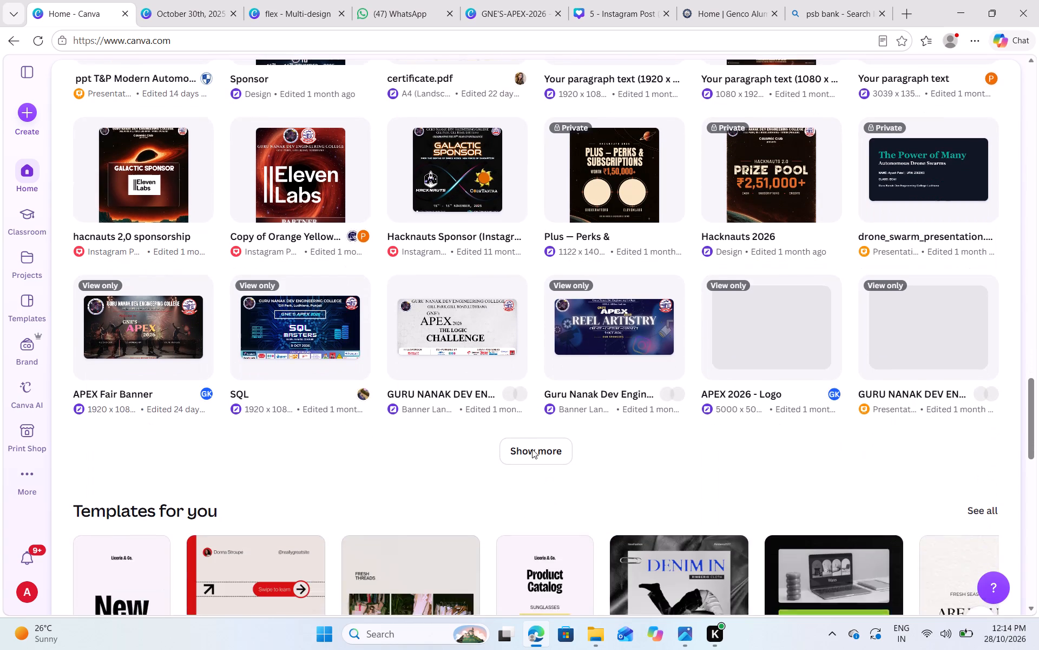
scroll(532, 449, "down", 1)
left_click(558, 429)
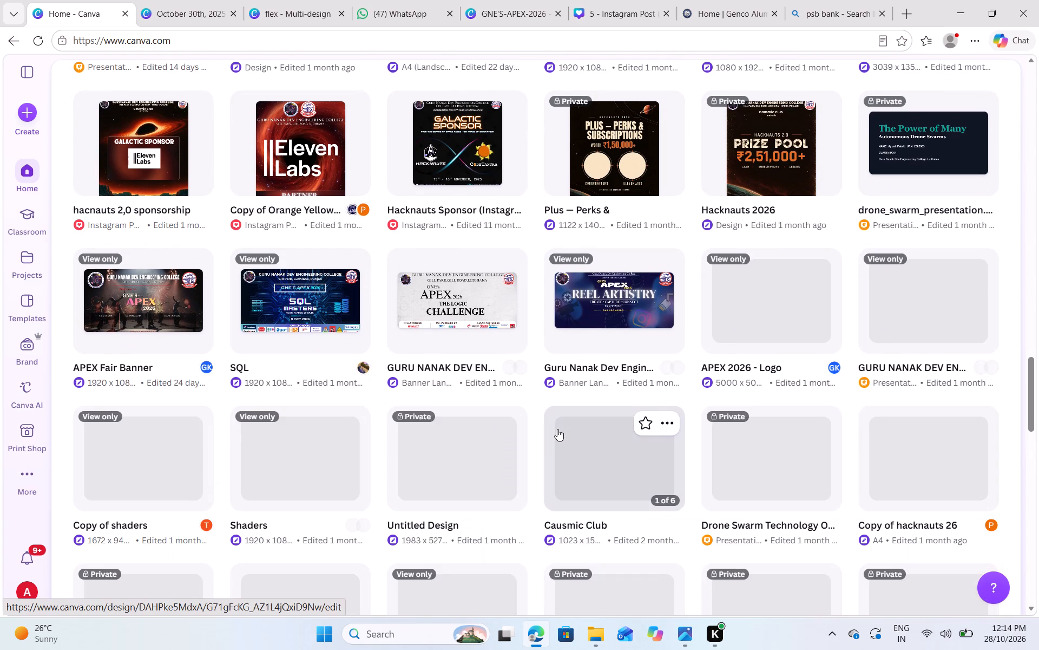
scroll(557, 429, "down", 2)
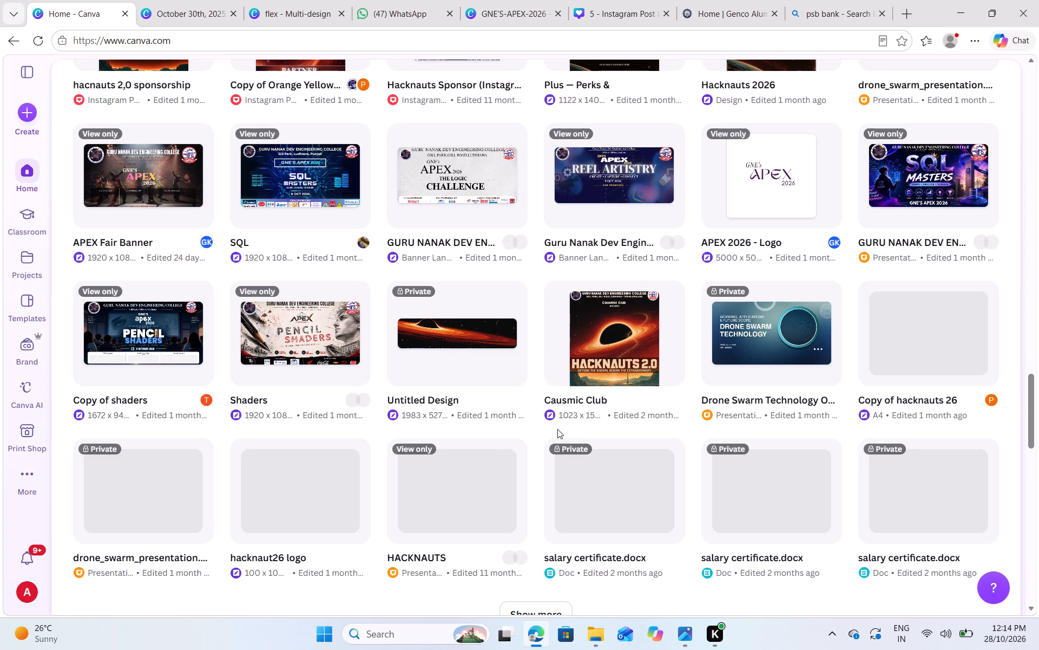
scroll(557, 429, "down", 1)
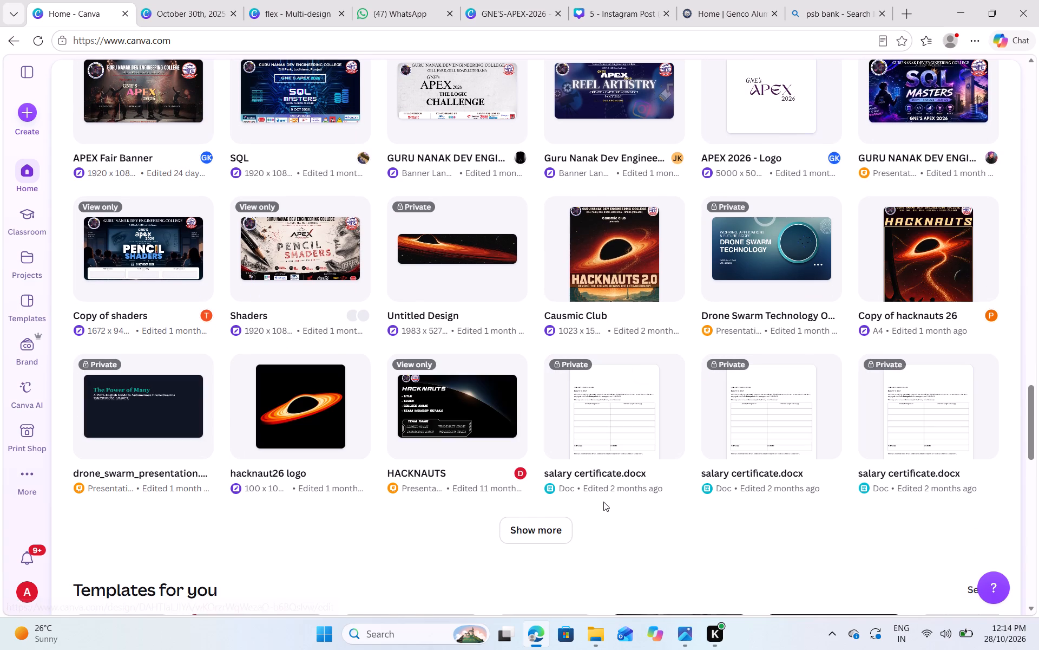
Expand the recent designs list further and open the E-COPY Causmic Club certificates design.
left_click(542, 522)
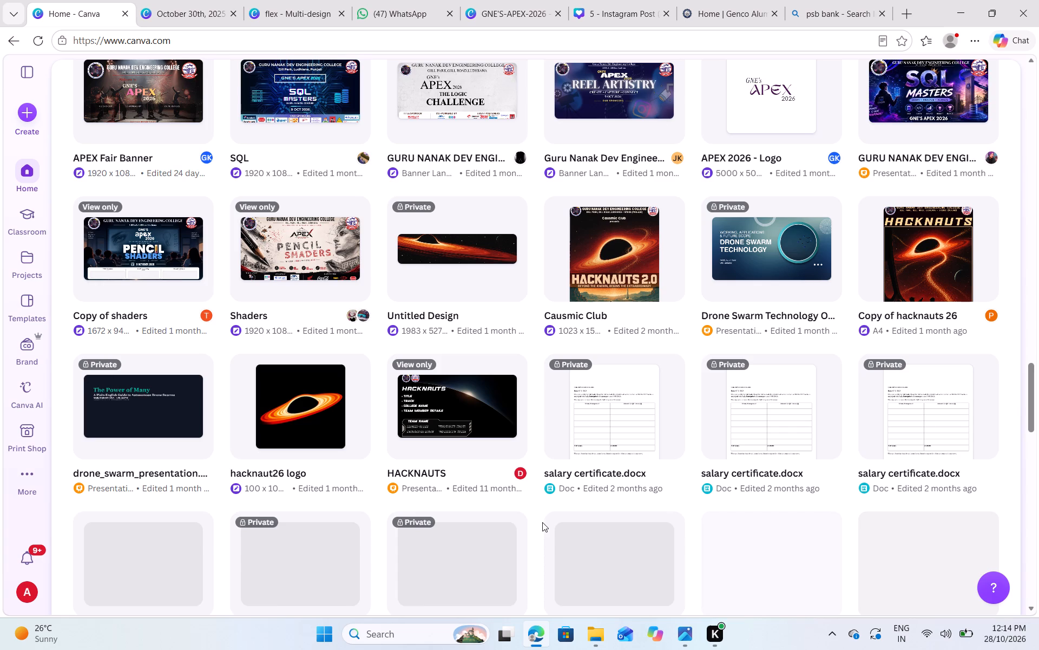
scroll(553, 498, "down", 4)
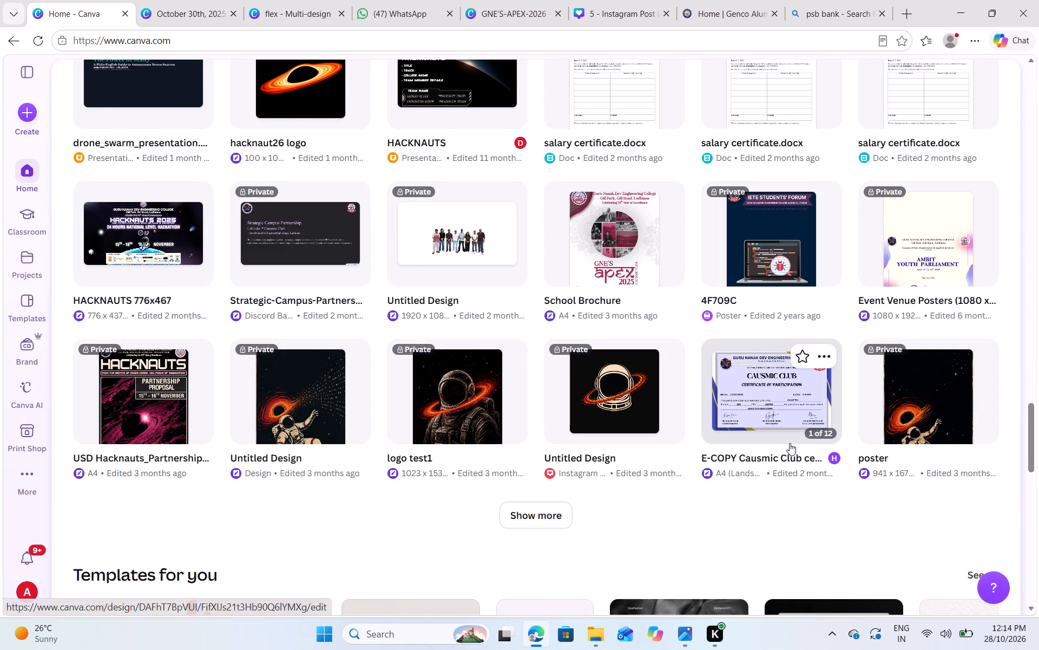
left_click(547, 513)
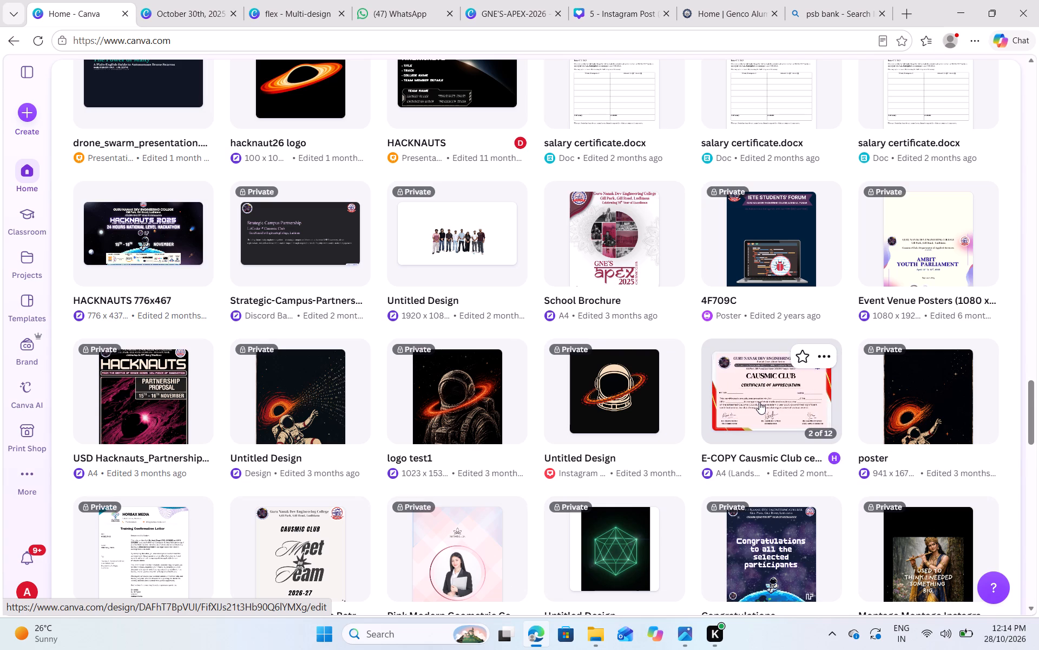
left_click(759, 402)
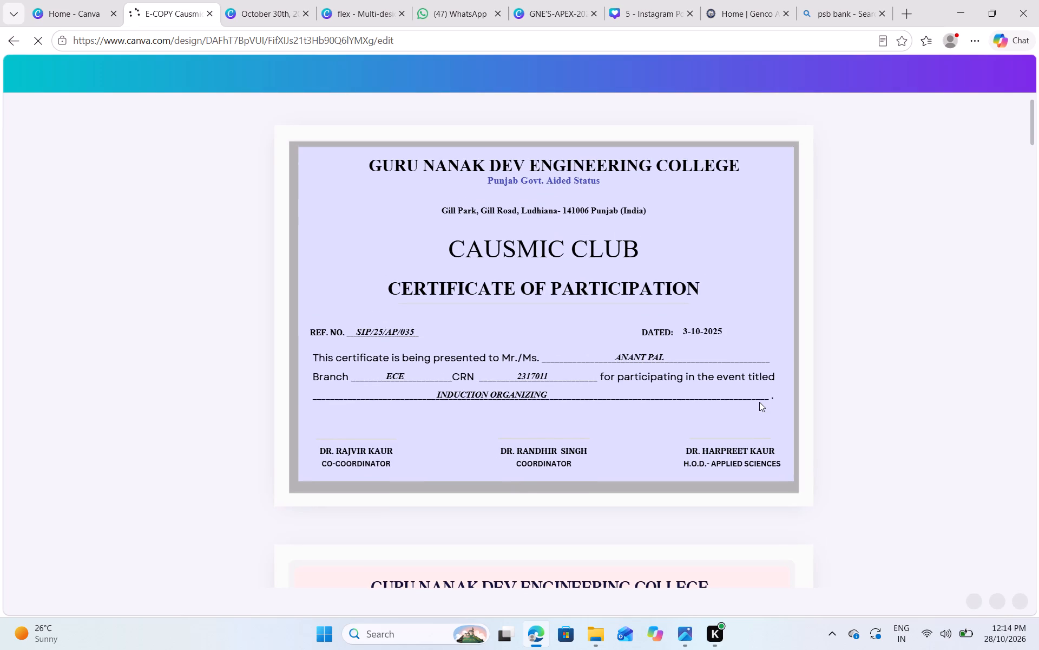
Look through the pages of the E-COPY Causmic Club certificates design, checking the certificate layouts through page 12.
scroll(565, 485, "down", 13)
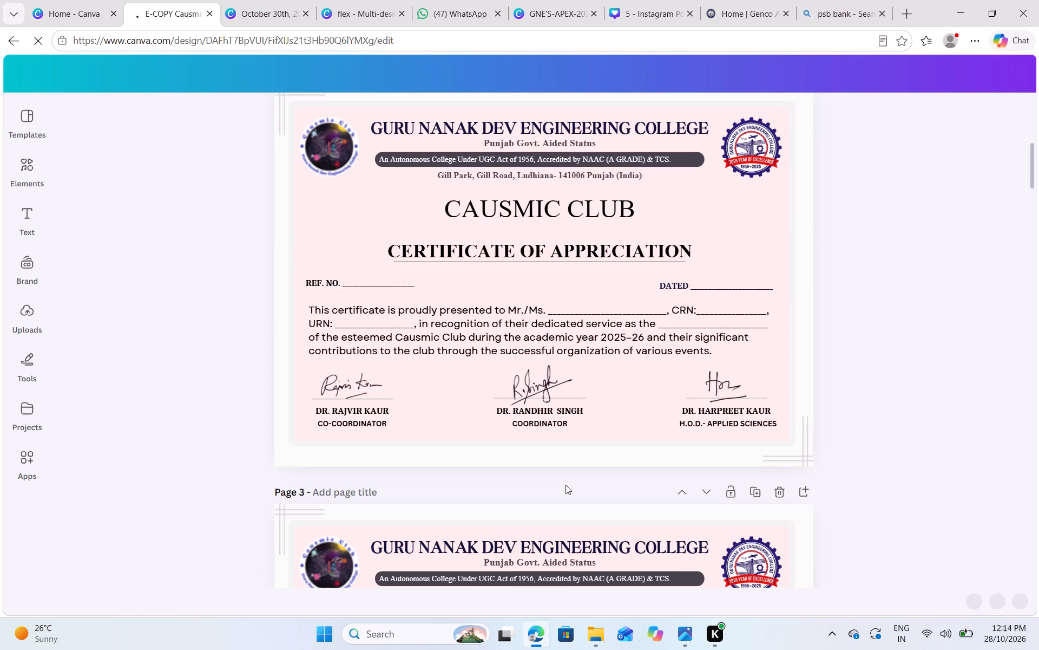
scroll(565, 485, "down", 17)
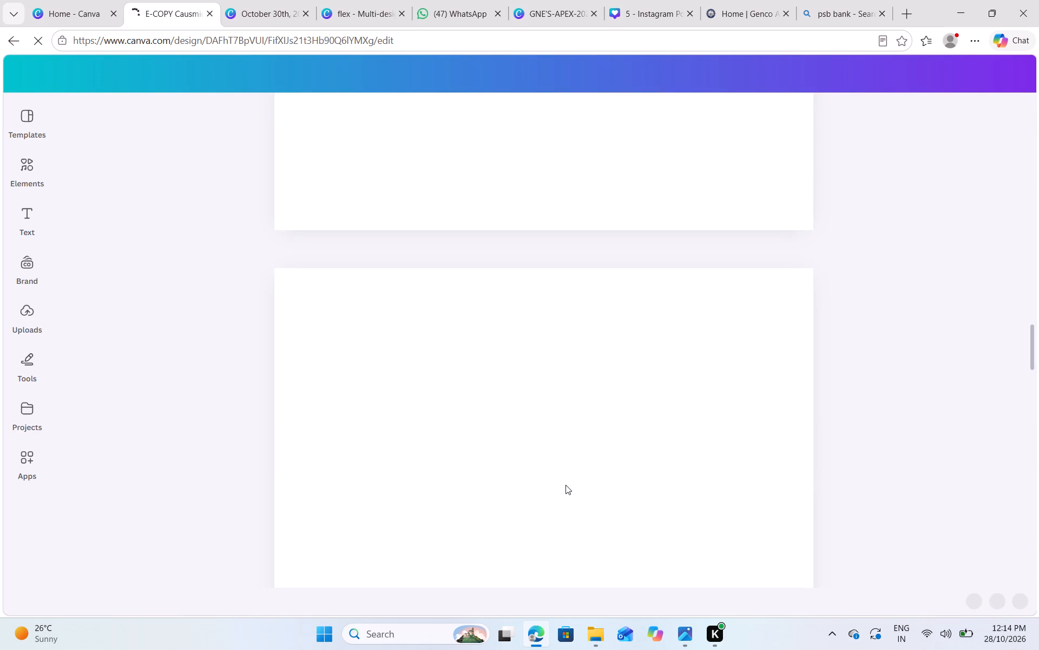
scroll(565, 485, "down", 9)
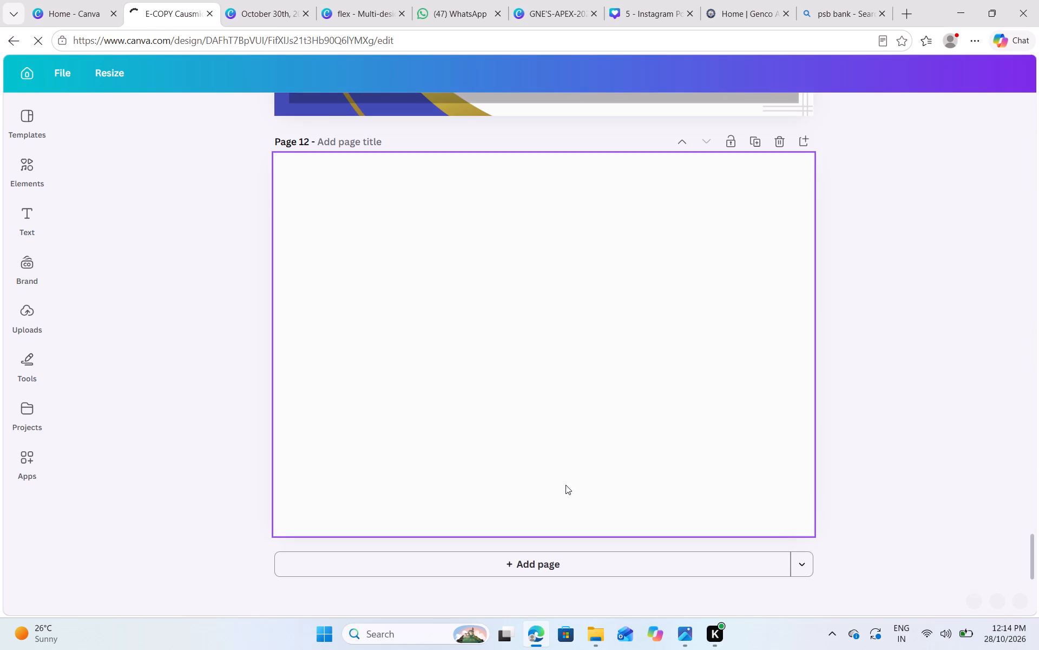
scroll(565, 485, "up", 4)
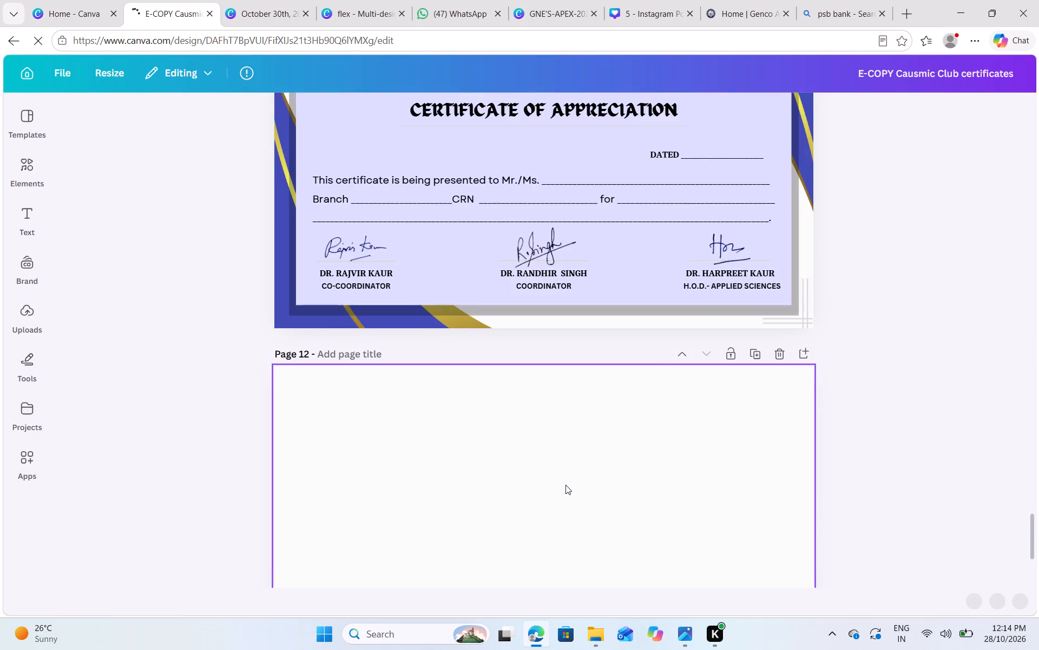
scroll(565, 485, "up", 11)
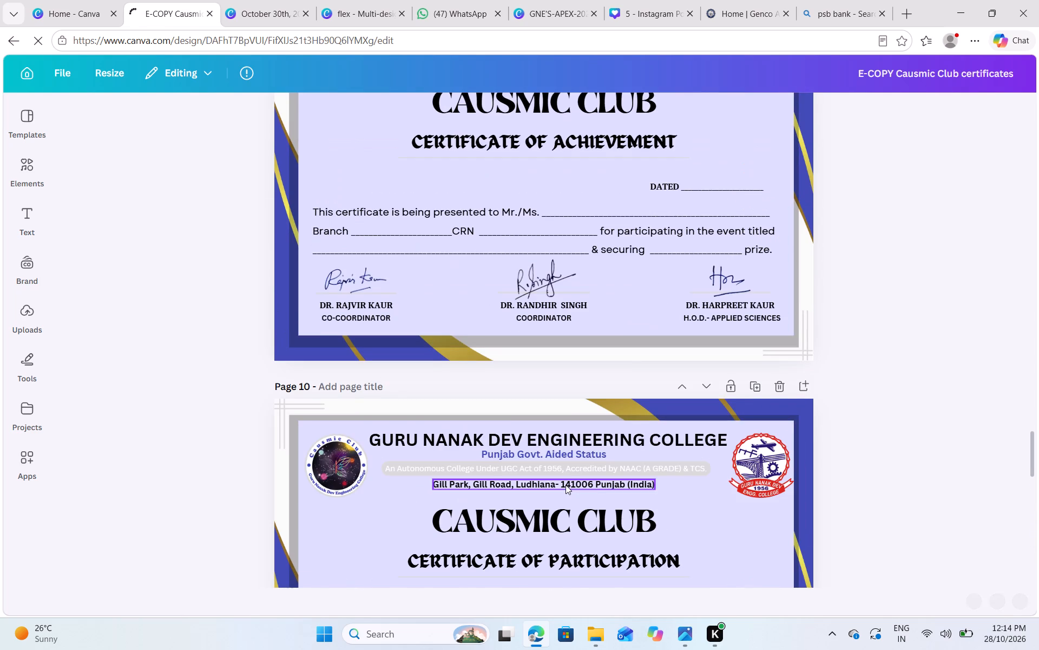
scroll(565, 485, "up", 9)
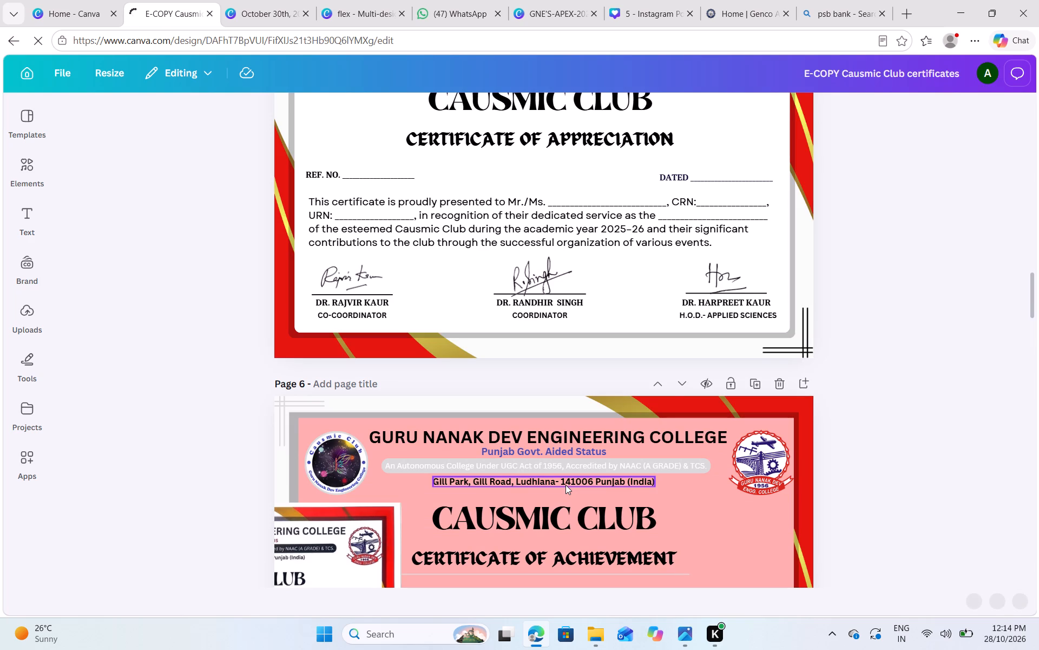
scroll(565, 485, "down", 12)
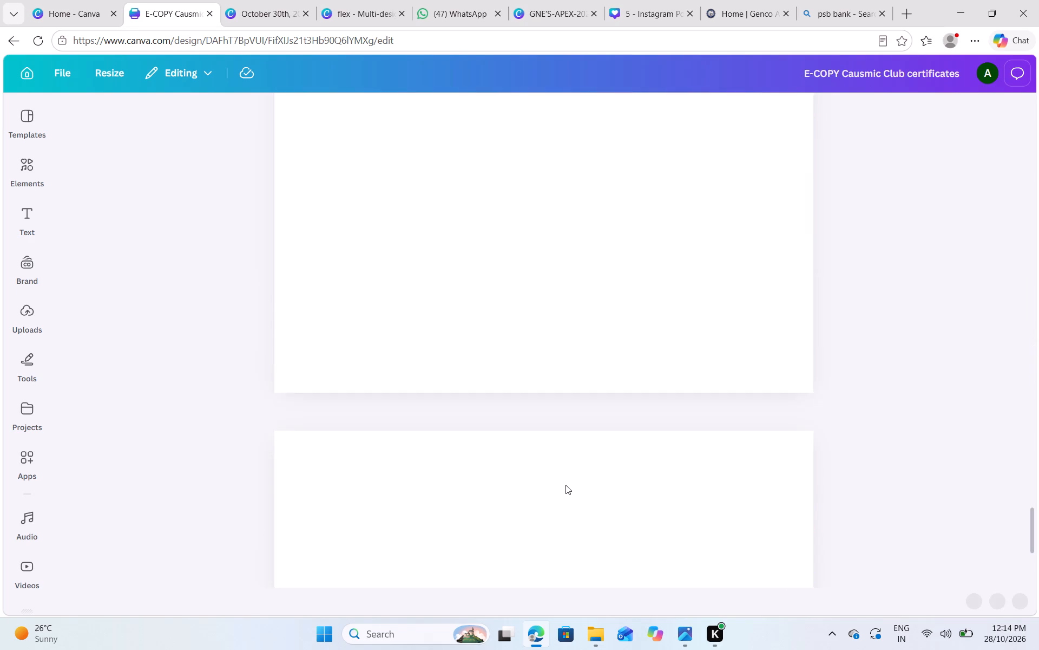
scroll(565, 485, "down", 6)
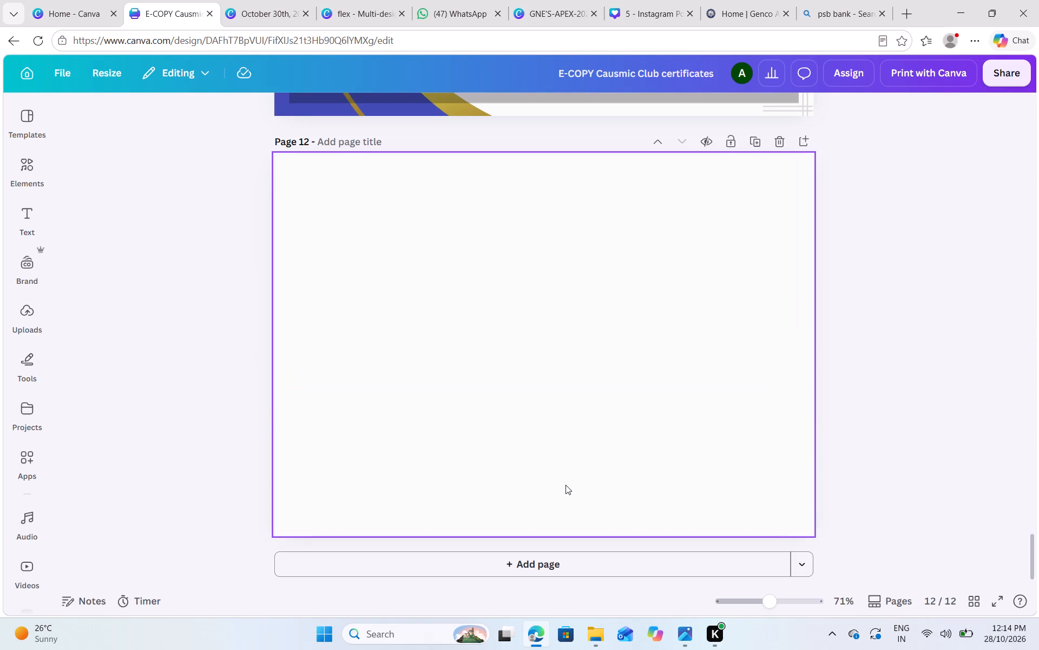
scroll(565, 485, "up", 4)
scroll(565, 485, "down", 5)
scroll(565, 485, "up", 2)
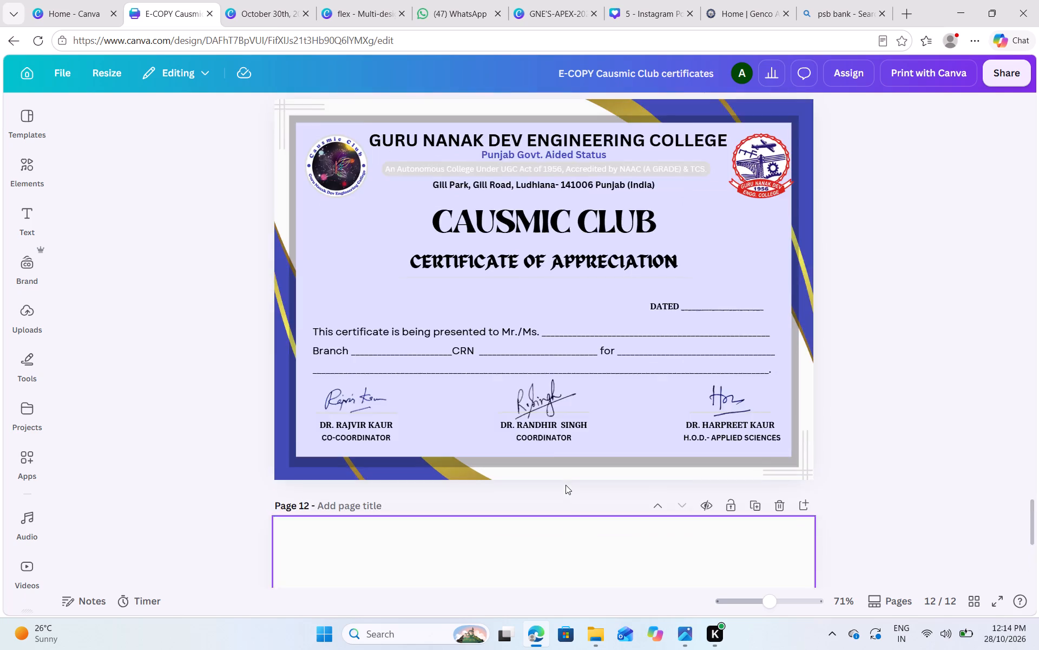
scroll(565, 485, "up", 3)
Return to the Canva home page, expand the recent designs again and open the Causmic Club Certificates design.
left_click(80, 4)
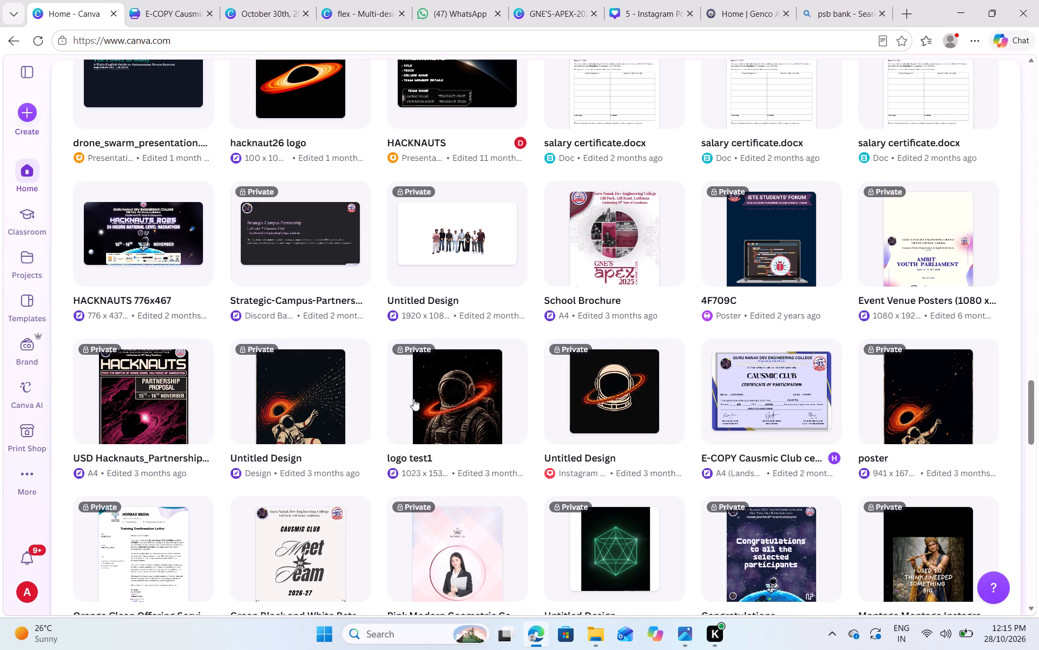
scroll(413, 399, "down", 4)
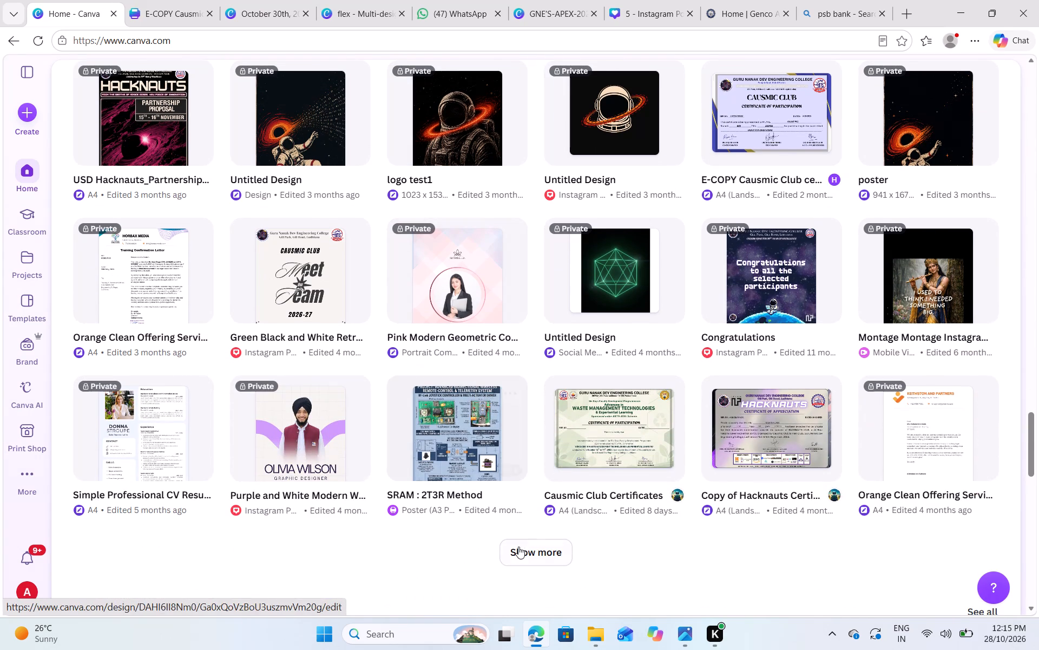
left_click(514, 556)
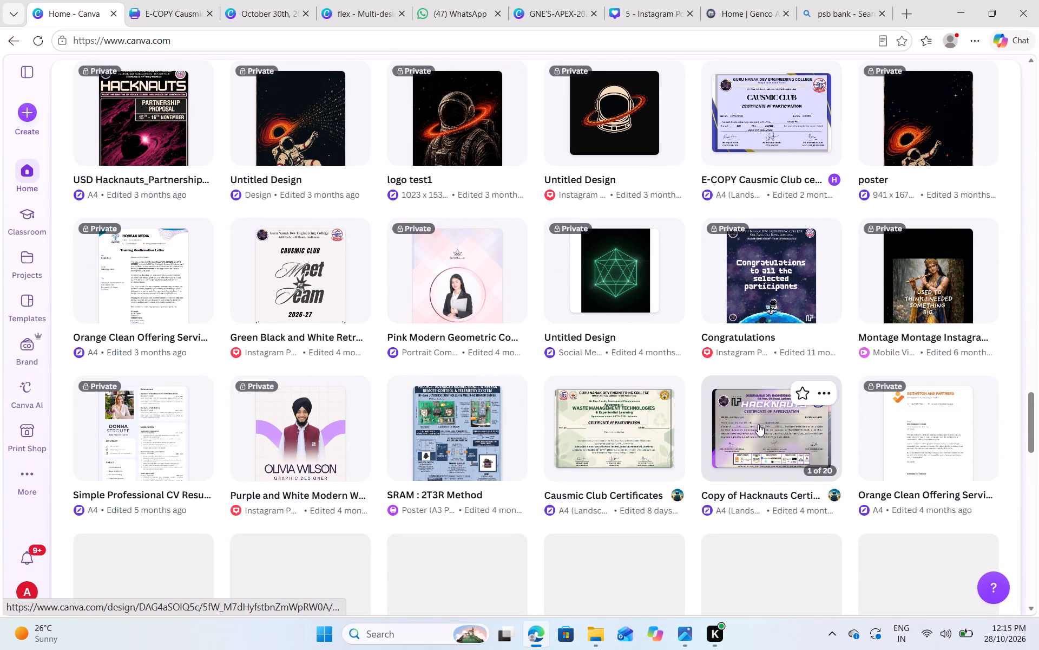
left_click(626, 424)
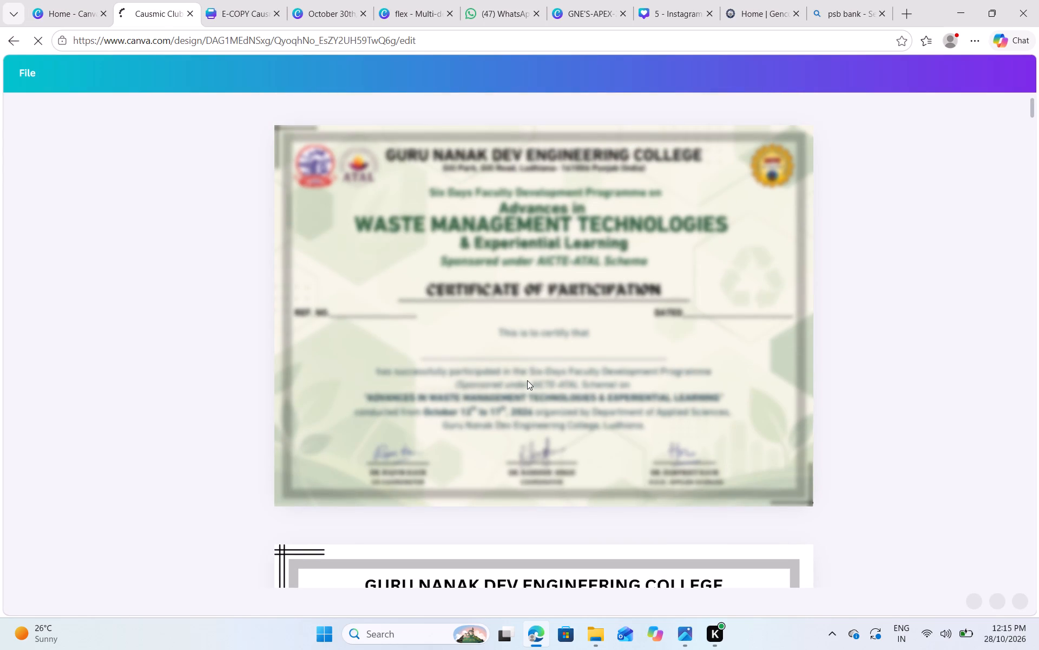
Look through the Causmic Club Certificates pages as far as the GNE'S APEX 2025 Certificate of Appreciation on page 16.
scroll(527, 380, "down", 11)
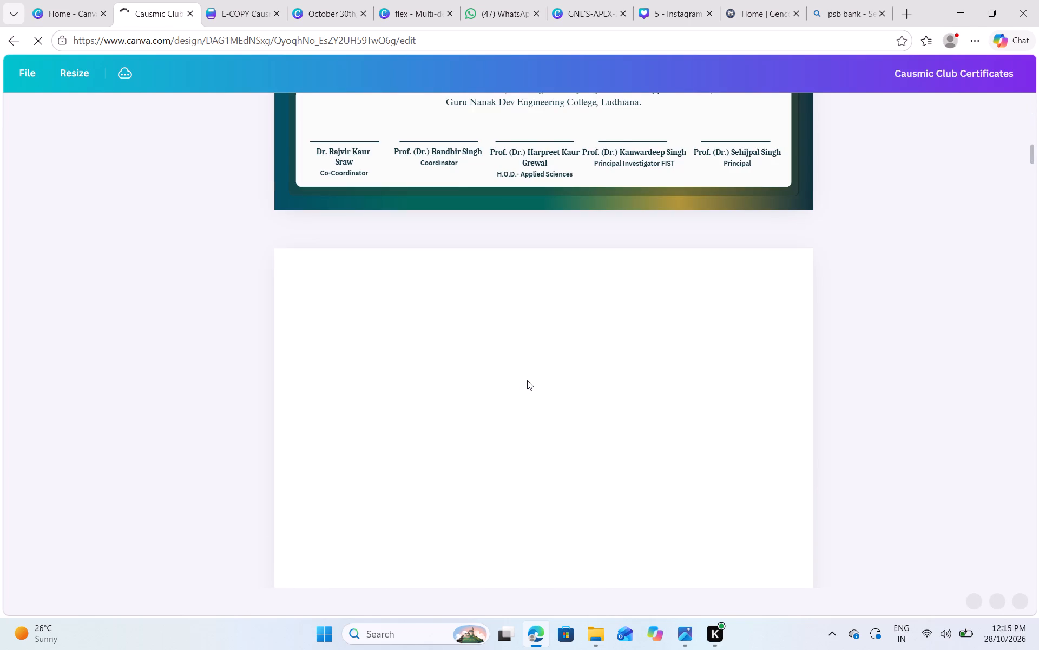
scroll(527, 380, "down", 1)
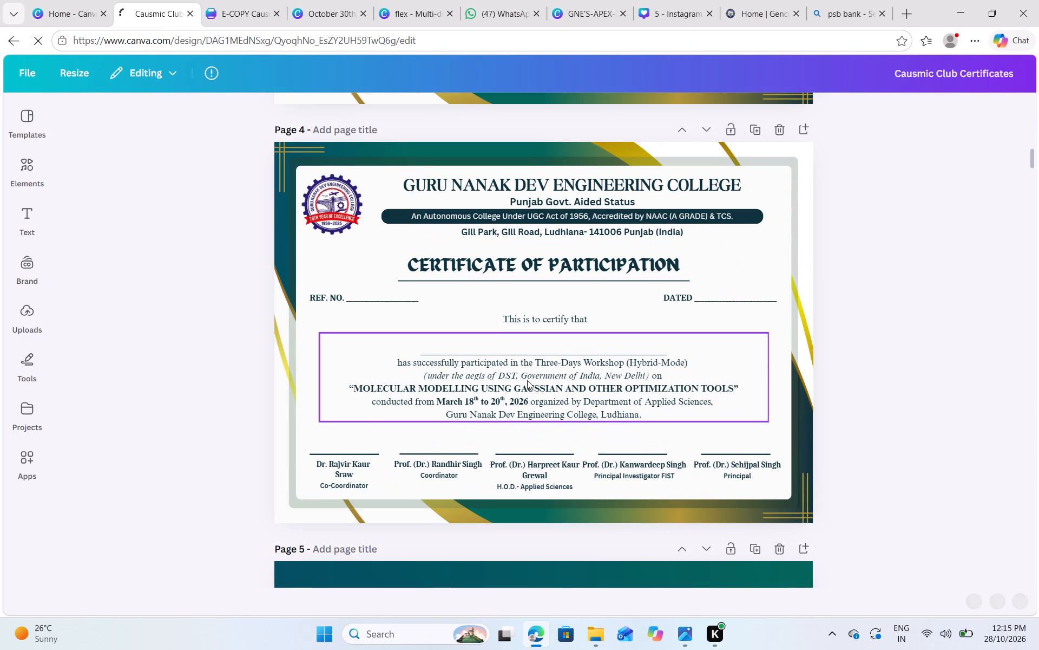
scroll(527, 380, "down", 7)
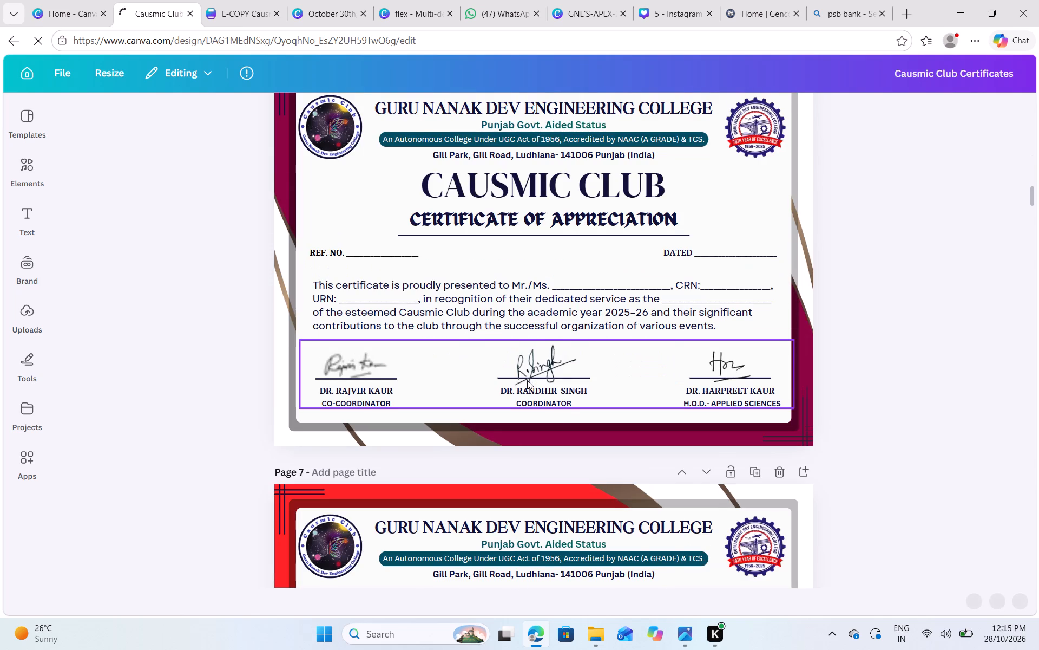
scroll(527, 380, "down", 8)
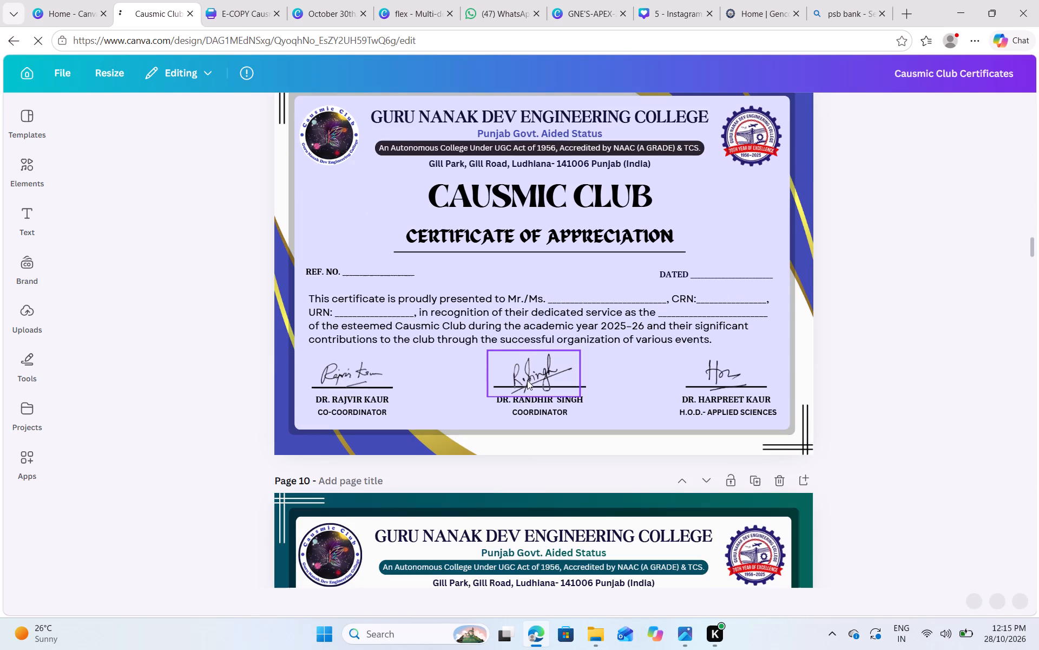
scroll(527, 380, "down", 9)
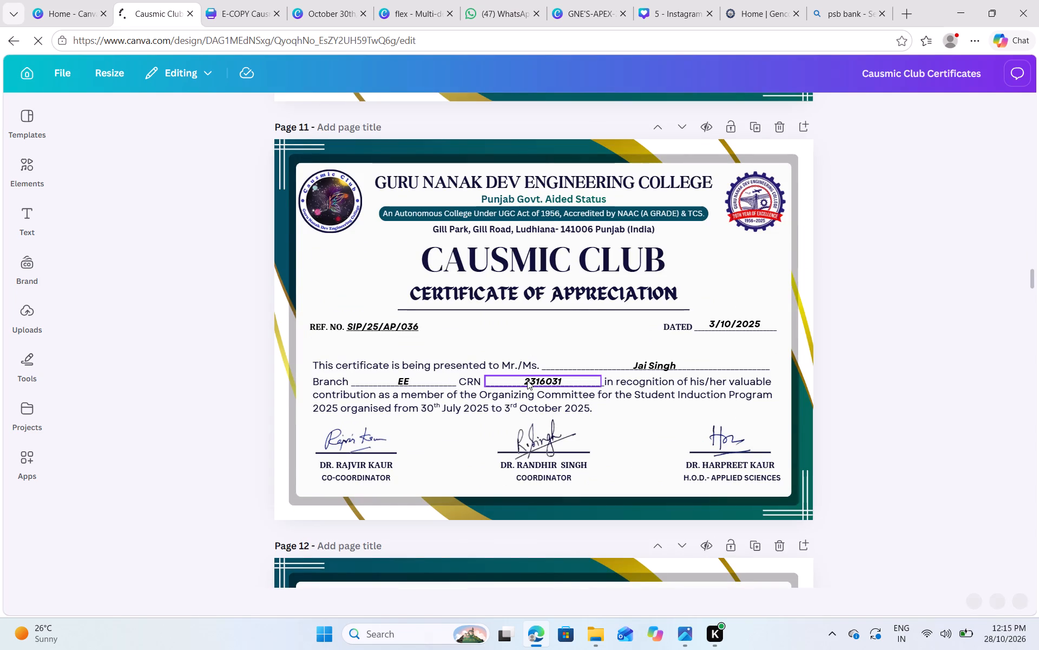
scroll(527, 380, "down", 8)
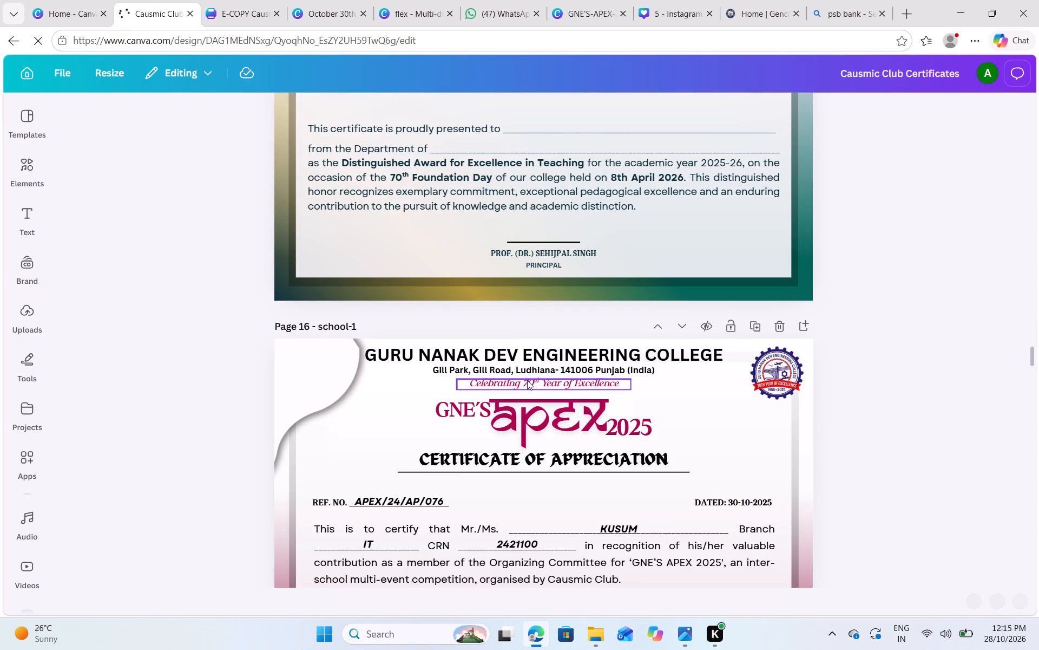
scroll(527, 380, "down", 1)
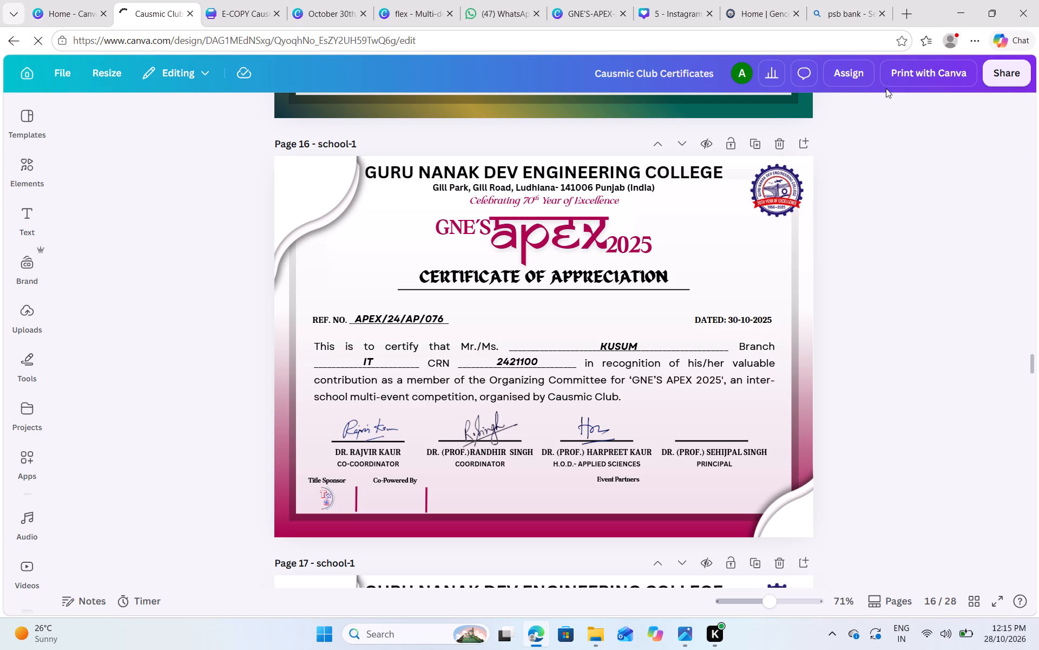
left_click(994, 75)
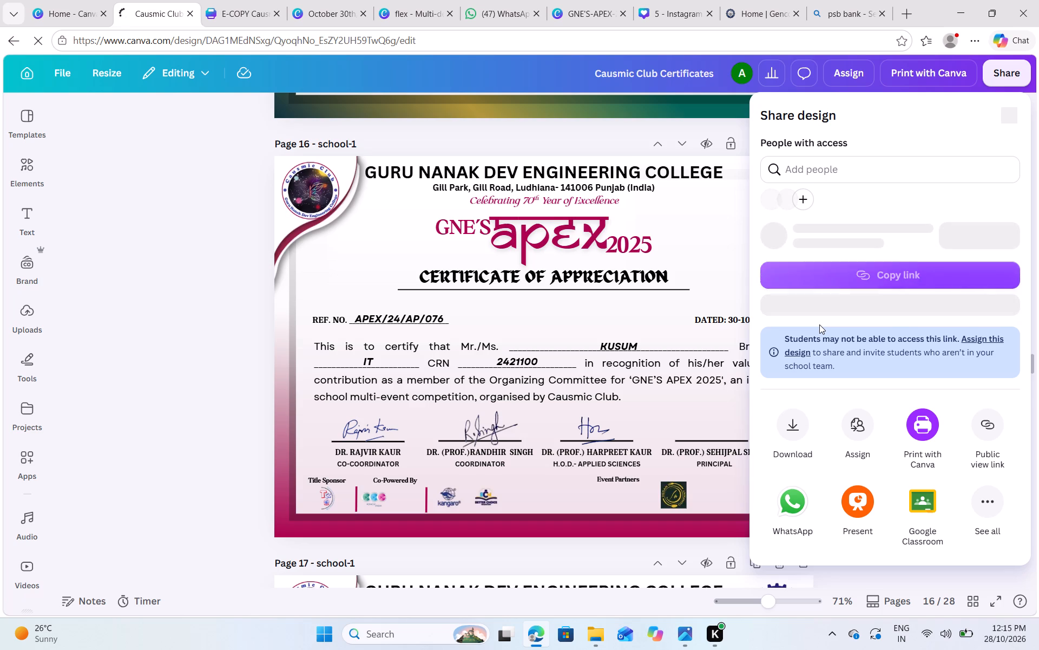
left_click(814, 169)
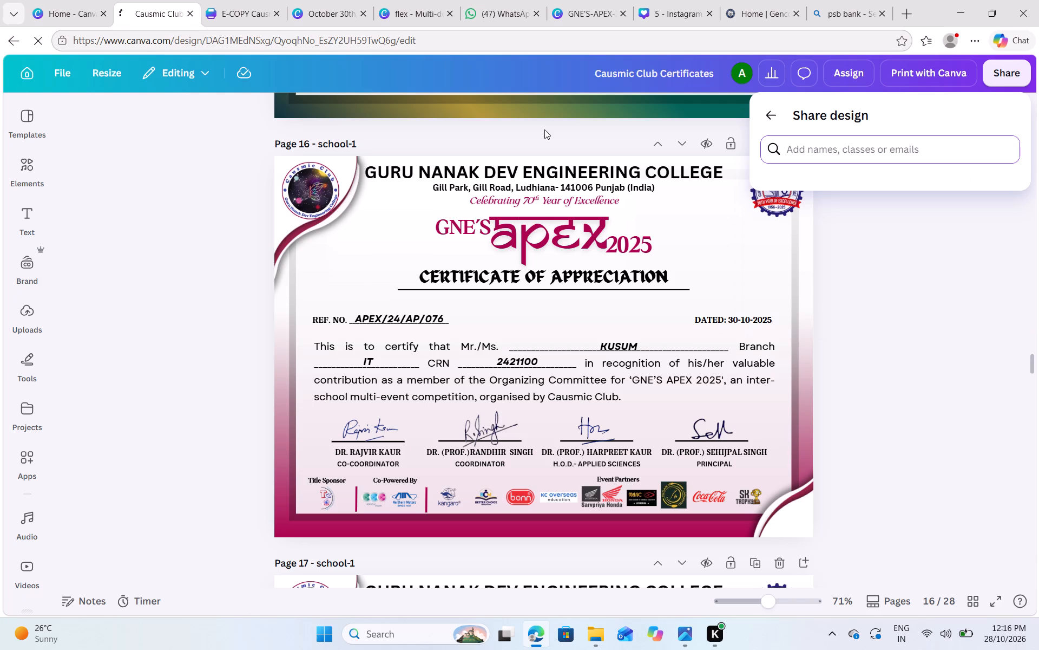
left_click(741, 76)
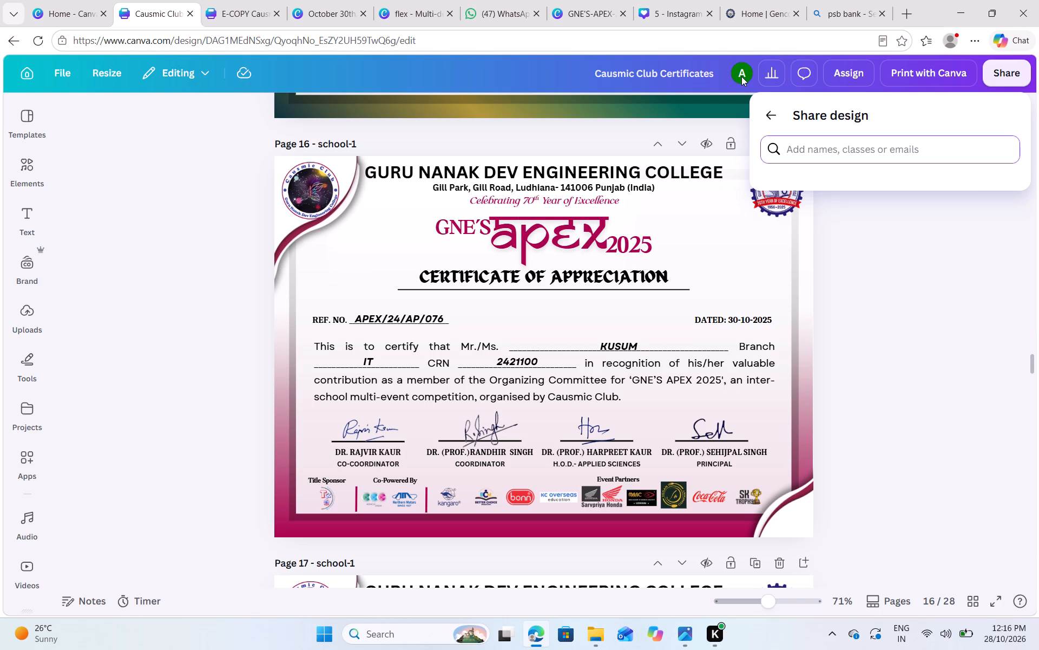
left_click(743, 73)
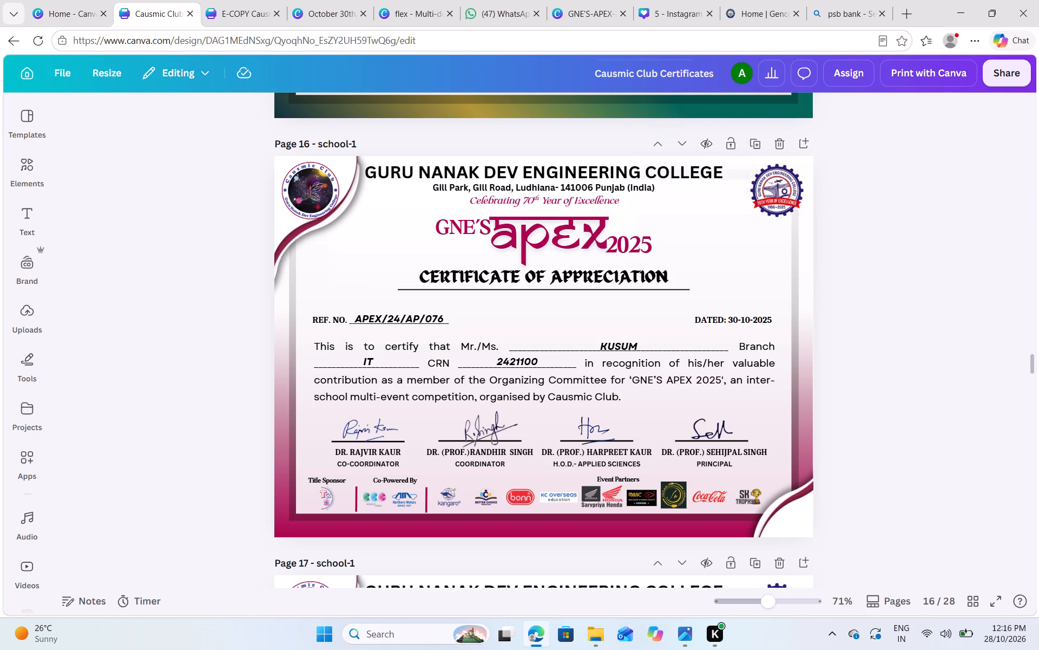
Return to the Canva home page and check which accounts are available for switching.
left_click(68, 0)
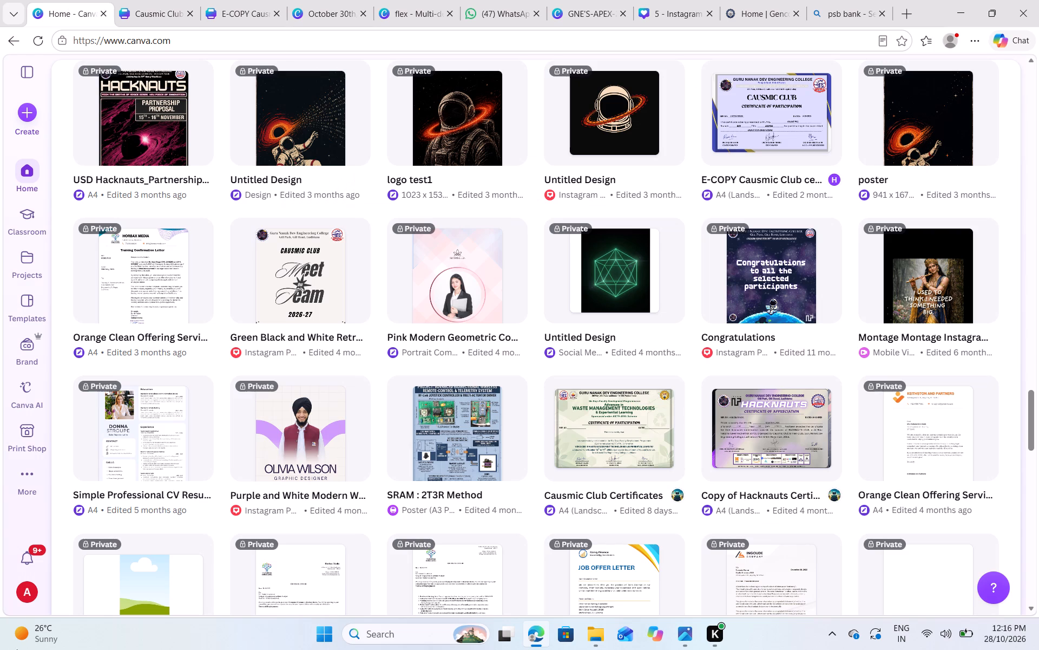
left_click(24, 591)
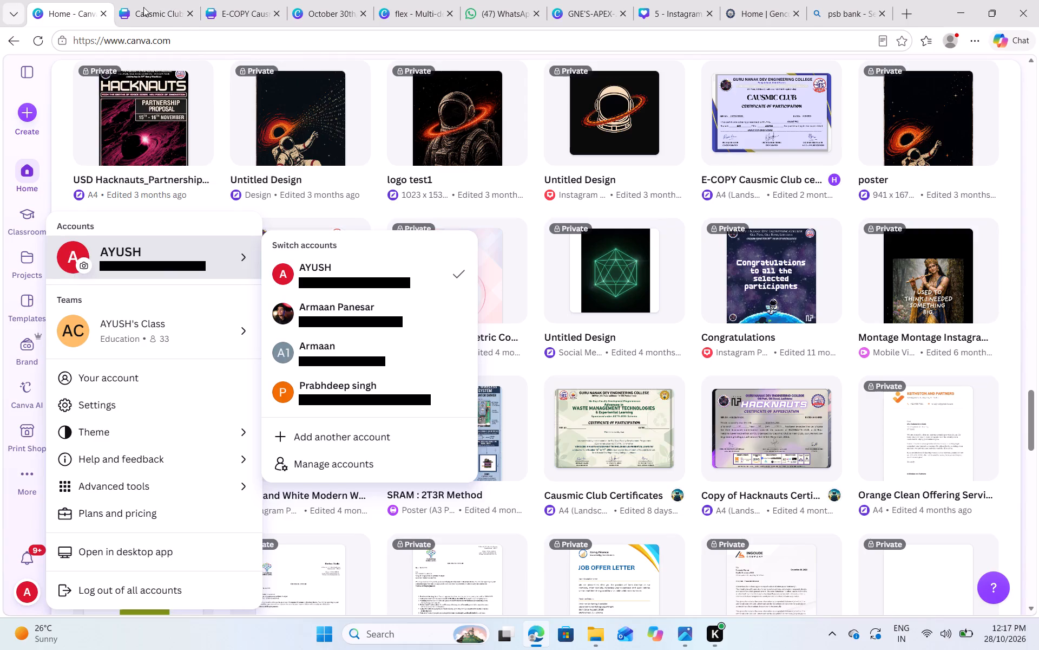
left_click(48, 88)
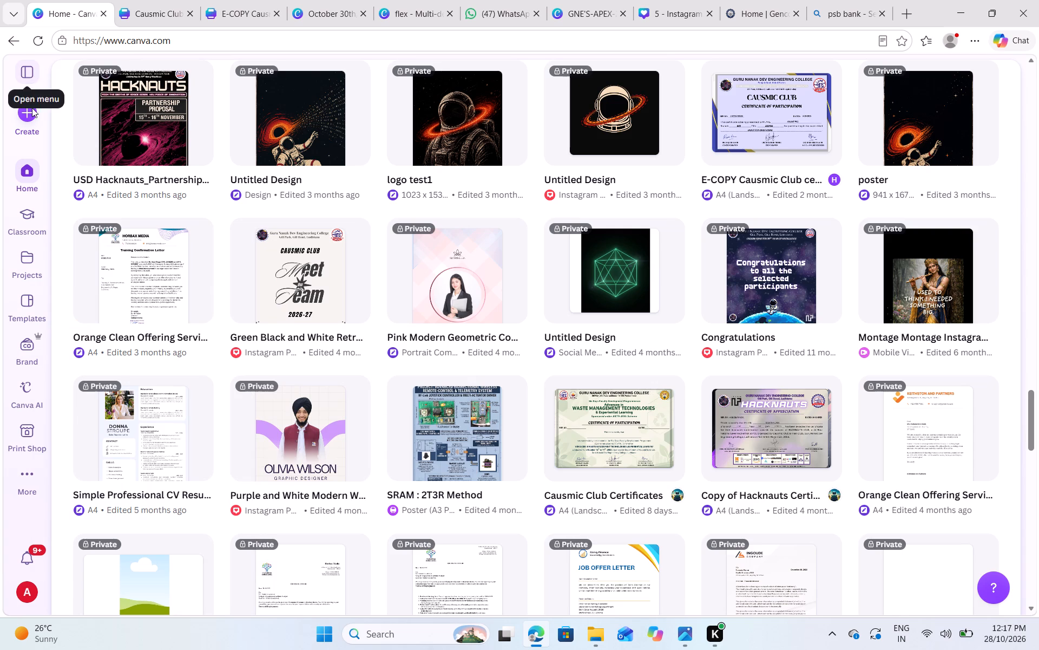
Go back to the beginning of the Canva home page and reload it.
left_click(36, 168)
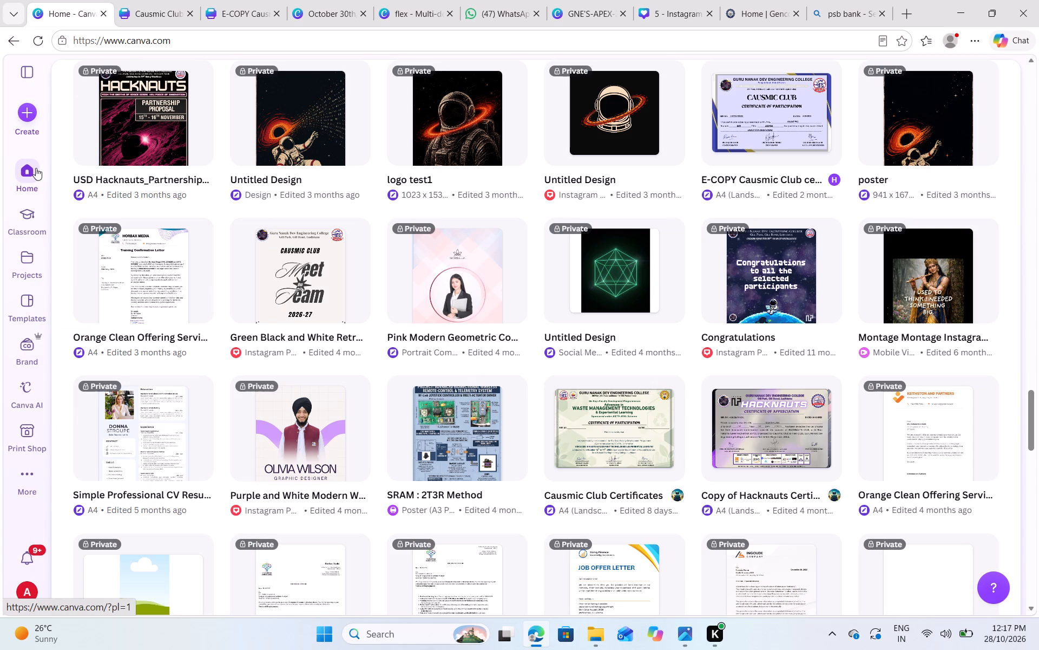
scroll(170, 157, "up", 16)
scroll(170, 157, "up", 5)
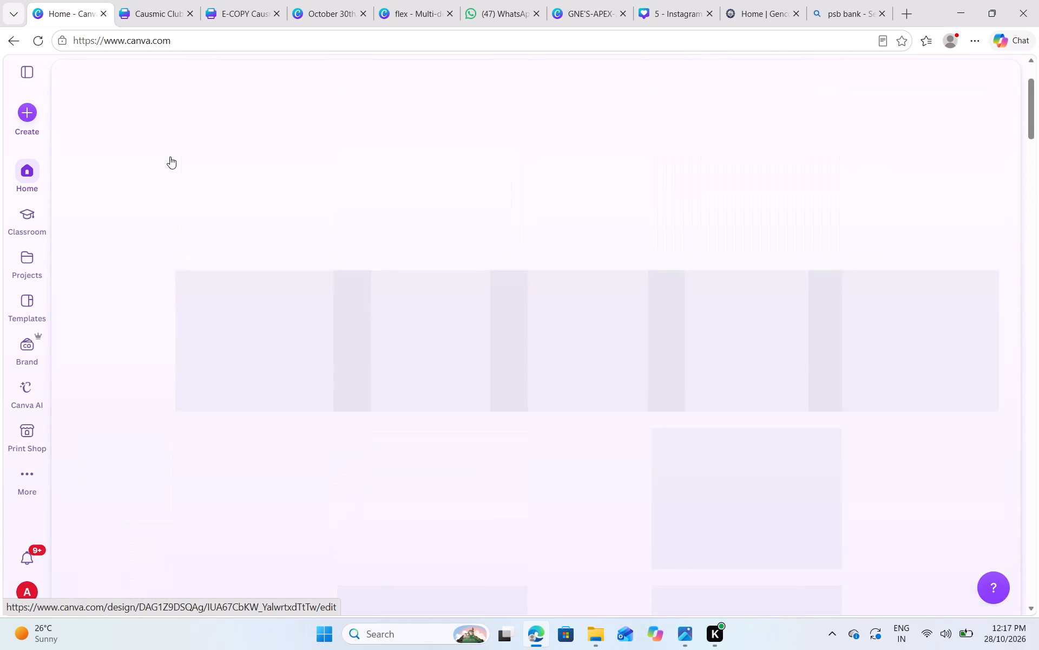
scroll(170, 157, "up", 7)
left_click(37, 44)
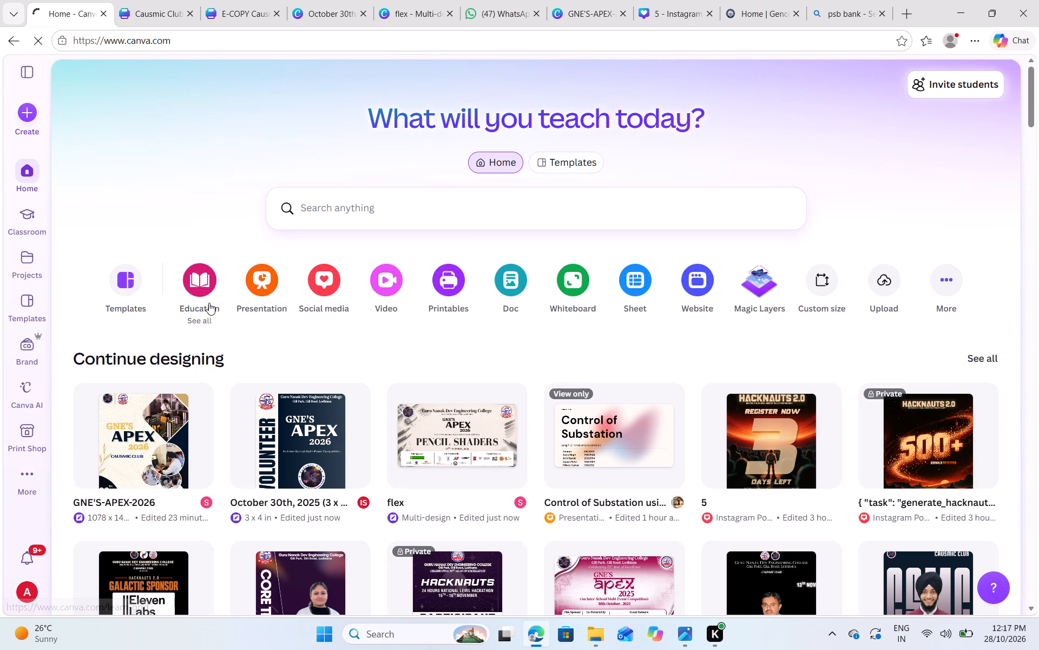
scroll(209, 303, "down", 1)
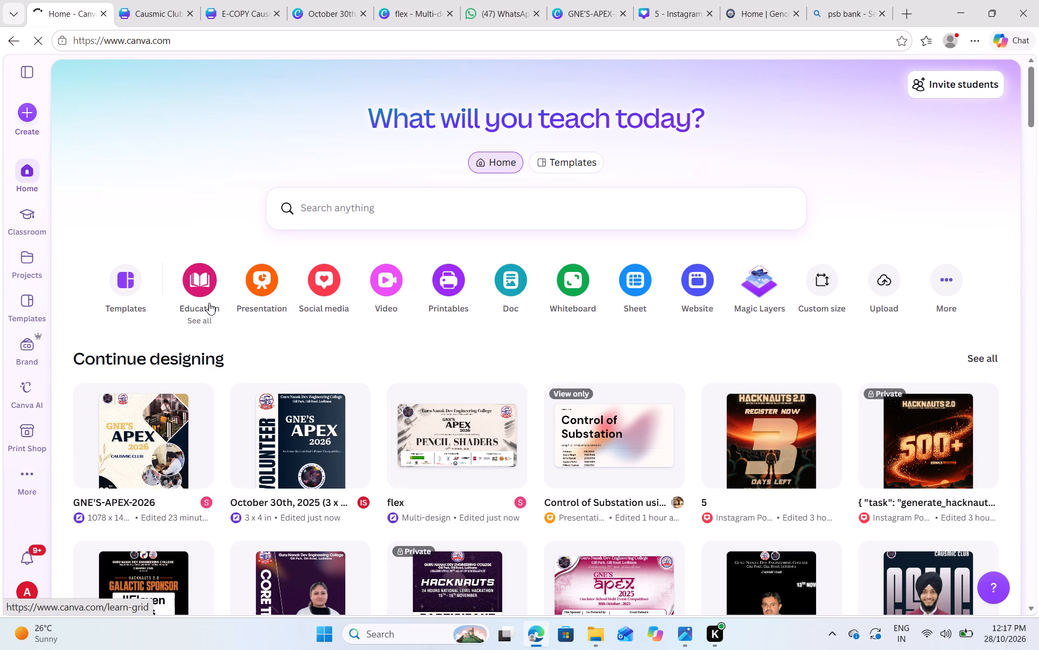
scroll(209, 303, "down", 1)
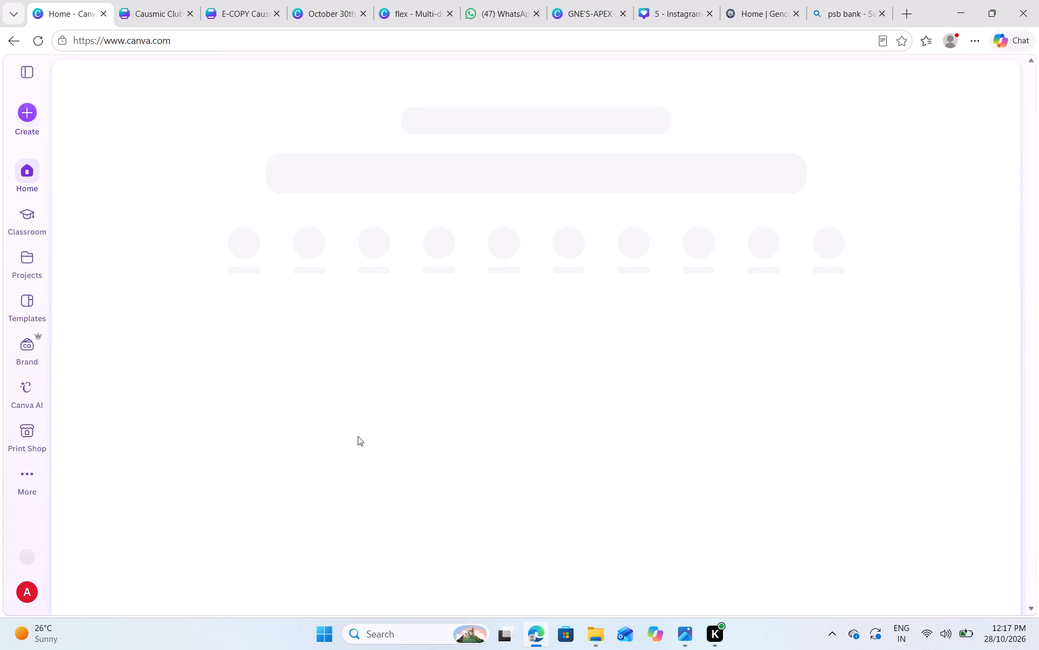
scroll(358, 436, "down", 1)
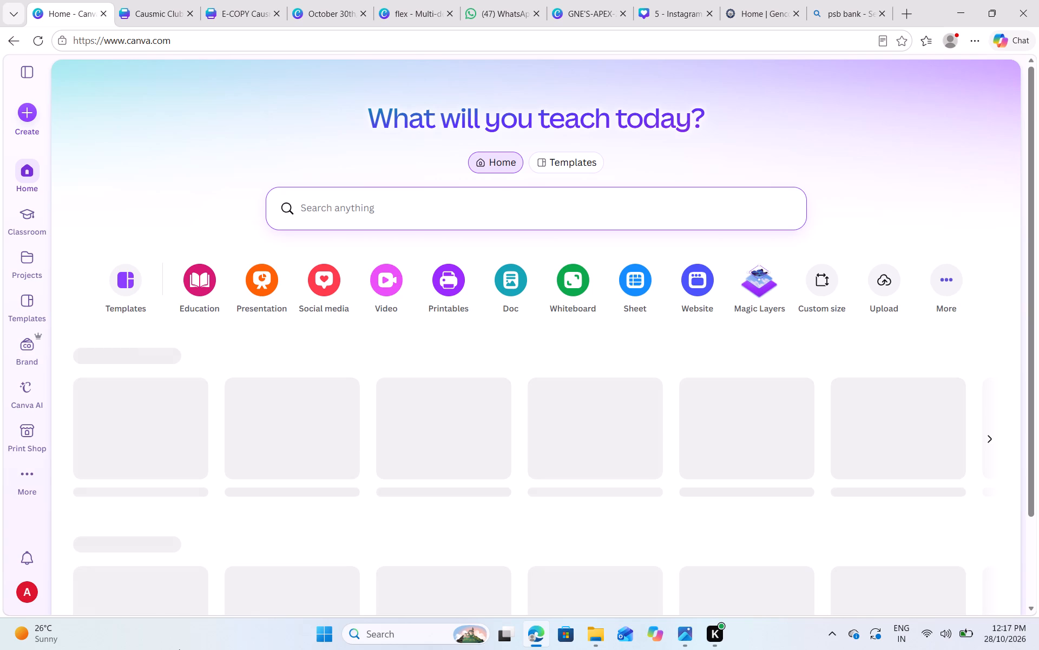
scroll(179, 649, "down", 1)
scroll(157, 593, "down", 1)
In Causmic Club Certificates, group page 16's four signatures with their lines, names and titles into one object and copy the group.
left_click(160, 4)
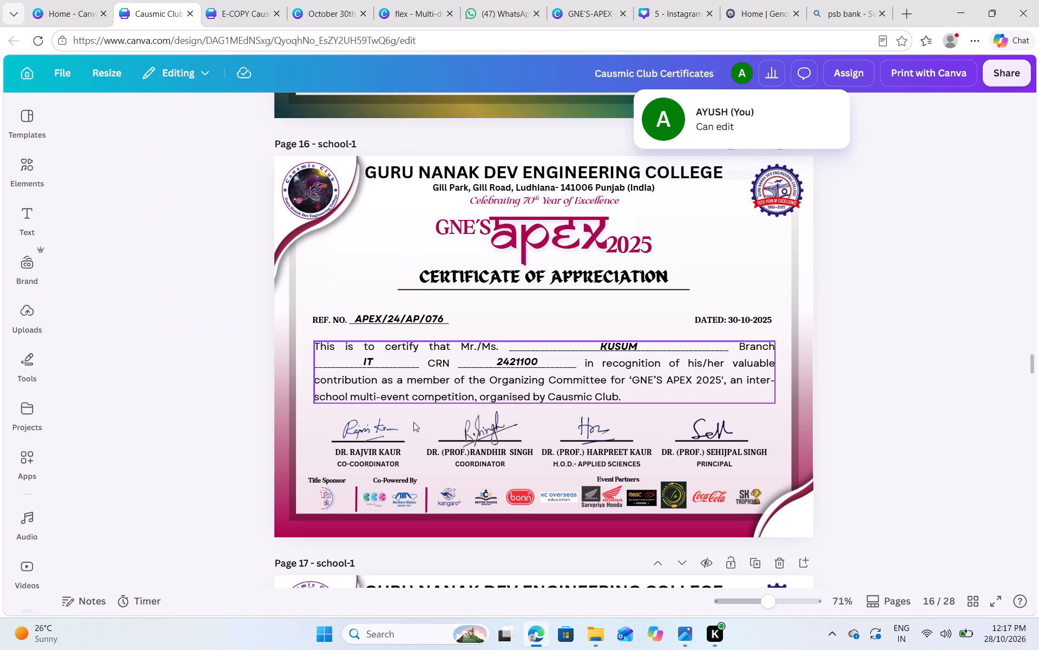
left_click(372, 464)
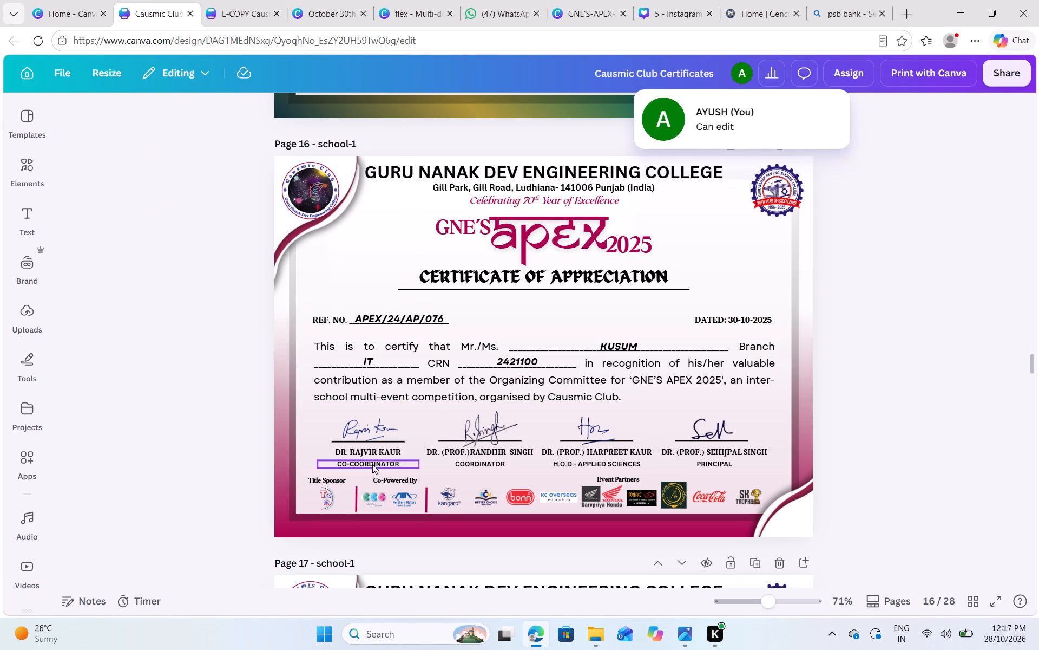
left_click(389, 451, "shift")
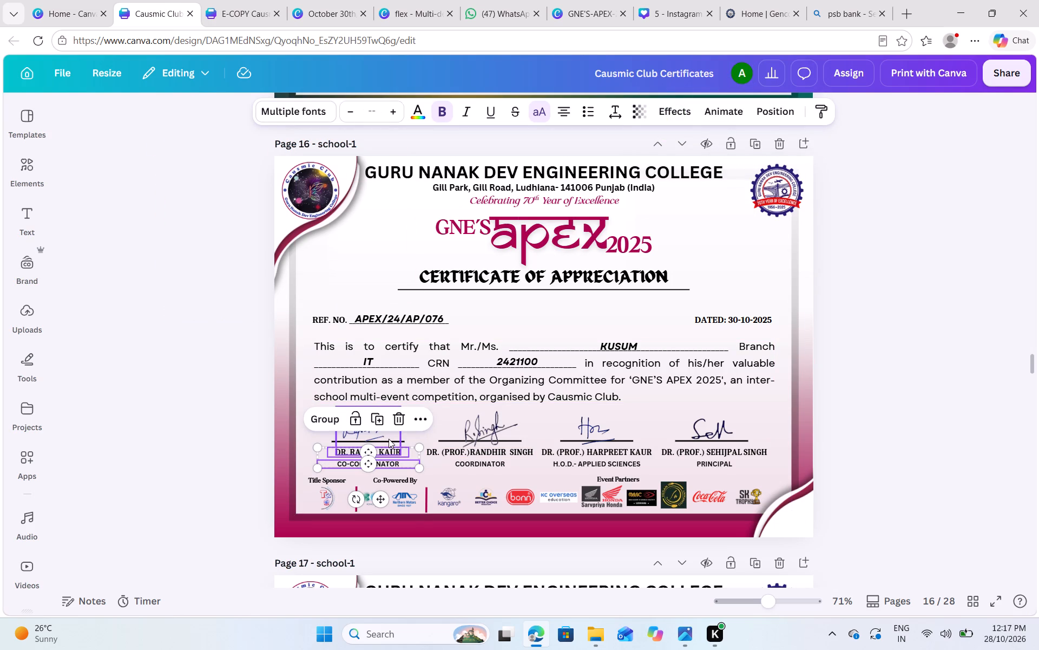
left_click(389, 440, "shift")
left_click(403, 441, "shift")
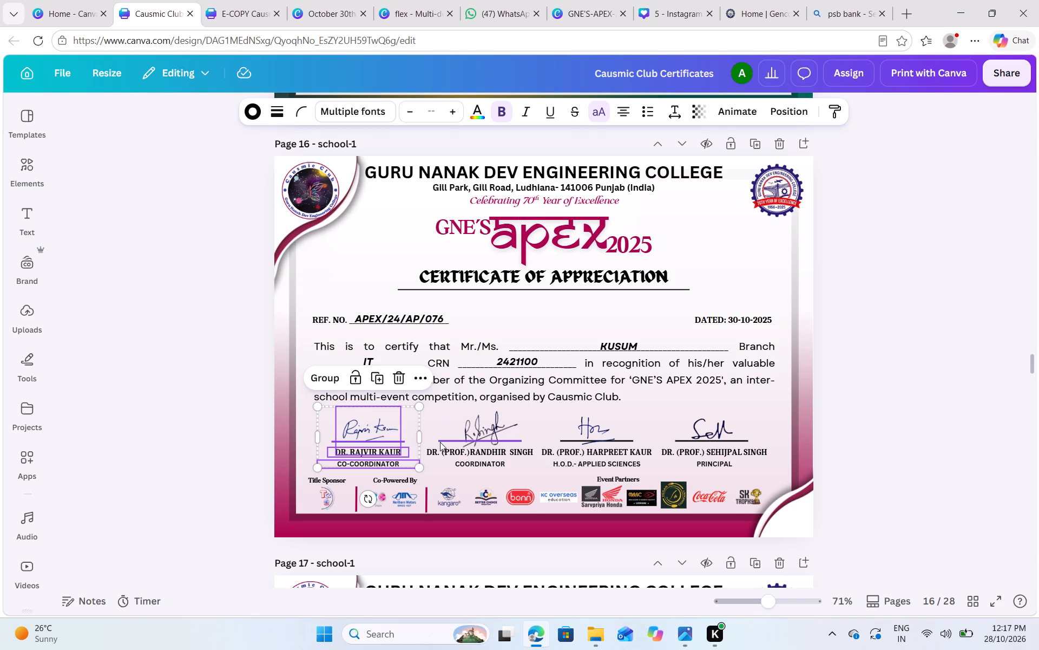
left_click(440, 442, "shift")
left_click(479, 433, "shift")
left_click(503, 453, "shift")
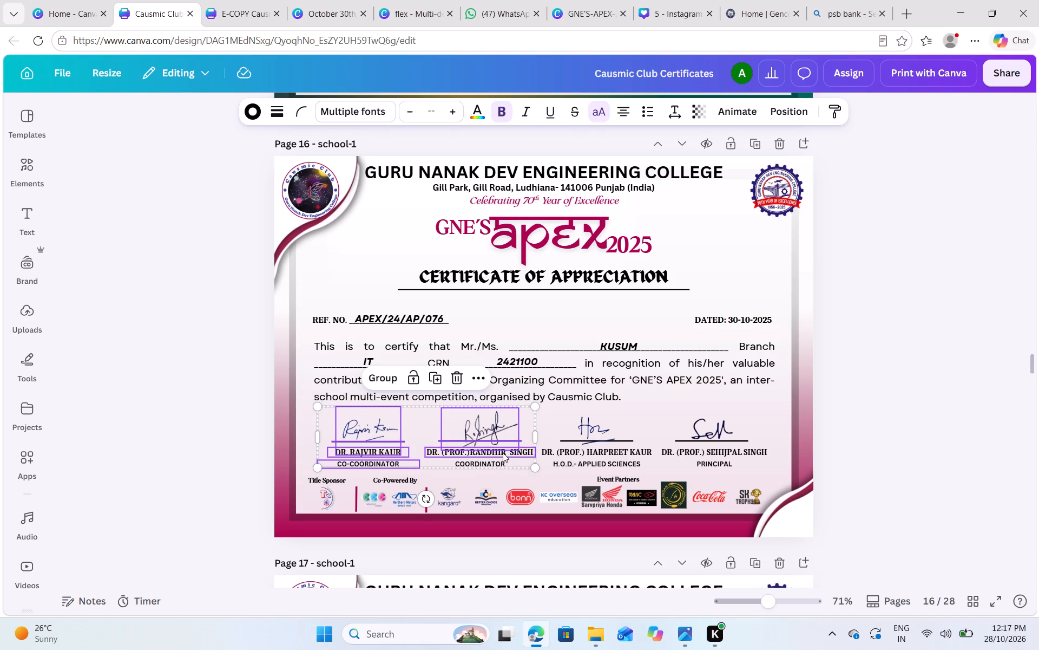
left_click(494, 463, "shift")
left_click(580, 464, "shift")
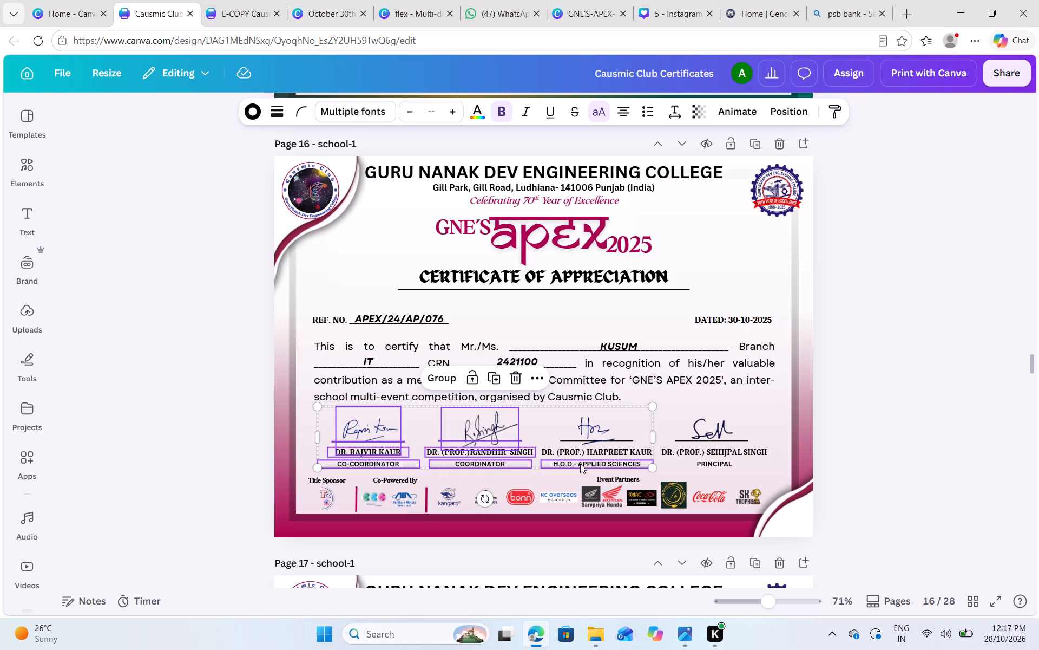
left_click(577, 451, "shift")
left_click(555, 451, "shift")
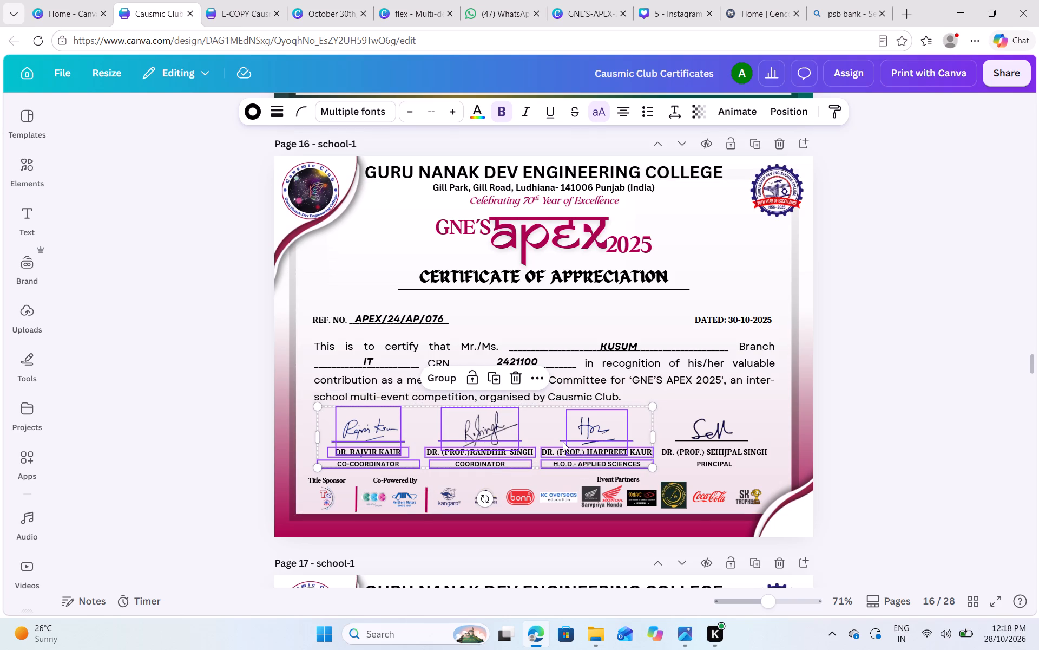
left_click(563, 441, "shift")
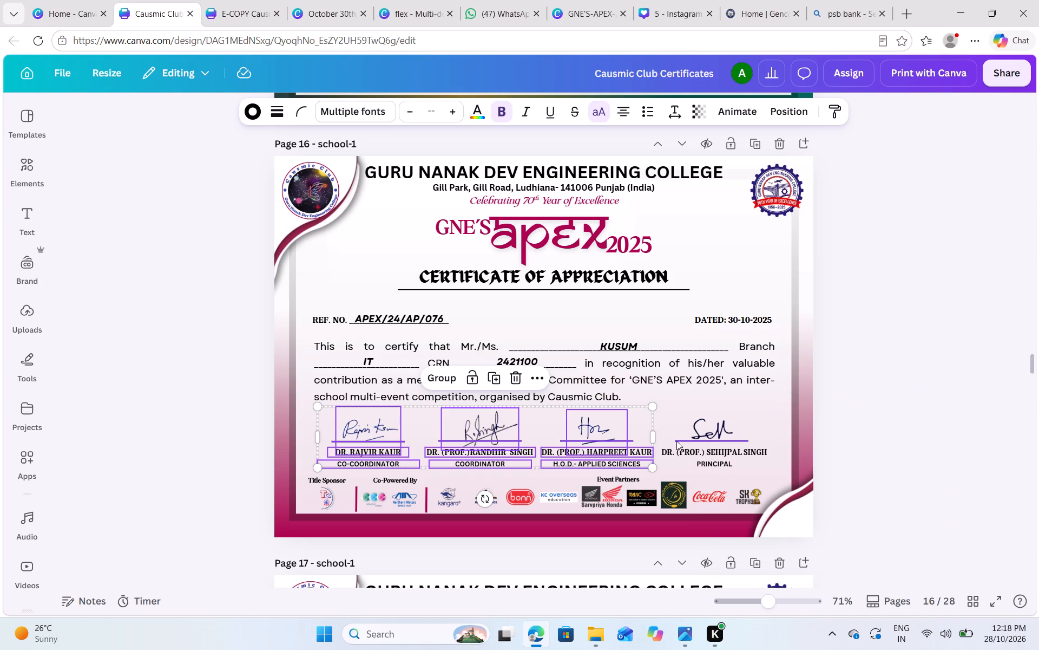
left_click(677, 449, "shift")
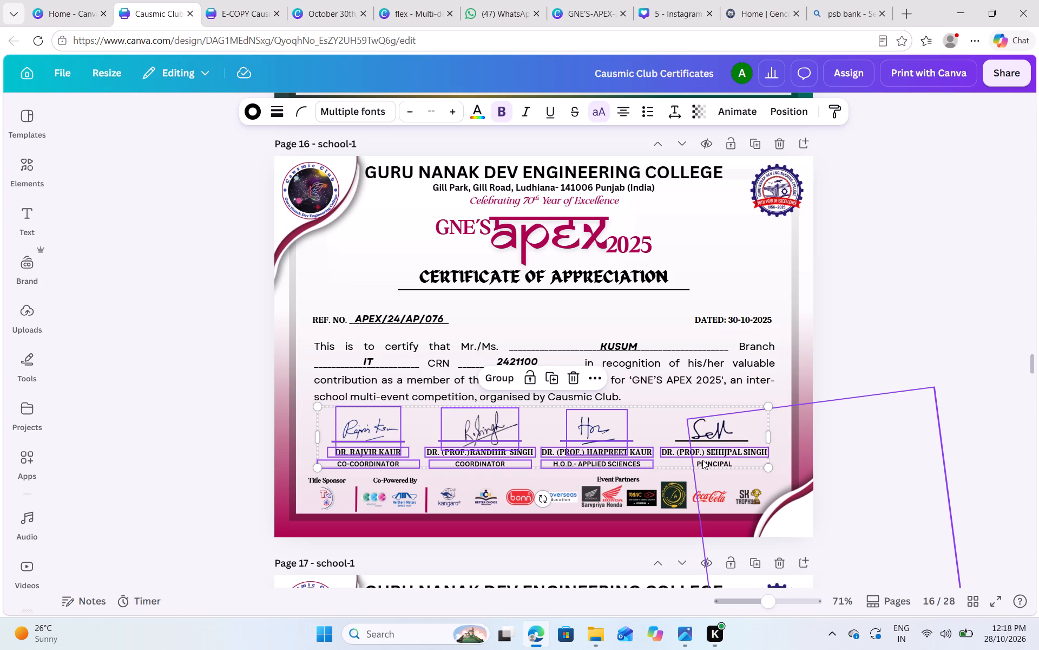
left_click(683, 440, "shift")
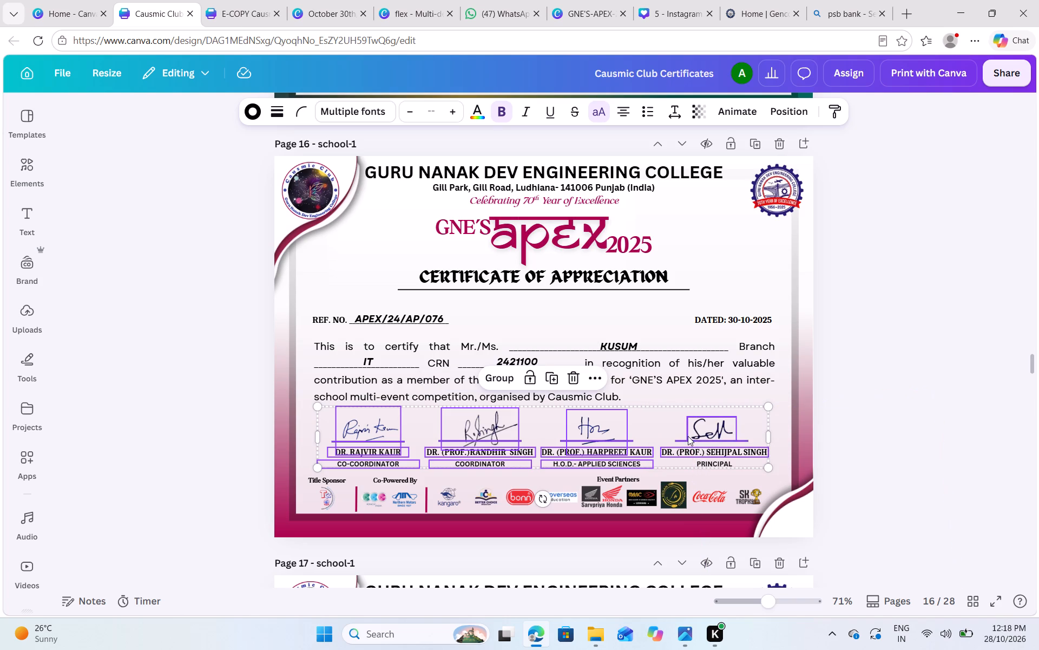
left_click(688, 436, "shift")
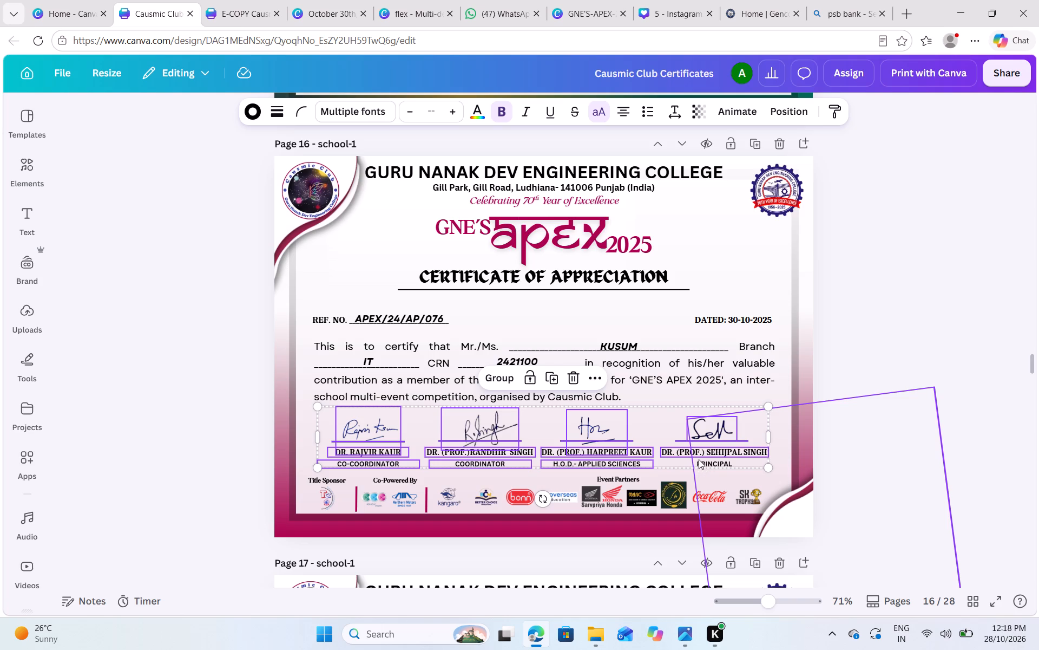
left_click(689, 463, "shift")
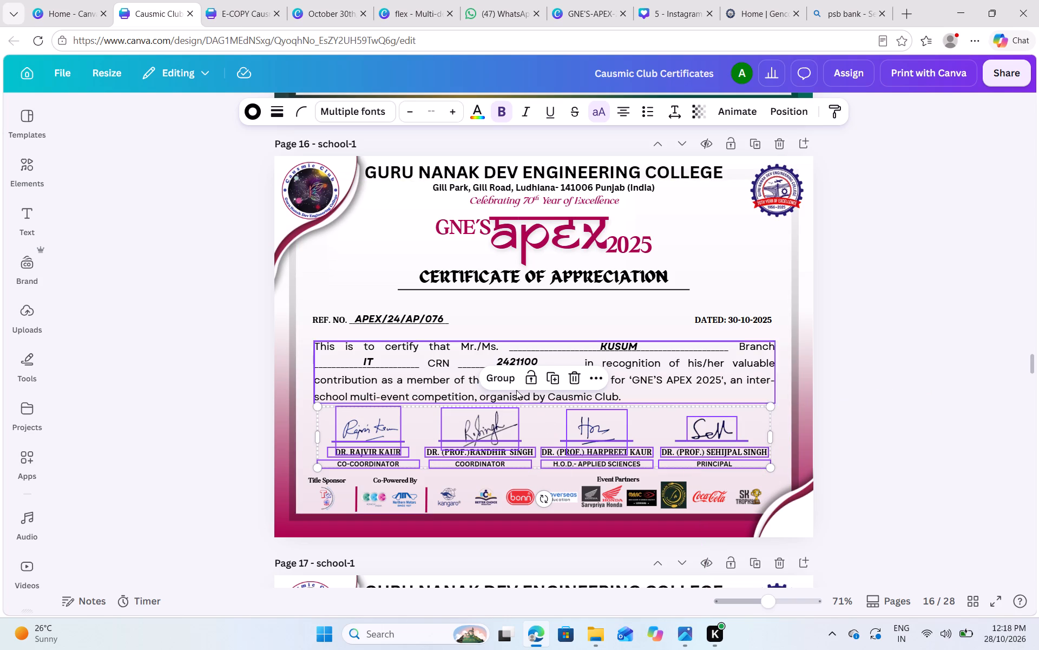
left_click(508, 380)
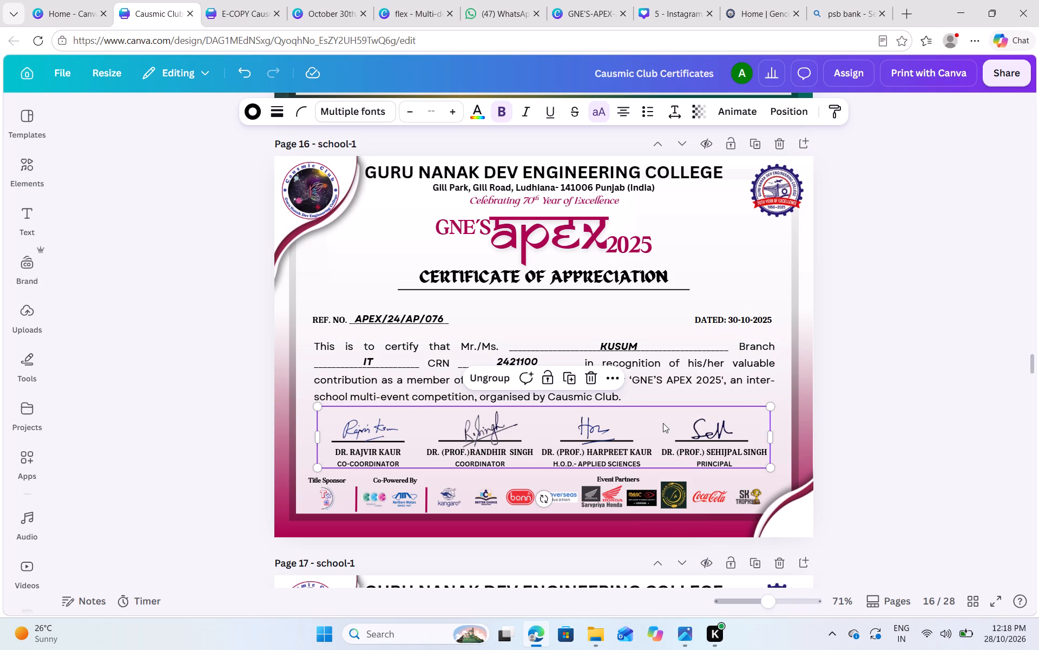
key("ctrl+c")
Look over the recent designs on the Canva home page, checking back on the open Causmic Club Certificates and E-COPY Causmic Club certificates designs.
left_click(74, 0)
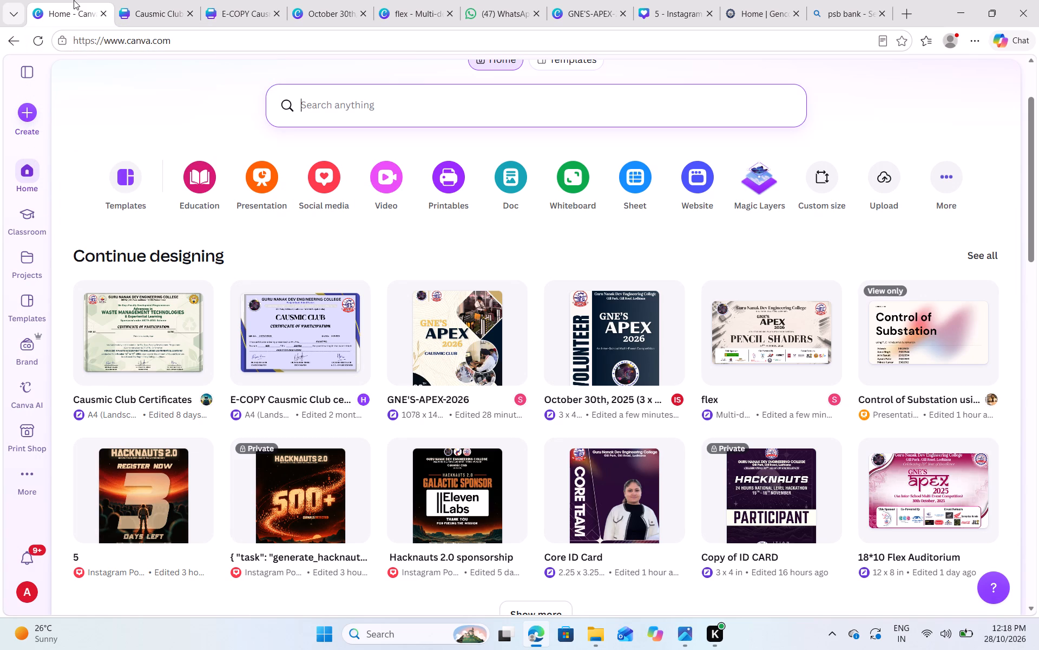
scroll(306, 314, "down", 1)
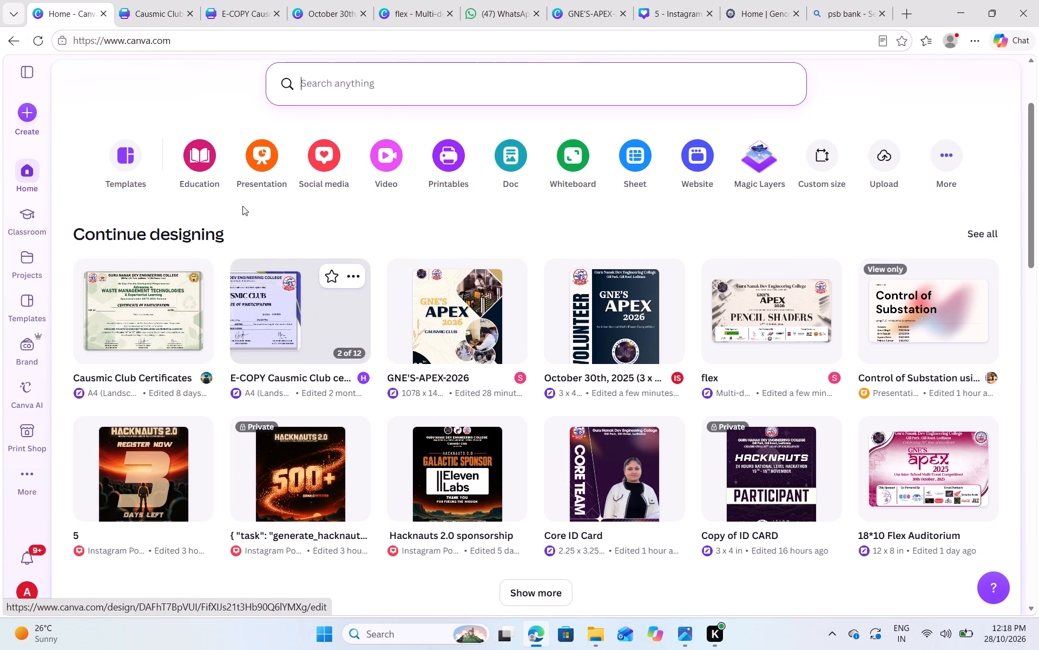
left_click(160, 0)
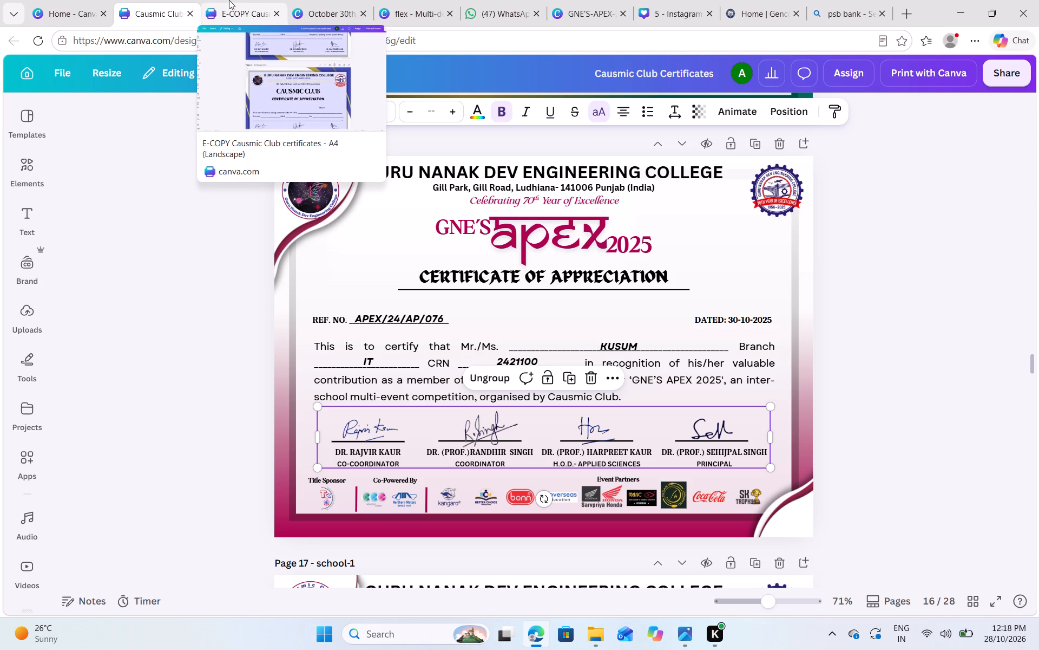
left_click(86, 0)
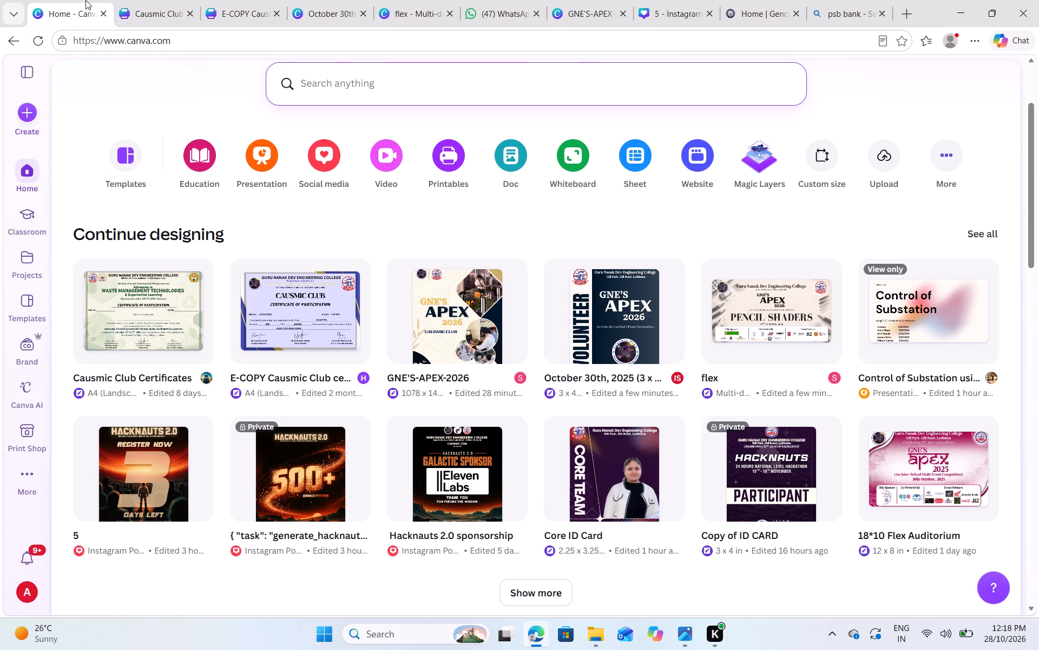
left_click(128, 0)
left_click(225, 0)
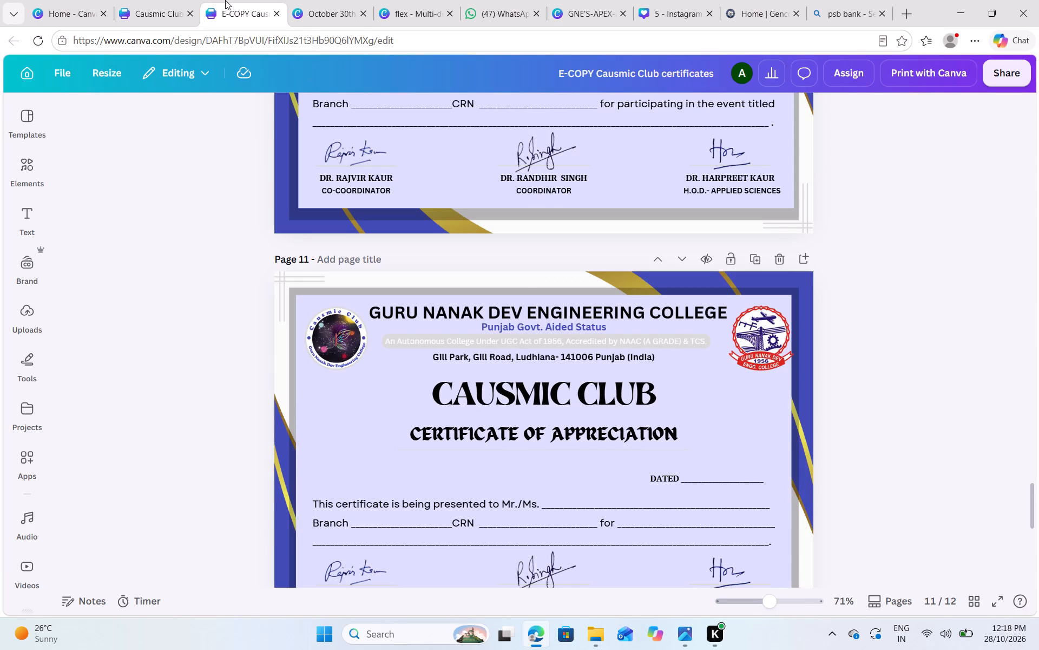
left_click(72, 0)
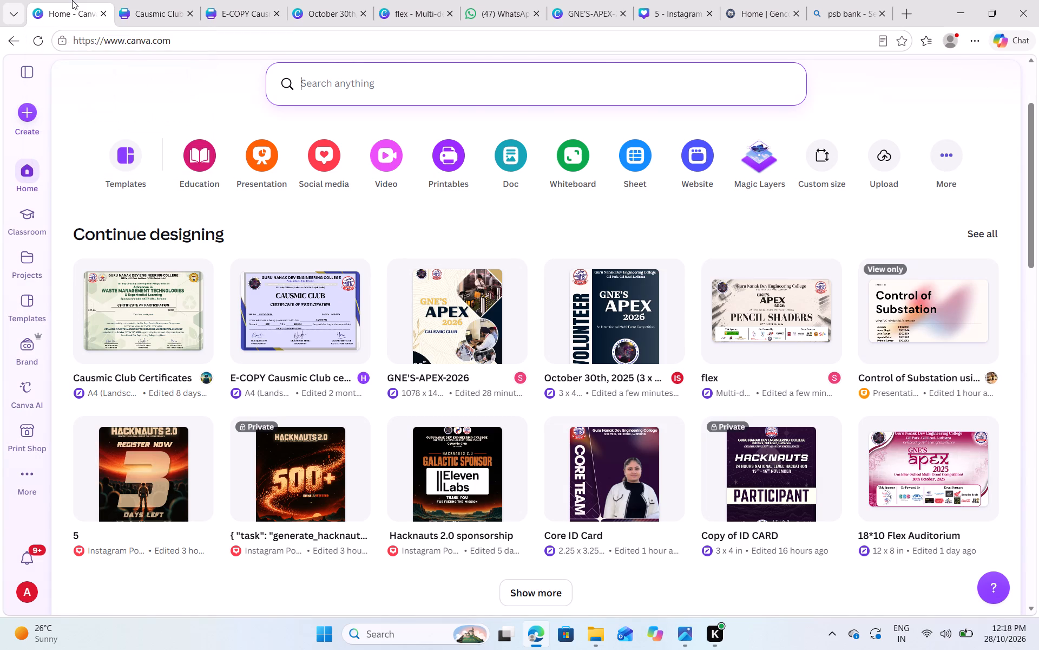
Reload the Canva home page and check the notifications and the account's available teams.
left_click(32, 173)
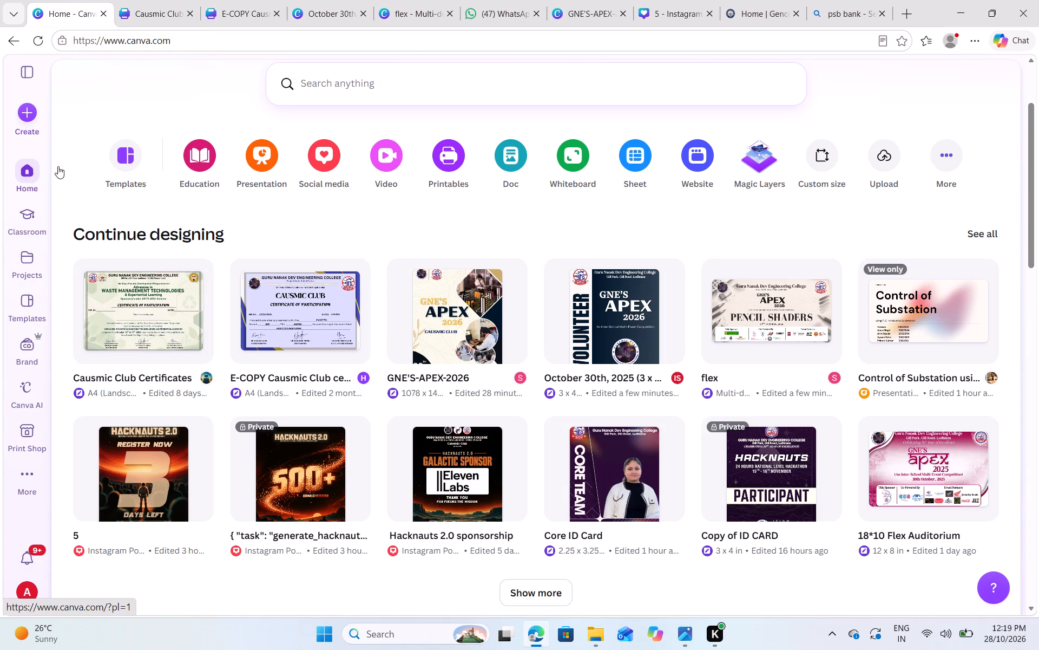
scroll(281, 219, "up", 8)
left_click(38, 37)
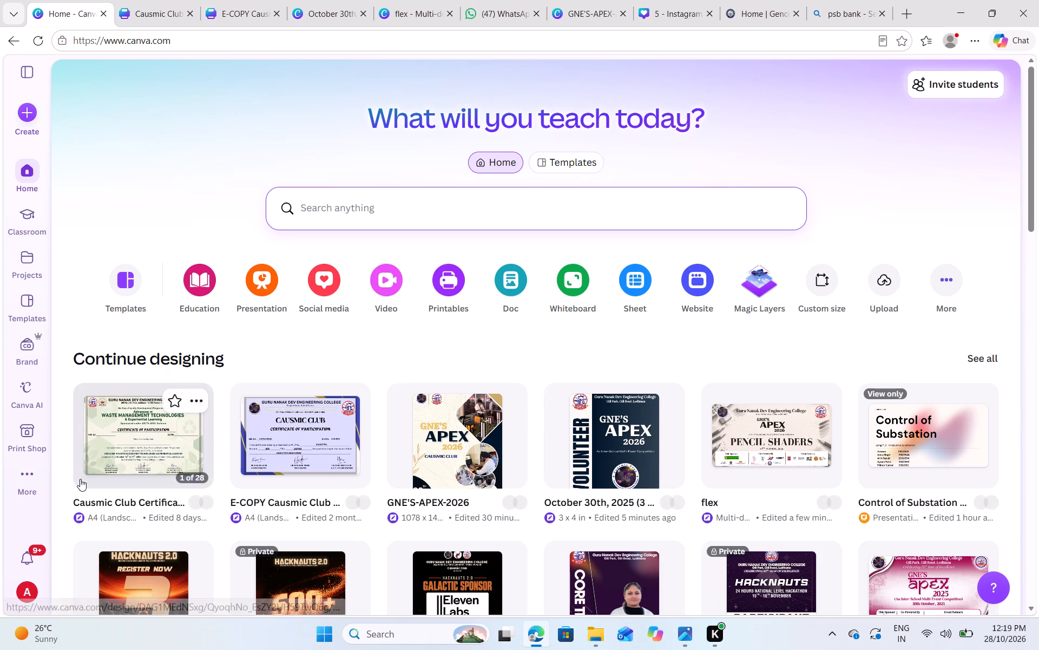
left_click(32, 593)
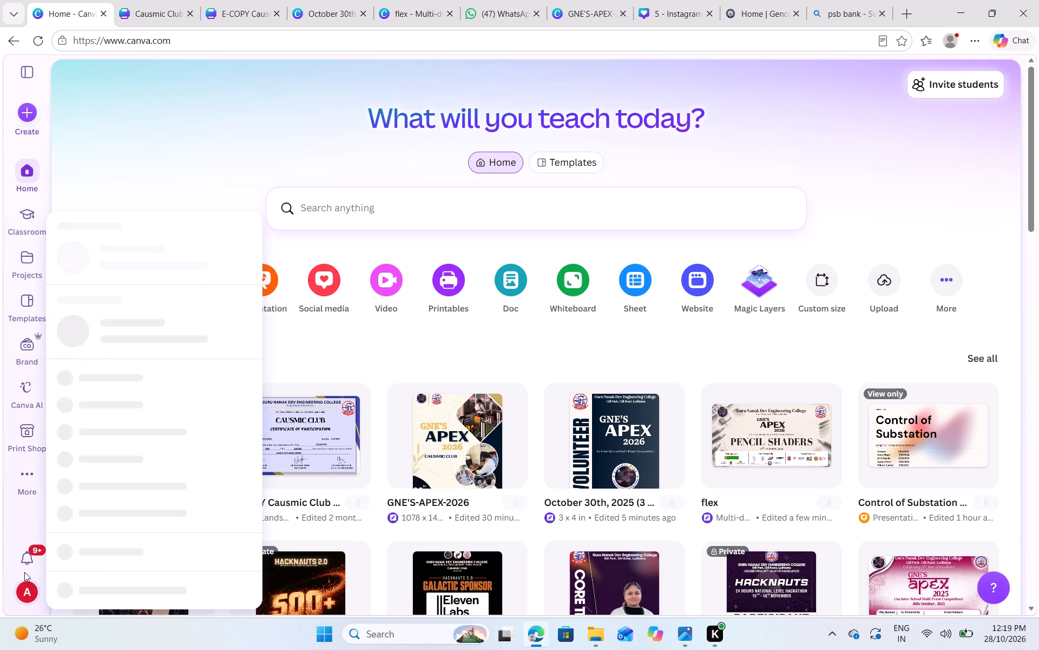
left_click(29, 561)
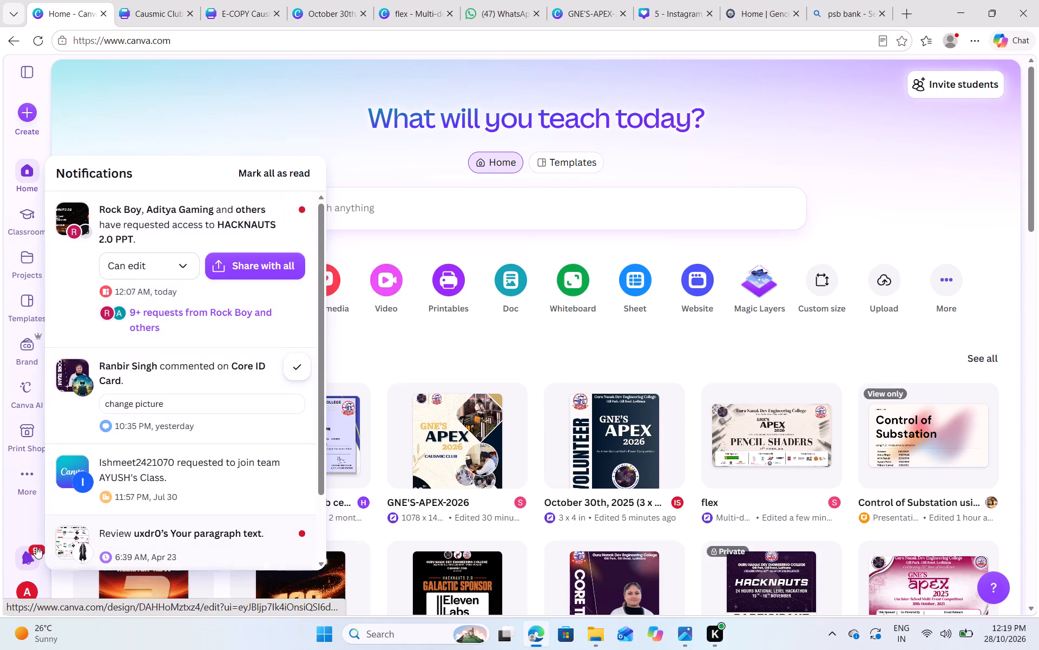
left_click(27, 586)
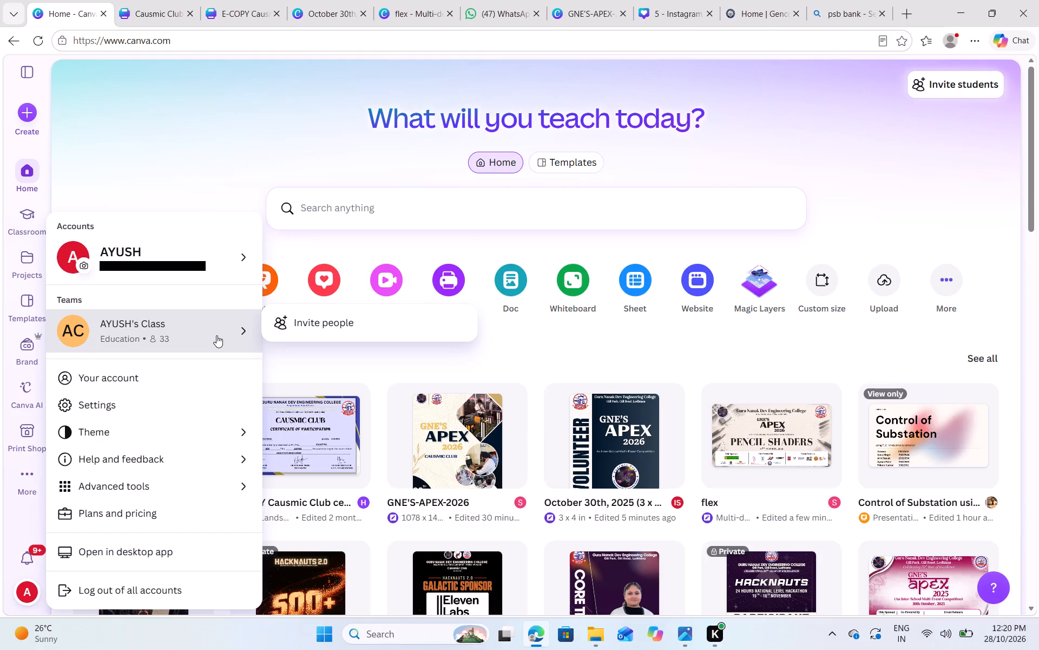
left_click(242, 162)
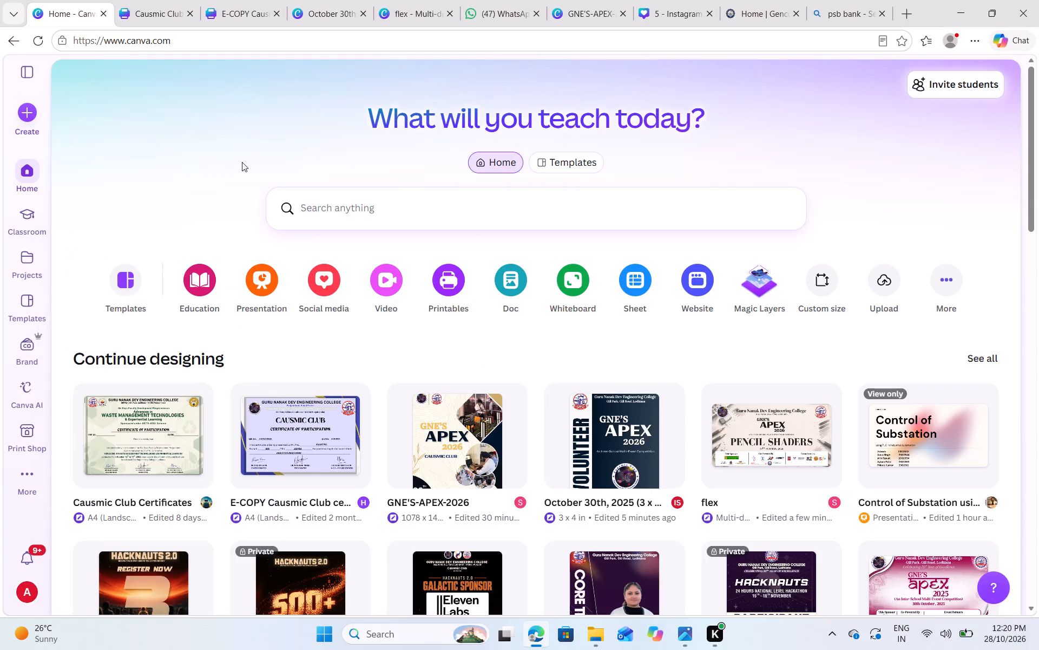
Return to the Causmic Club Certificates design and select the reference number text on the page 16 certificate.
left_click(180, 1)
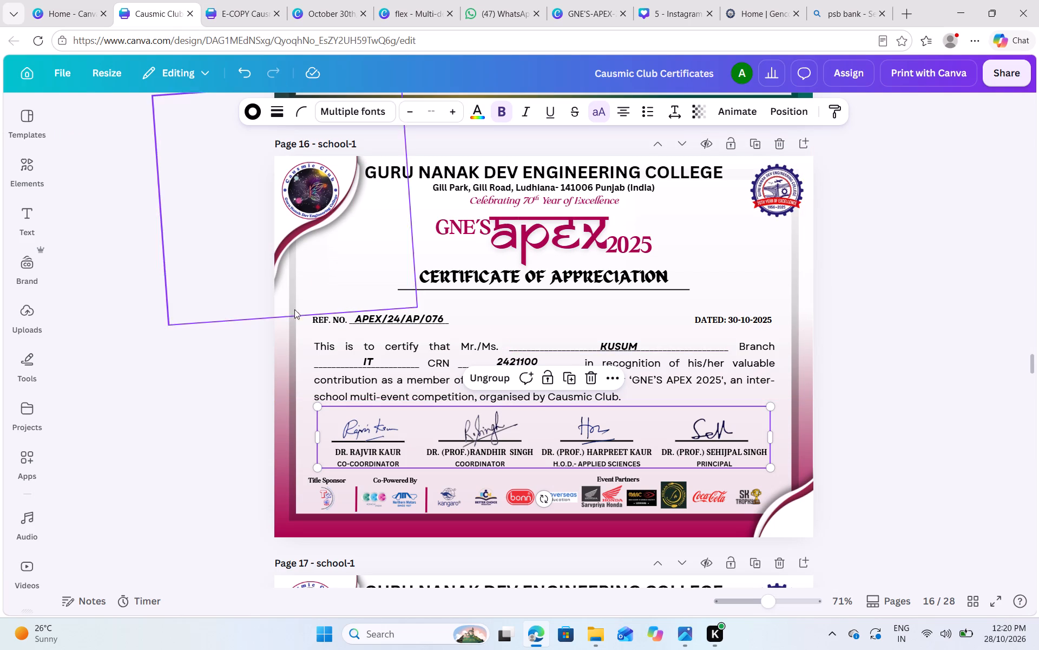
left_click(334, 321)
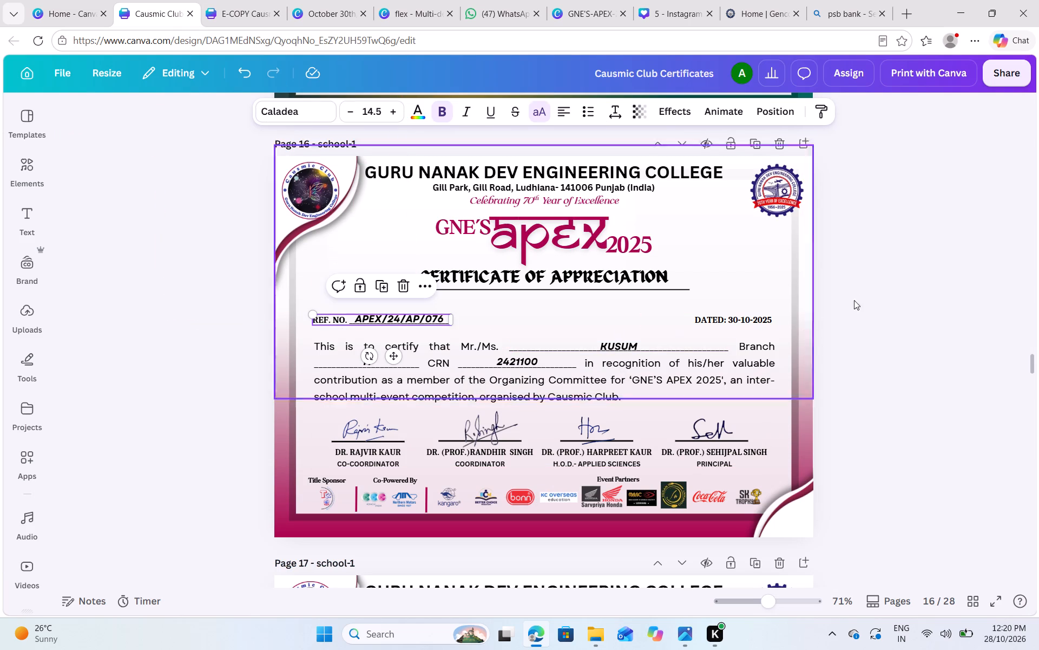
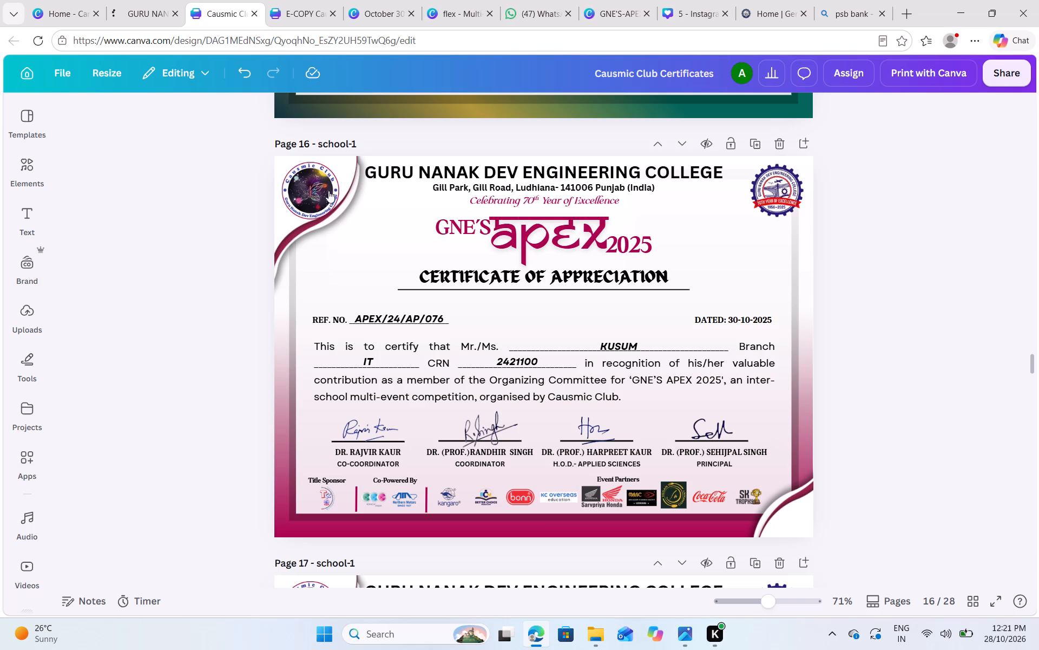
Copy page 16's grouped signature block and paste it into the GNE'S APEX 2026 Certificate of Participation in the GURU NANAK DEV ENGINEERING COLLEGE design.
left_click(403, 443)
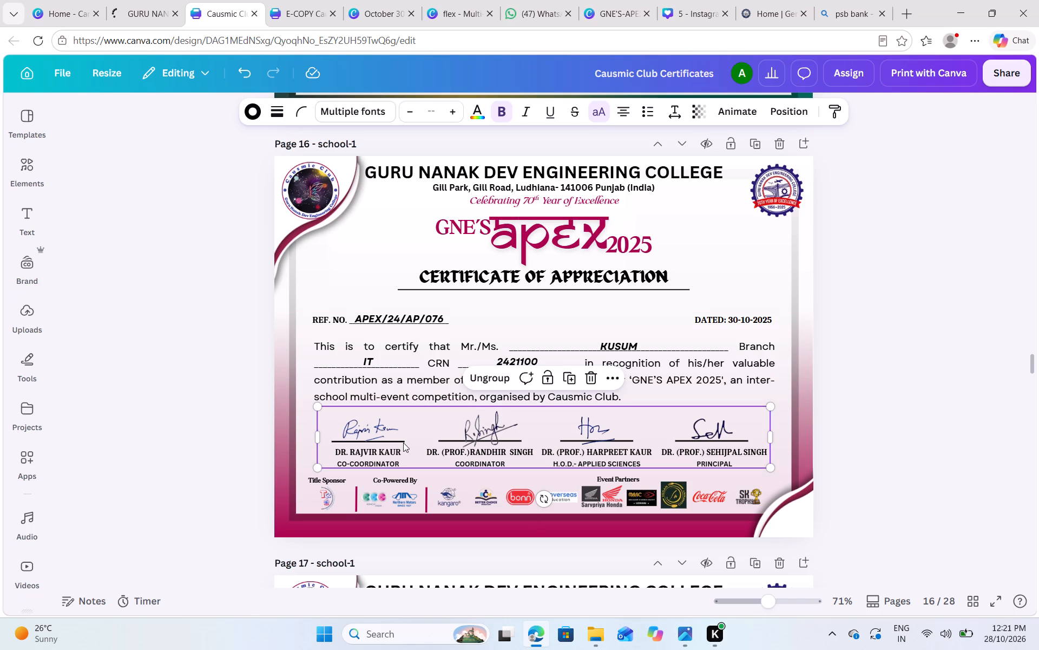
key("ctrl+c")
left_click(127, 6)
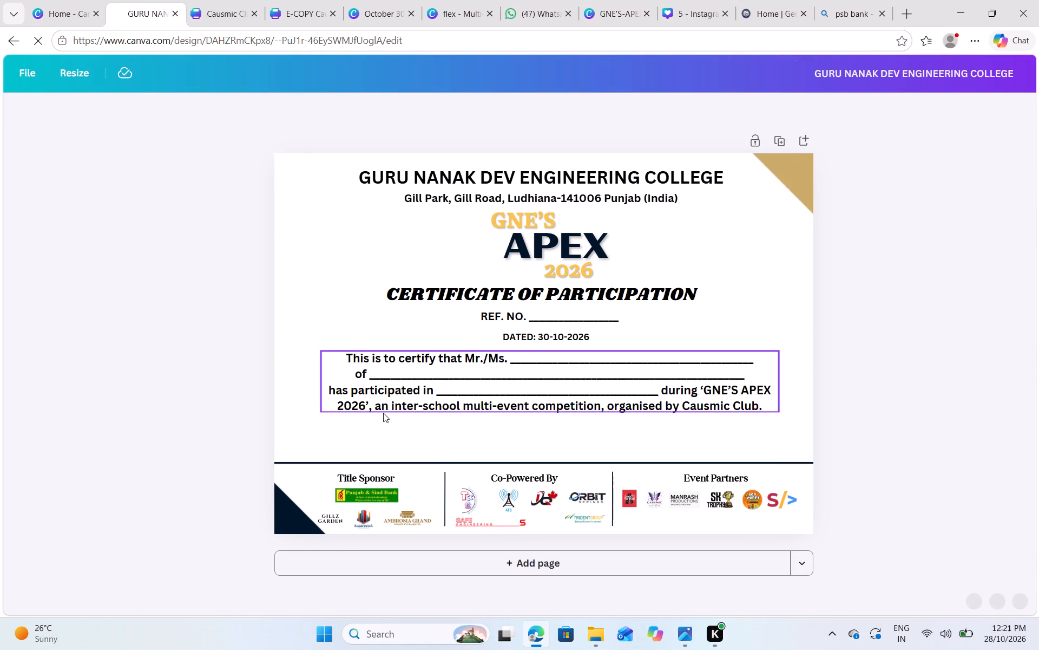
key("ctrl+v")
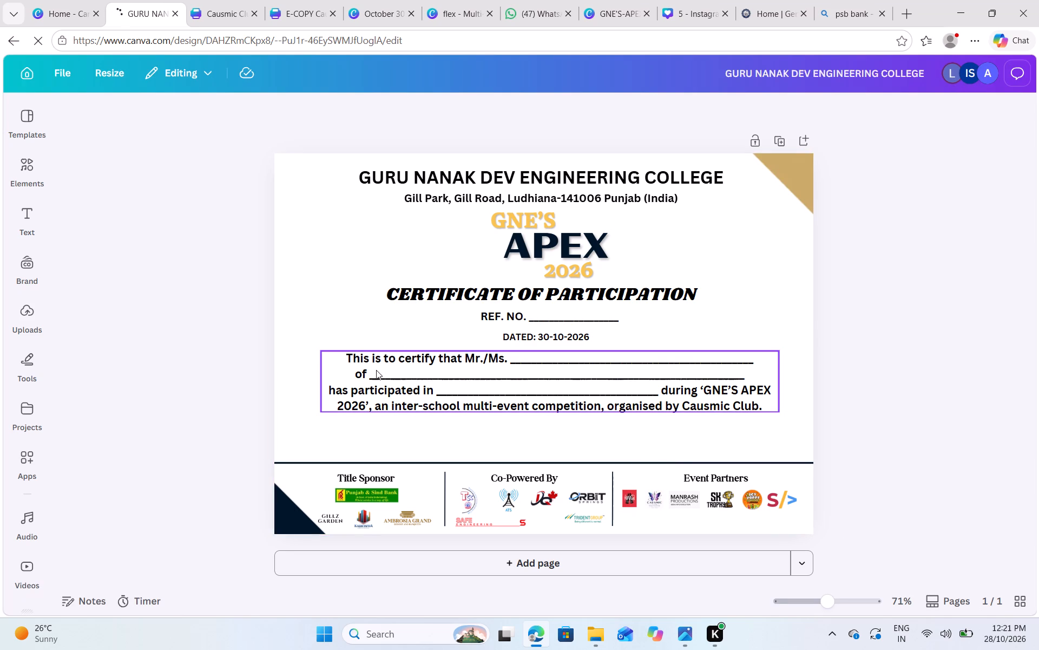
left_click(594, 439)
left_click(912, 404)
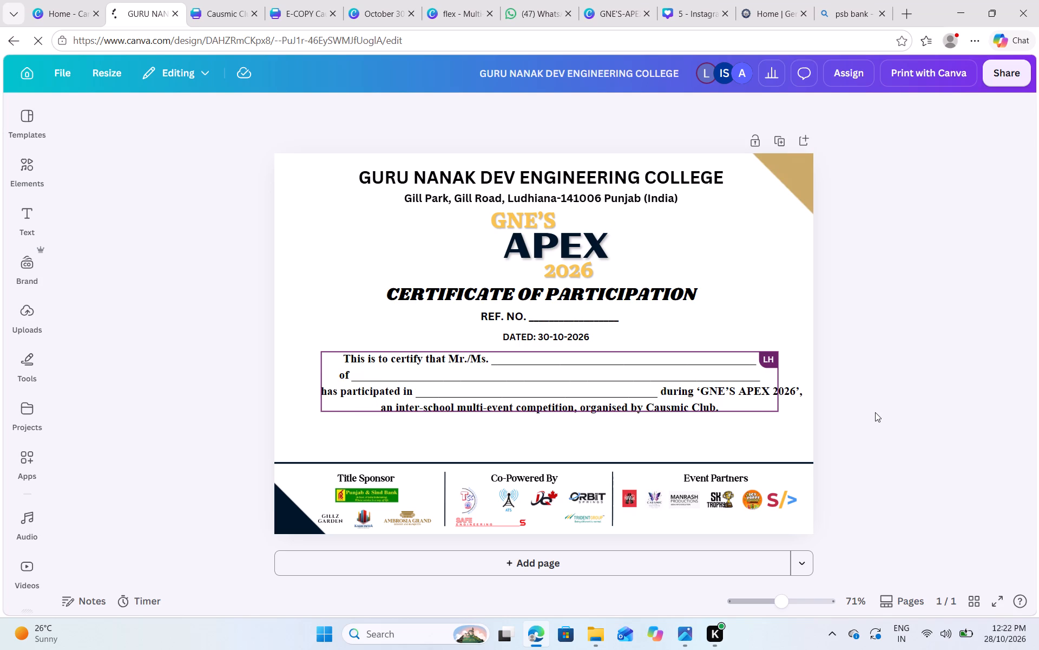
left_click(761, 433)
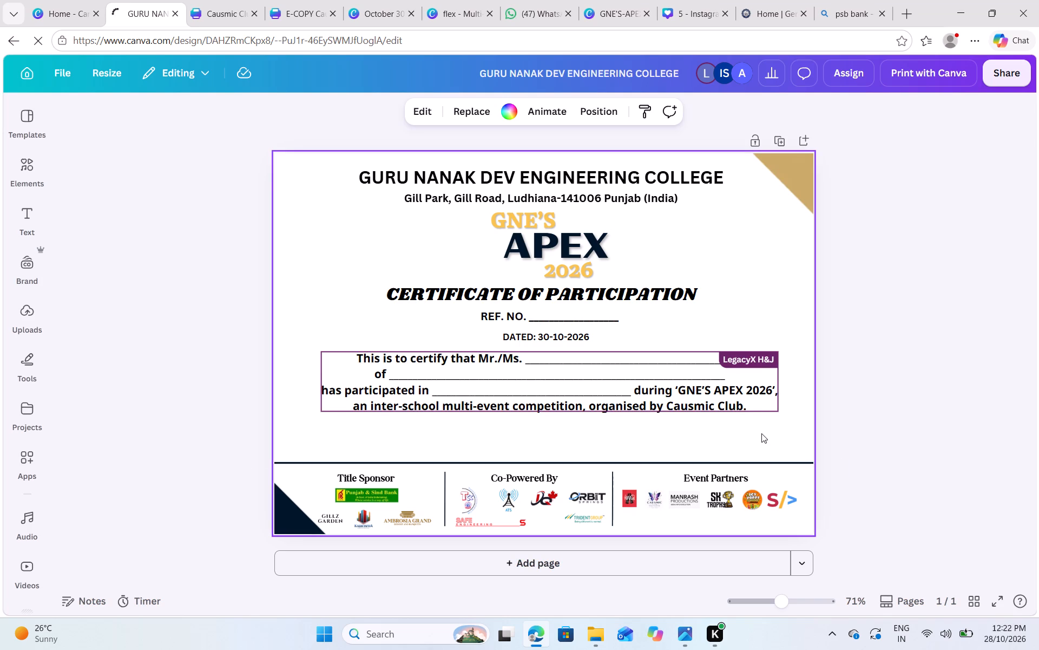
key("ctrl+v")
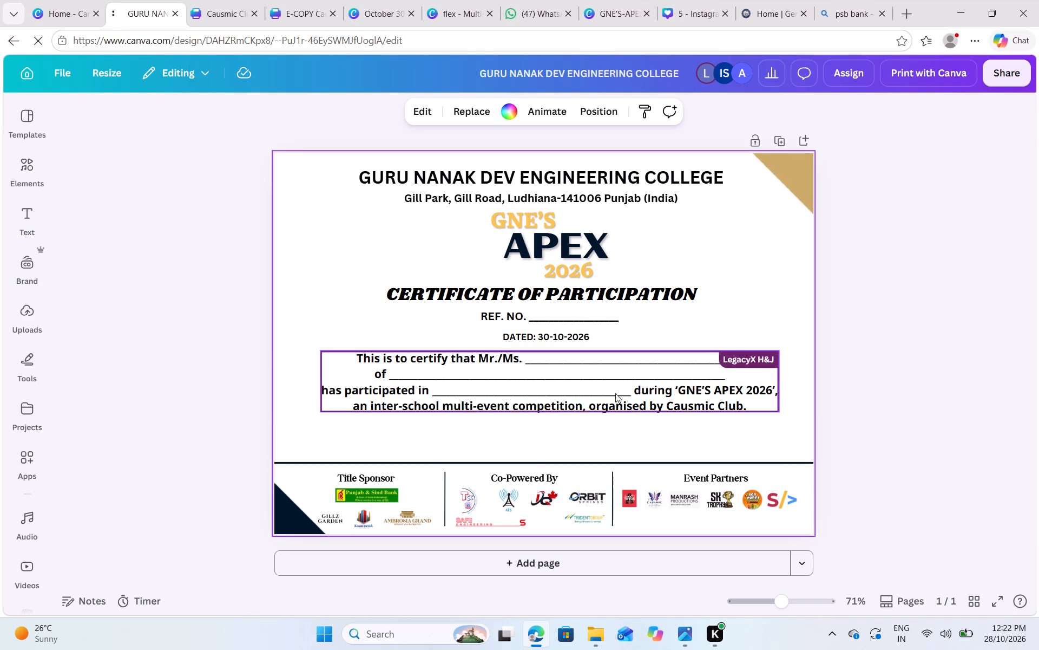
Replace the GNE'S APEX 2026 certificate's body paragraph with the Organizing Committee paragraph copied from page 16 of Causmic Club Certificates.
left_click(211, 2)
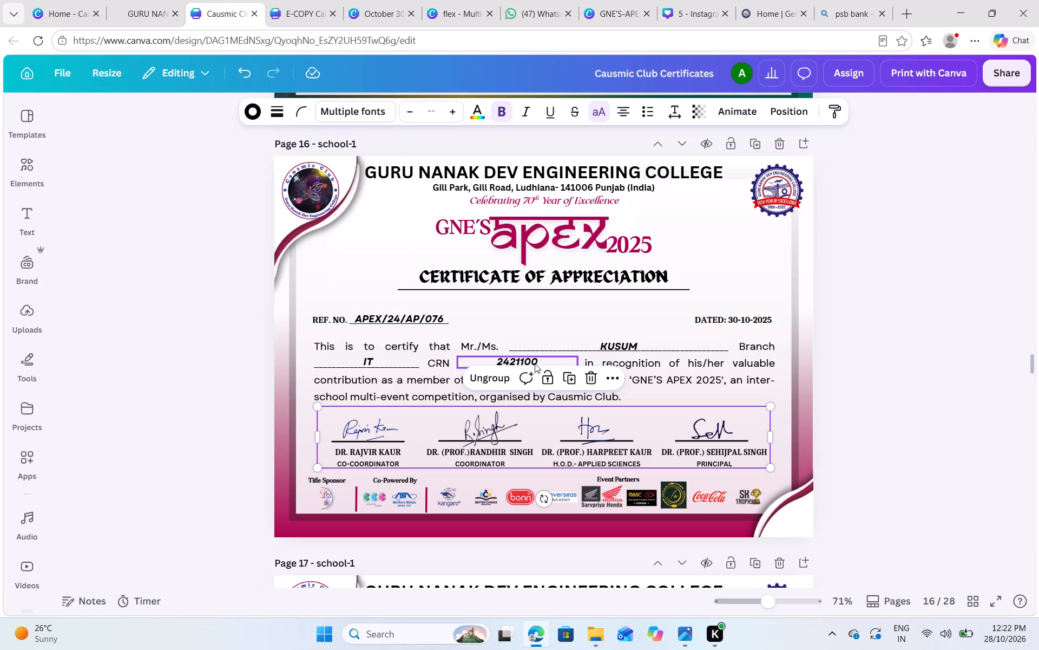
left_click(353, 343)
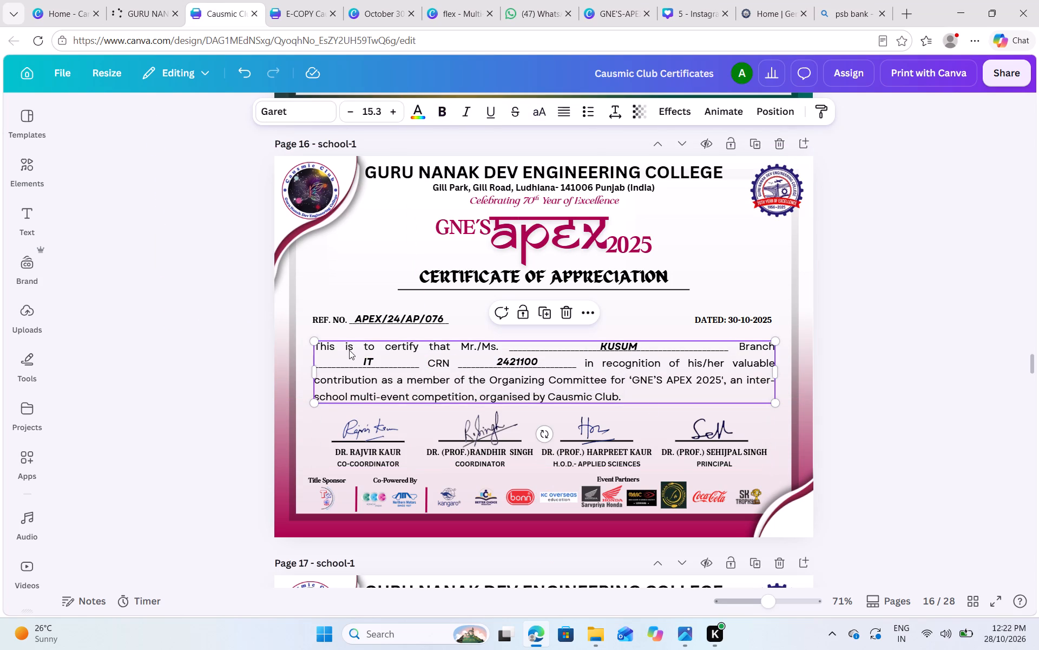
left_click(966, 394)
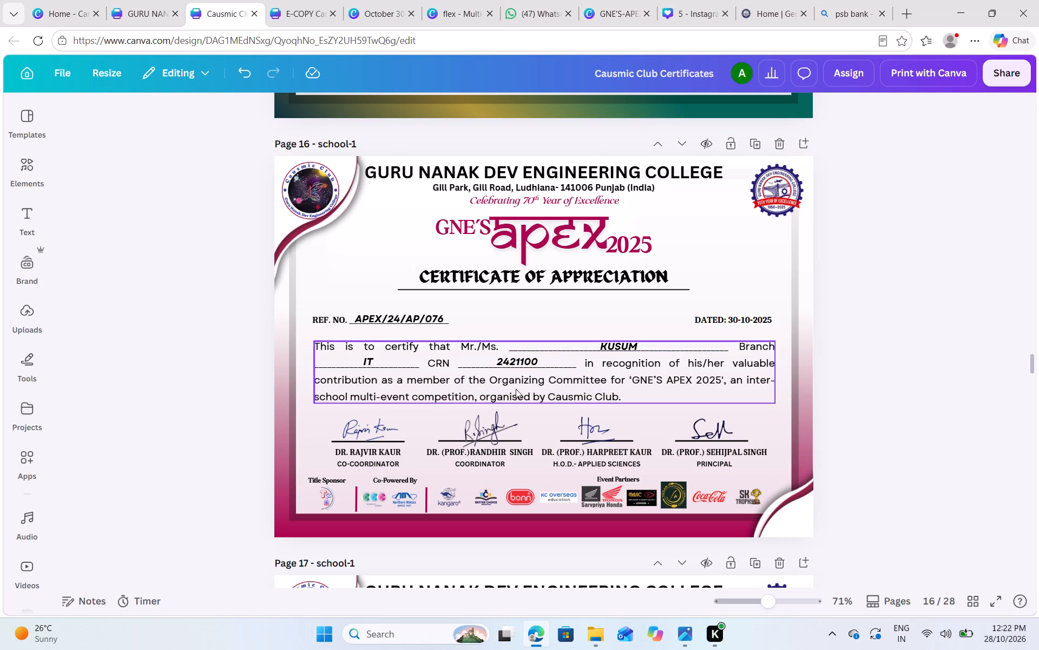
left_click(504, 391)
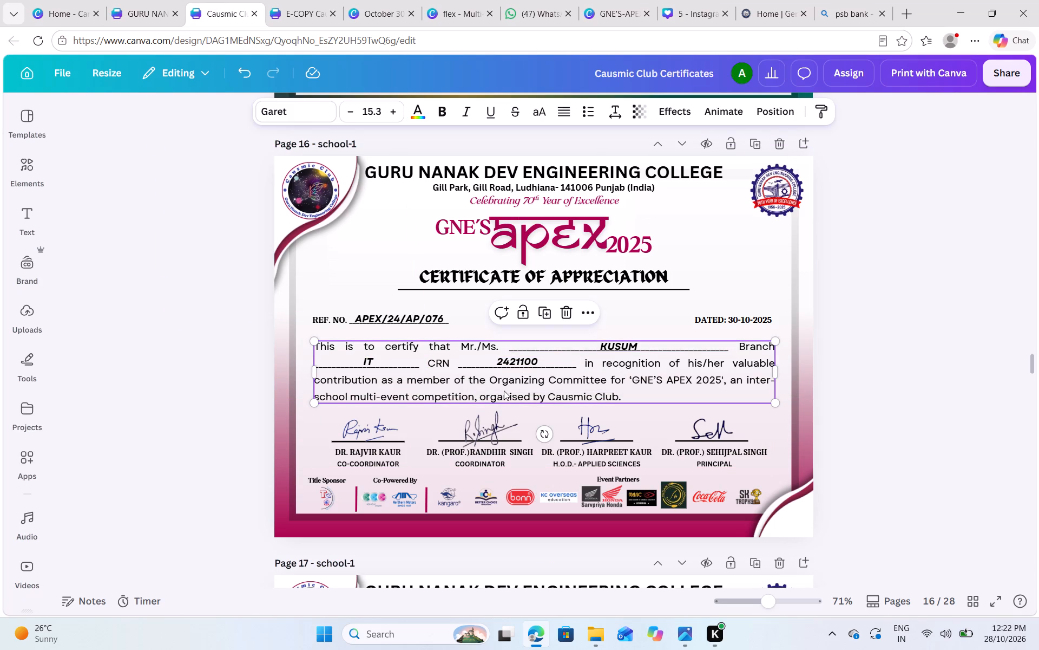
left_click_drag(540, 390, 499, 382)
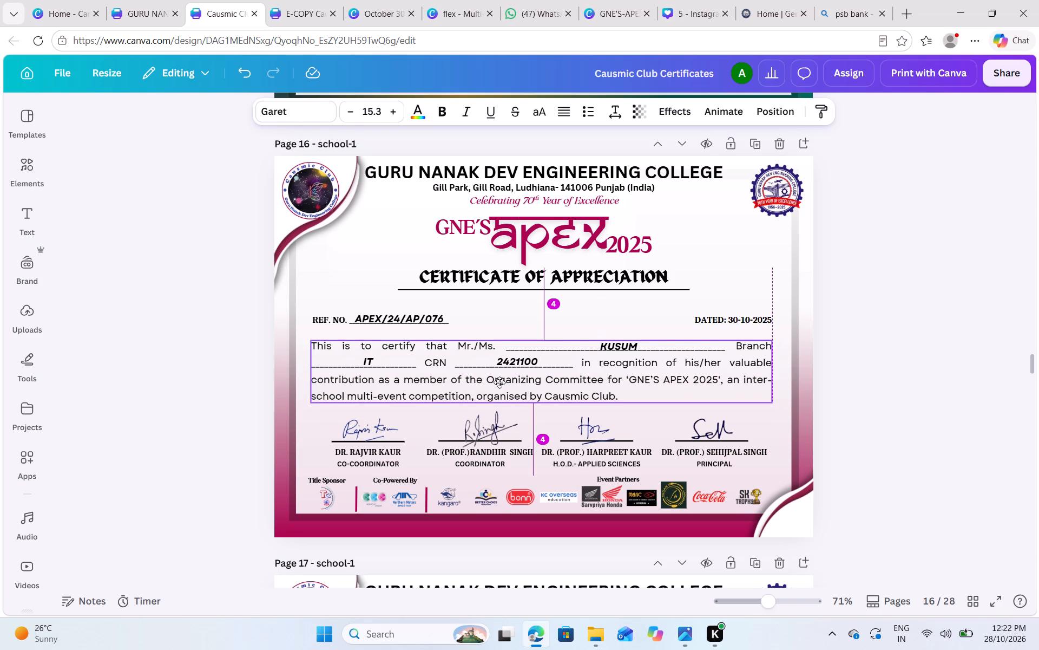
left_click(247, 73)
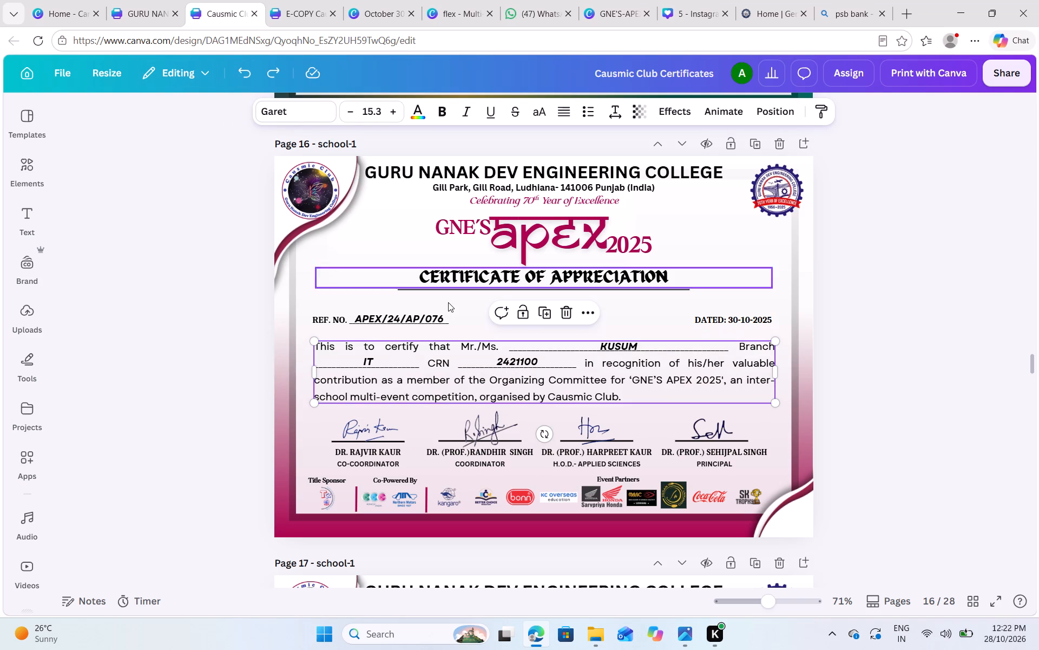
key("ctrl+c")
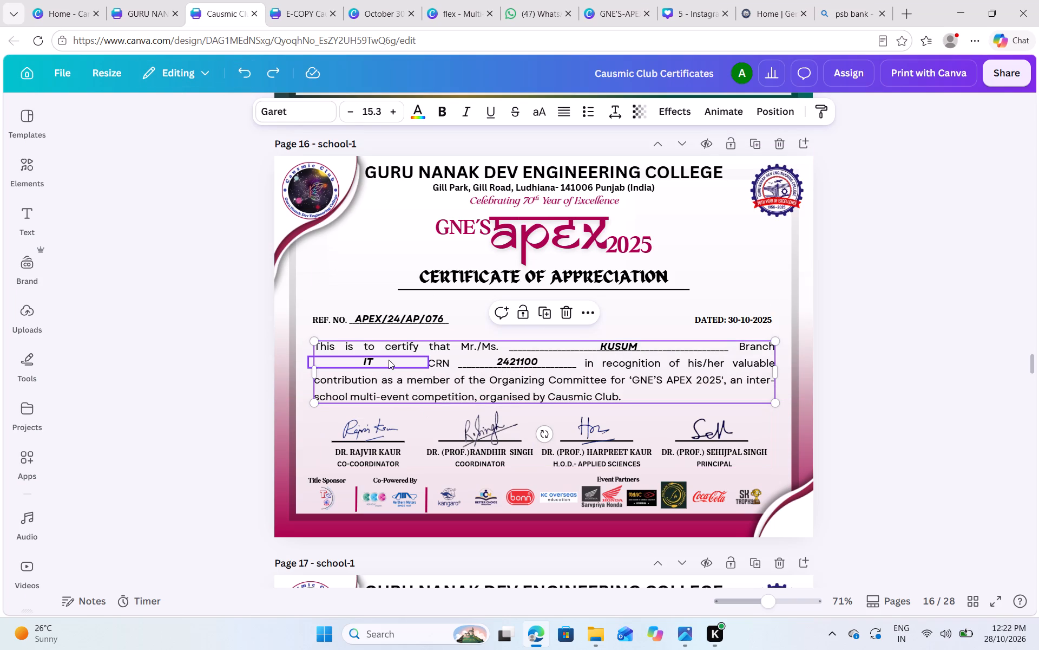
left_click(124, 1)
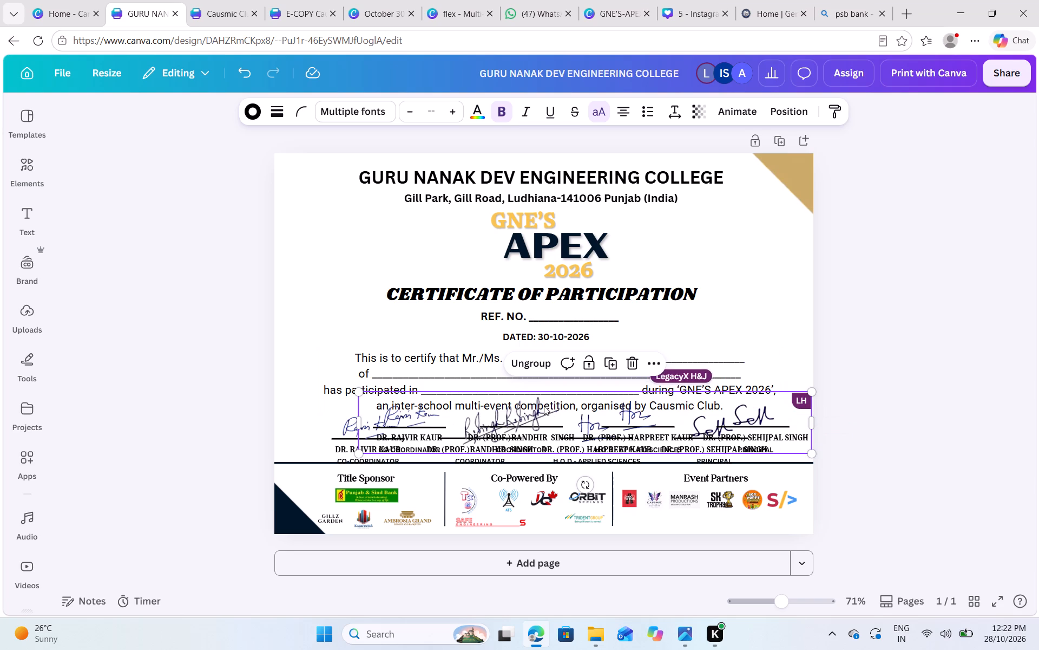
left_click(382, 391)
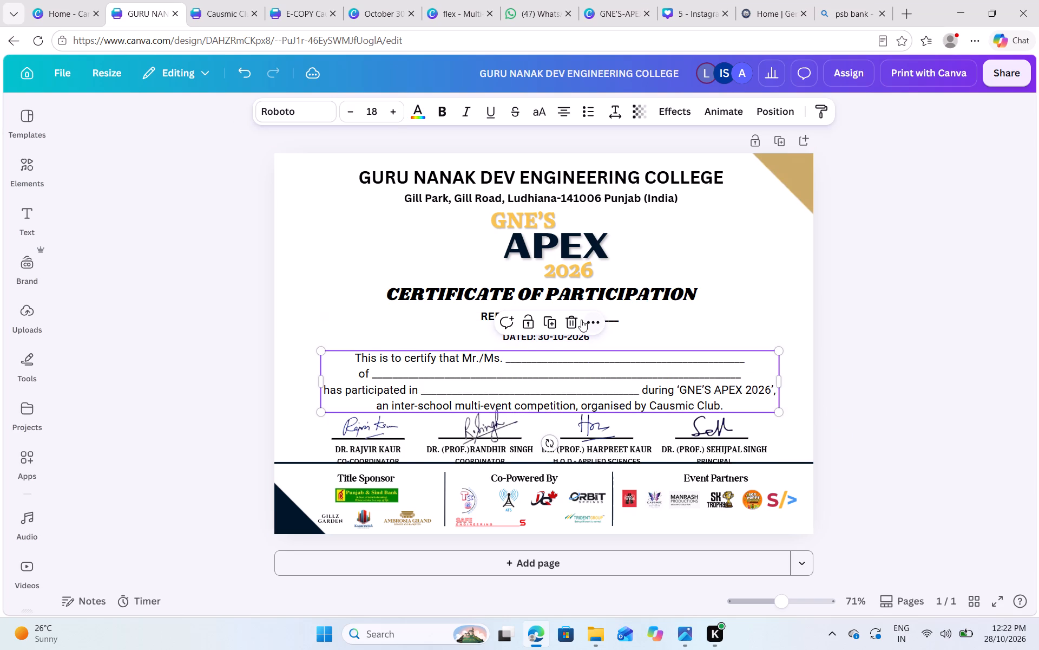
left_click(573, 320)
key("ctrl+v")
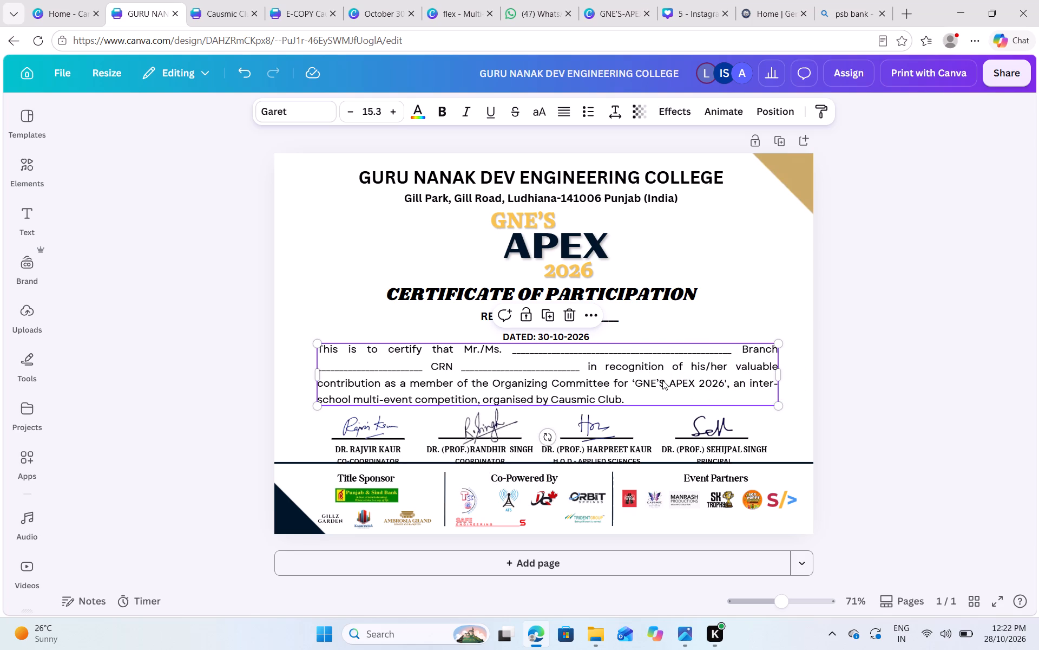
left_click(1038, 302)
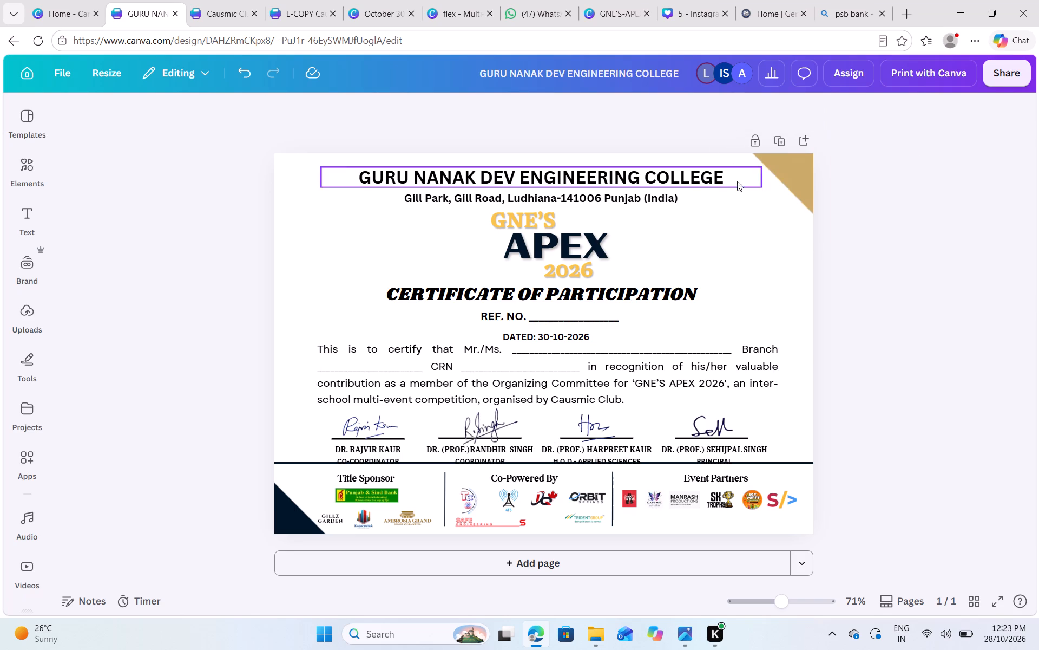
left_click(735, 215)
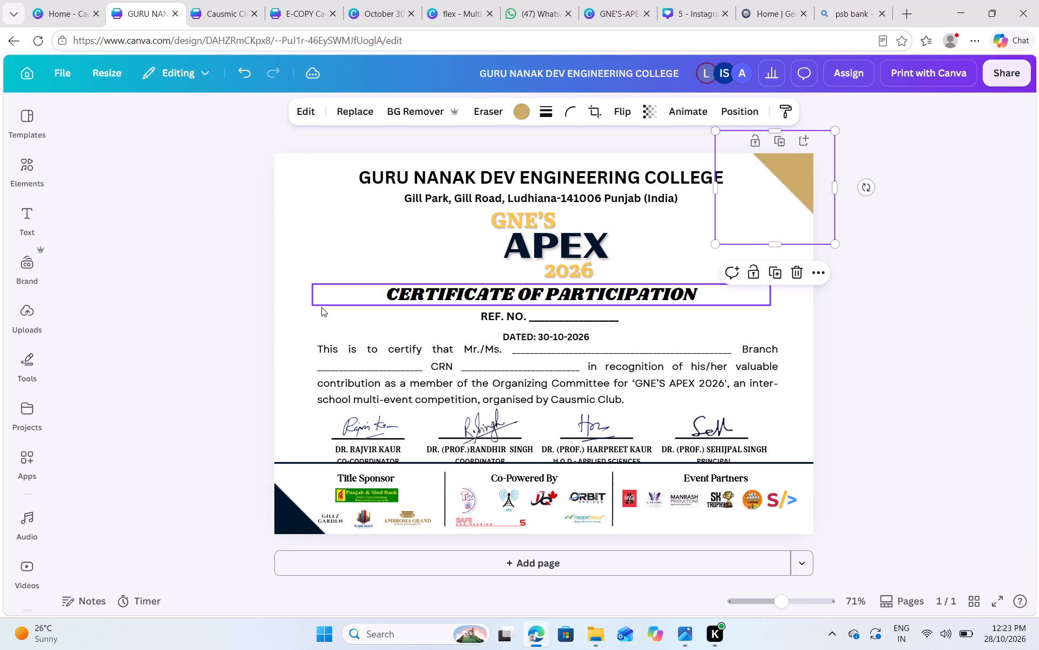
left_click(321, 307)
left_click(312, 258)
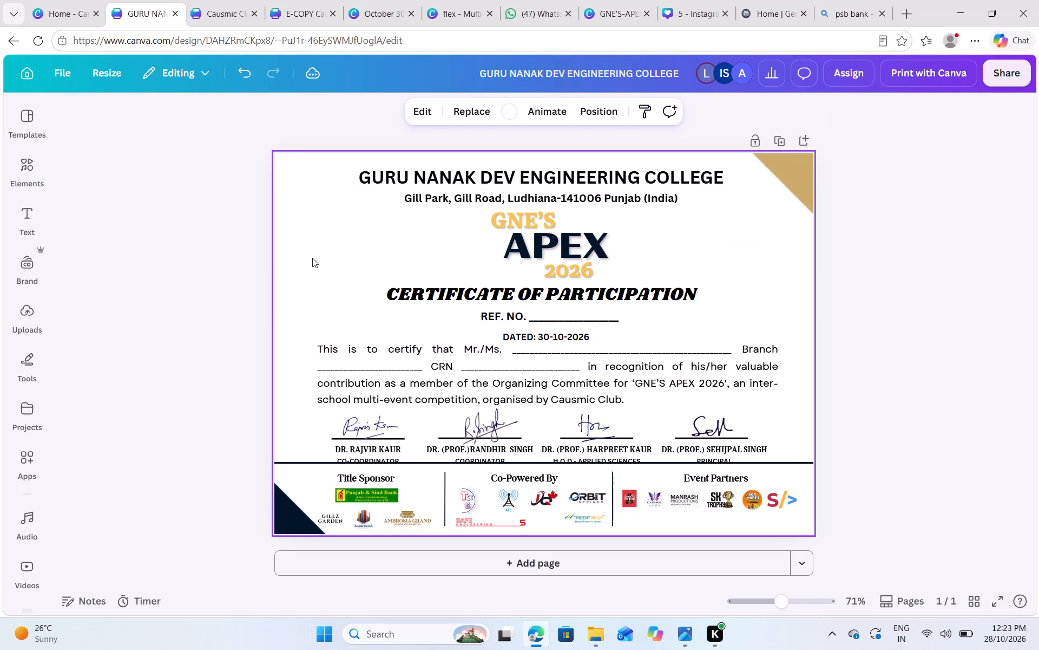
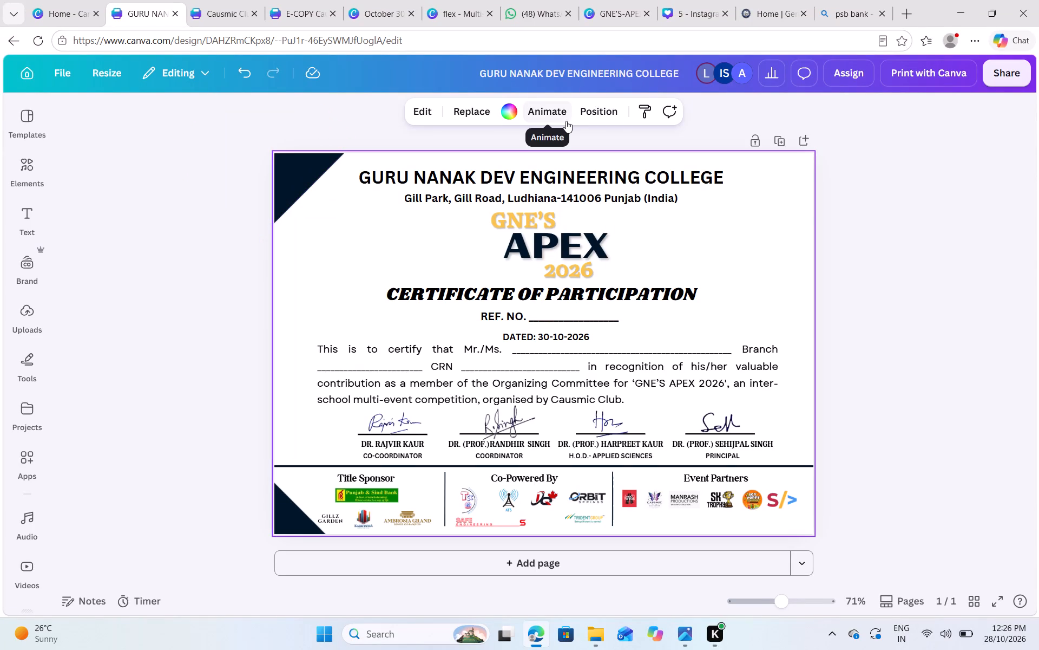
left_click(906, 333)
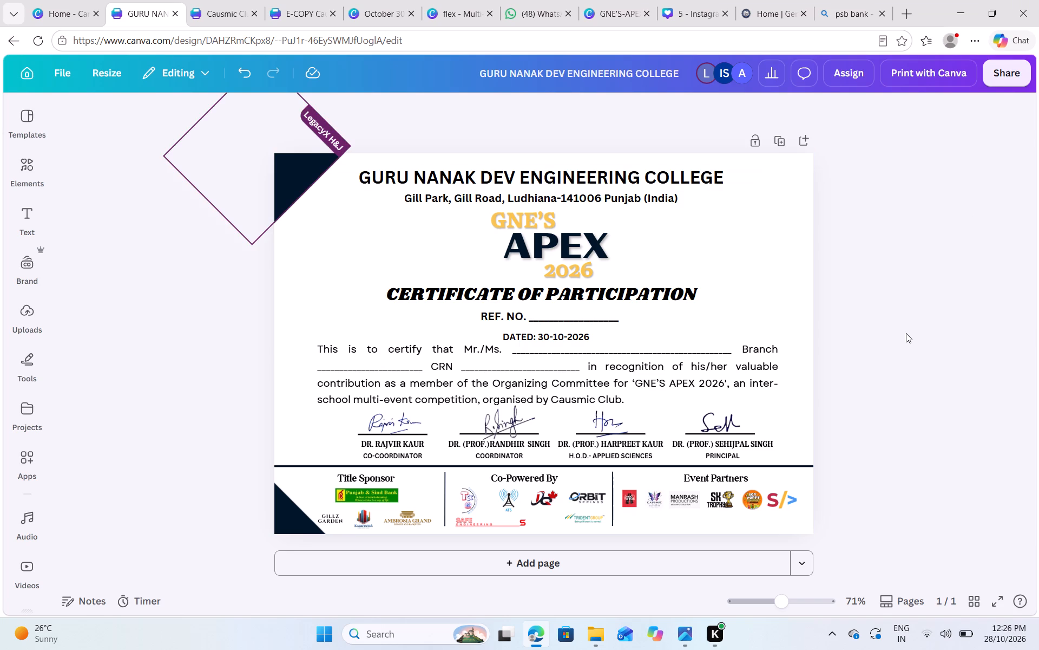
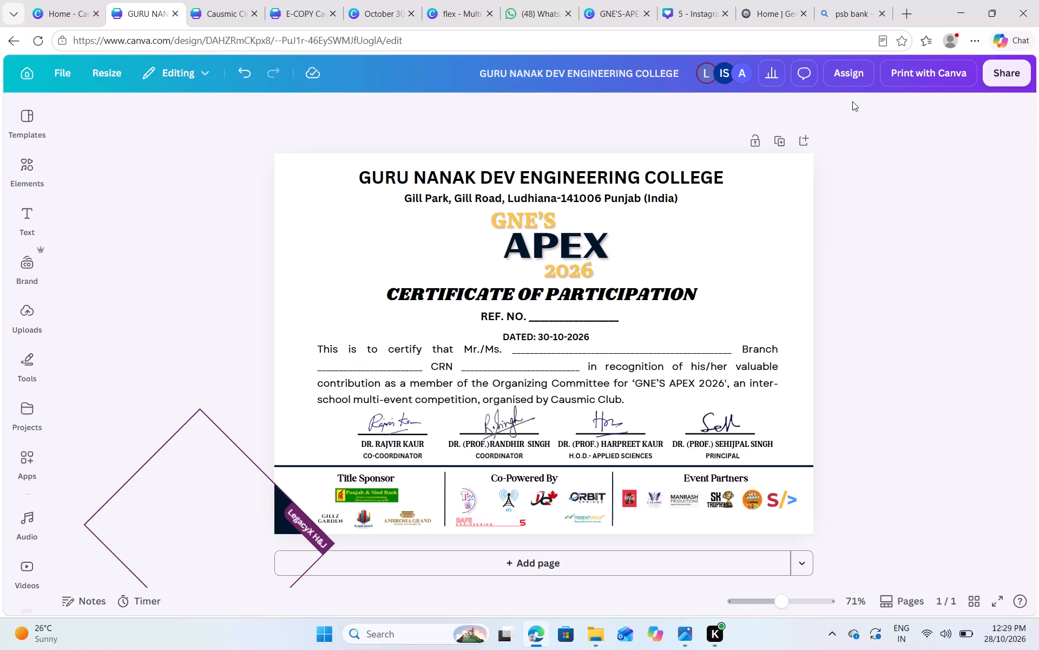
Copy the header group spanning both circular logos from page 16 of the Causmic Club Certificates design, the GNE'S APEX 2025 certificate.
left_click(852, 101)
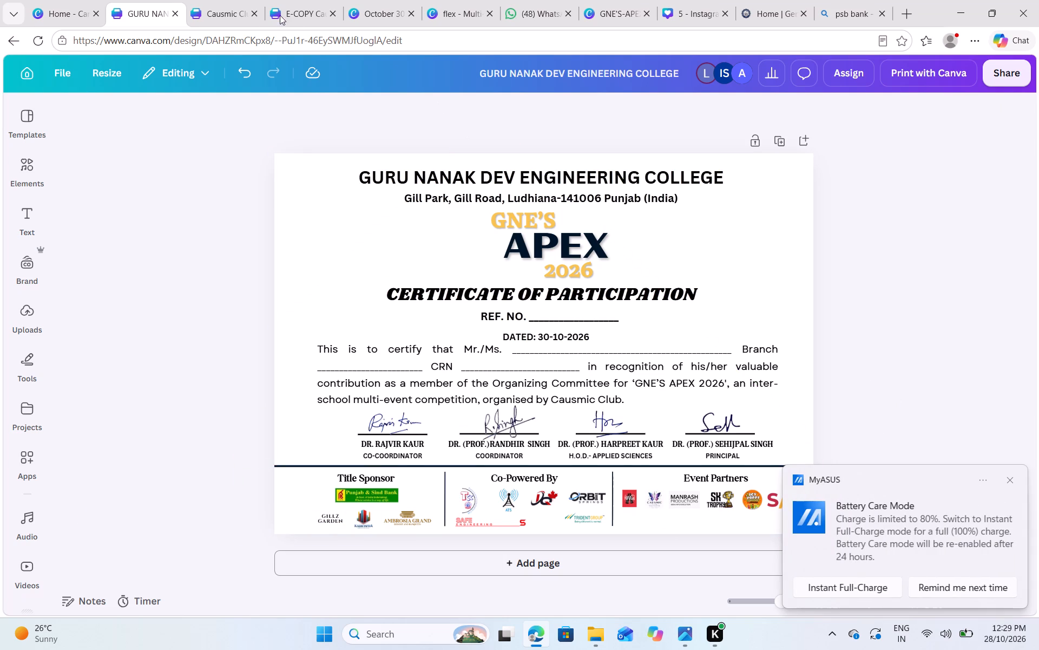
left_click(216, 3)
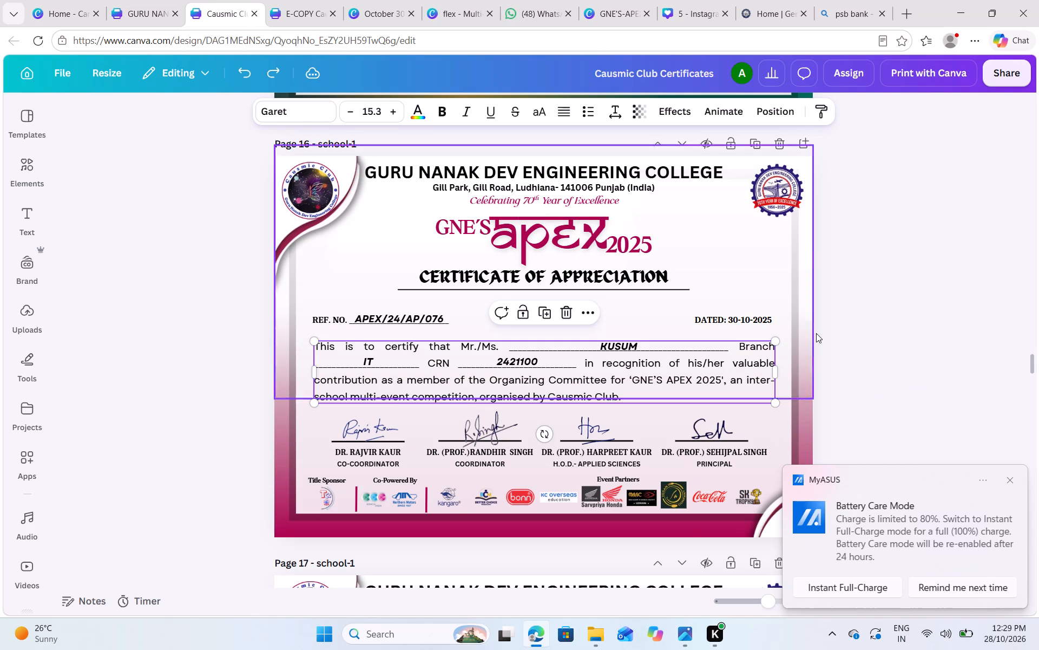
left_click(840, 320)
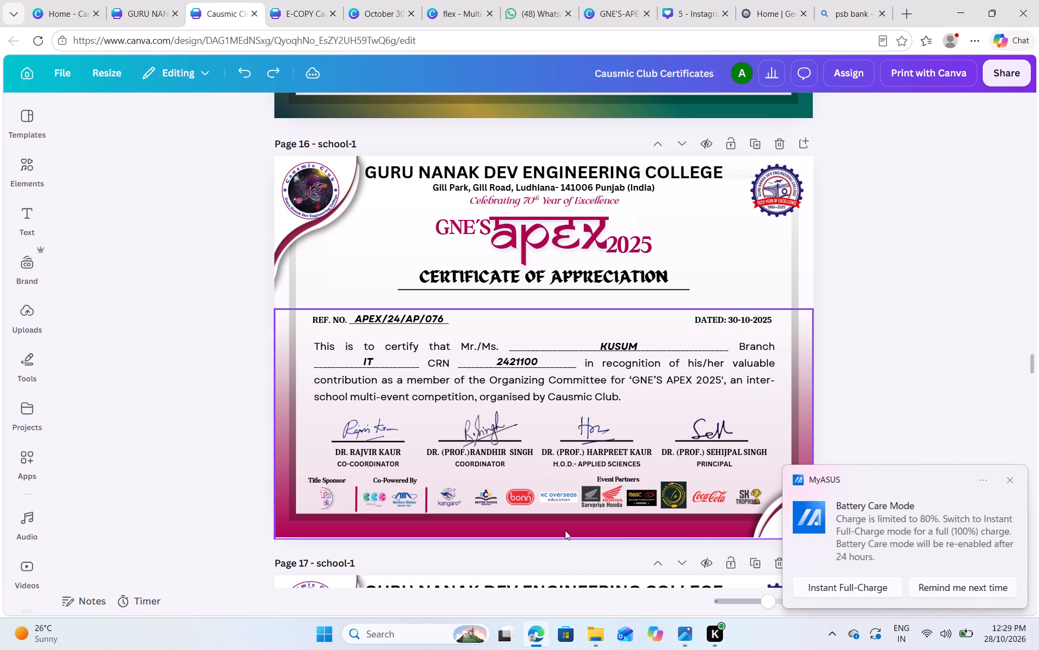
left_click(565, 530)
left_click_drag(571, 526, 532, 522)
left_click(729, 443)
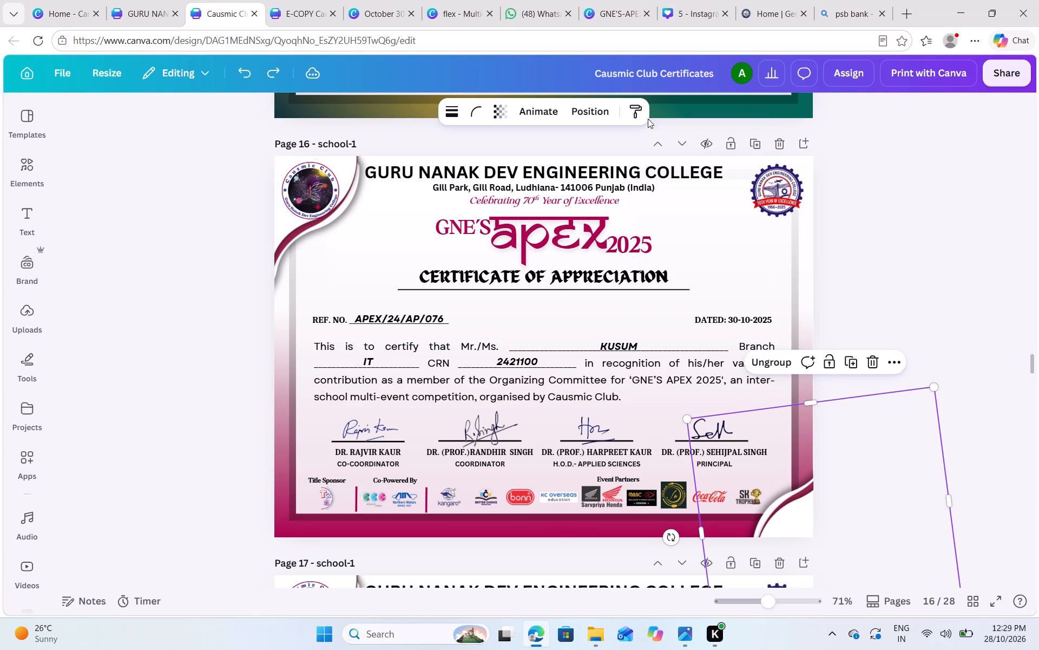
left_click(595, 110)
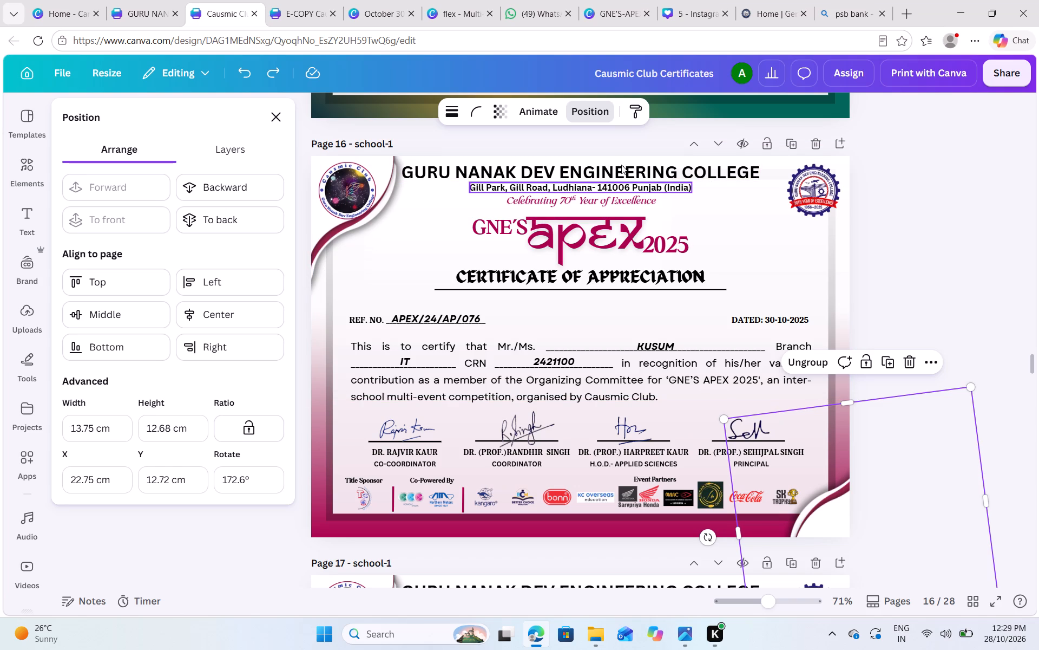
left_click(336, 196)
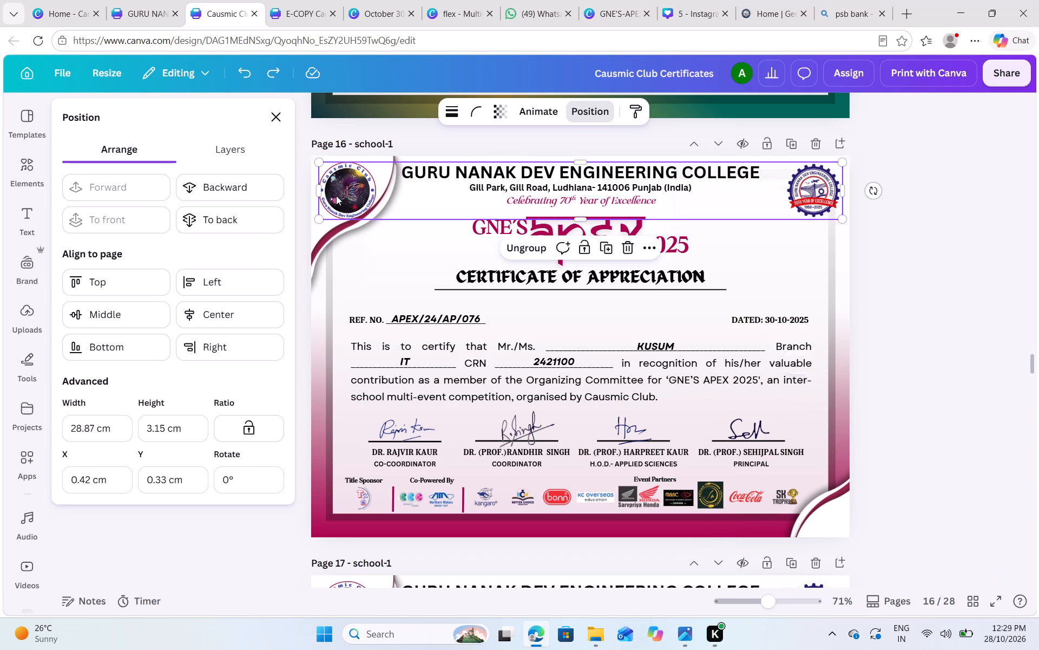
key("ctrl+c")
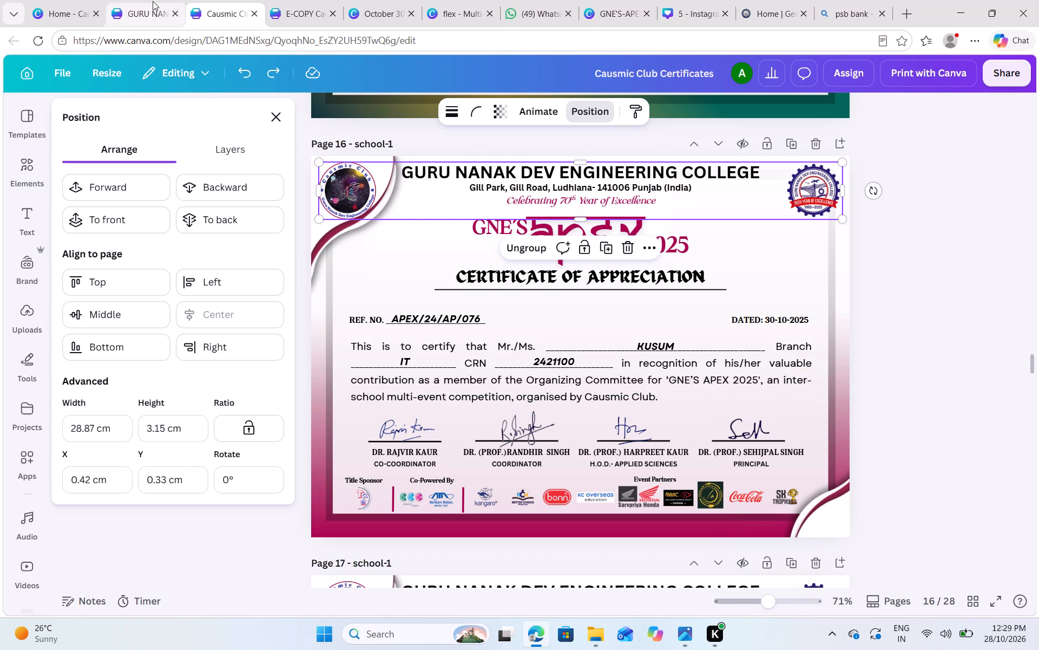
Delete the college name and address text lines from the top of the GNE'S APEX 2026 certificate.
left_click(153, 1)
left_click(527, 191)
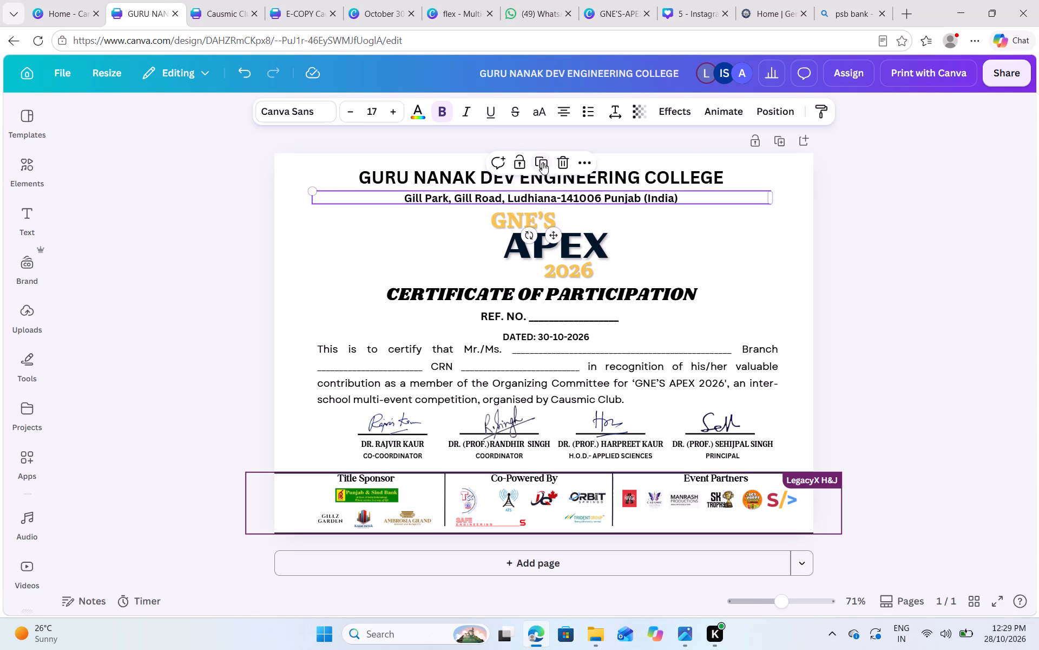
left_click(446, 179, "shift")
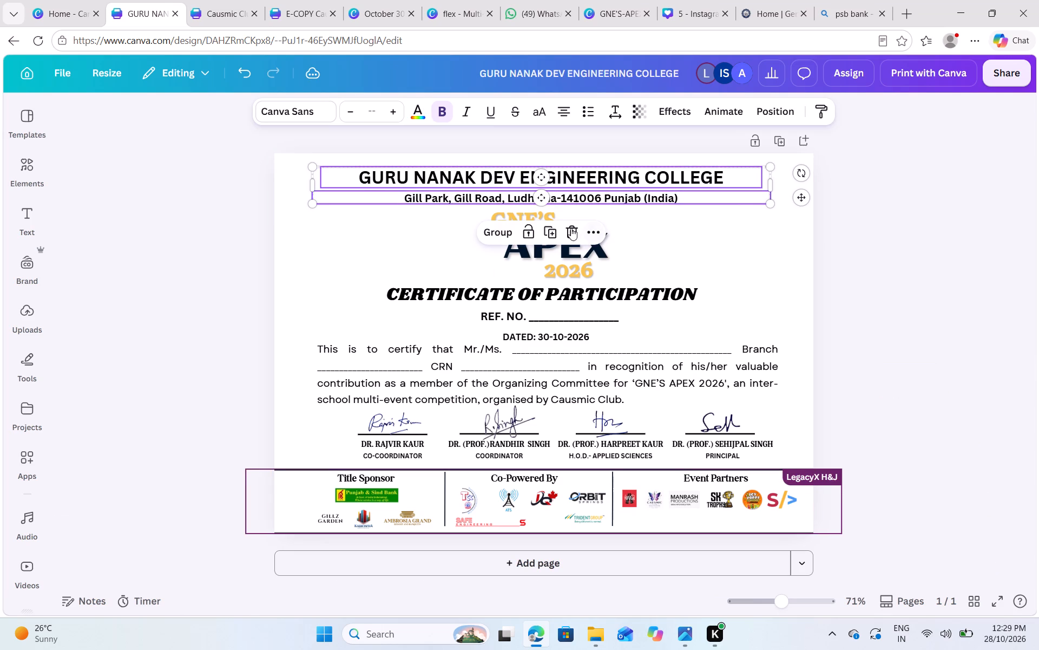
left_click(568, 230)
left_click(564, 237)
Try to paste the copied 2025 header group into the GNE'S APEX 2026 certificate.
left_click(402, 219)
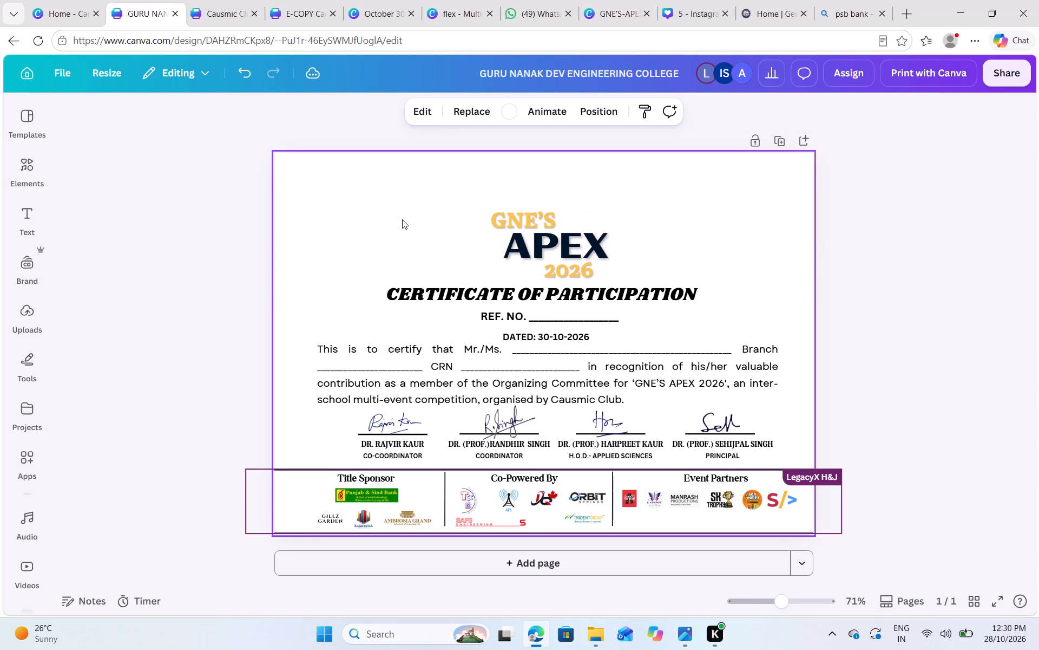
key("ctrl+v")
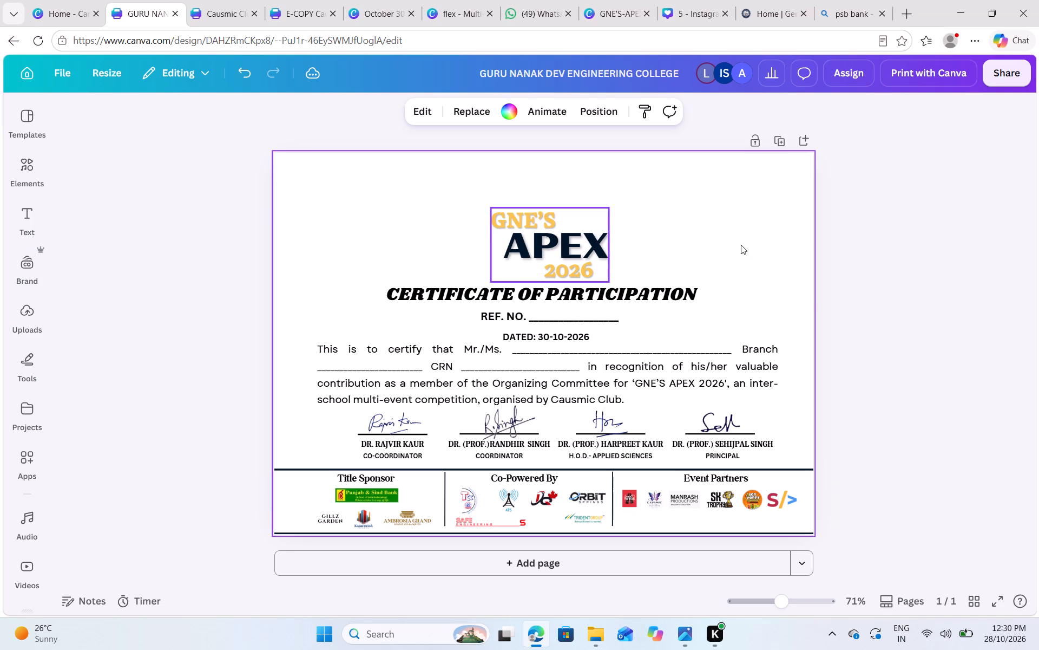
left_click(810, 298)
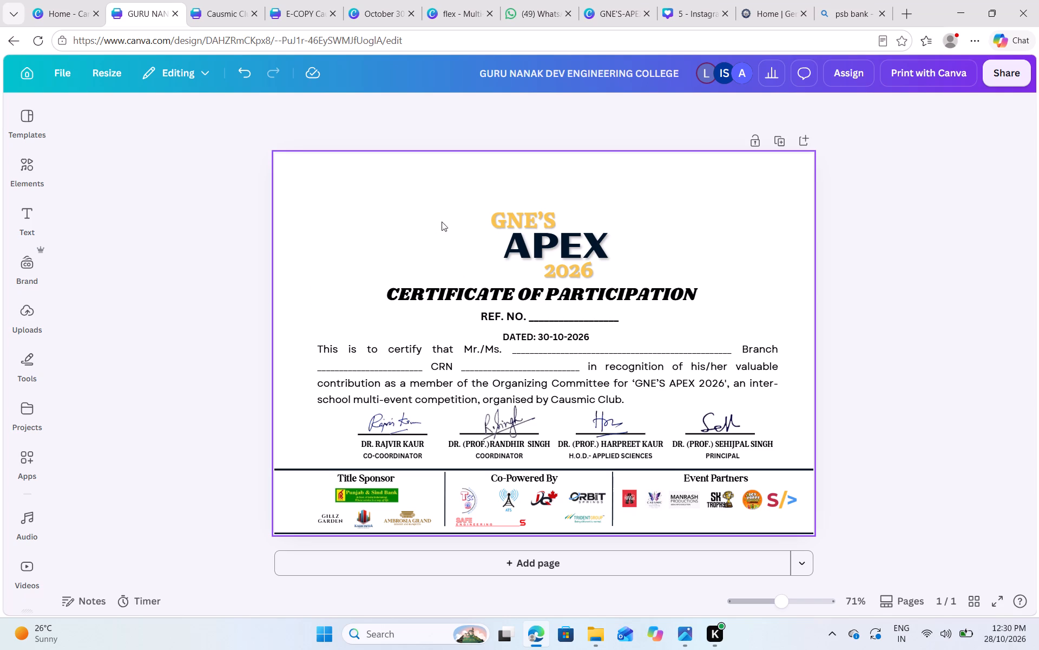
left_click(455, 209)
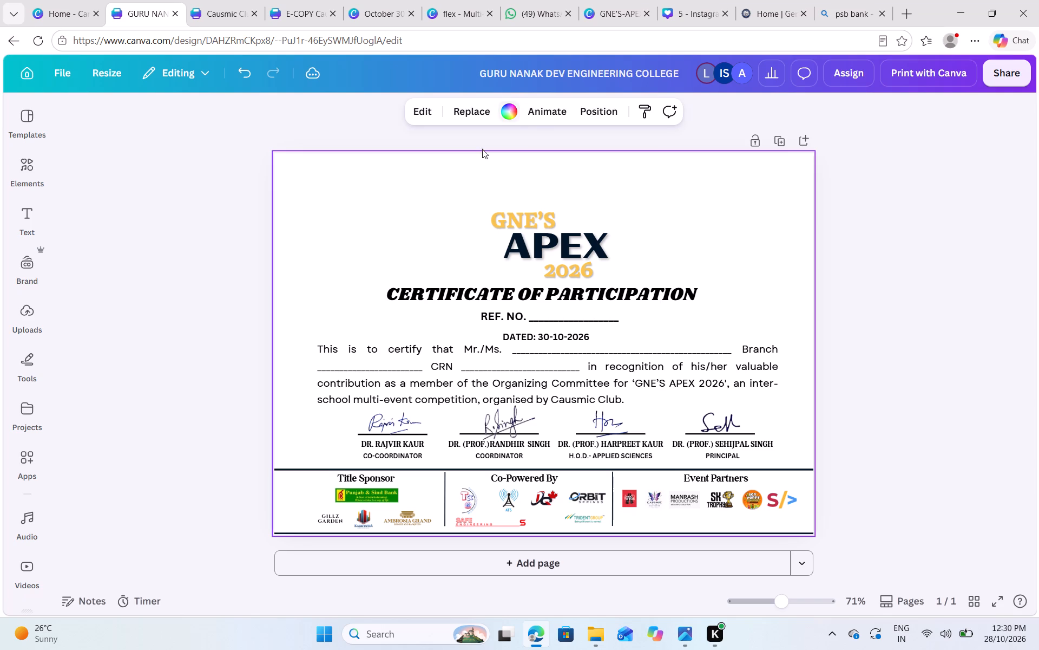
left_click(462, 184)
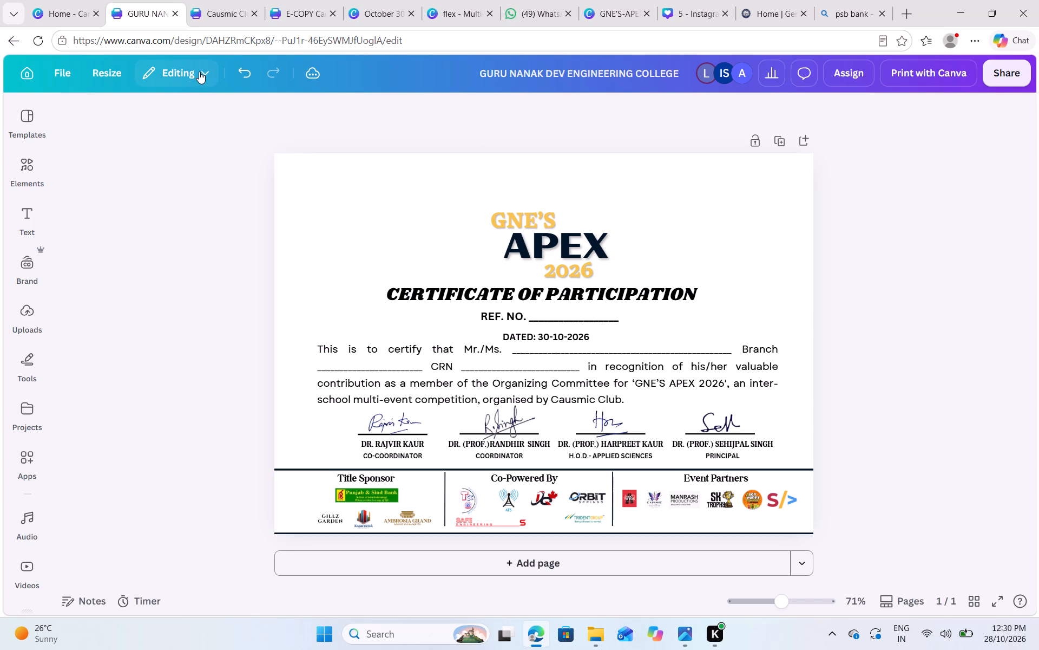
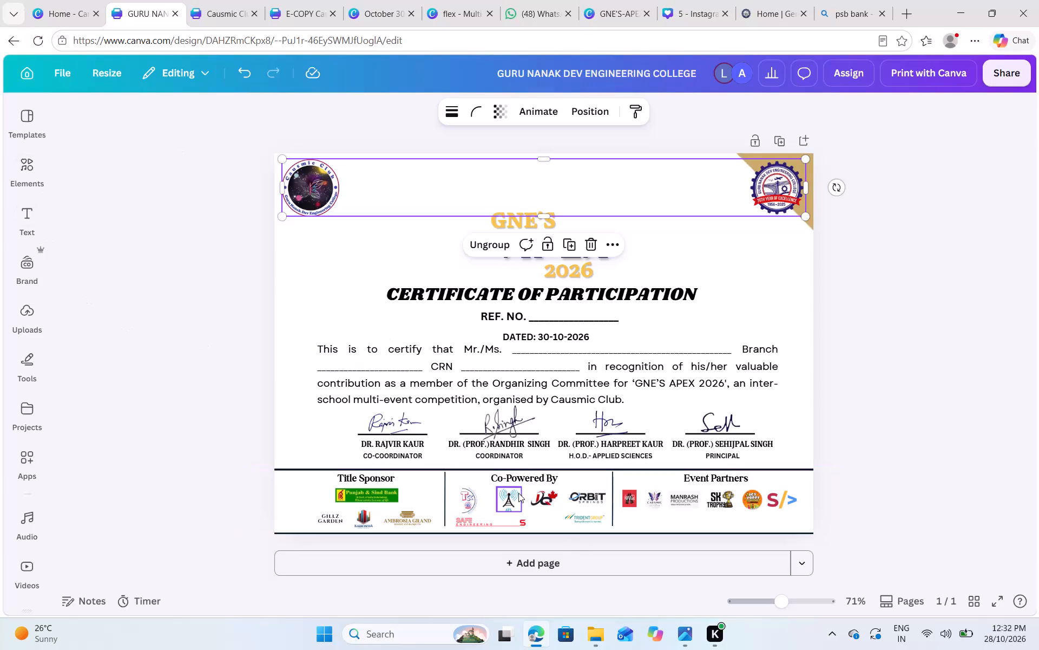
Delete the dark outlined rectangle framing the sponsor section at the bottom of the certificate.
left_click(751, 529)
left_click_drag(819, 514, 807, 448)
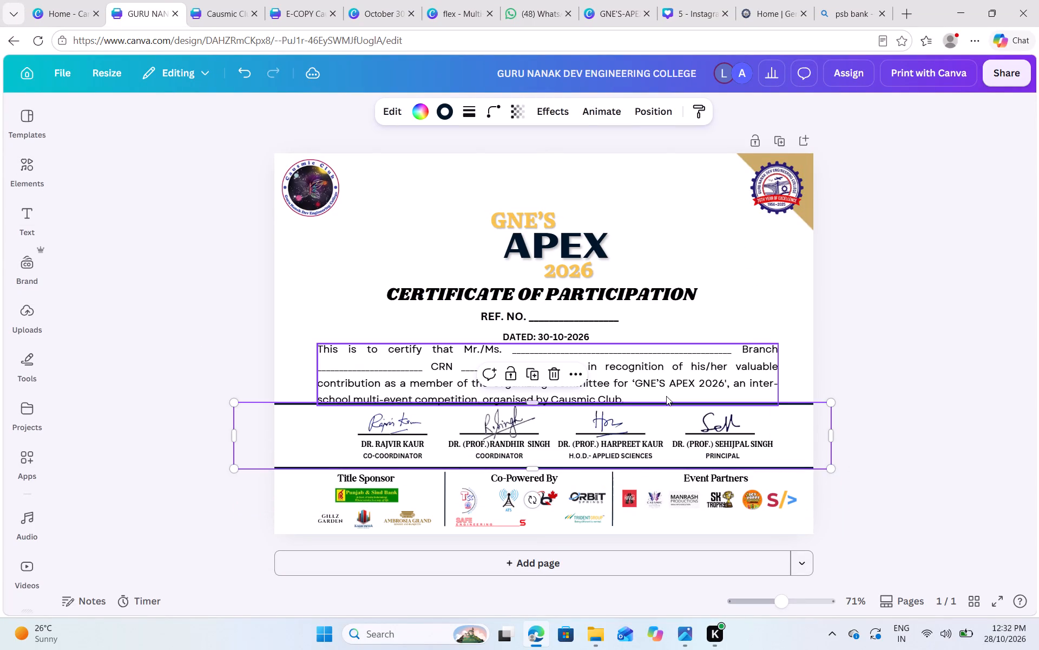
left_click(553, 375)
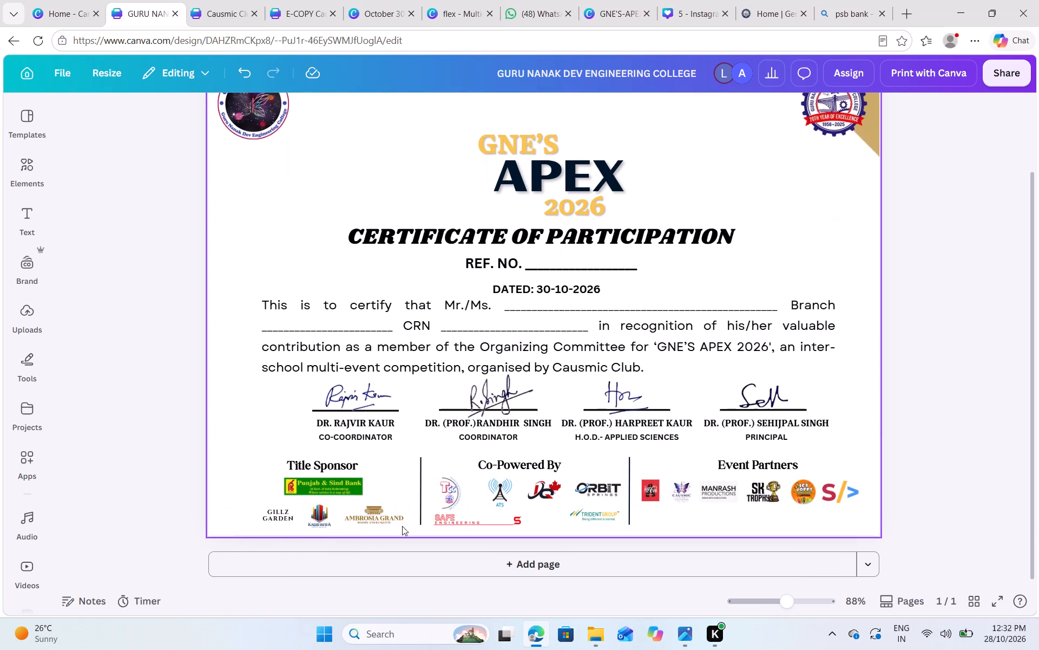
Nudge the Gillz Garden sponsor name left and slightly down in the Title Sponsor section.
left_click(279, 518)
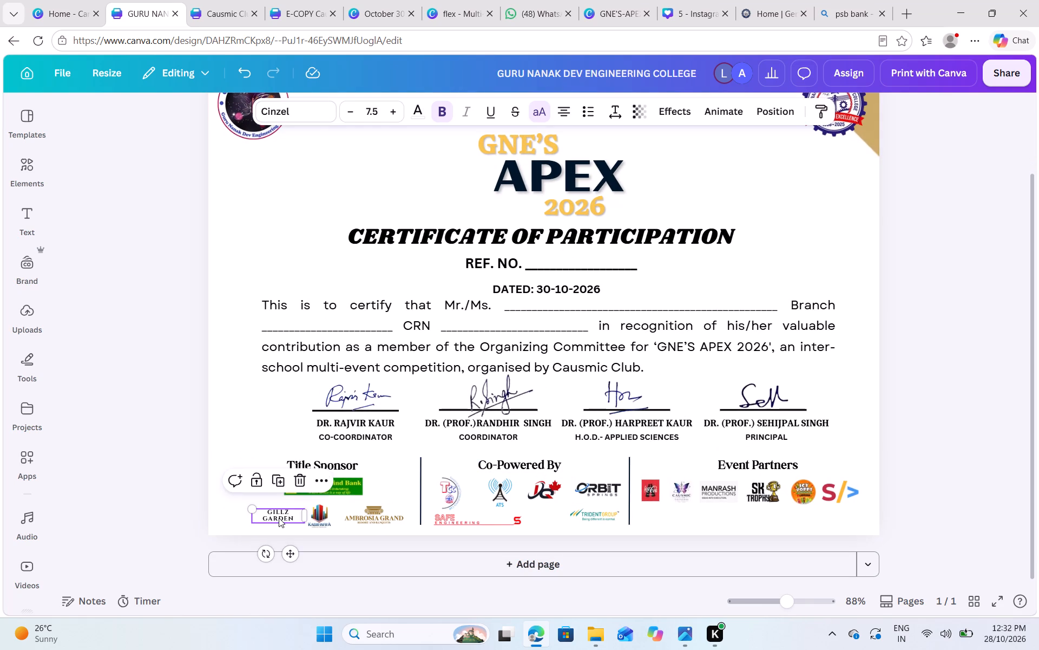
key("Down")
key("Left")
key("Left")
key("Left")
key("Left")
key("Left")
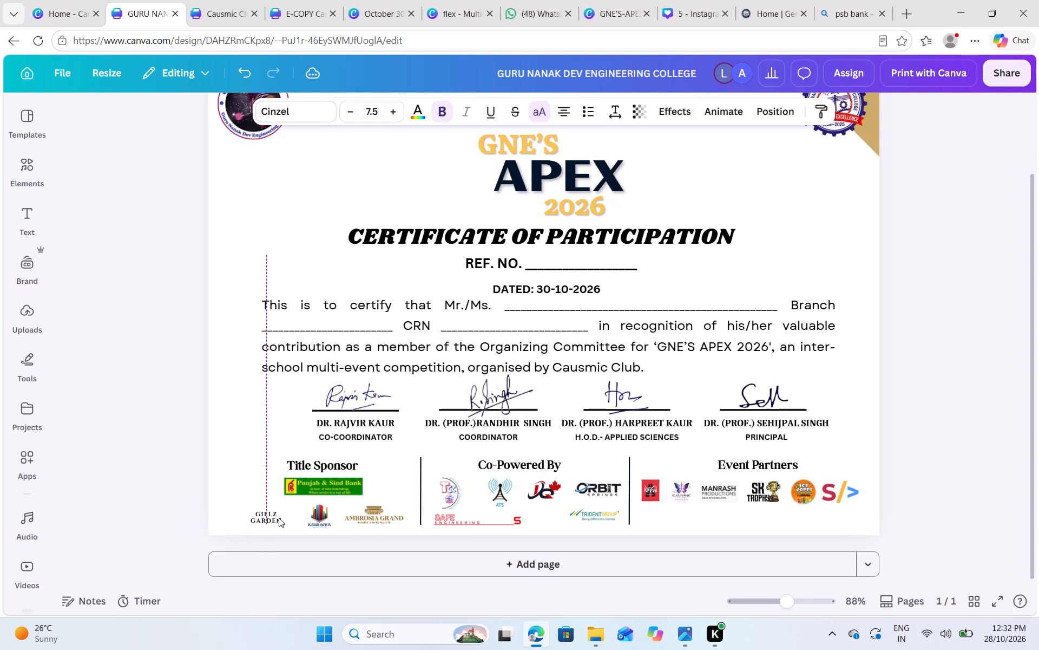
Nudge the Kabir Infra logo slightly down and left beneath the Punjab & Sind Bank logo.
left_click(315, 513)
key("Down")
key("Left")
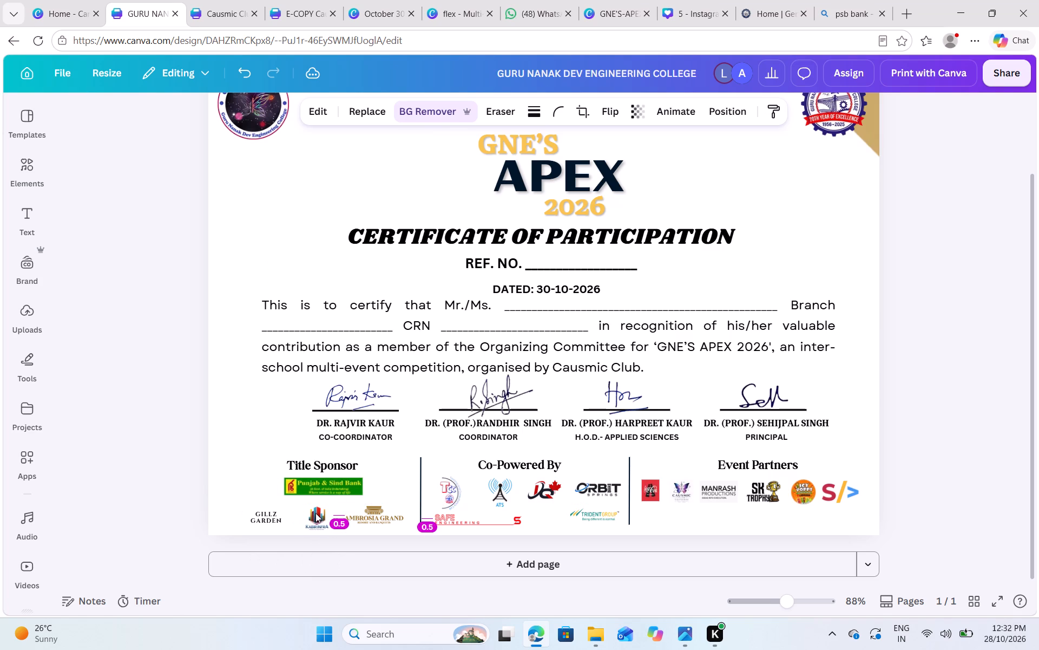
key("Left")
key("Right")
Nudge the Ambrosia Grand logo slightly down and right in the lower row of title sponsors.
left_click(373, 511)
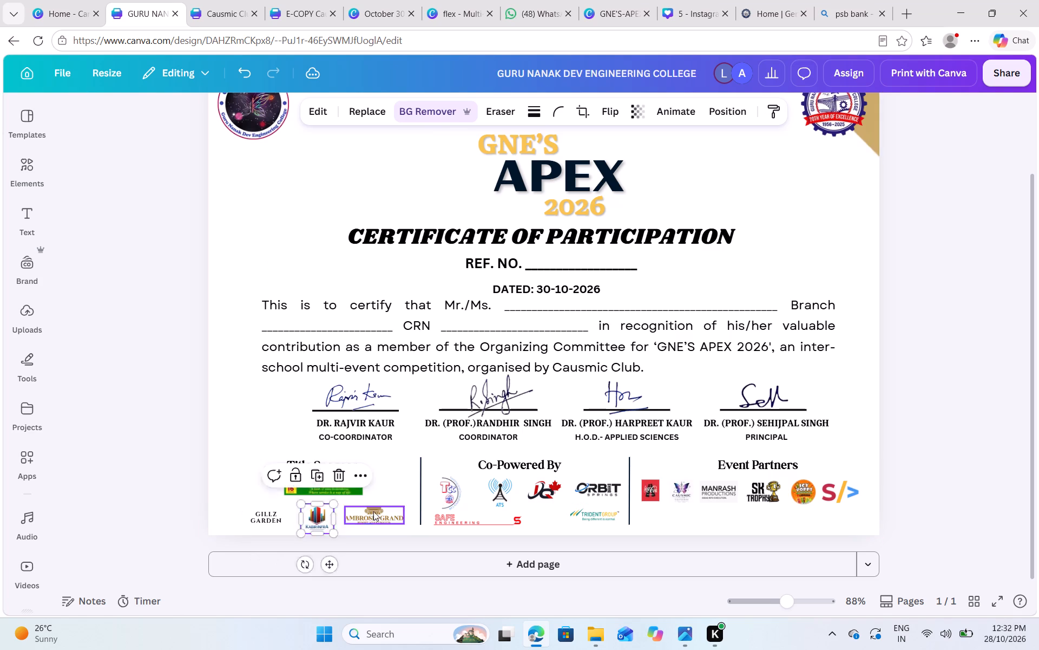
key("Down")
key("Right")
key("Down")
key("Up")
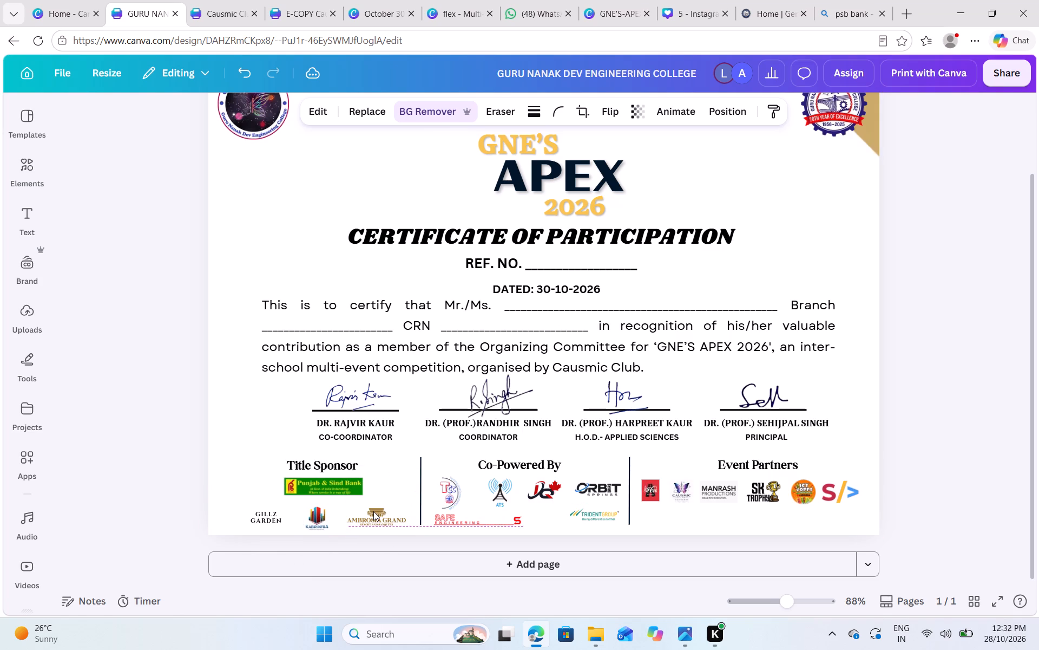
Nudge the Punjab & Sind Bank logo down and left, and shrink it to about 3.21 × 0.73 cm.
left_click(303, 483)
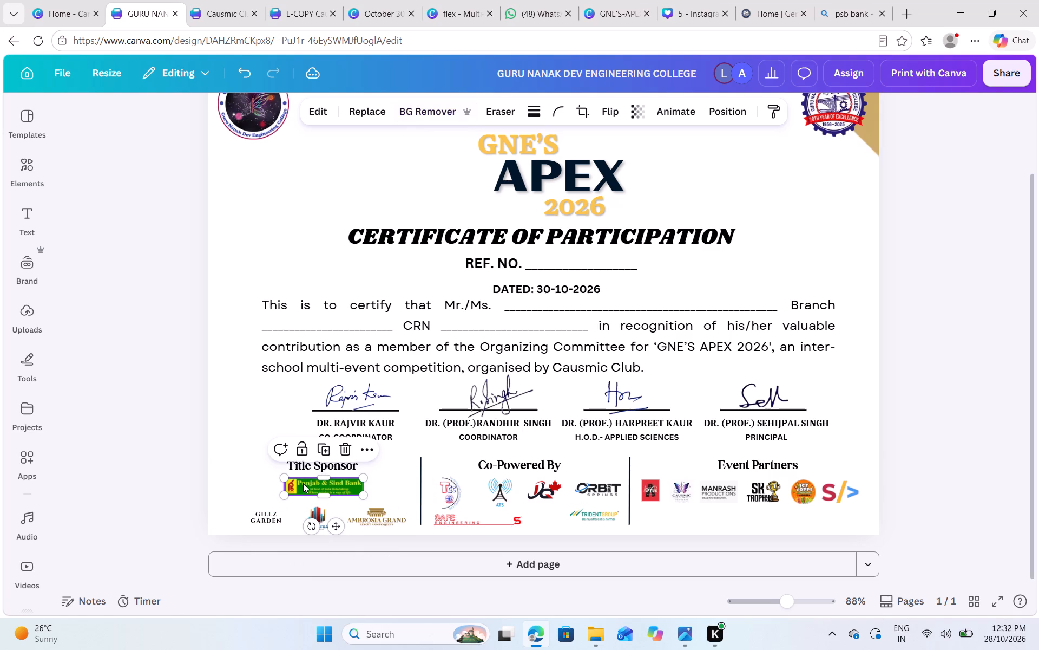
key("Down")
key("Left")
key("Left")
key("Left")
key("Right")
key("Right")
key("Left")
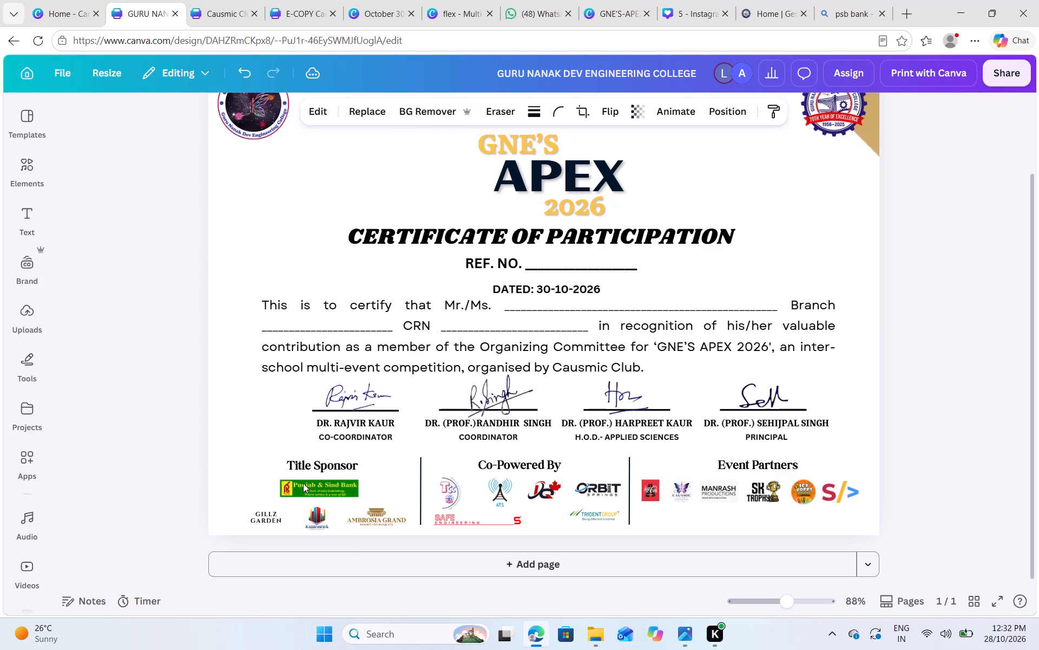
key("Left")
left_click_drag(278, 480, 286, 480)
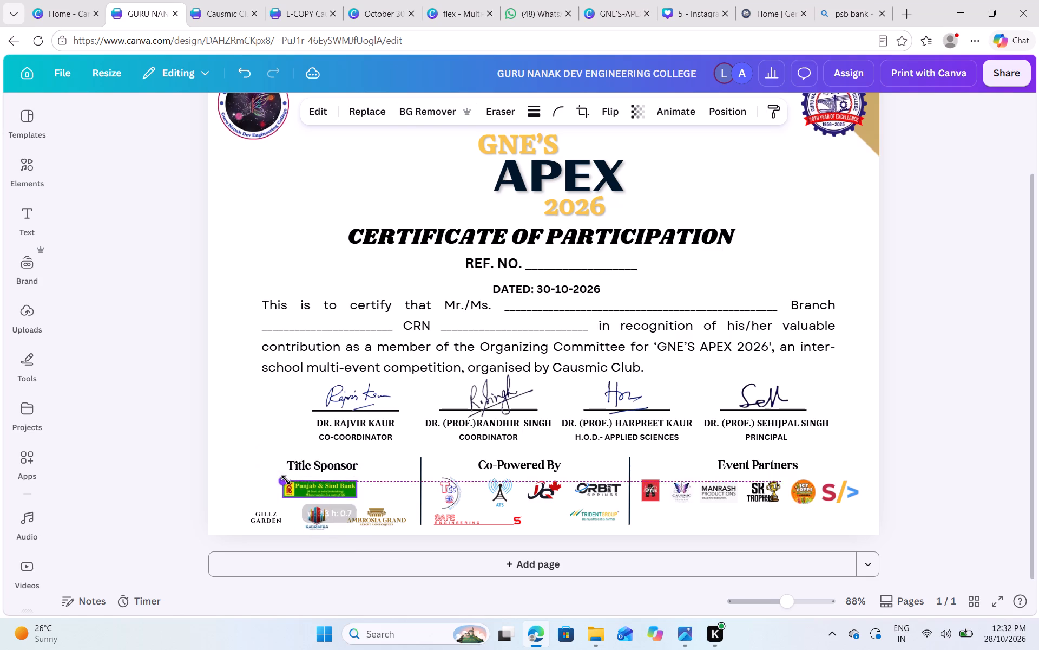
left_click_drag(286, 480, 284, 479)
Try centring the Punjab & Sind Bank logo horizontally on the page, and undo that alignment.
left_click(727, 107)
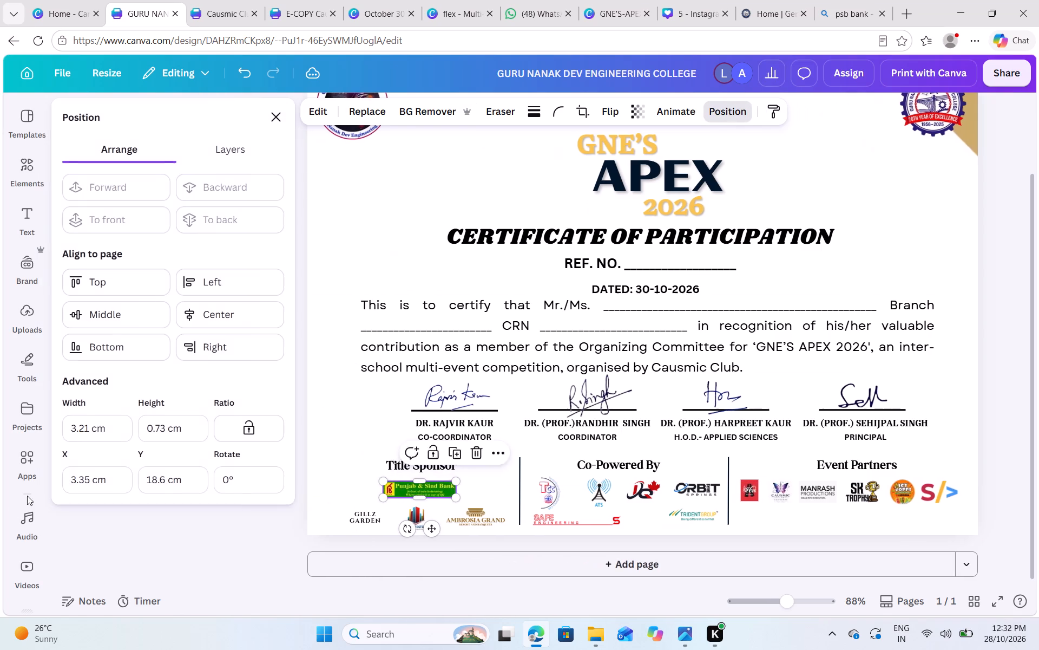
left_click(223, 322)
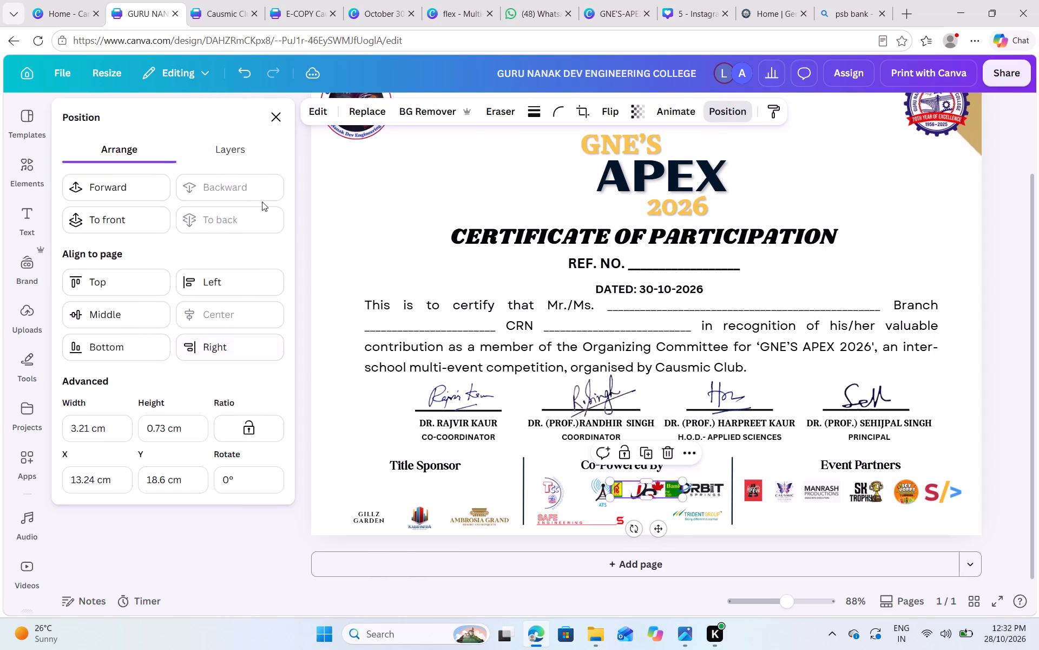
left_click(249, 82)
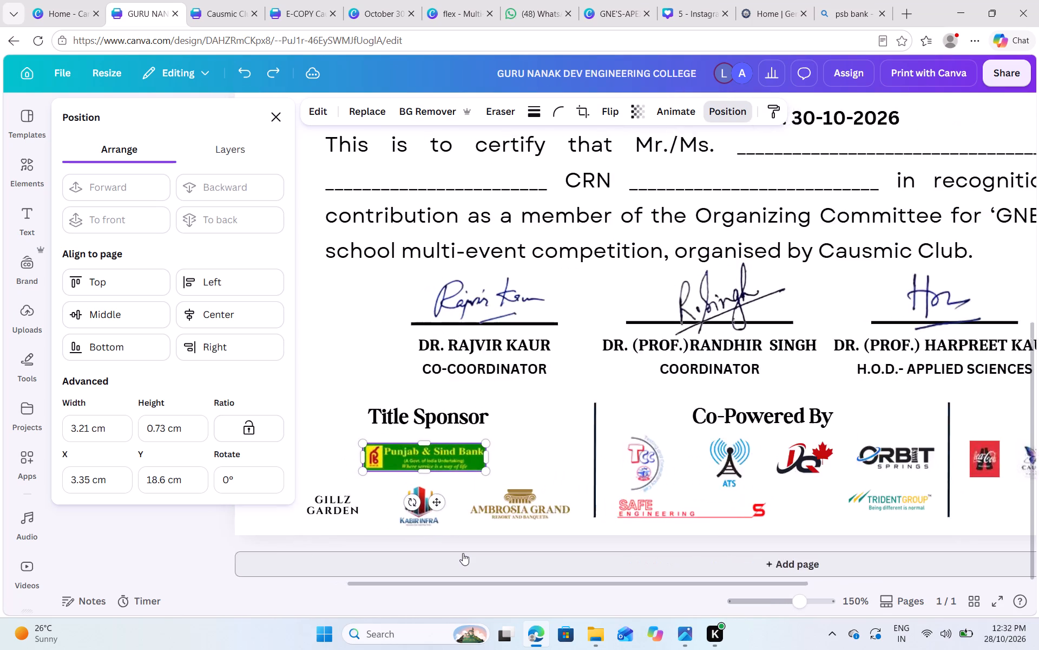
Move the Punjab & Sind Bank logo slightly left so it is centred above the Kabir Infra logo.
scroll(463, 553, "right", 1)
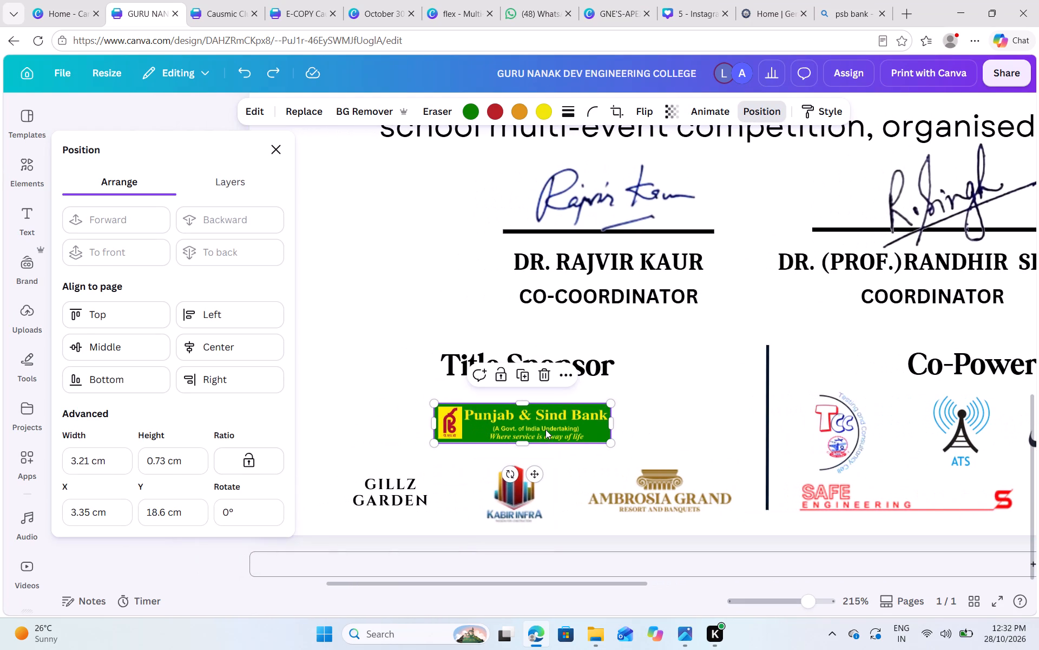
left_click(676, 394)
left_click(517, 431)
left_click_drag(519, 422, 528, 421)
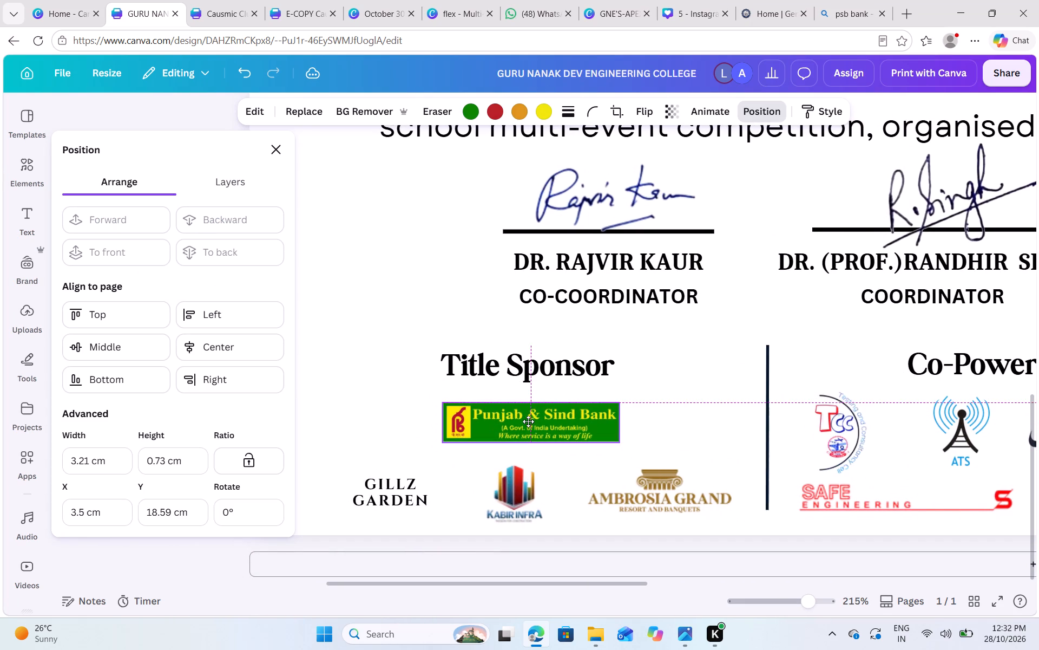
left_click_drag(528, 421, 510, 421)
left_click(714, 388)
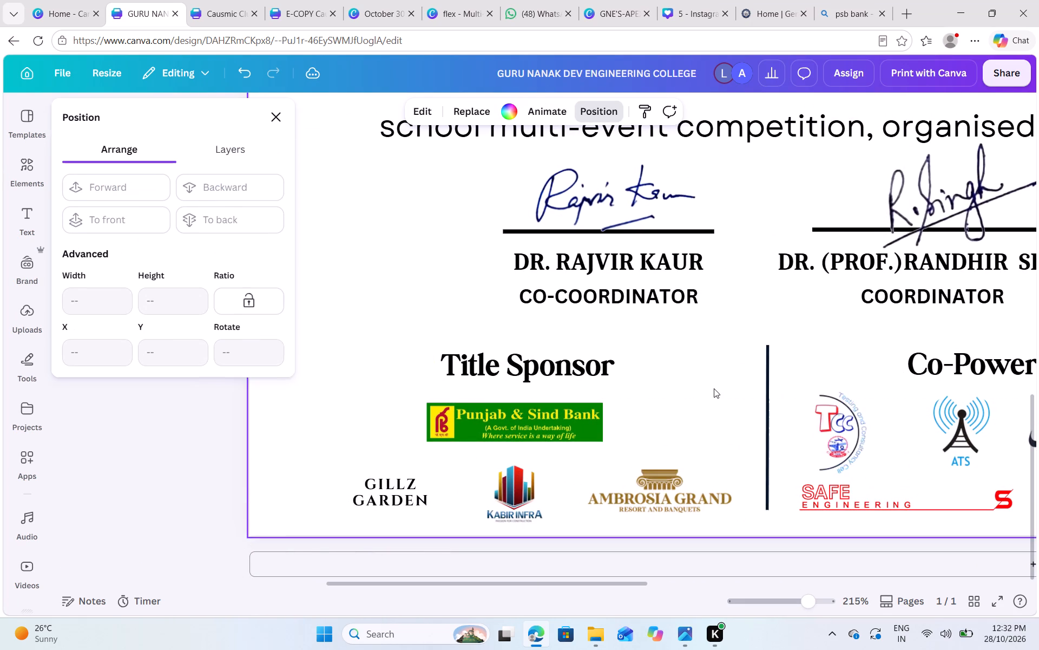
Move the Title Sponsor heading left to line up with the centres of the bank and Kabir Infra logos.
left_click(563, 370)
left_click_drag(561, 368, 549, 367)
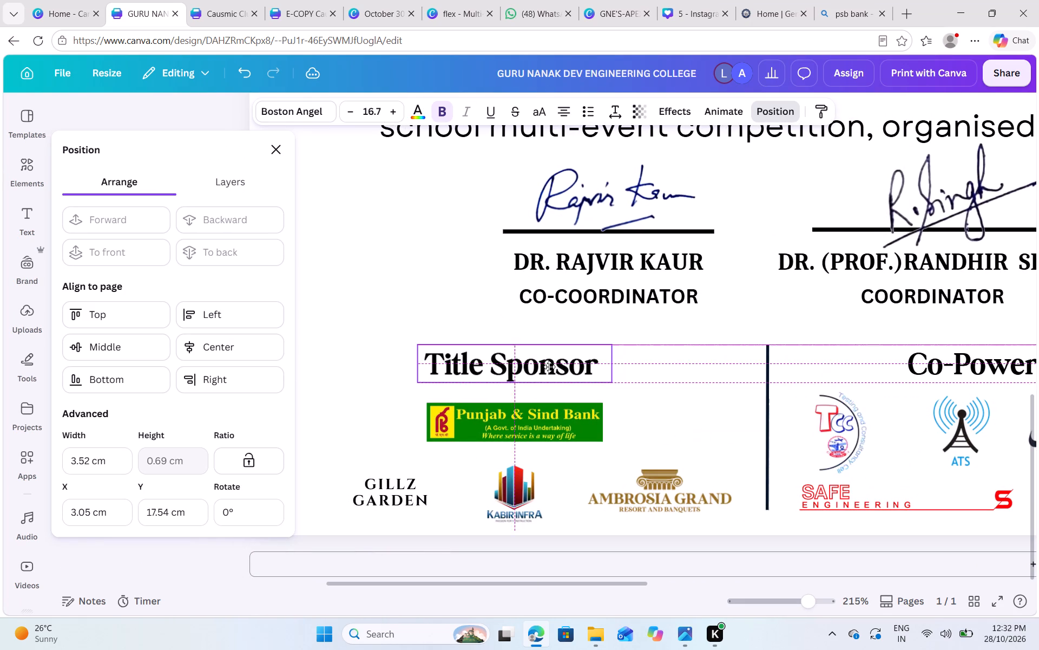
left_click_drag(549, 367, 547, 367)
left_click(656, 385)
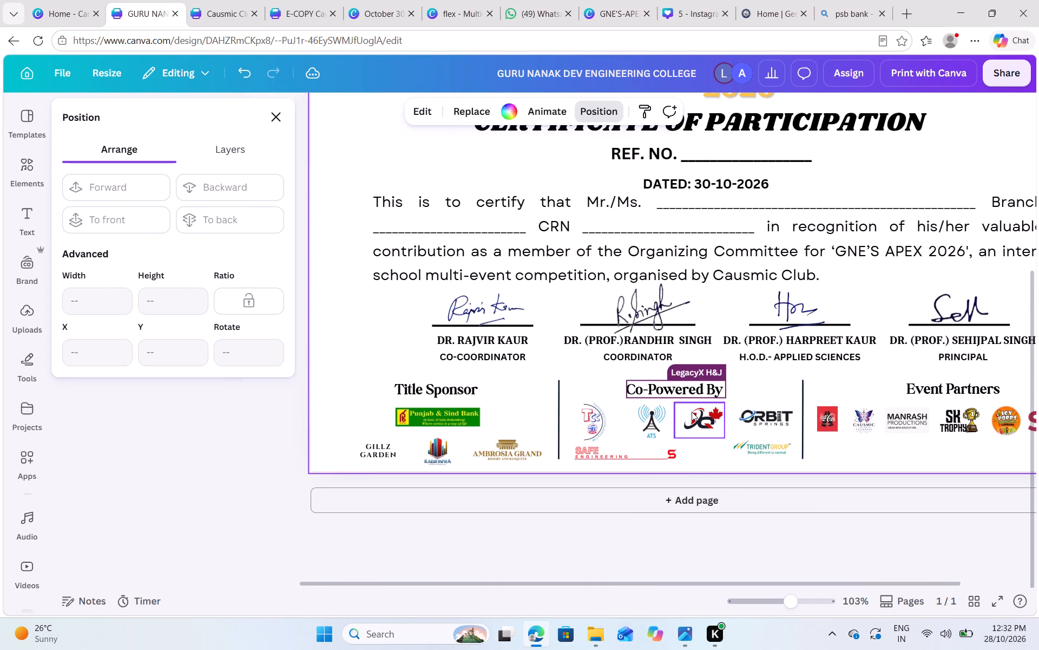
Move the Trident Group logo slightly down and left to about X 14.3 cm, beside the Safe Engineering logo.
left_click(797, 468)
key("Down")
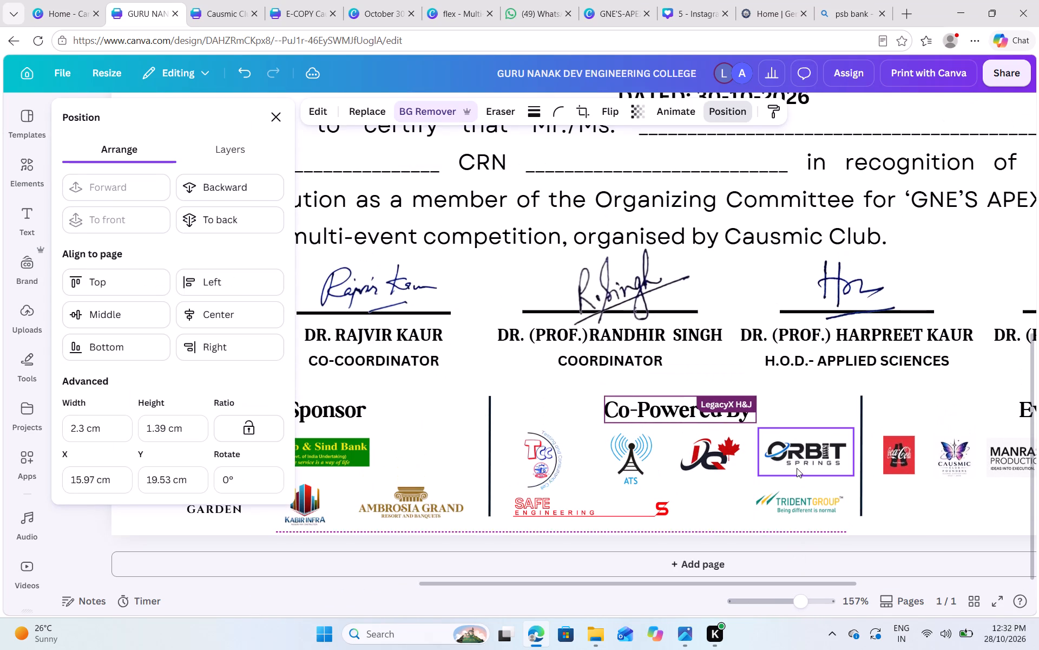
key("Down")
key("Left")
key("Left")
key("Left")
key("Left")
key("Left")
key("Left")
key("Left")
key("Left")
key("Left")
key("Left")
key("Left")
key("Left")
key("Left")
key("Left")
key("Left")
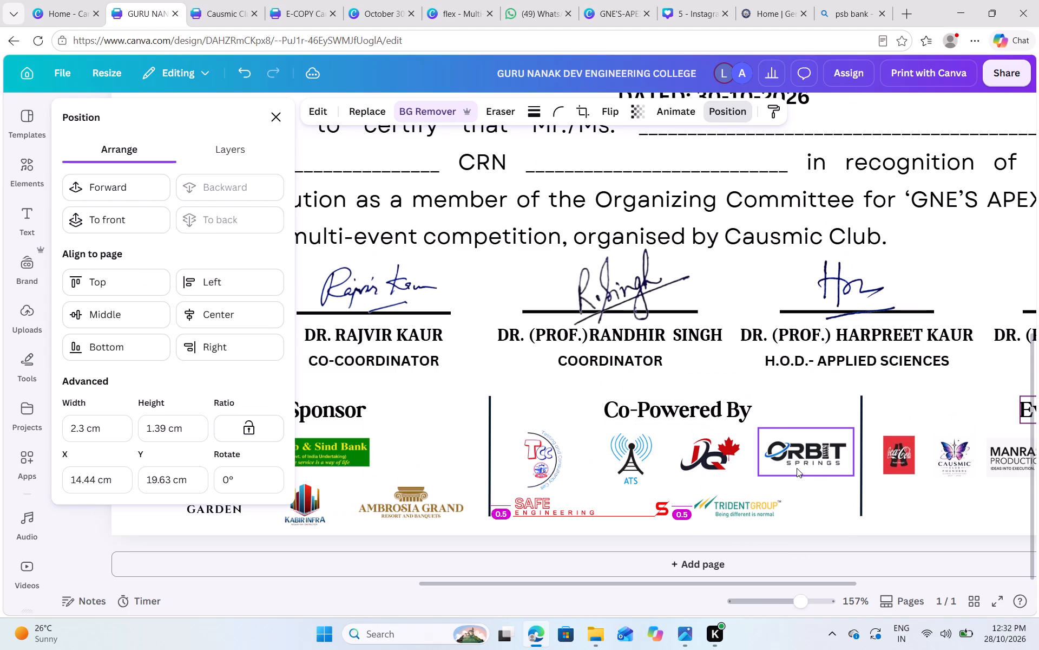
key("Left")
Shrink the Safe Engineering logo to about 3.8 cm wide in the Co-Powered By section.
left_click(617, 512)
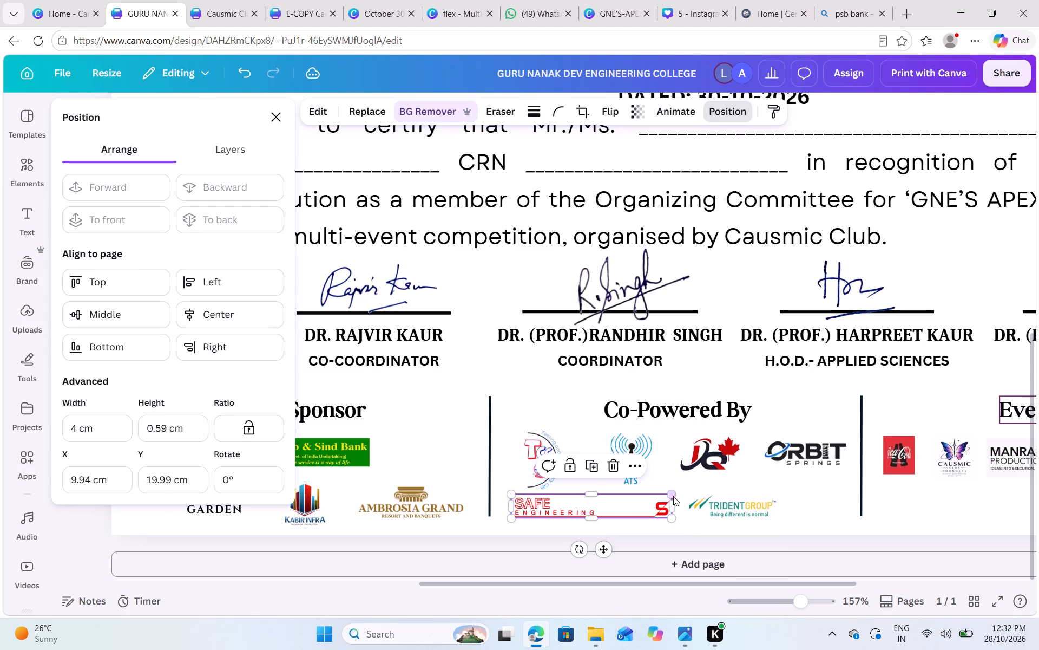
left_click(668, 496)
left_click_drag(671, 494, 662, 493)
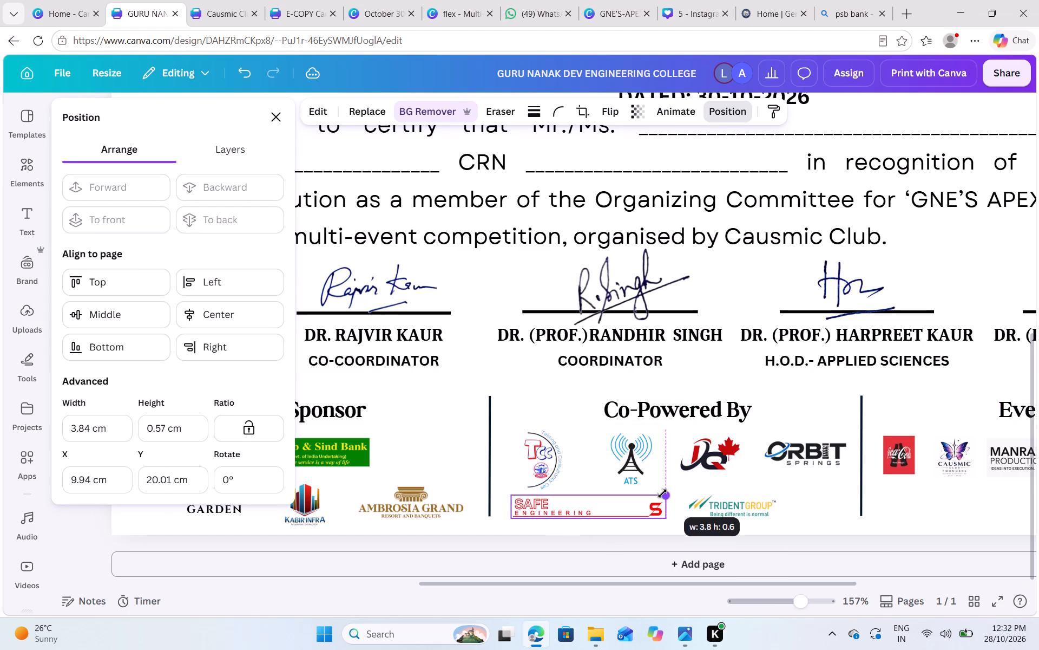
left_click_drag(662, 493, 663, 492)
Fine-tune the Trident Group logo's position to about X 14.15 cm, Y 19.73 cm.
left_click(735, 501)
key("Down")
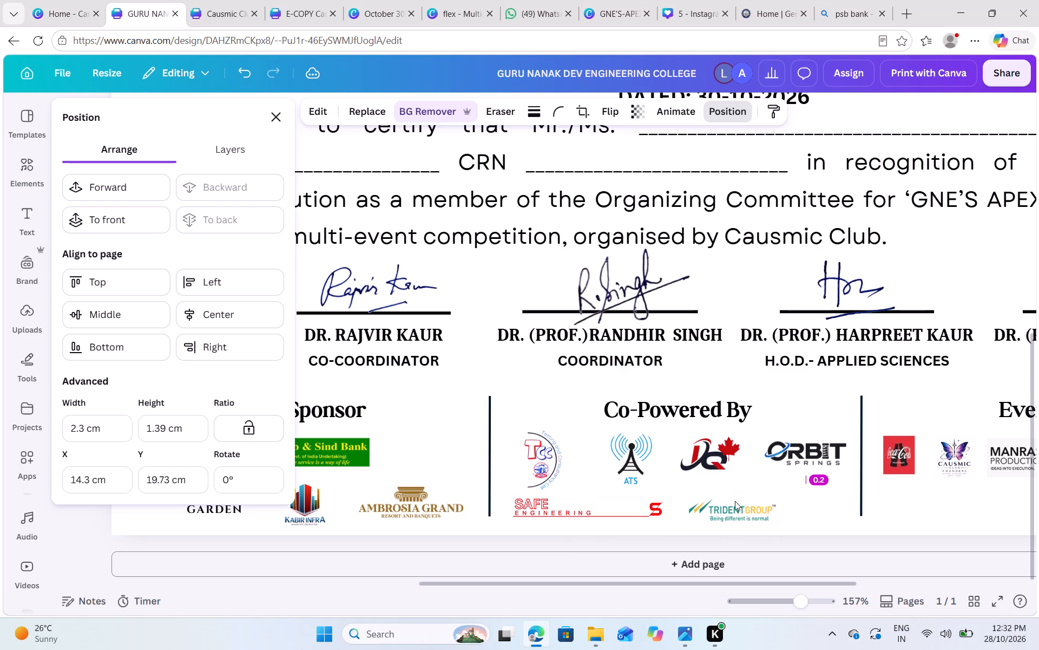
key("Left")
key("Left")
key("Left")
key("Right")
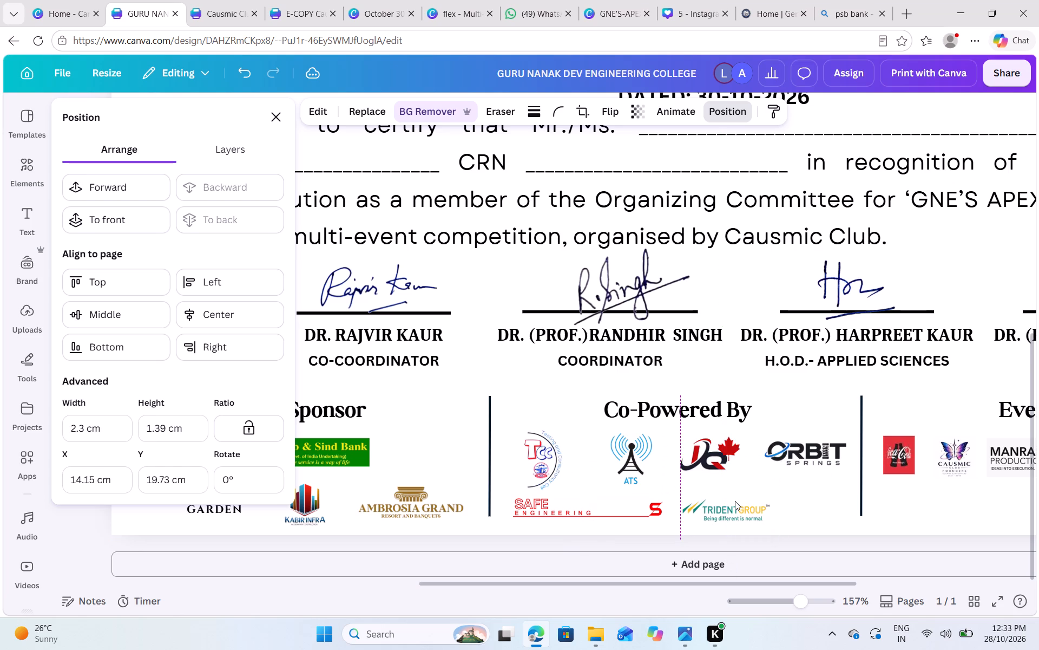
key("Up")
key("Down")
key("Up")
key("Down")
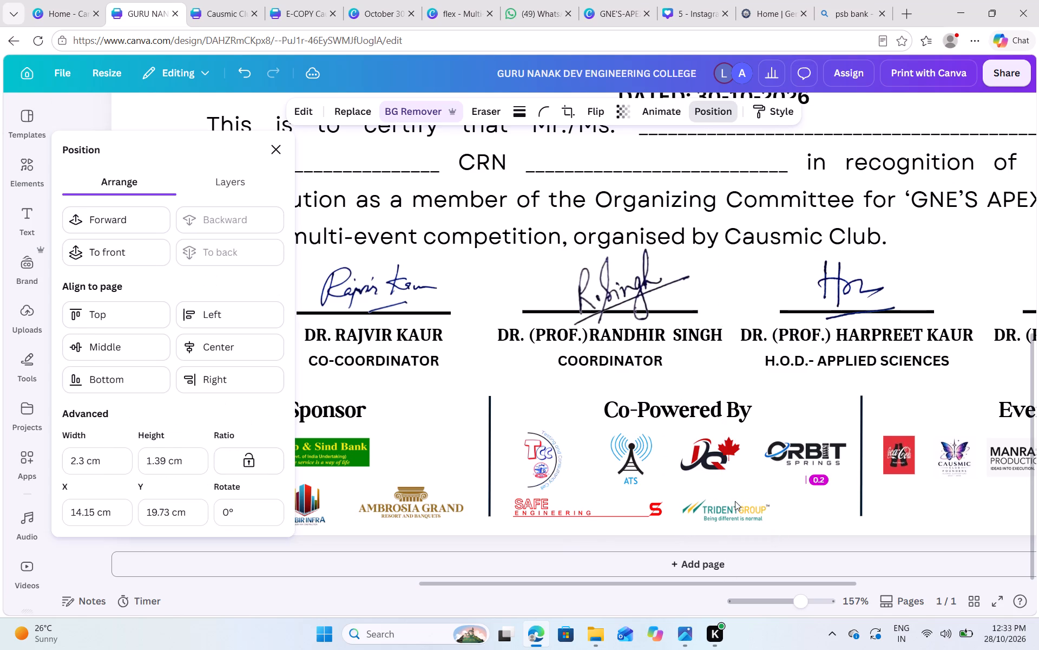
key("Right")
key("Up")
key("Down")
key("Left")
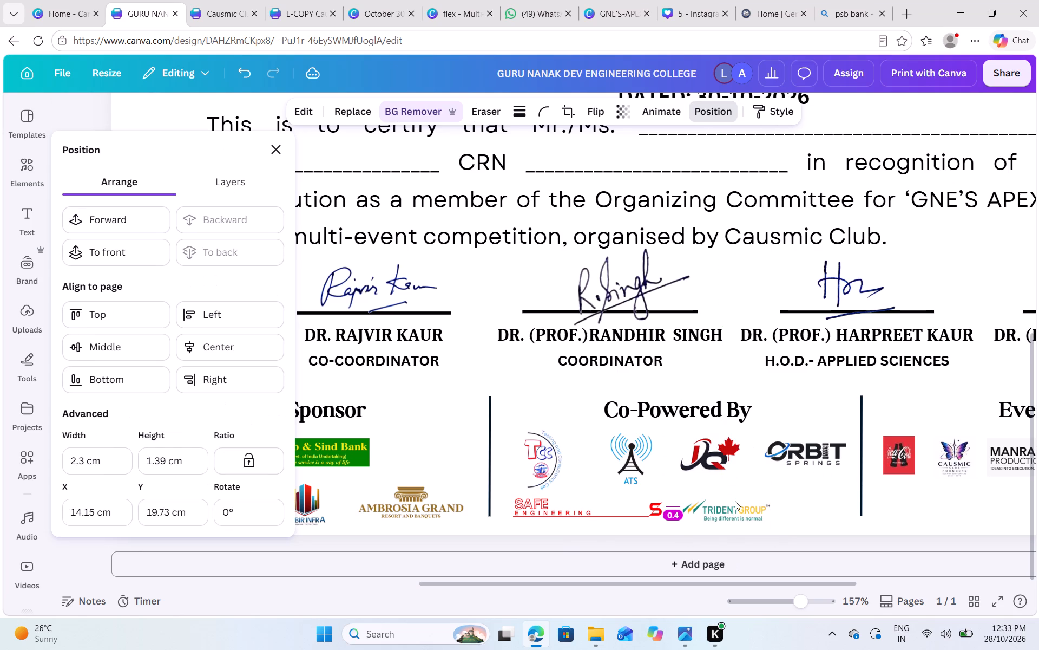
Shift the Trident Group logo slightly up and left, and crop its top edge to a height of about 1.15 cm.
left_click_drag(734, 515, 730, 510)
left_click_drag(722, 478, 719, 487)
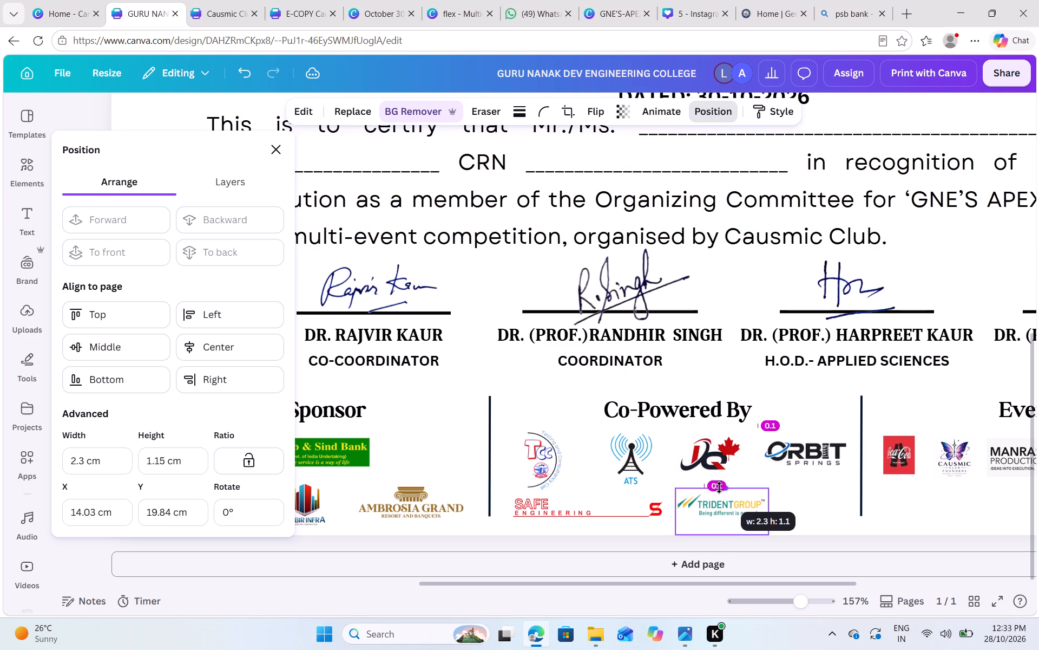
left_click_drag(719, 487, 718, 486)
left_click(793, 492)
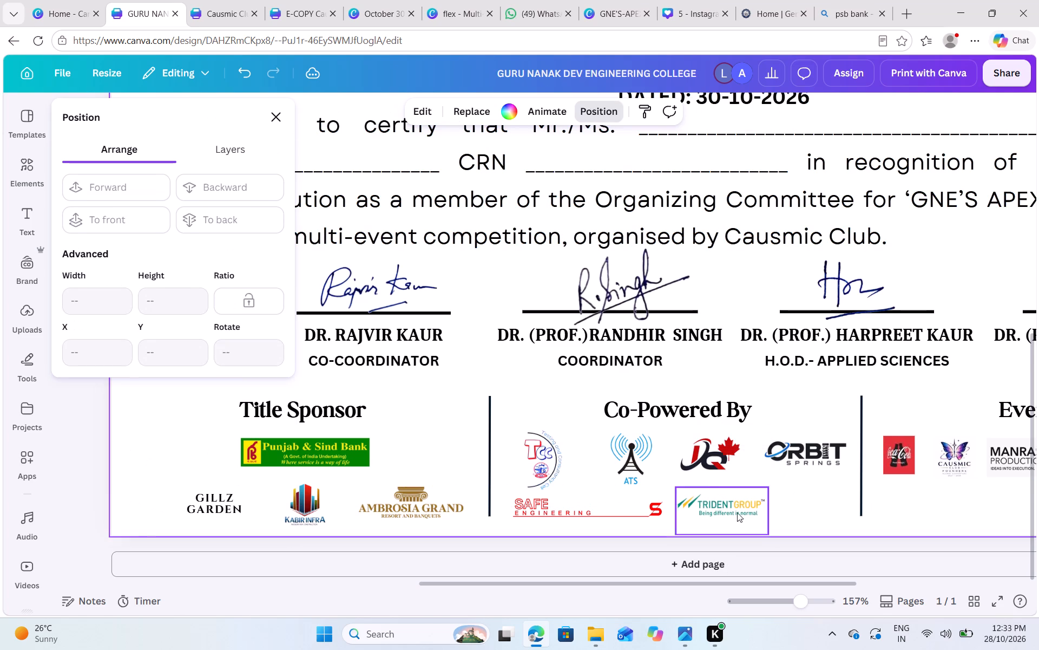
Move the maple-leaf JQ logo beneath Orbit Springs, right of the Trident Group logo, and shrink it to about 1.61 × 1.14 cm.
left_click_drag(717, 450, 828, 495)
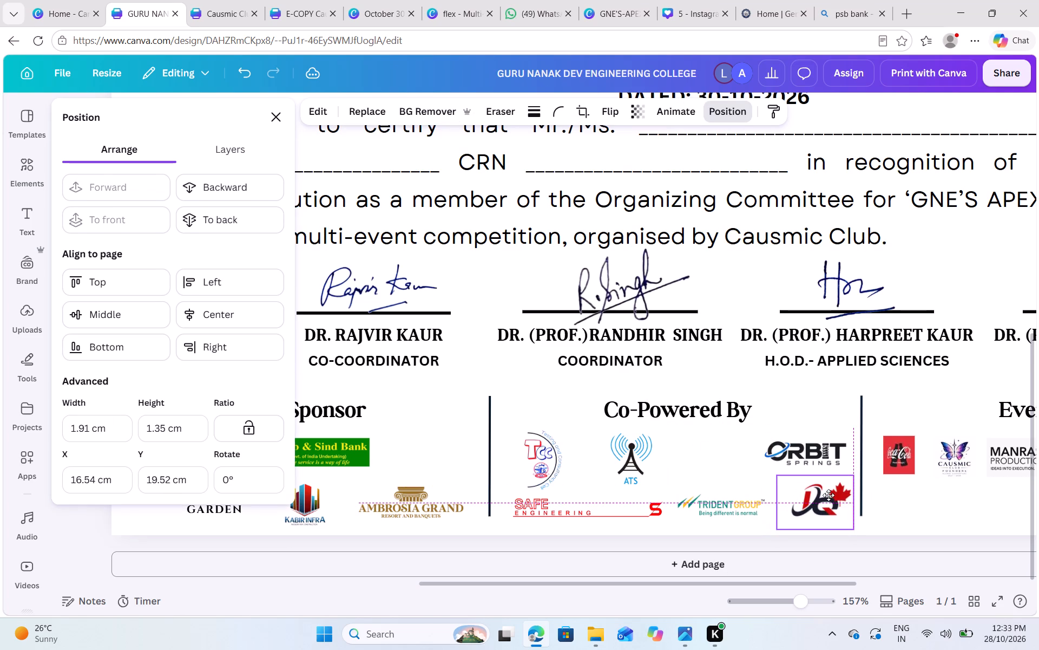
left_click_drag(828, 495, 826, 496)
left_click_drag(847, 477, 843, 480)
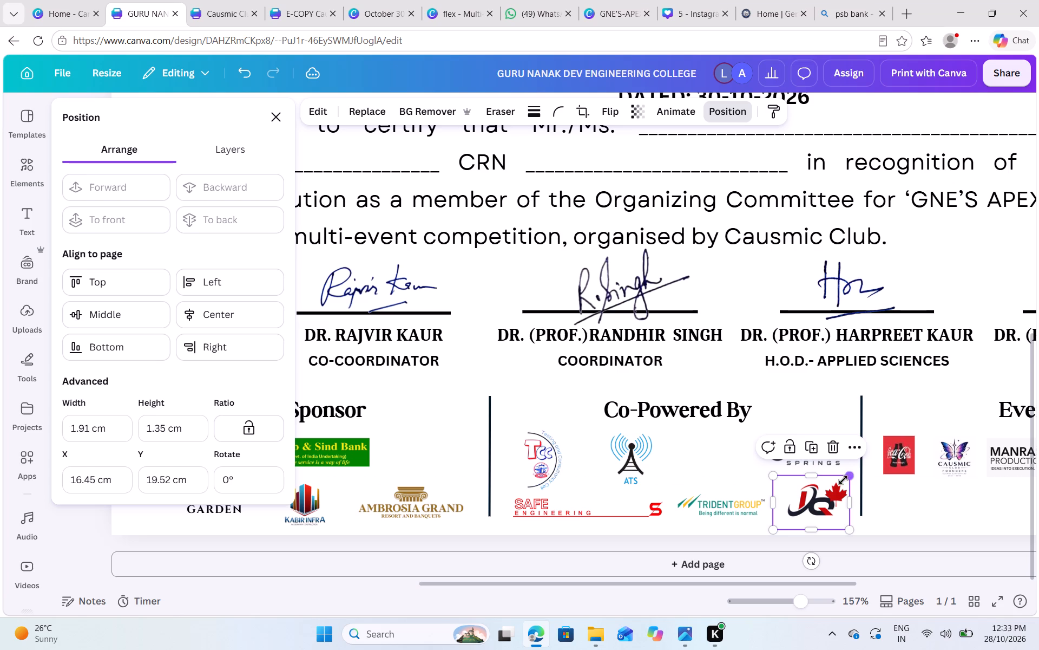
left_click_drag(843, 480, 836, 485)
left_click(914, 517)
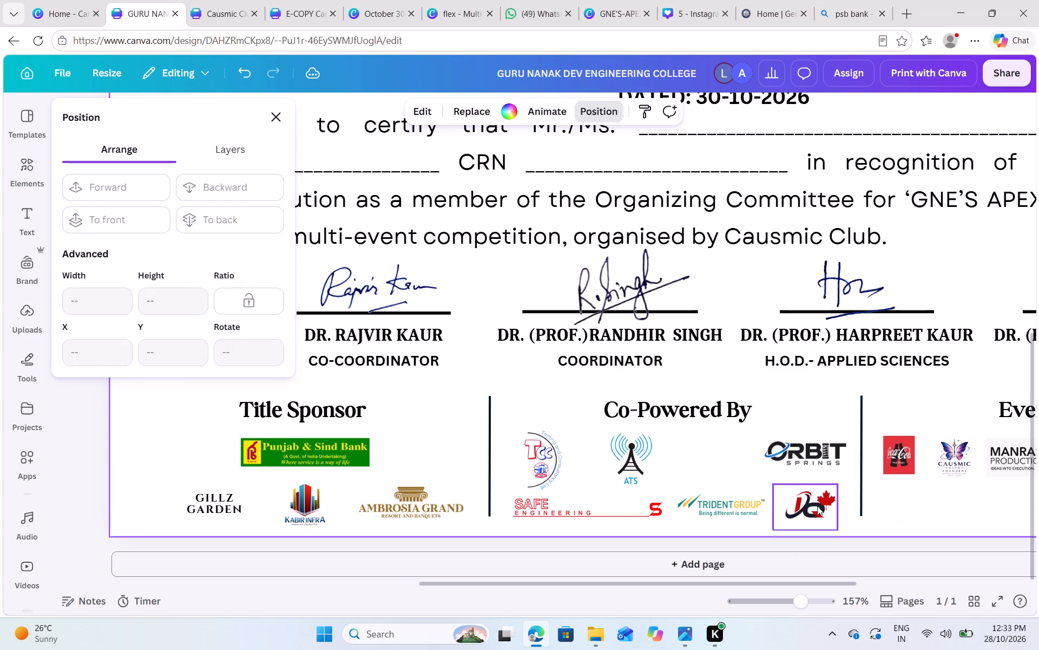
left_click(815, 505)
left_click(787, 504)
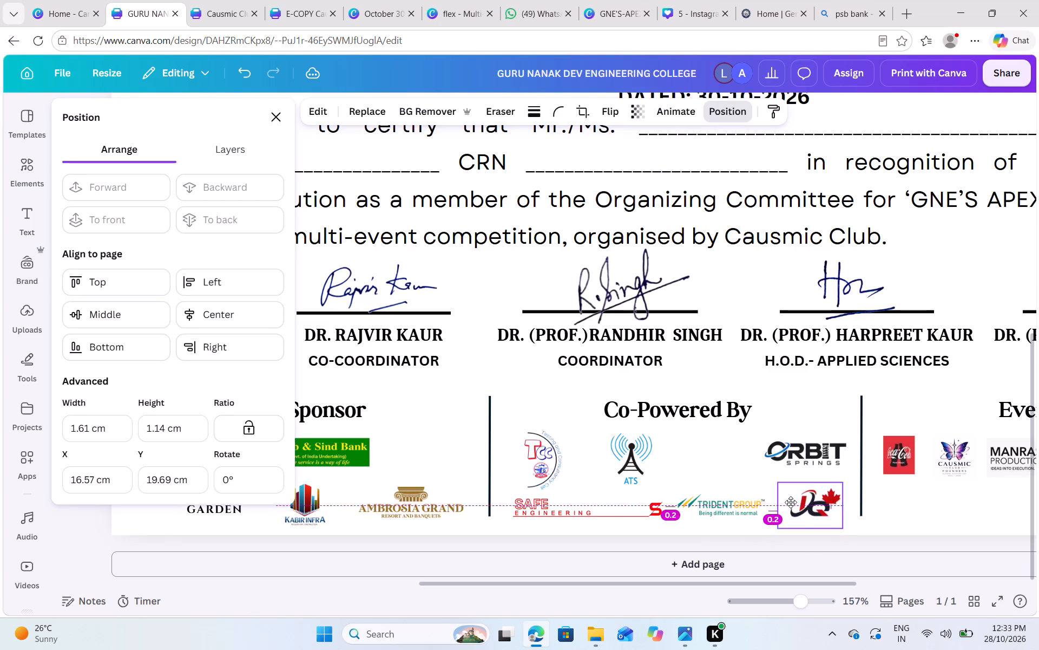
left_click(881, 503)
Reposition the ATS logo to about X 12.16 cm, Y 18.59 cm in the upper Co-Powered By row.
left_click_drag(626, 460, 633, 461)
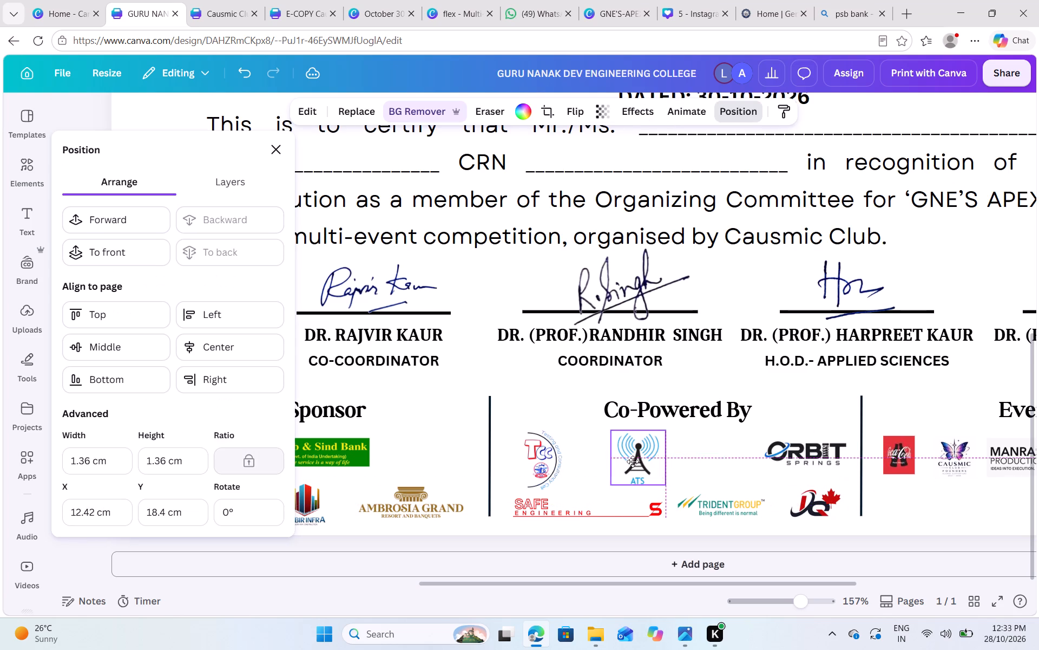
left_click_drag(633, 461, 623, 467)
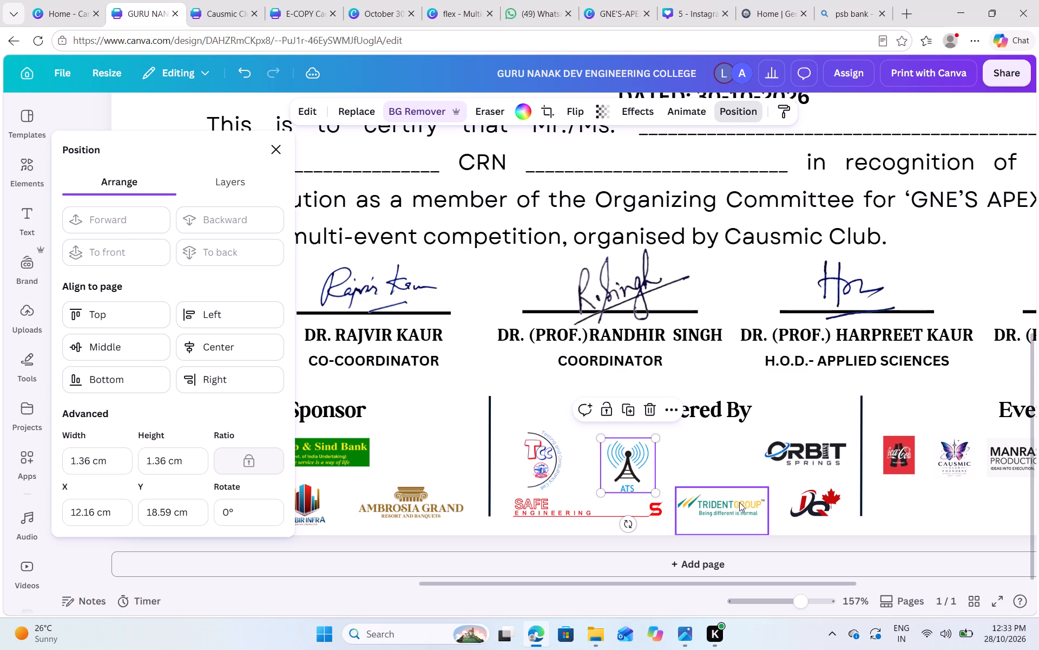
Move the Trident Group logo out of its row and place the maple-leaf JQ logo between the ATS and Orbit Springs logos.
left_click_drag(729, 508, 804, 392)
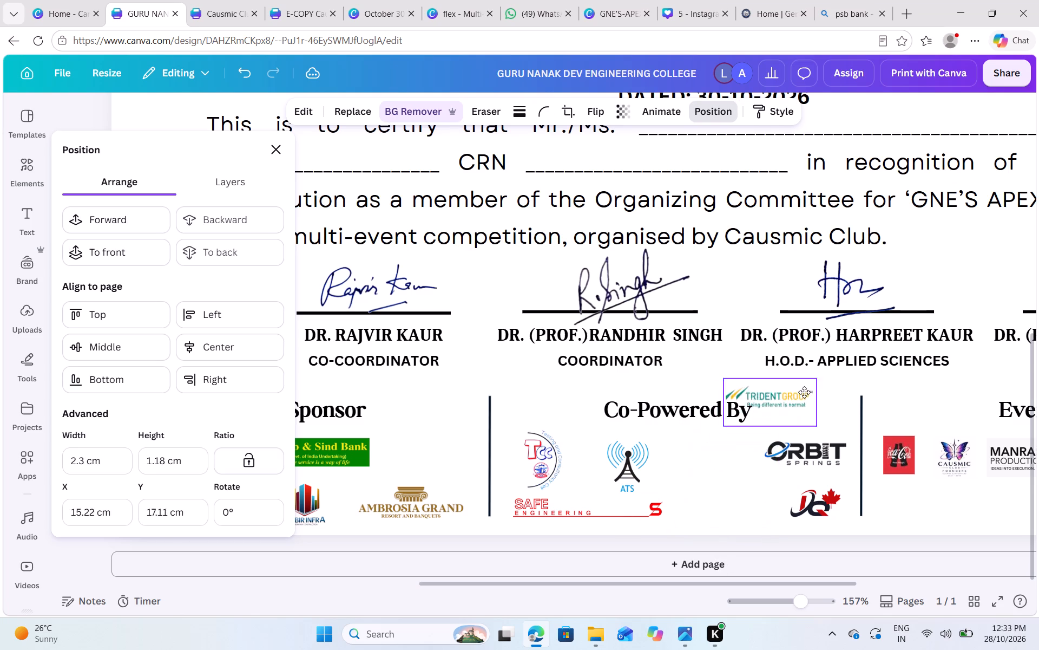
left_click_drag(804, 392, 809, 391)
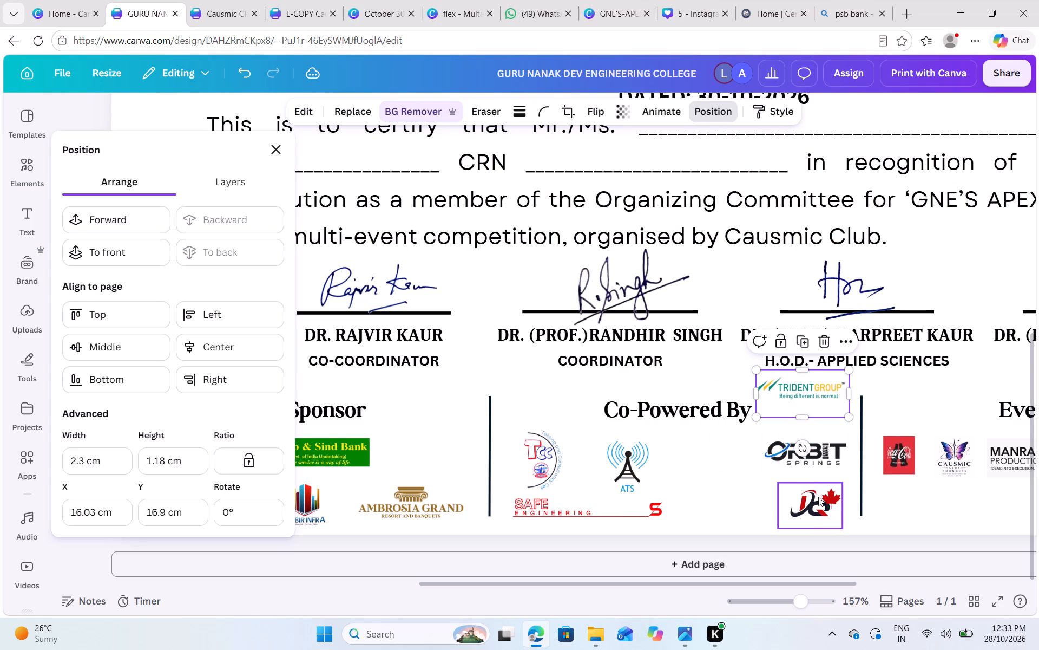
left_click_drag(816, 502, 729, 458)
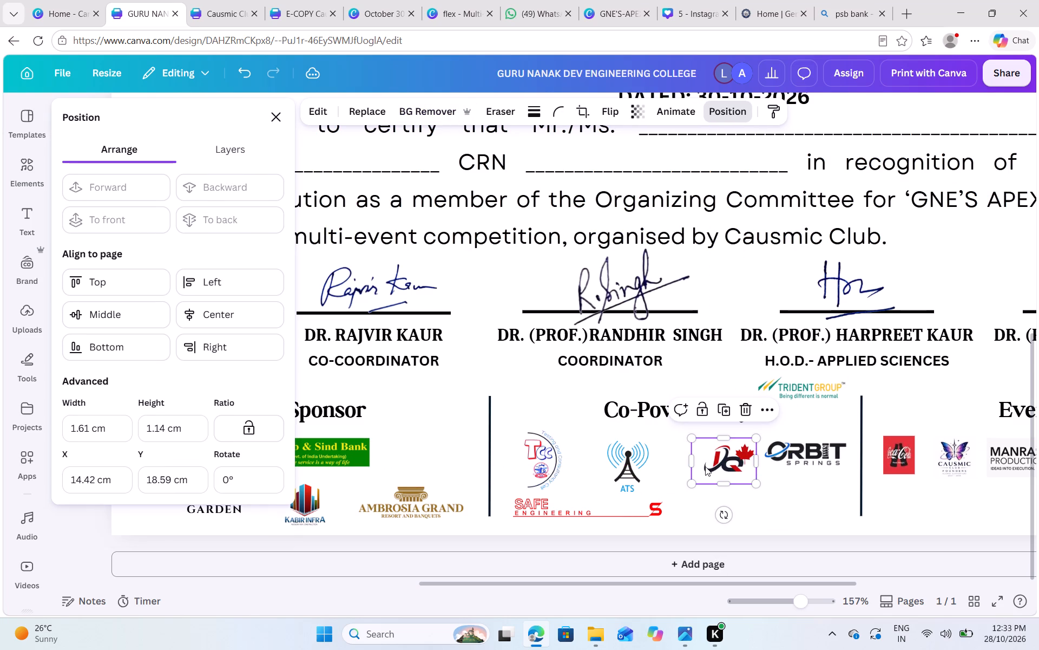
left_click_drag(718, 458, 713, 458)
Place the Trident Group logo beneath JQ and Orbit Springs at about X 14.98 cm, Y 19.56 cm, enlarged to about 2.78 × 1.43 cm.
left_click_drag(794, 393, 757, 512)
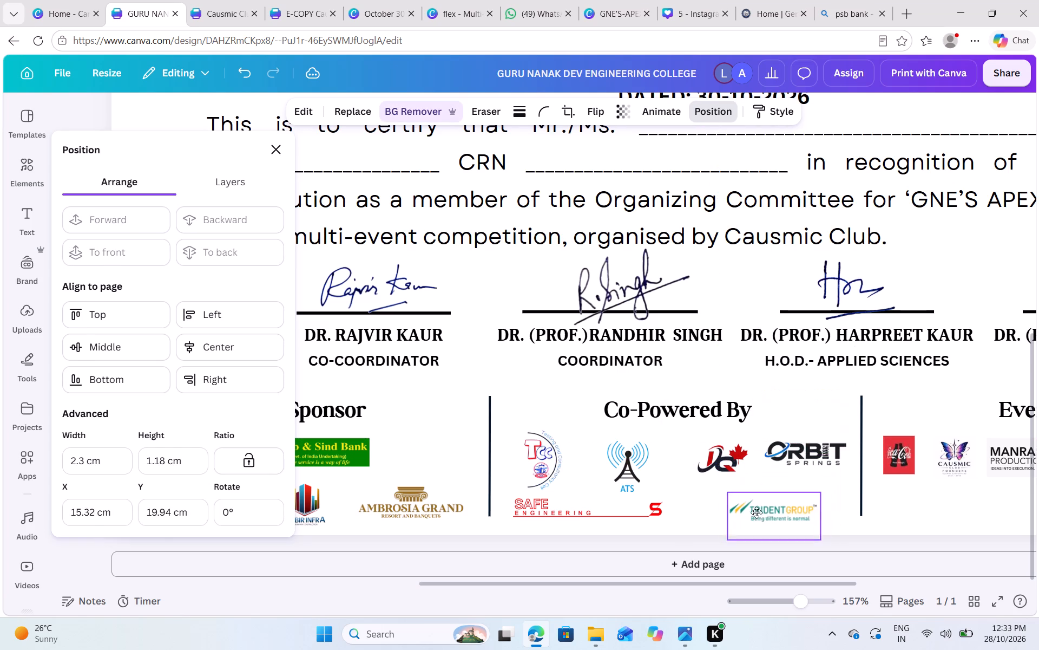
left_click_drag(757, 512, 752, 510)
left_click_drag(807, 486, 826, 482)
left_click_drag(774, 498, 768, 505)
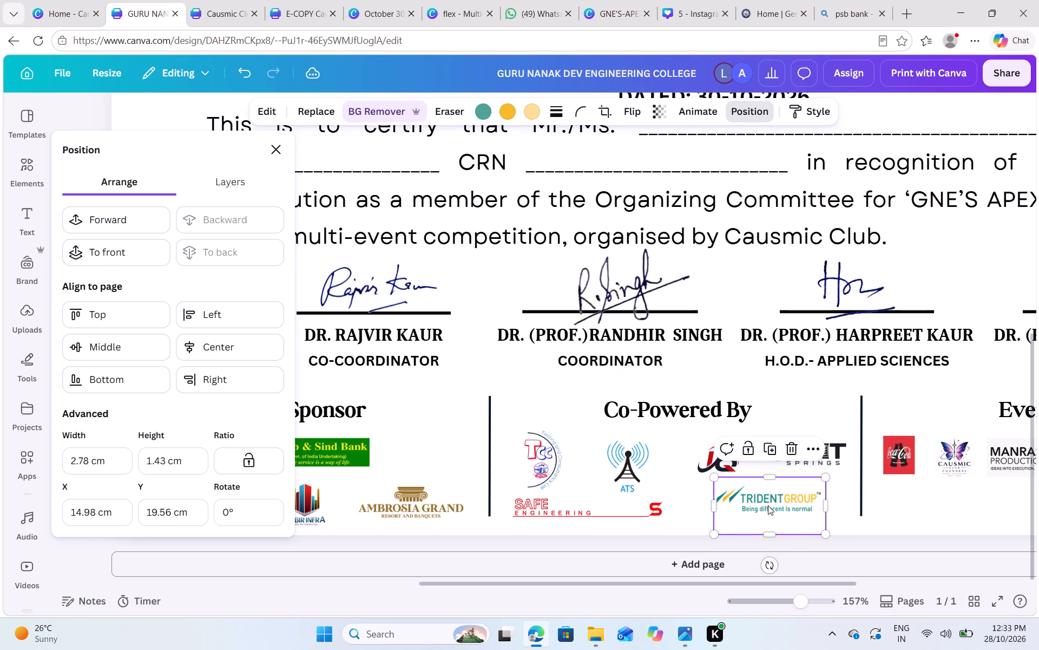
left_click(848, 502)
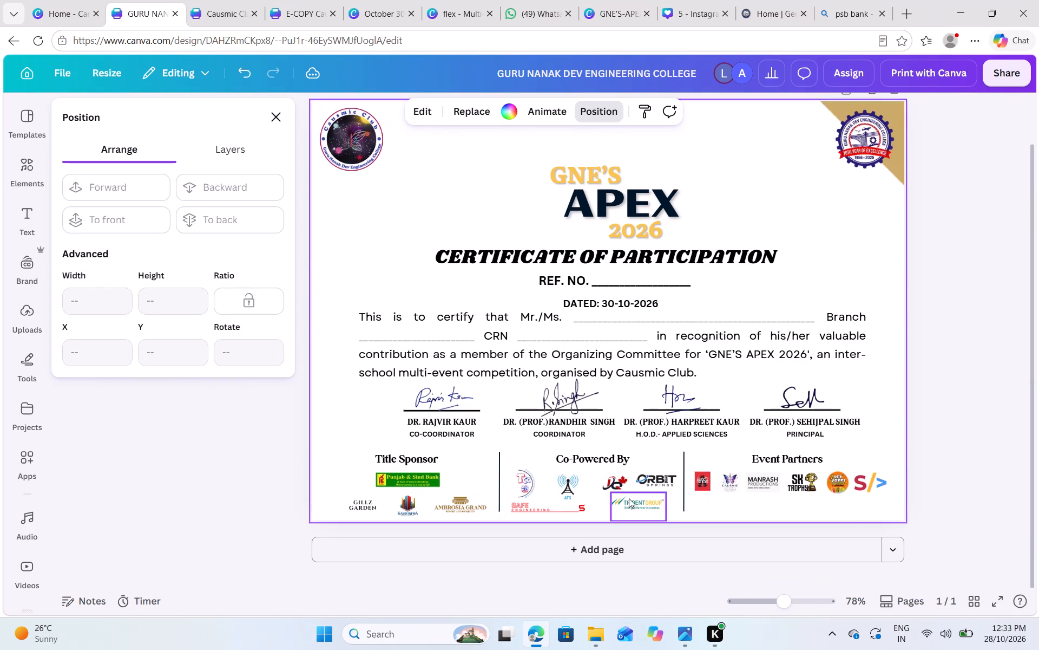
Nudge the Orbit Springs logo down to about Y 18.54 cm.
left_click(648, 480)
key("Down")
key("Down")
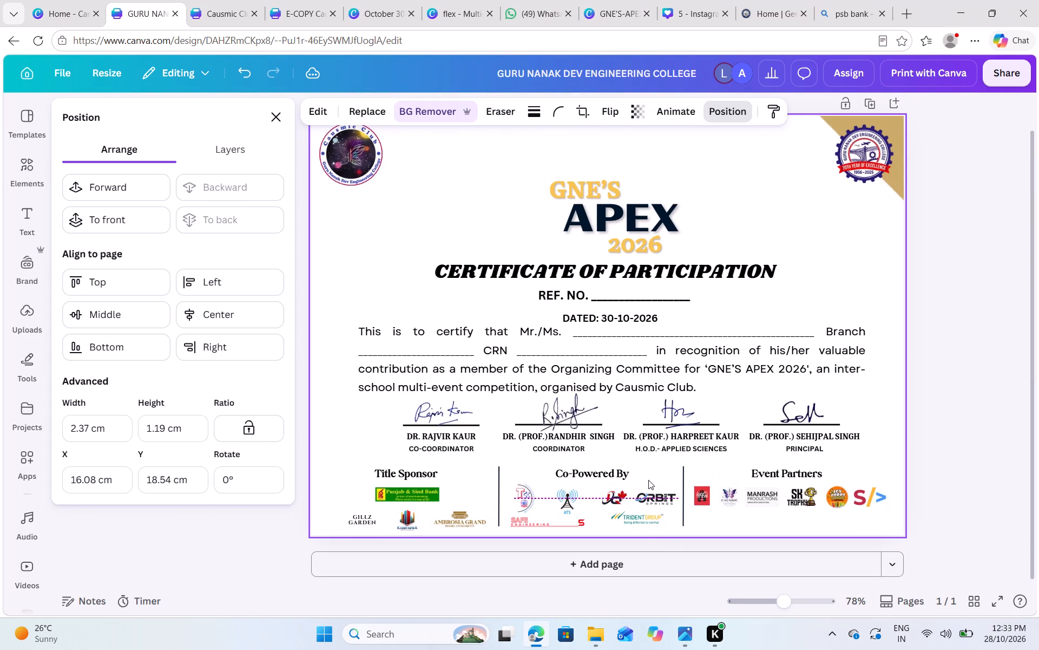
Nudge the Trident Group logo down to about Y 19.8 cm and deselect it.
left_click(634, 523)
key("Down")
key("Down")
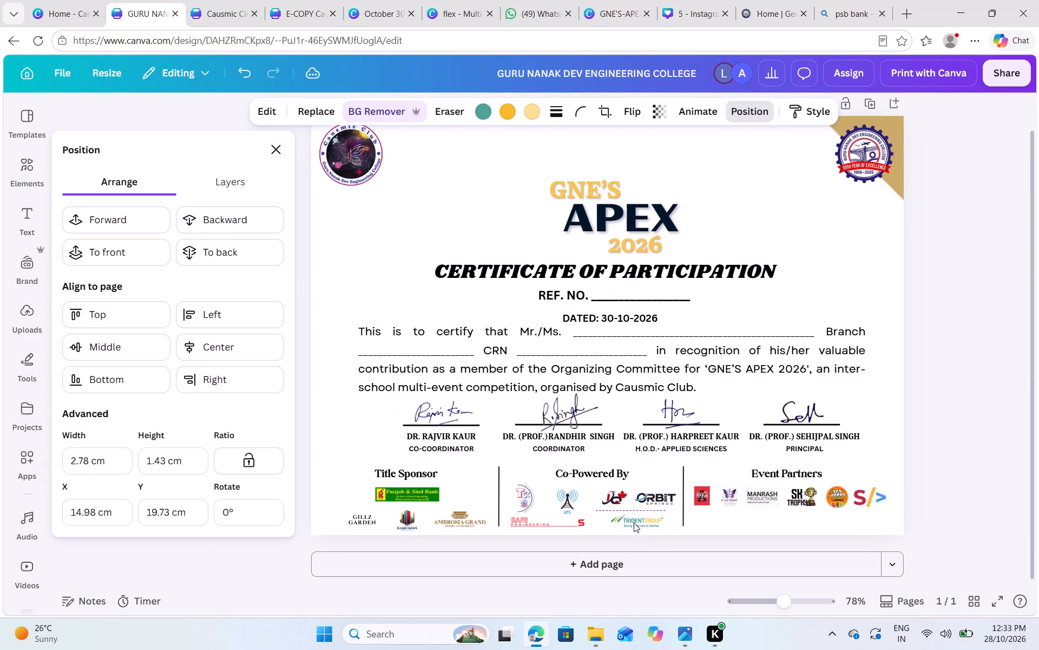
key("Down")
key("Up")
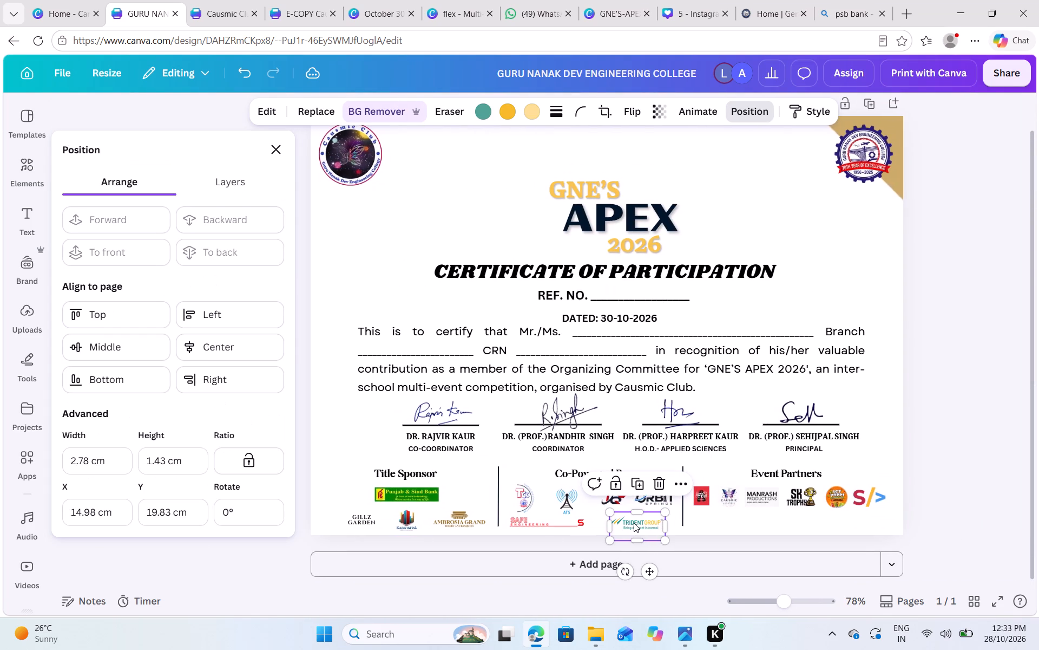
left_click(767, 537)
left_click(889, 510)
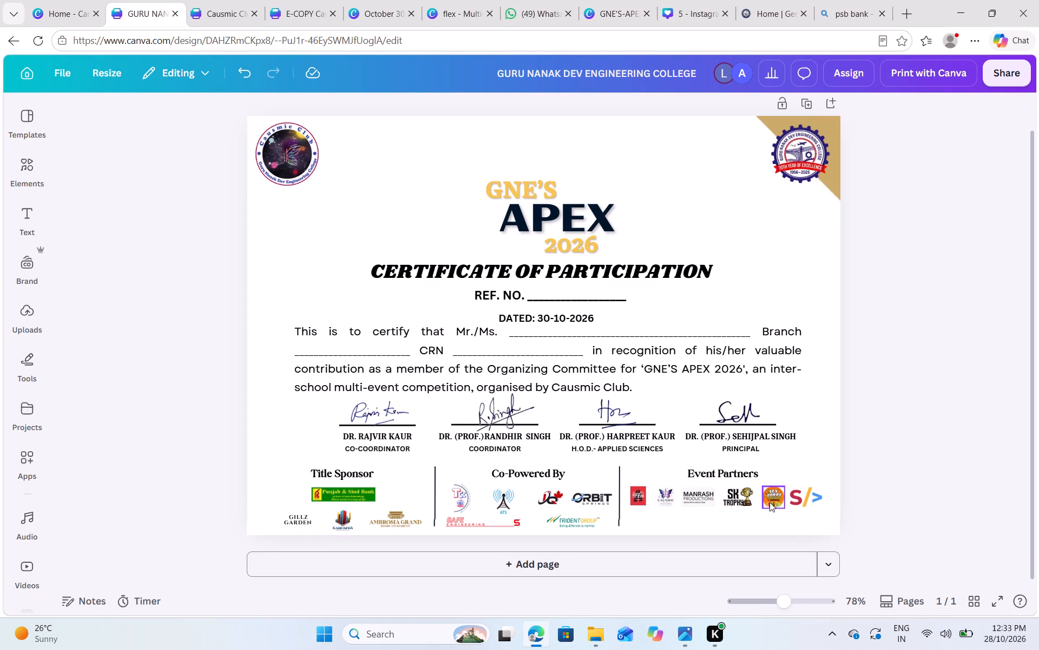
Form a lower Event Partners row with the SK Trophy logo beneath Coca-Cola, the round orange logo mid-row, and the S/> logo at its right end.
left_click_drag(740, 498, 670, 532)
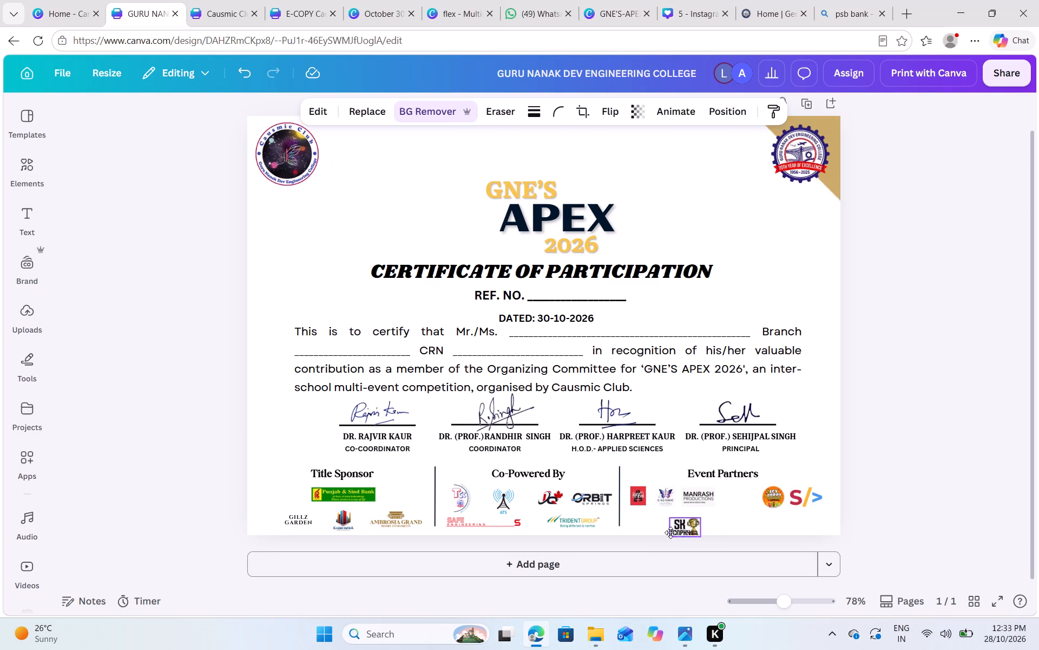
left_click_drag(670, 532, 647, 521)
left_click(732, 523)
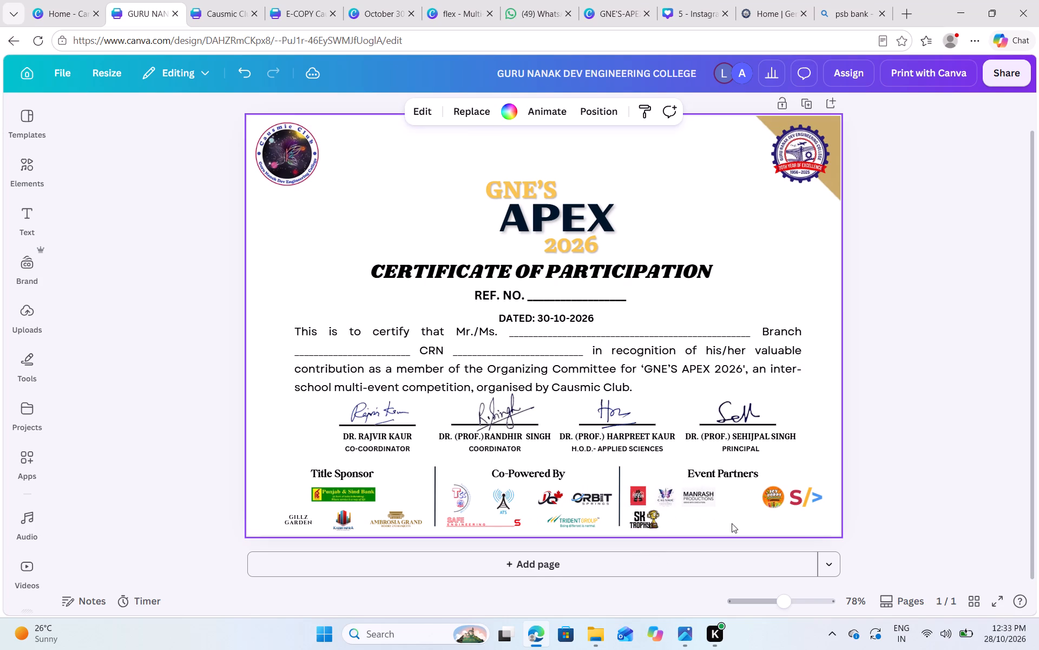
left_click_drag(833, 487, 788, 508)
left_click_drag(870, 485, 853, 513)
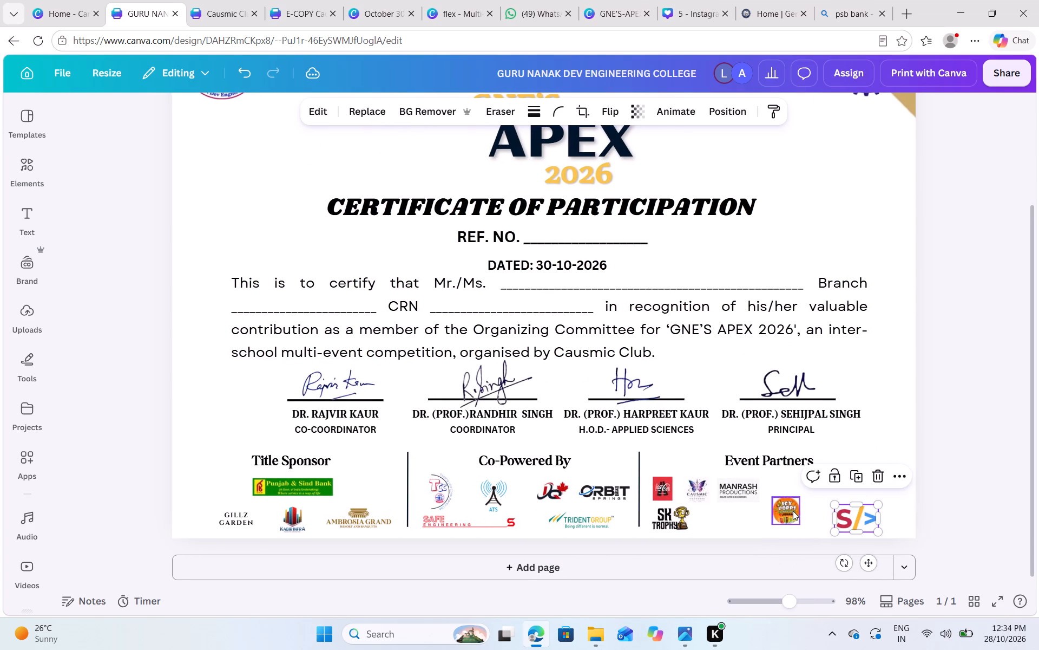
left_click_drag(789, 511, 749, 529)
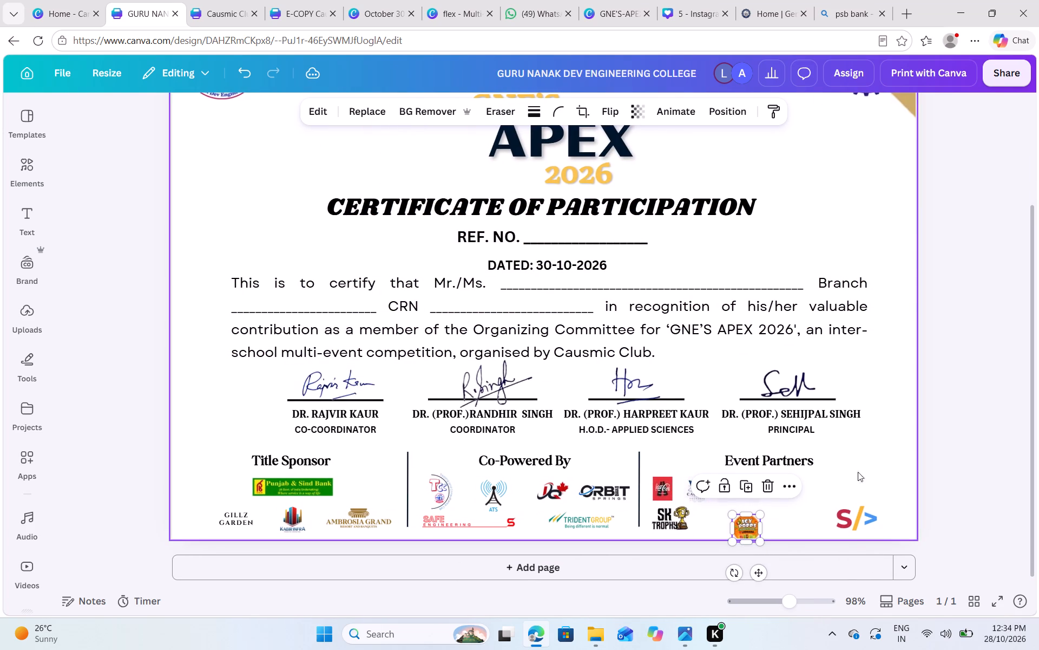
left_click(922, 459)
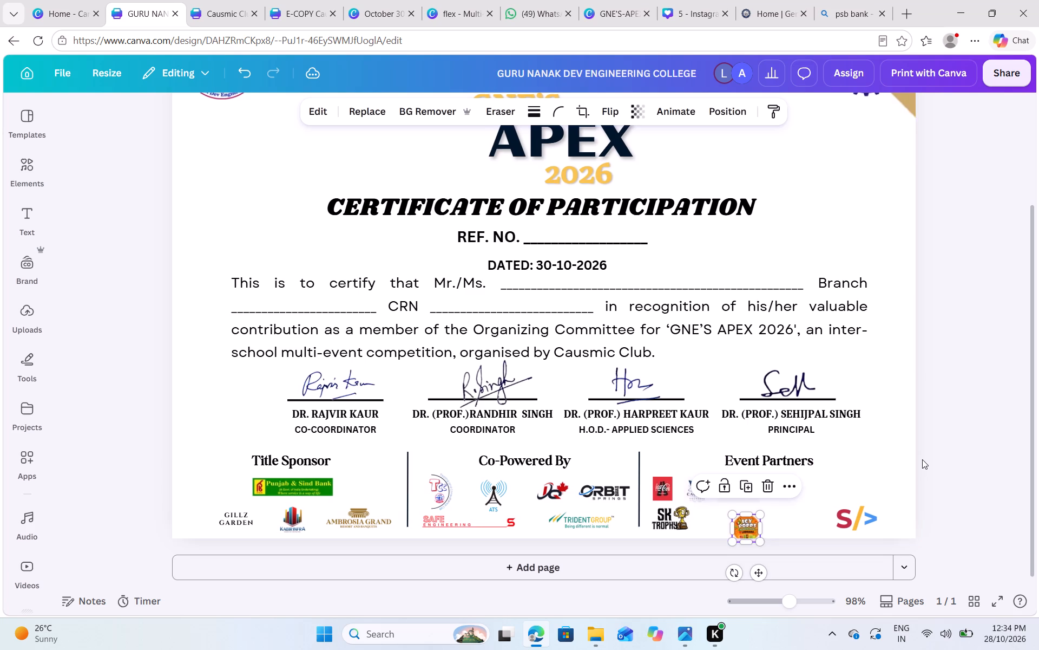
Move the Manrash Productions logo to the right end of the upper Event Partners row, above the S/> logo.
left_click_drag(736, 490, 859, 485)
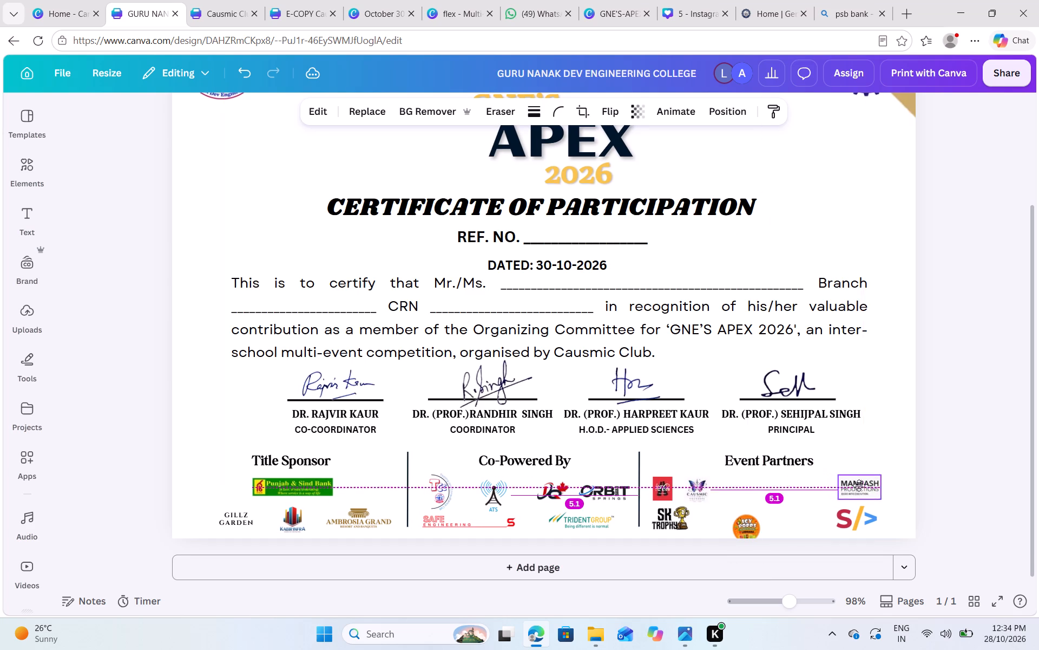
left_click_drag(859, 485, 857, 483)
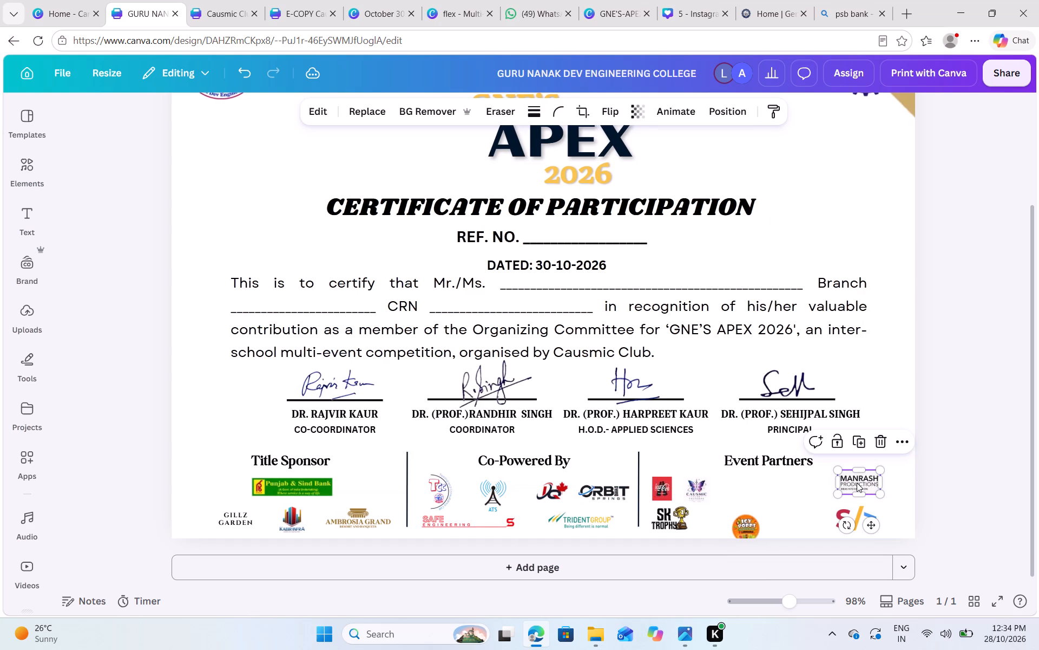
left_click(857, 483)
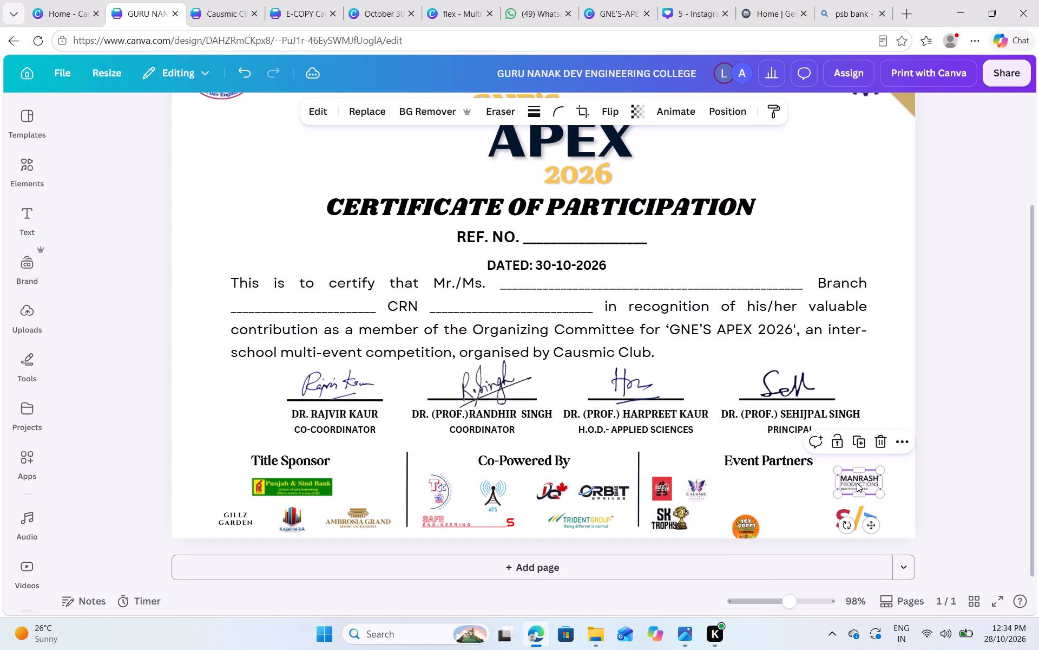
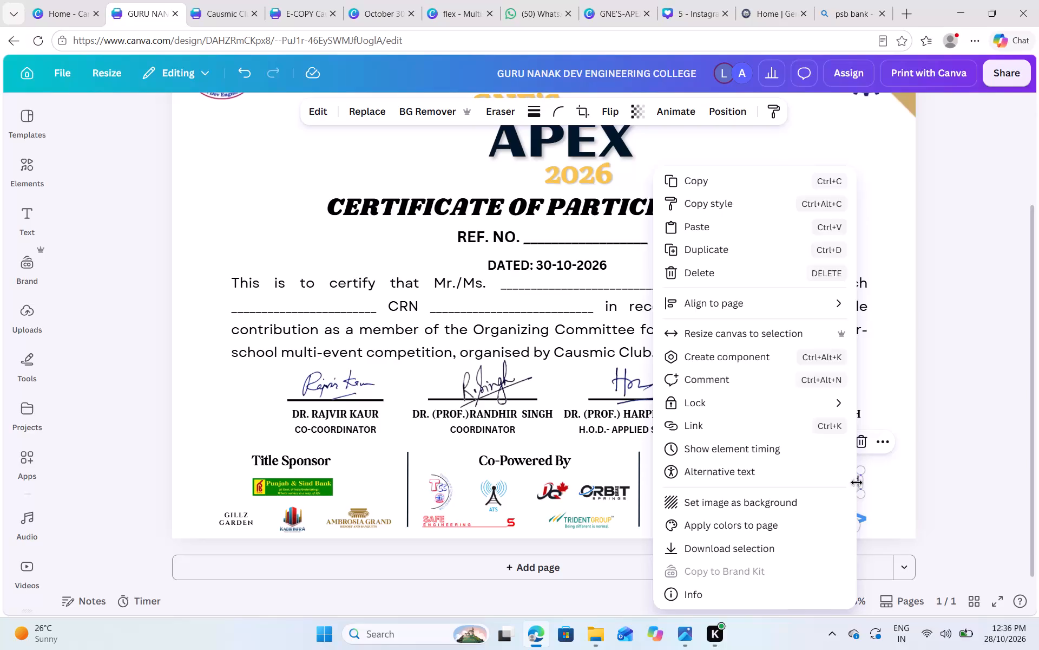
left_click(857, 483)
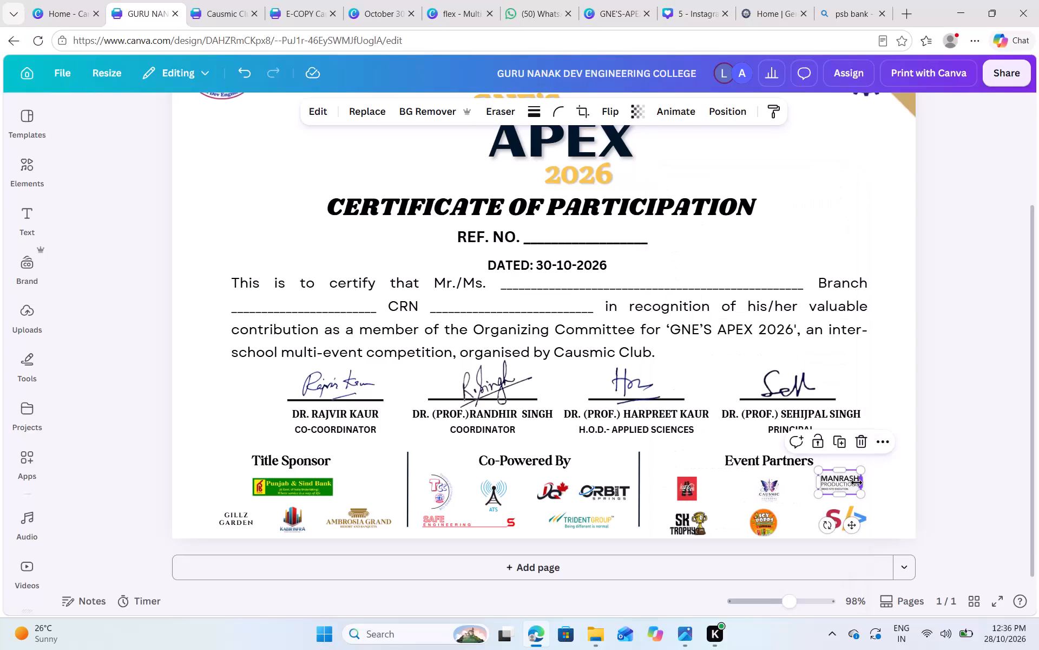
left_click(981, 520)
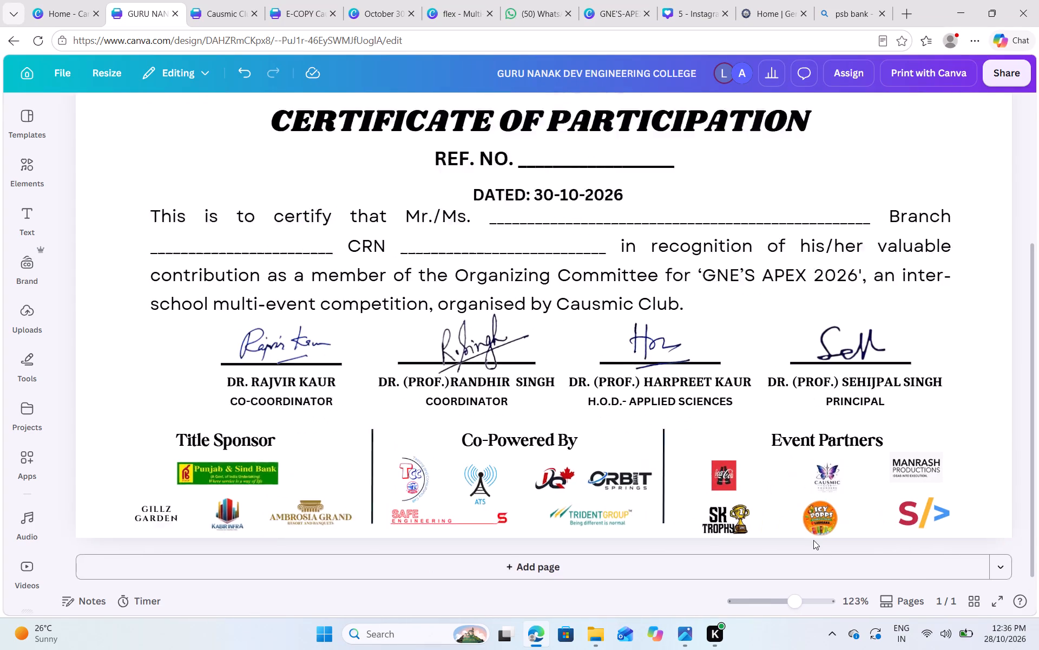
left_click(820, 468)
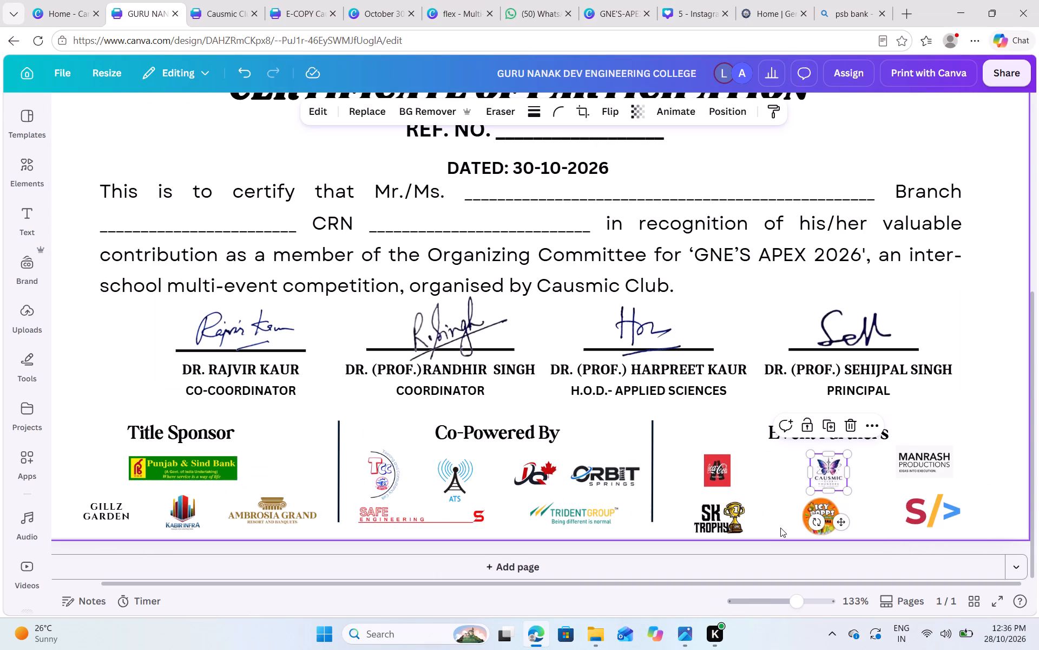
Examine the sponsor and event partner logo row on the 2025 certificate in Causmic Club Certificates, open the E-COPY design, and return to the 2026 certificate.
left_click(216, 2)
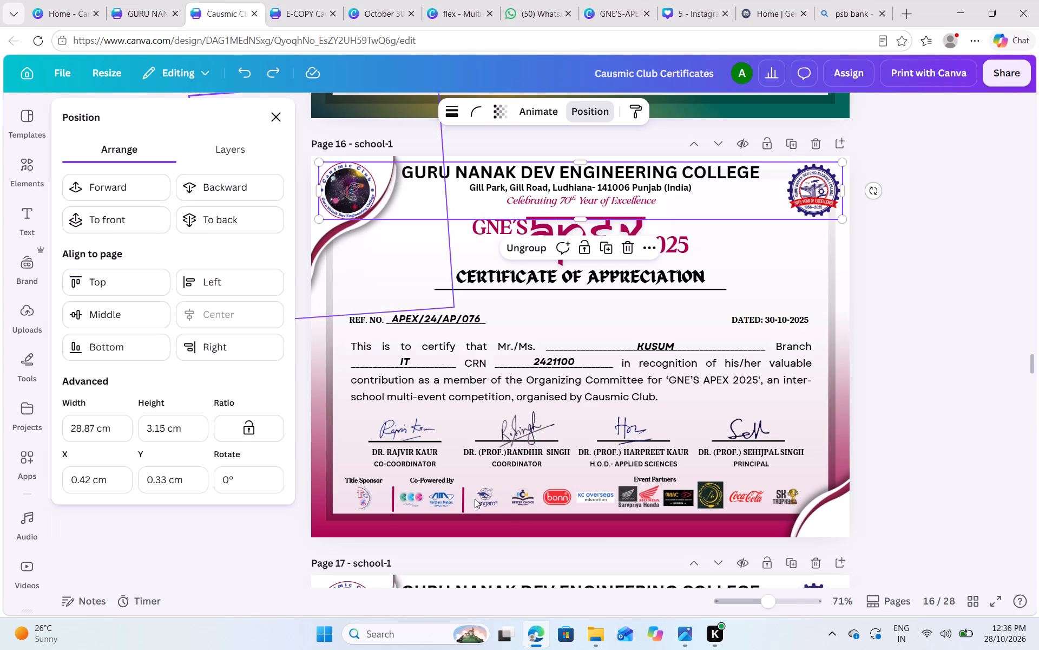
scroll(624, 525, "left", 1)
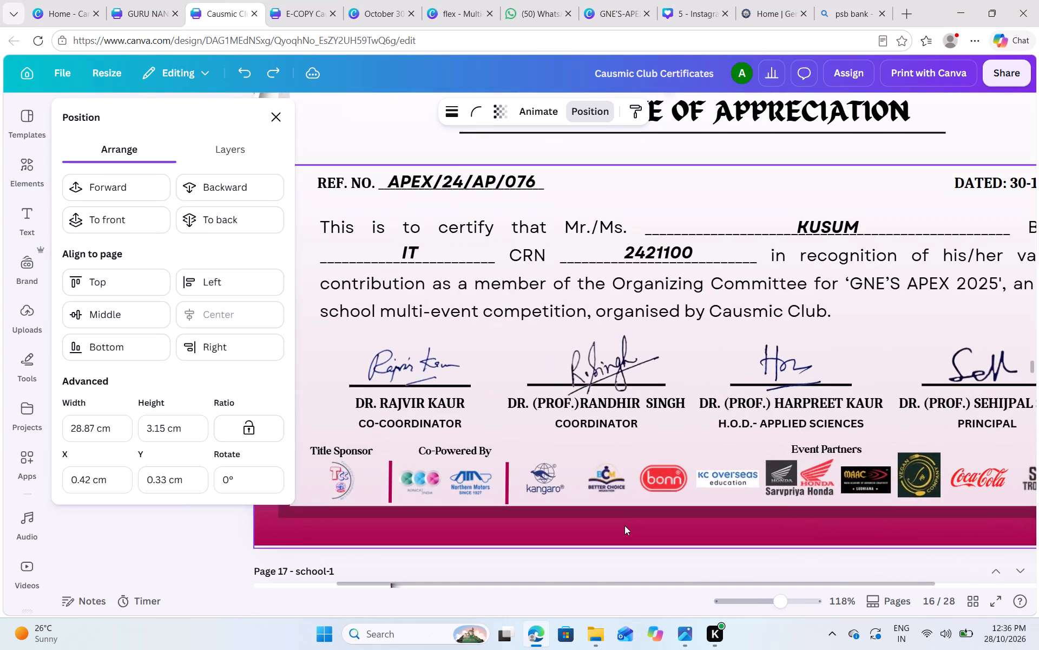
scroll(624, 525, "right", 1)
scroll(624, 525, "left", 3)
scroll(624, 525, "right", 2)
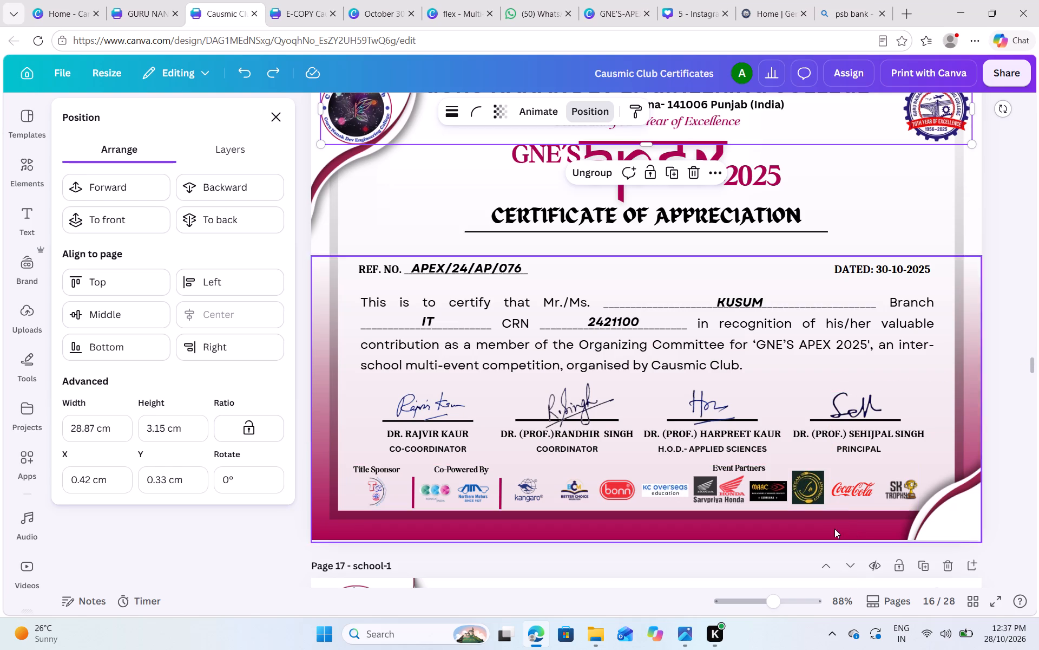
left_click(313, 0)
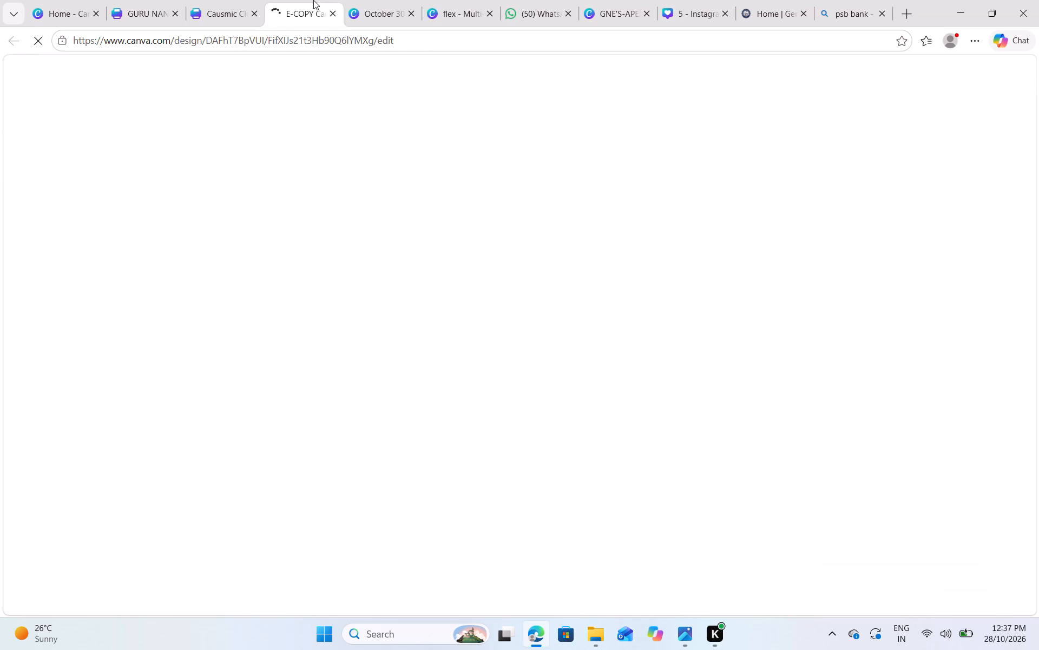
left_click(142, 0)
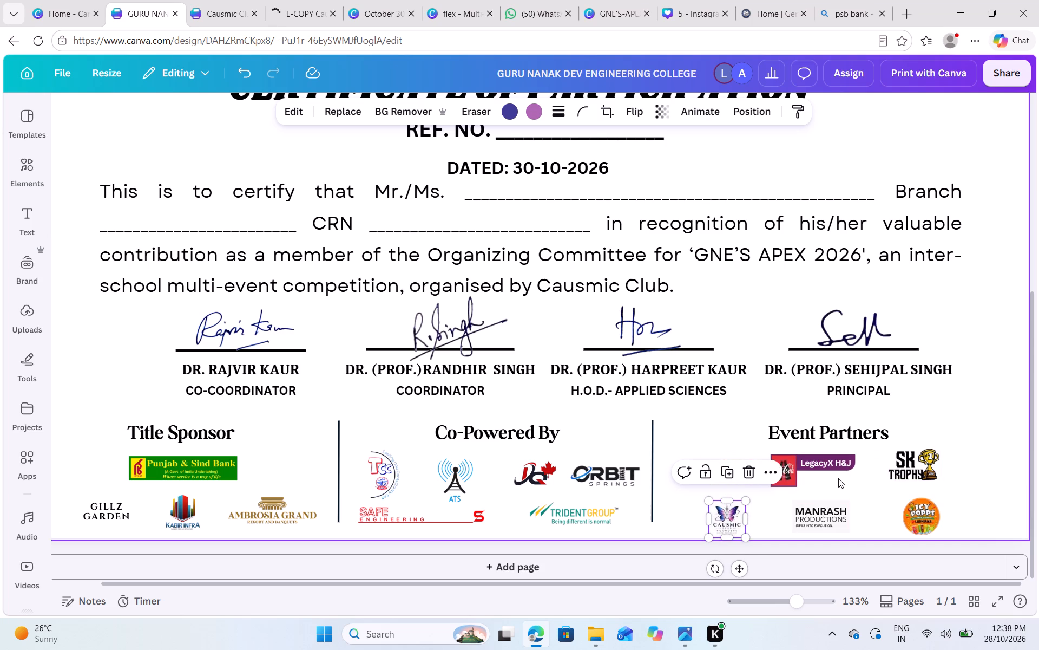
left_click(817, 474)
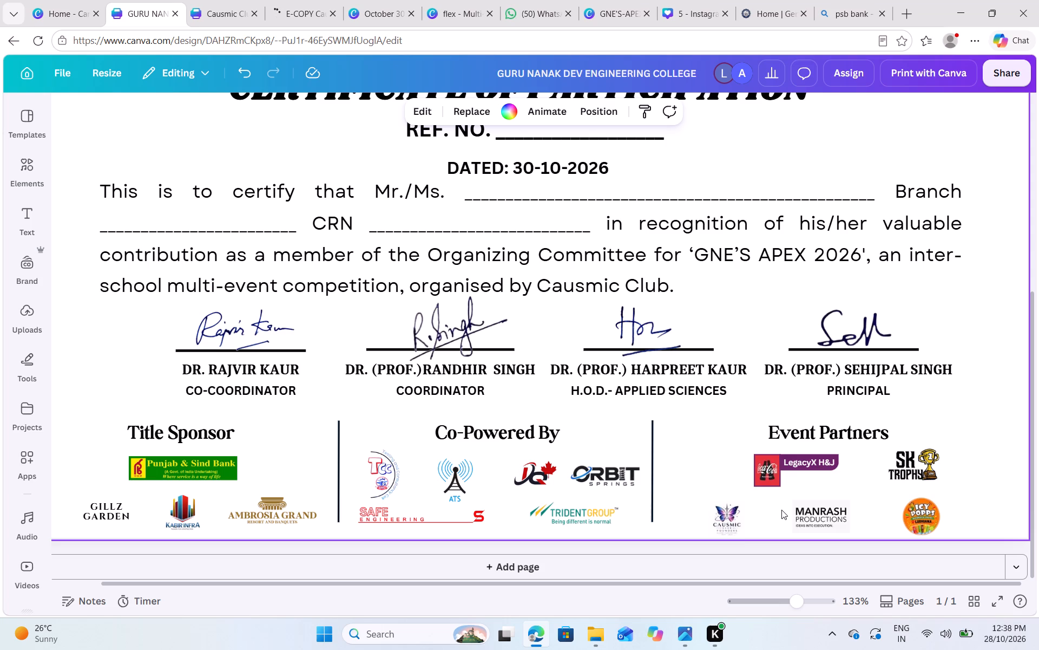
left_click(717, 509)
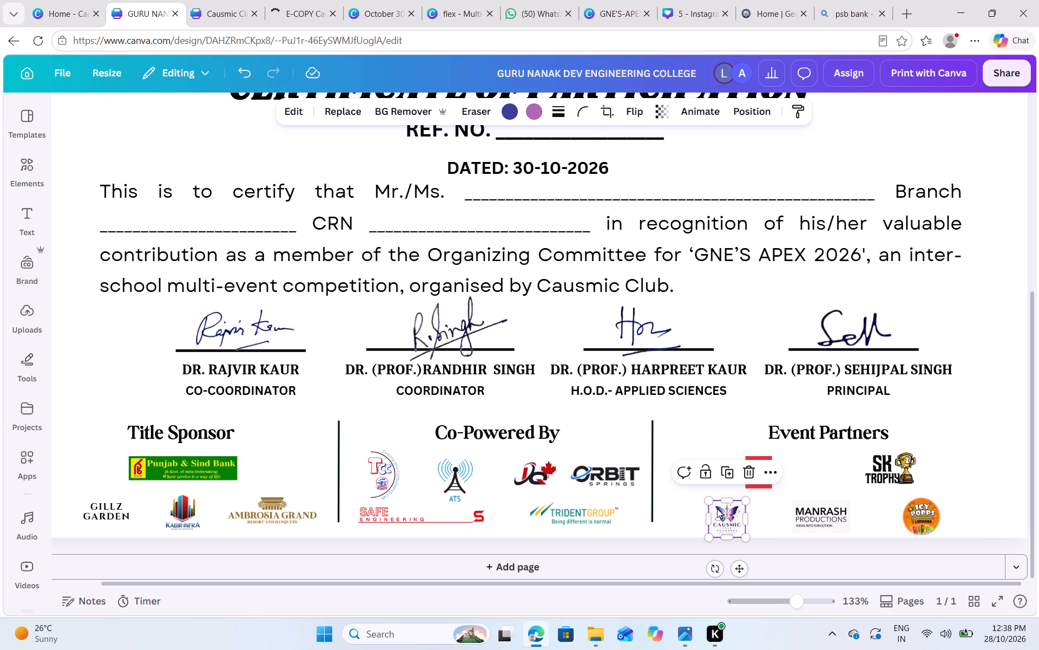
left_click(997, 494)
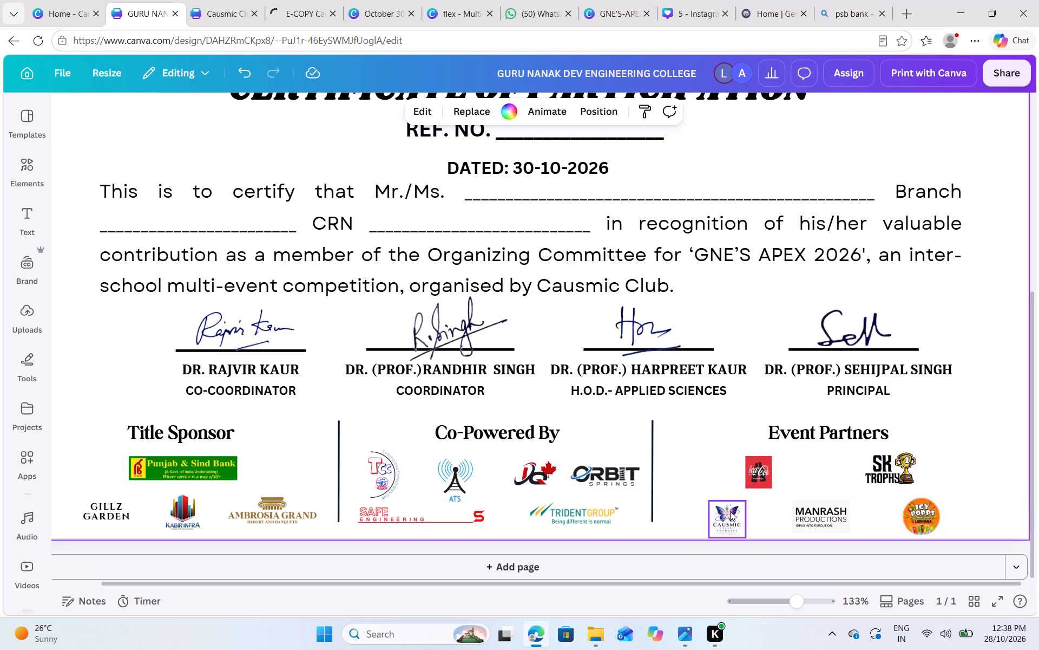
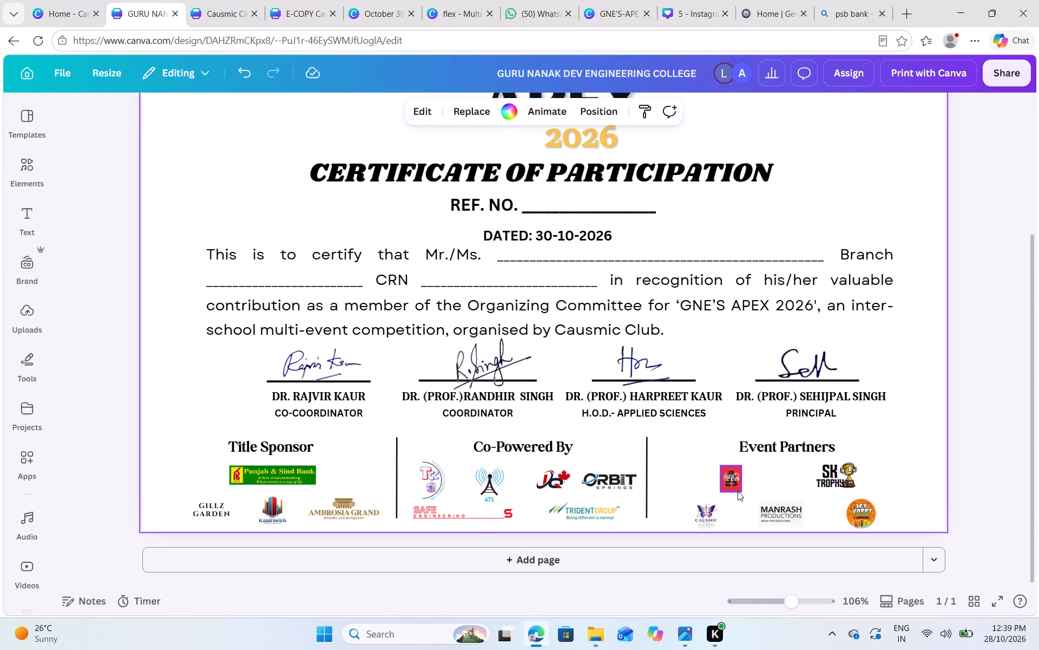
Nudge the JG maple-leaf logo slightly left within the upper Co-Powered By row to even out its spacing.
left_click(546, 477)
key("Left")
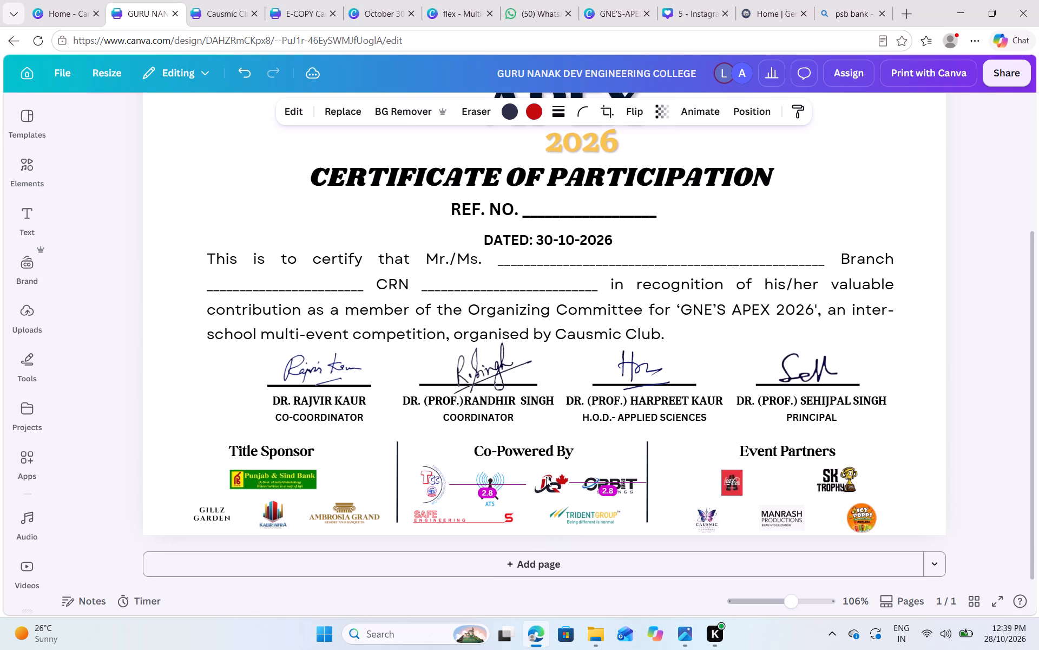
key("Left")
key("Right")
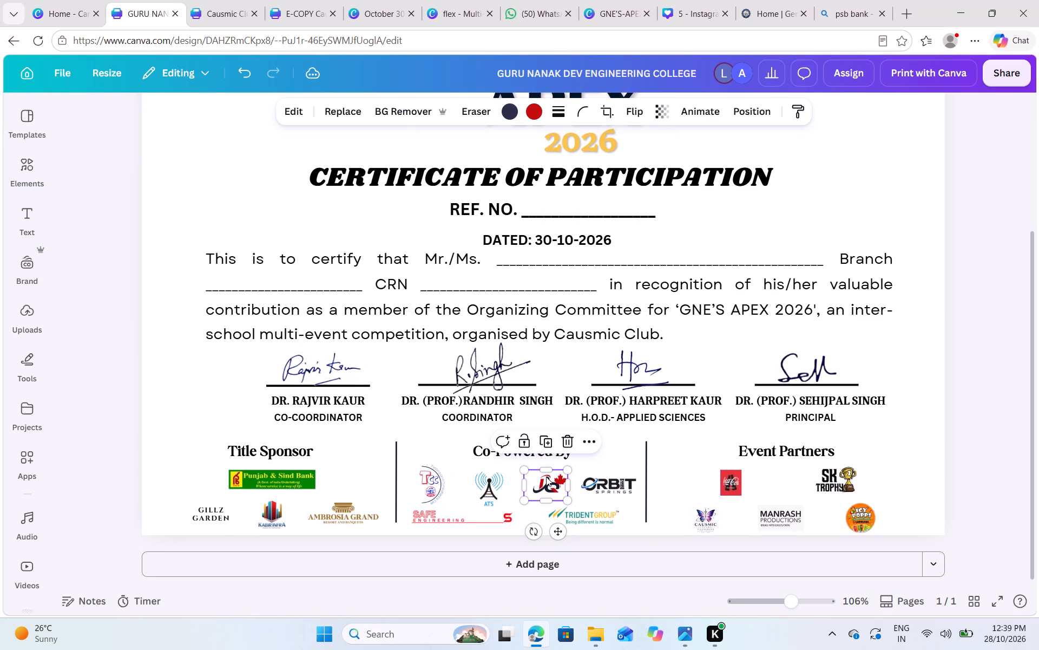
key("Left")
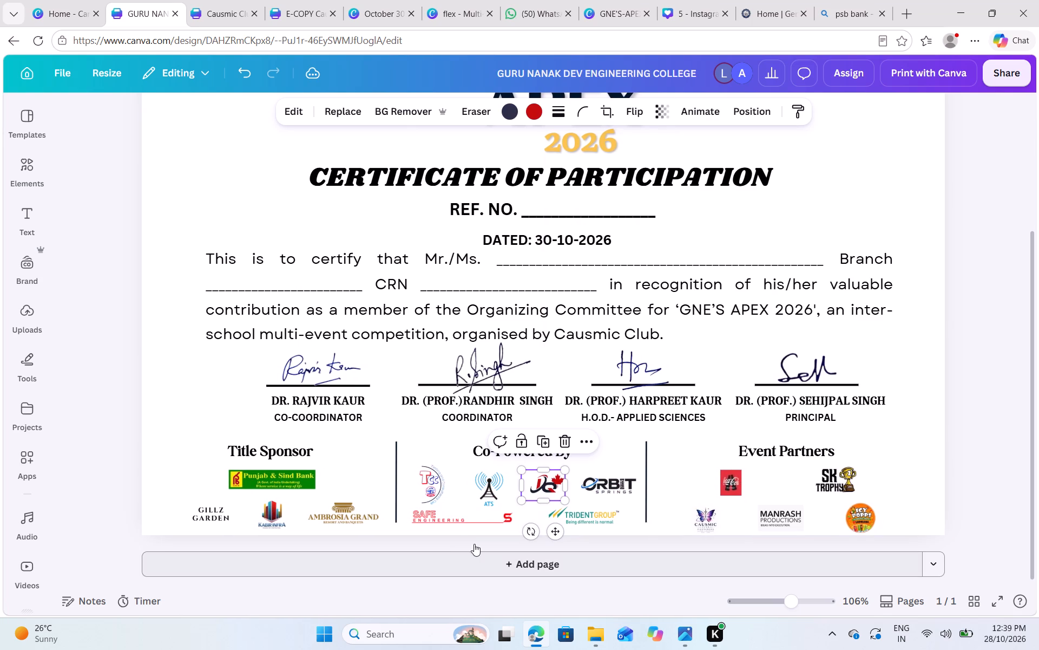
left_click(617, 548)
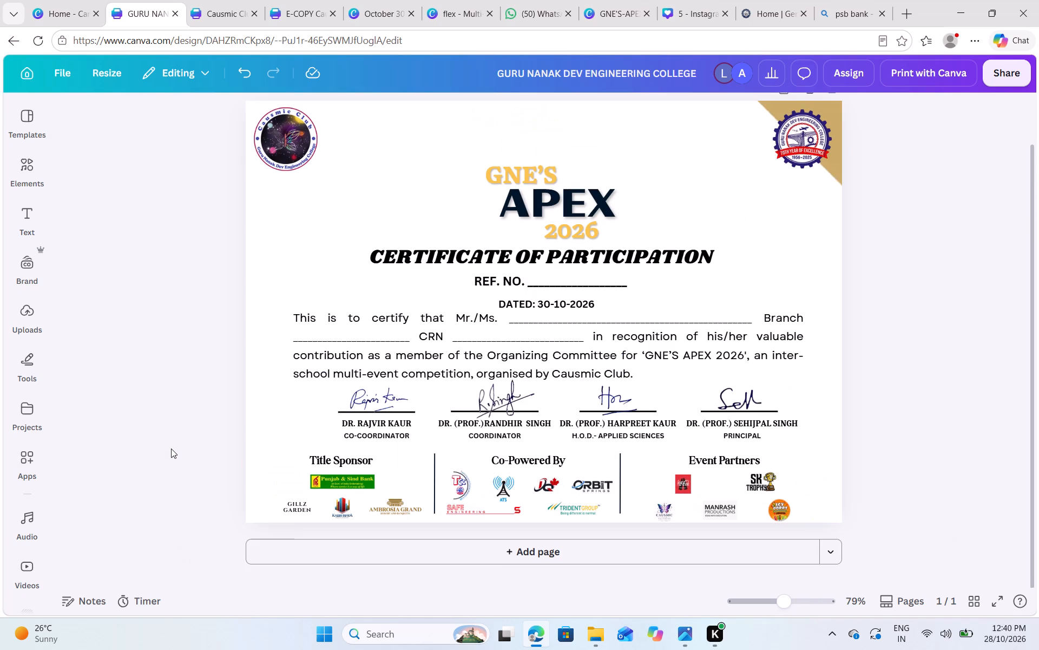
Check the divider line's stroke weight on the 2025 certificate, and set the 2026 divider between Title Sponsor and Co-Powered By to 4.
left_click(207, 0)
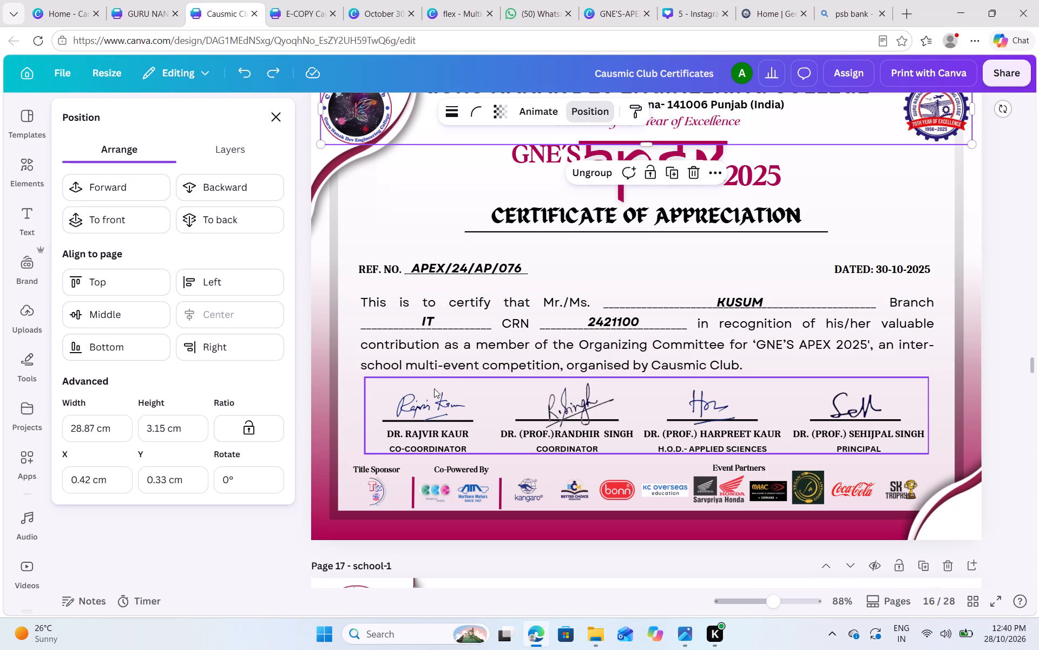
left_click(413, 490)
left_click(417, 490)
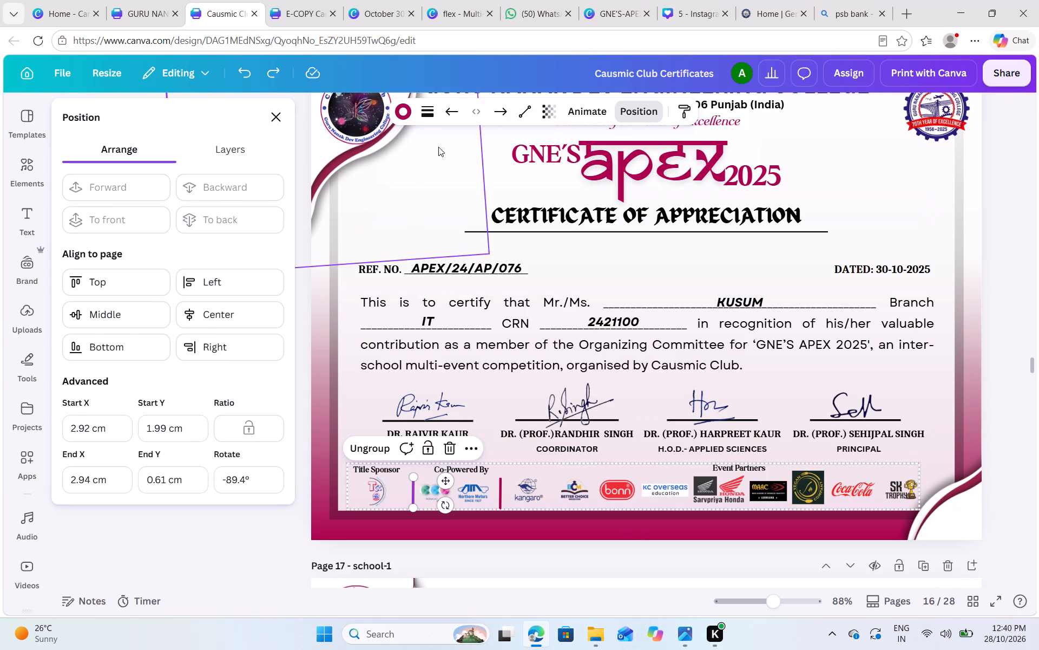
left_click(429, 112)
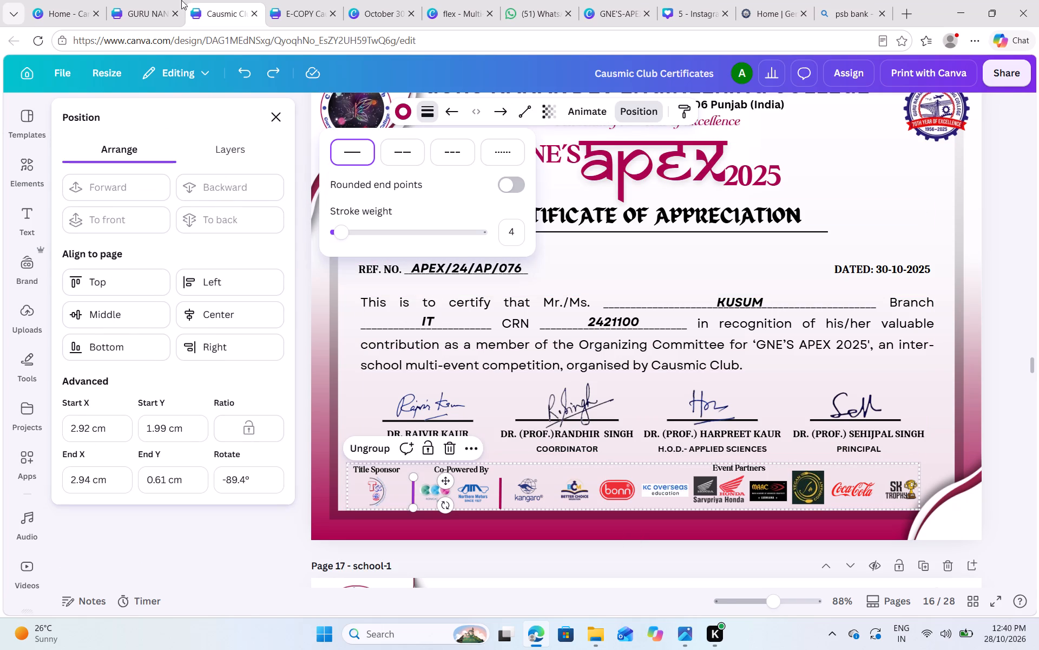
left_click(146, 1)
left_click(435, 493)
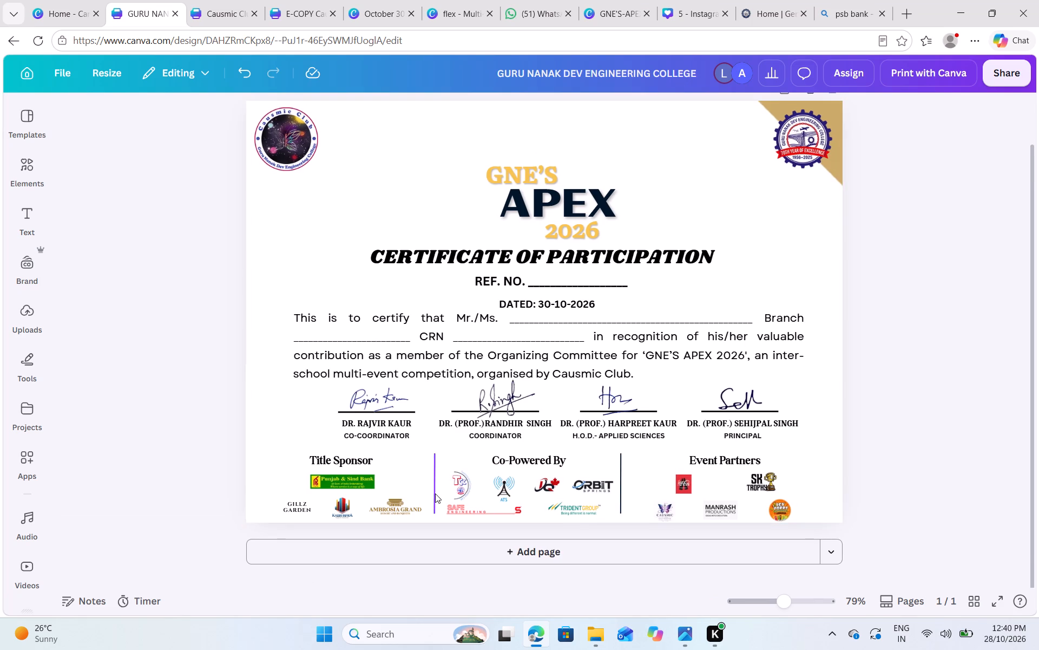
left_click(428, 113)
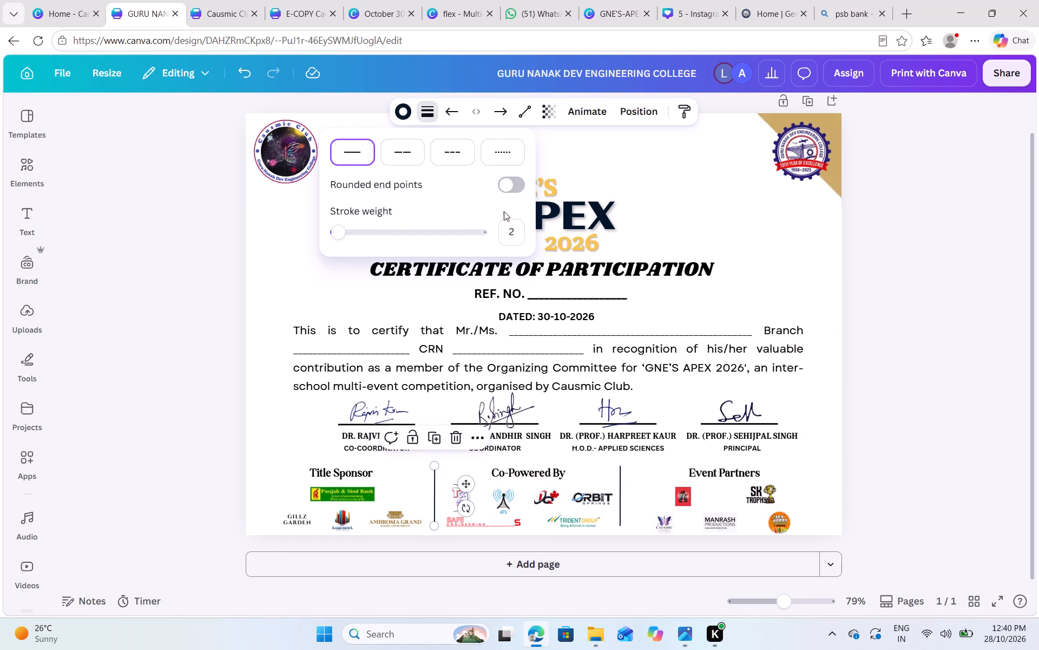
left_click(508, 226)
key("4")
key("Return")
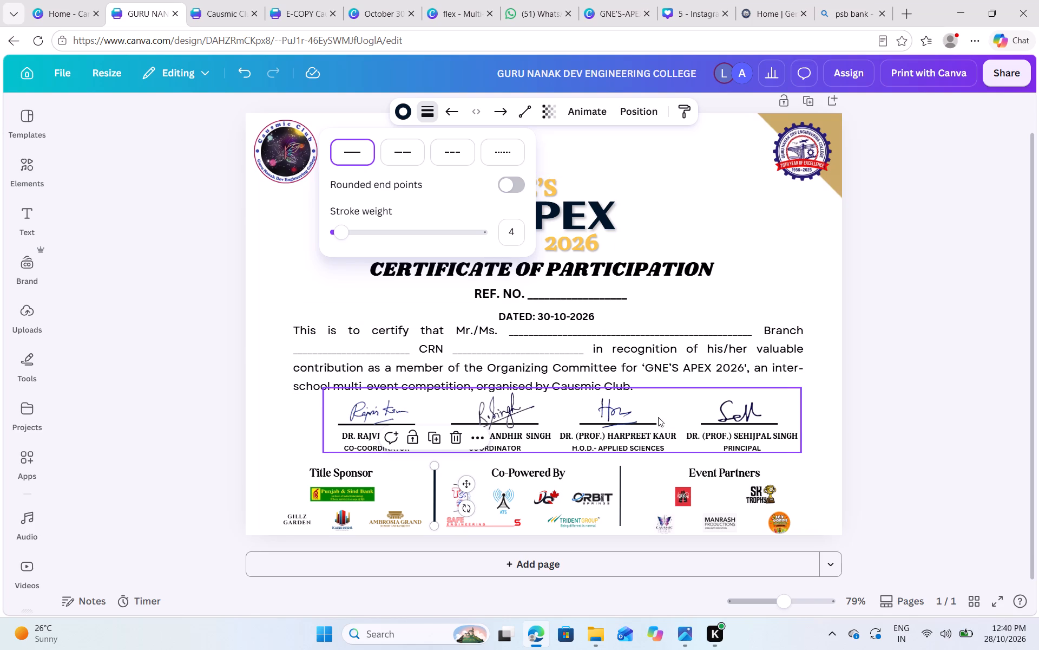
Set the stroke weight of the divider between Co-Powered By and Event Partners to 4, nudging it slightly right.
left_click(620, 504)
key("Right")
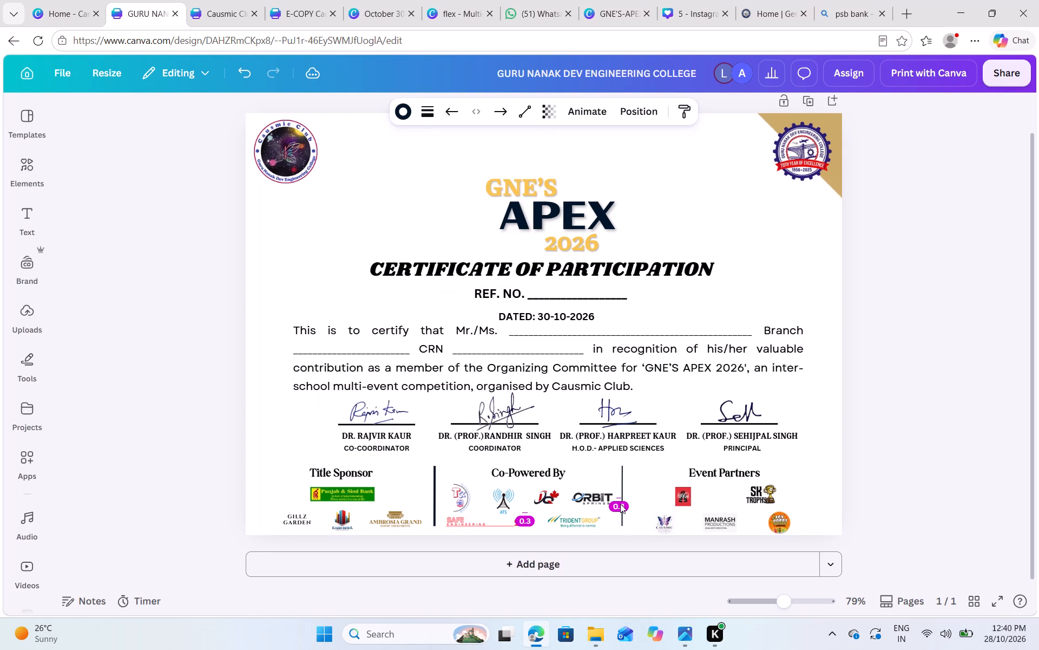
left_click(425, 107)
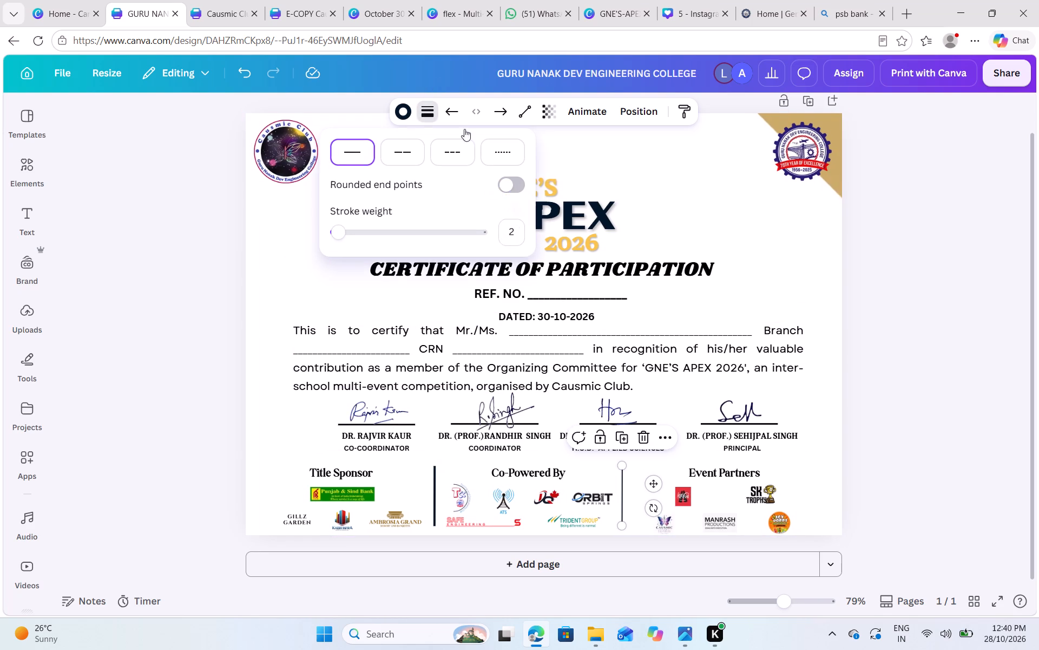
left_click(507, 233)
key("4")
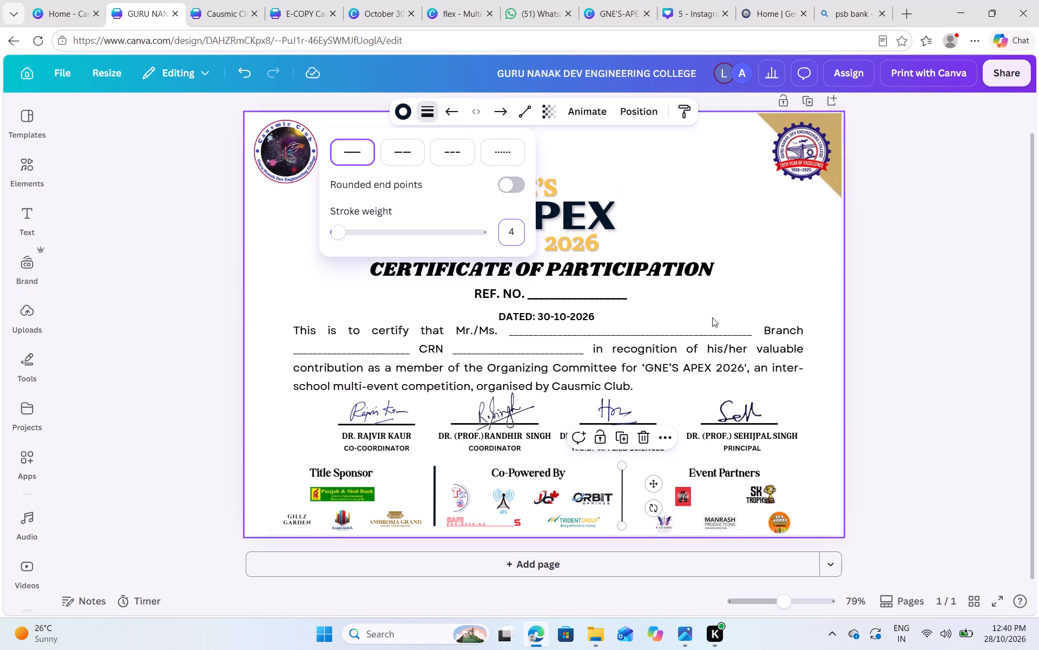
key("Return")
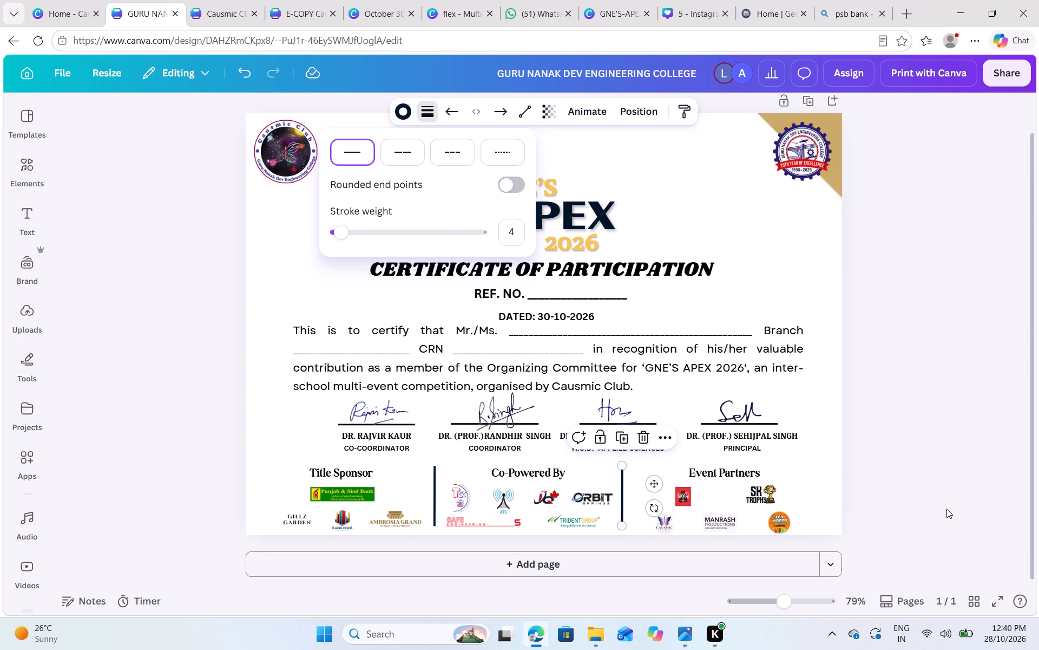
left_click(929, 500)
left_click(841, 468)
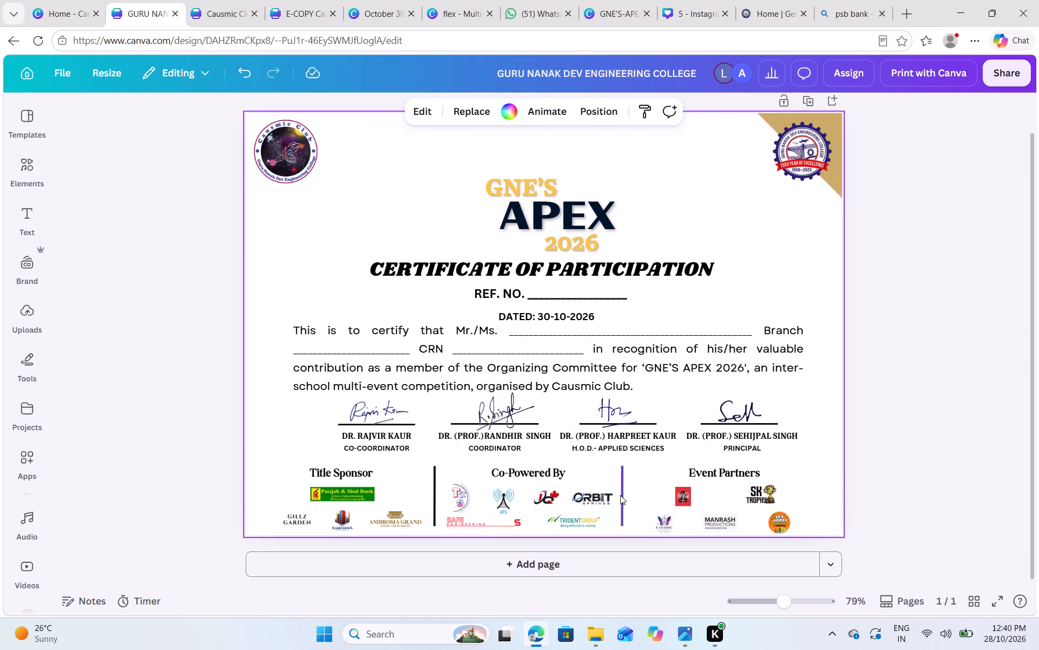
Shift the divider between Co-Powered By and Event Partners further right, leaving a clear gap beside the Orbit Springs logo.
left_click(621, 496)
key("Right")
key("Right")
key("Right")
key("Right")
key("Right")
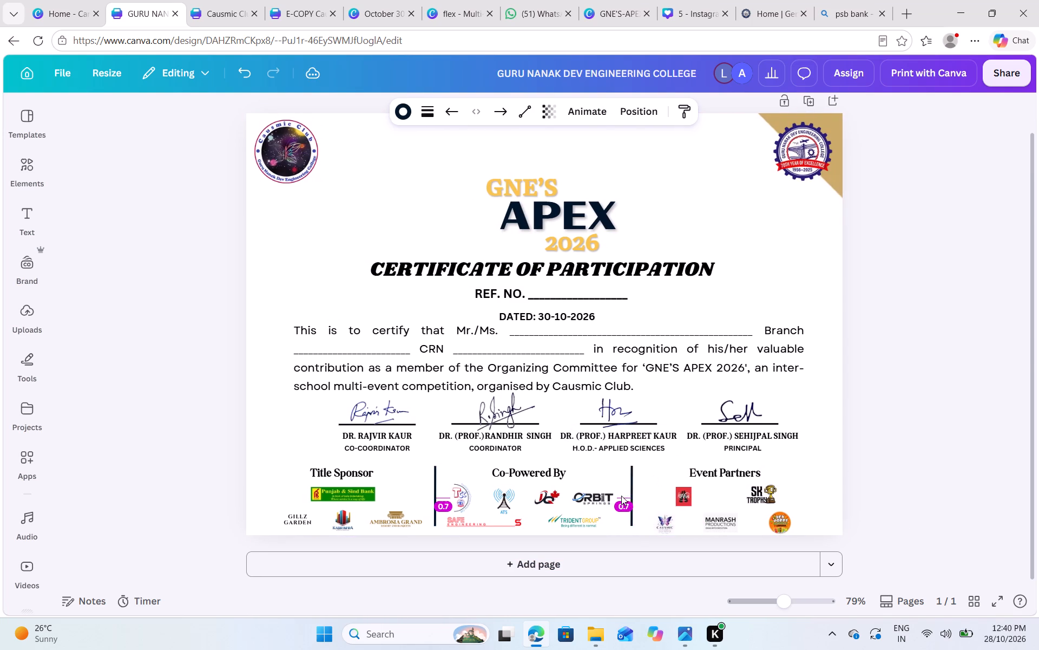
key("Right")
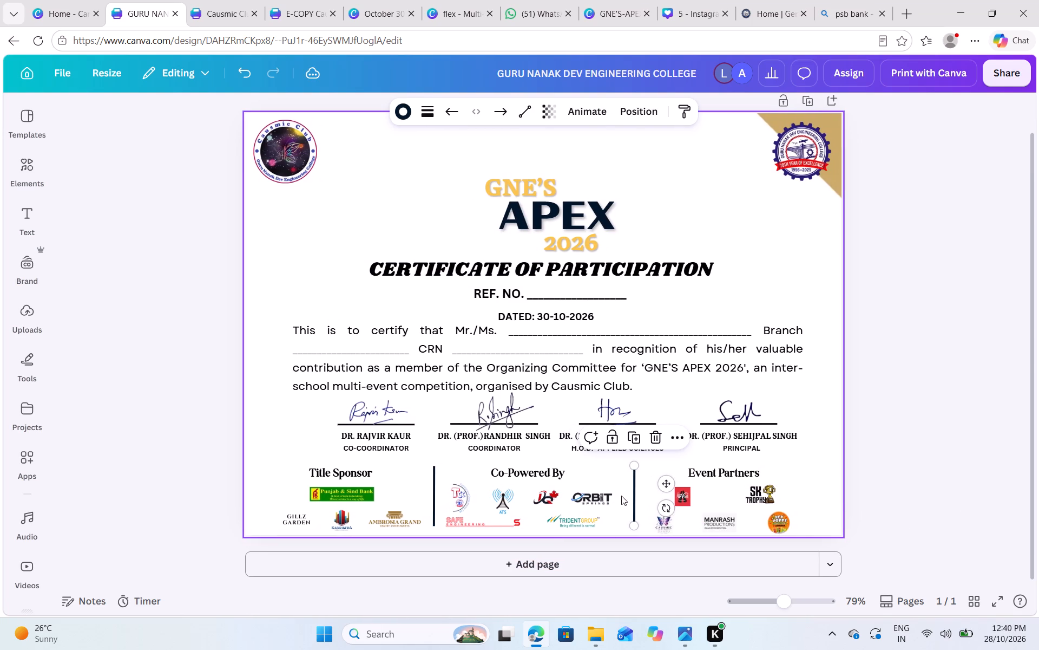
key("Left")
left_click(542, 472)
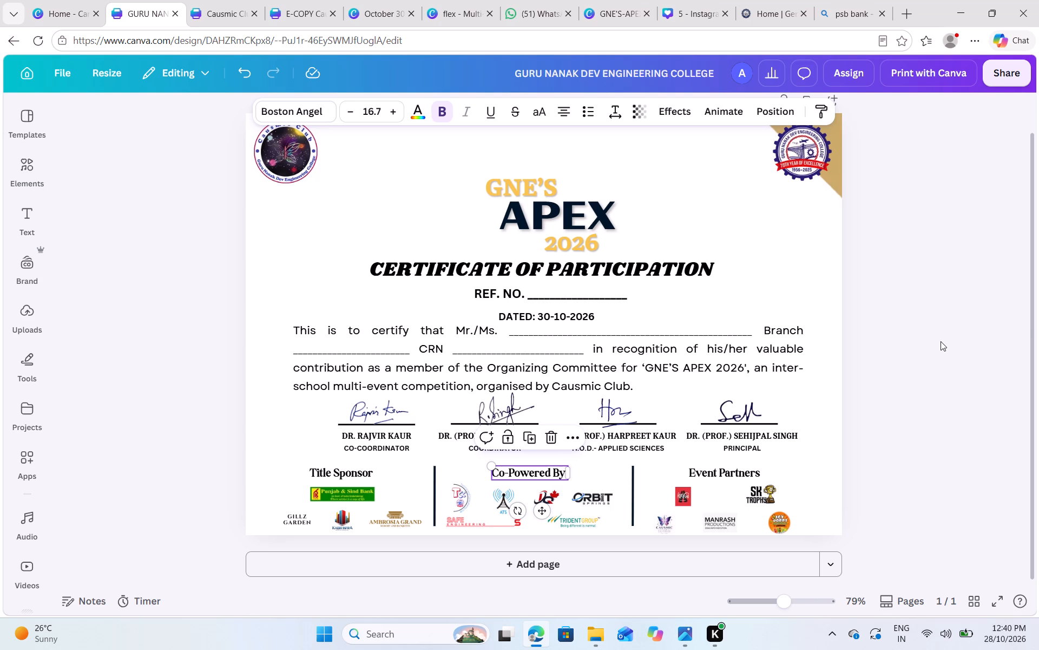
left_click(958, 383)
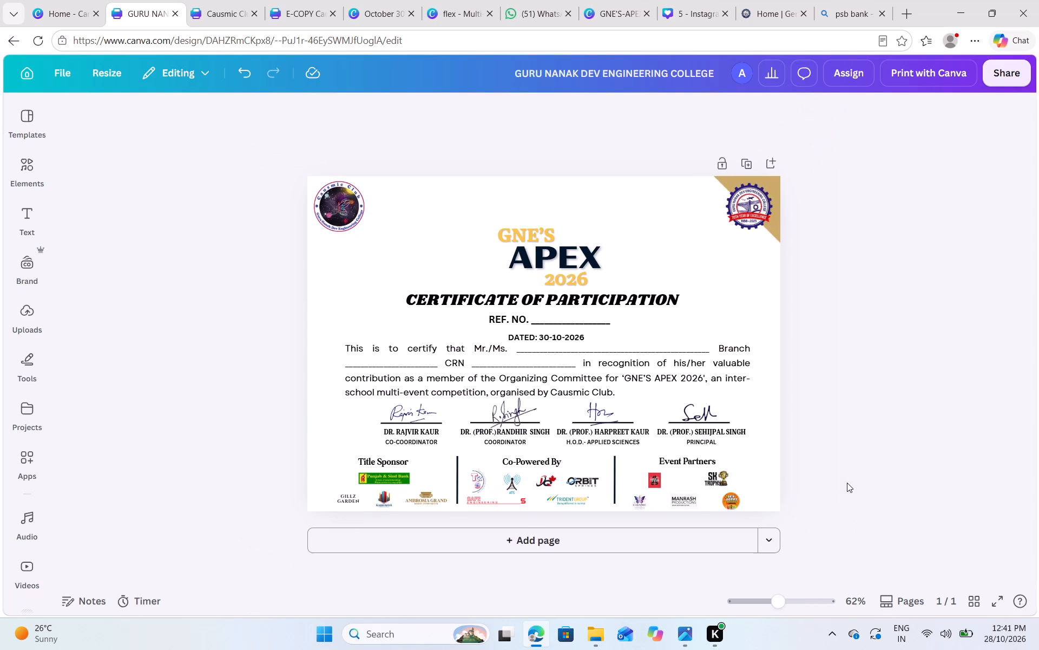
In Causmic Club Certificates, unlock the grey rectangle and maroon gradient background layers of the 2025 certificate on page 16.
left_click(207, 0)
left_click(567, 524)
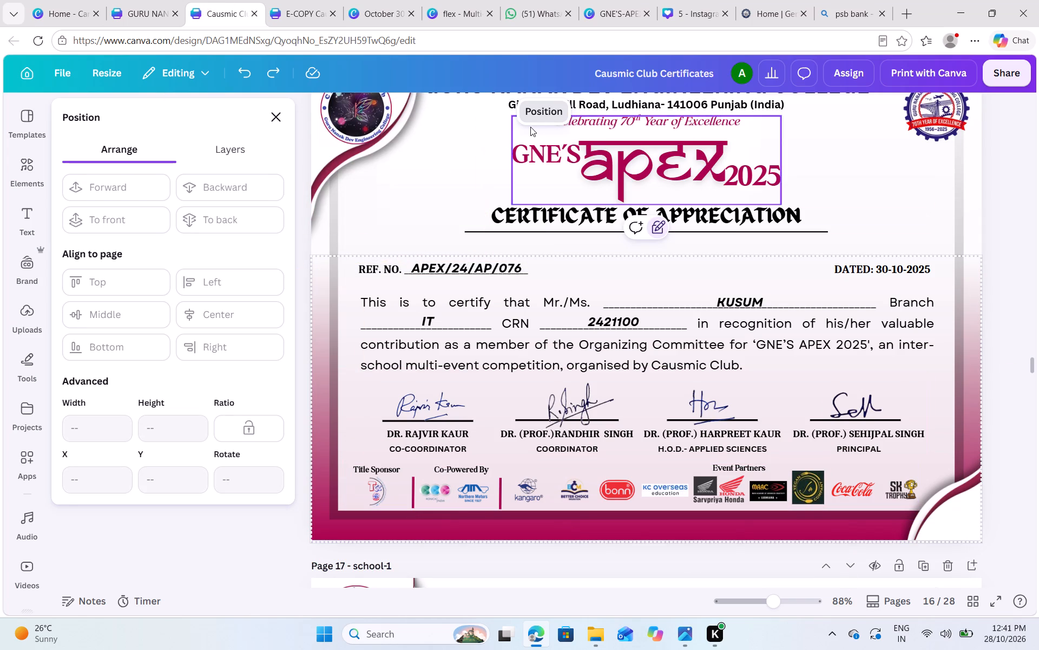
left_click(539, 114)
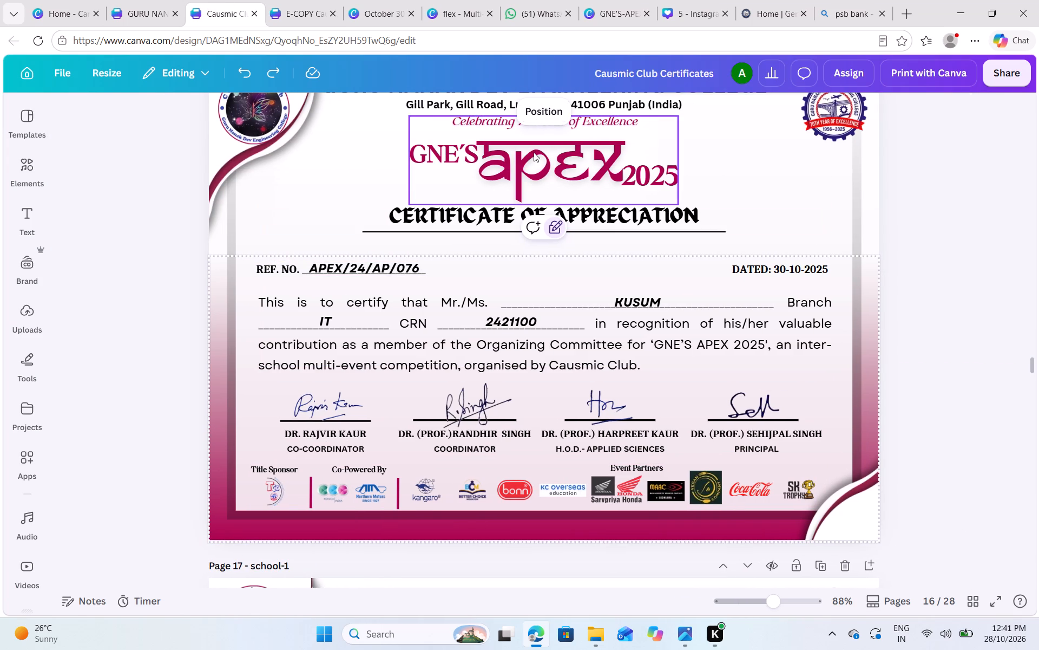
left_click(543, 107)
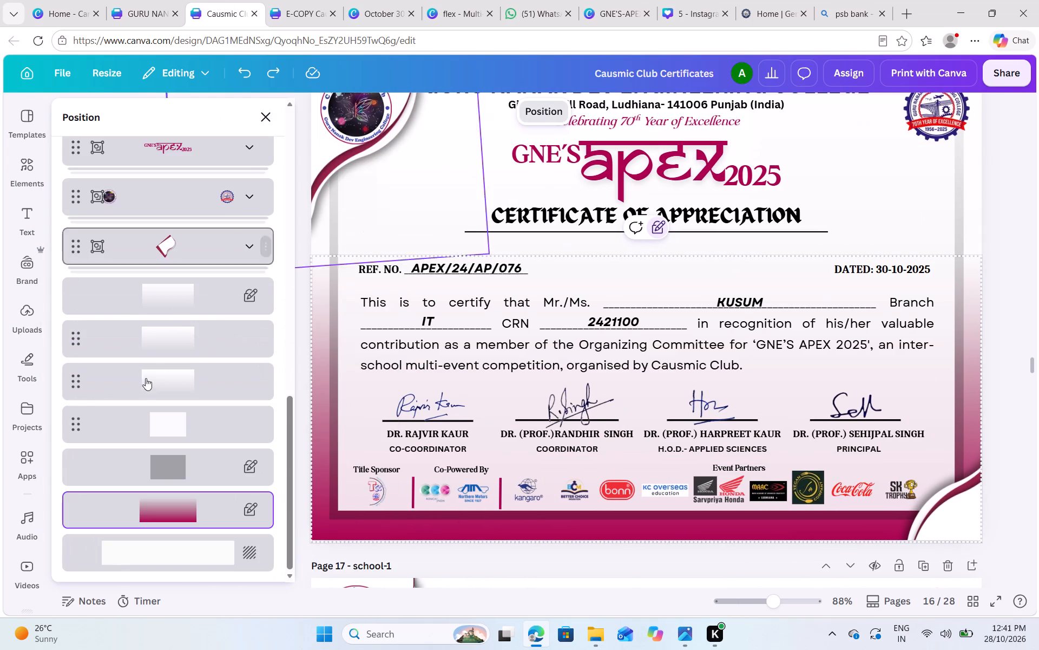
scroll(144, 386, "down", 2)
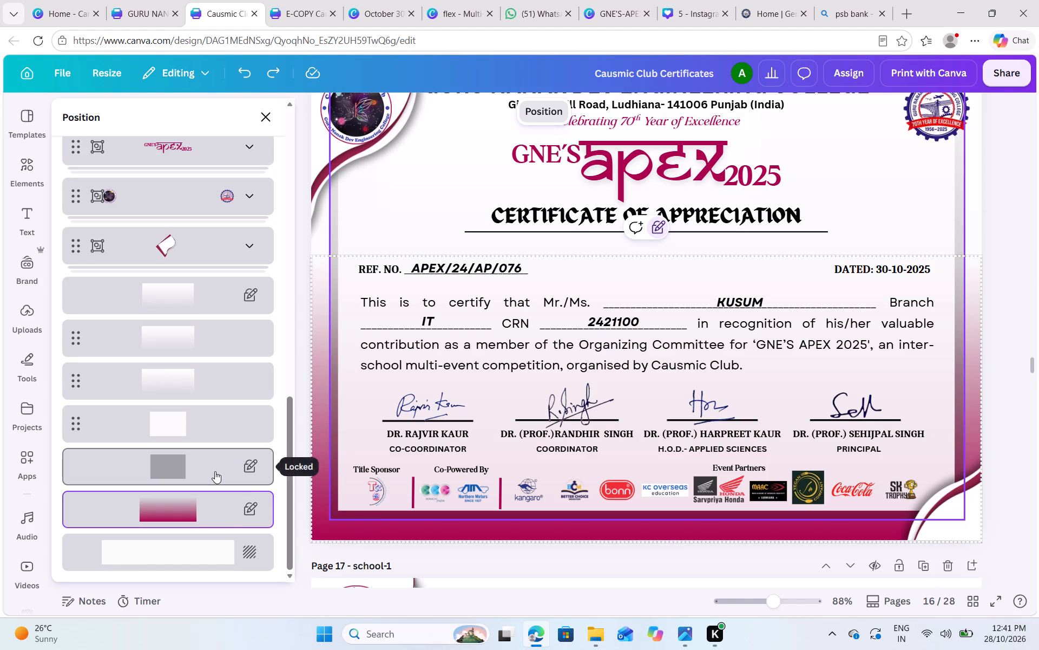
left_click(214, 471)
left_click(200, 434)
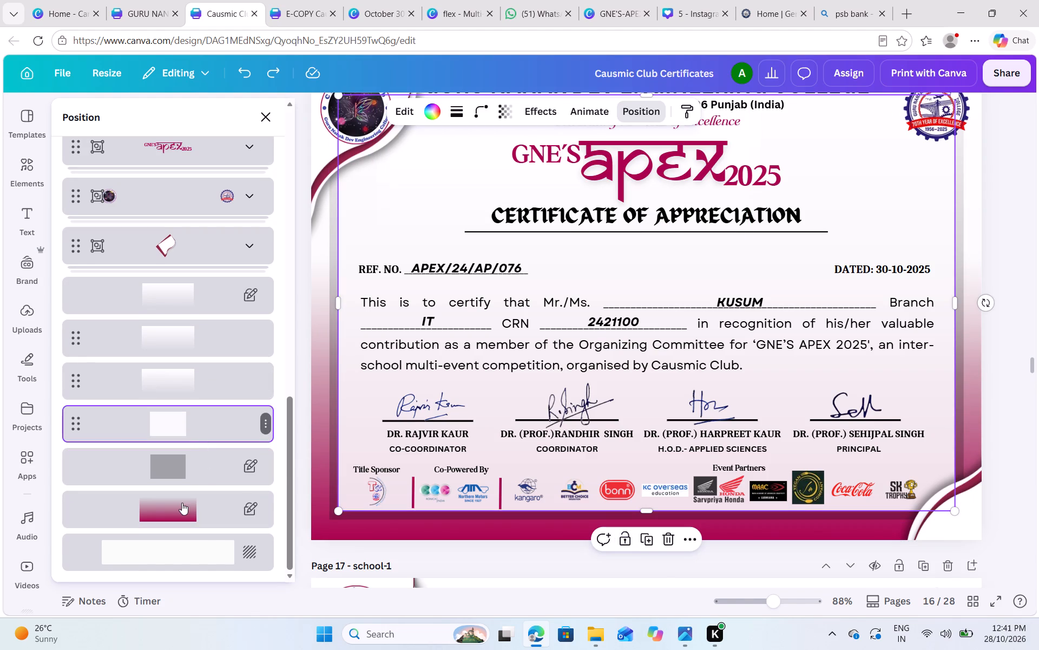
left_click(252, 508)
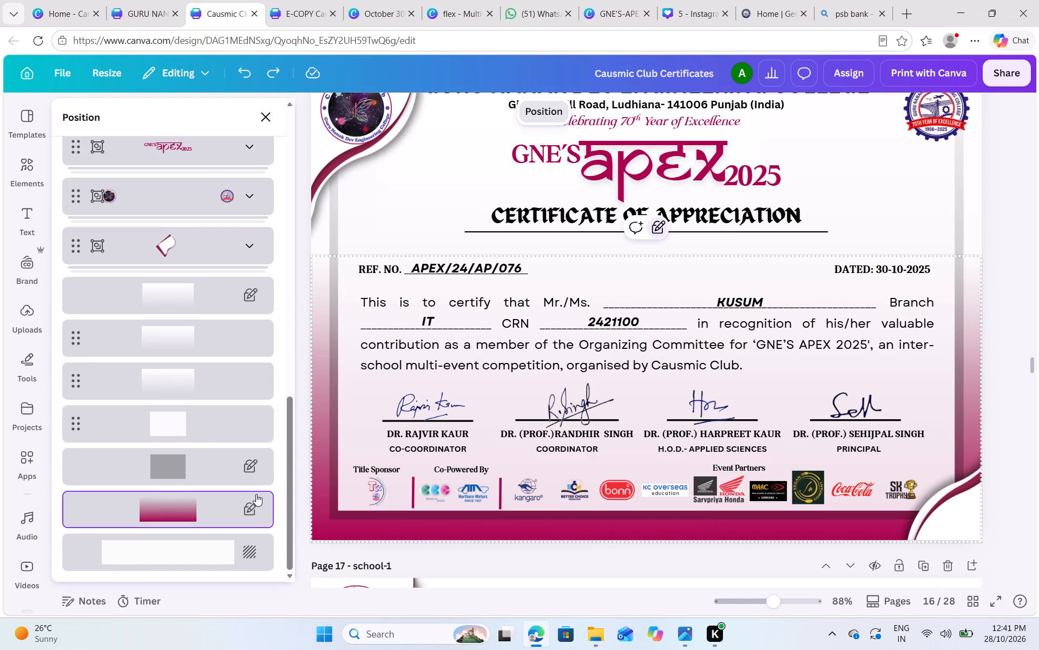
left_click(658, 229)
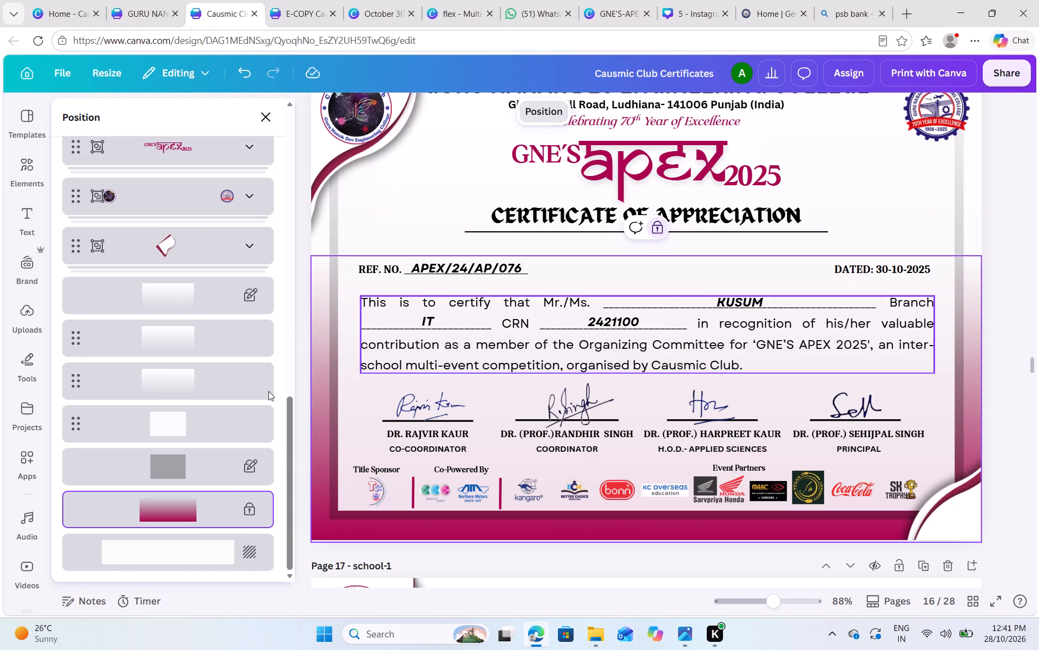
left_click(252, 472)
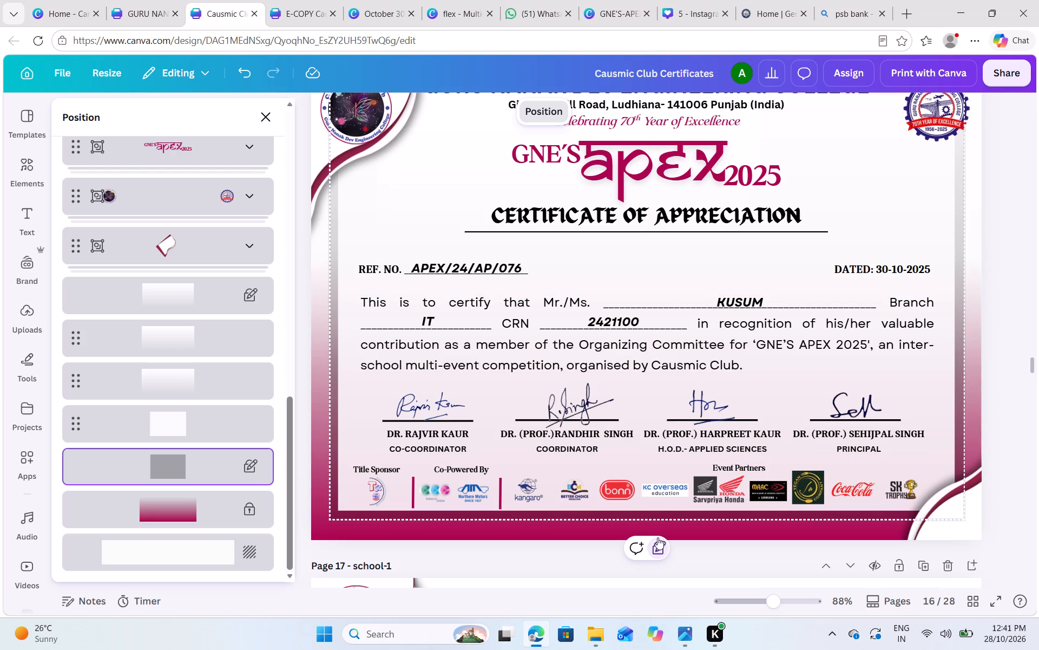
left_click(656, 542)
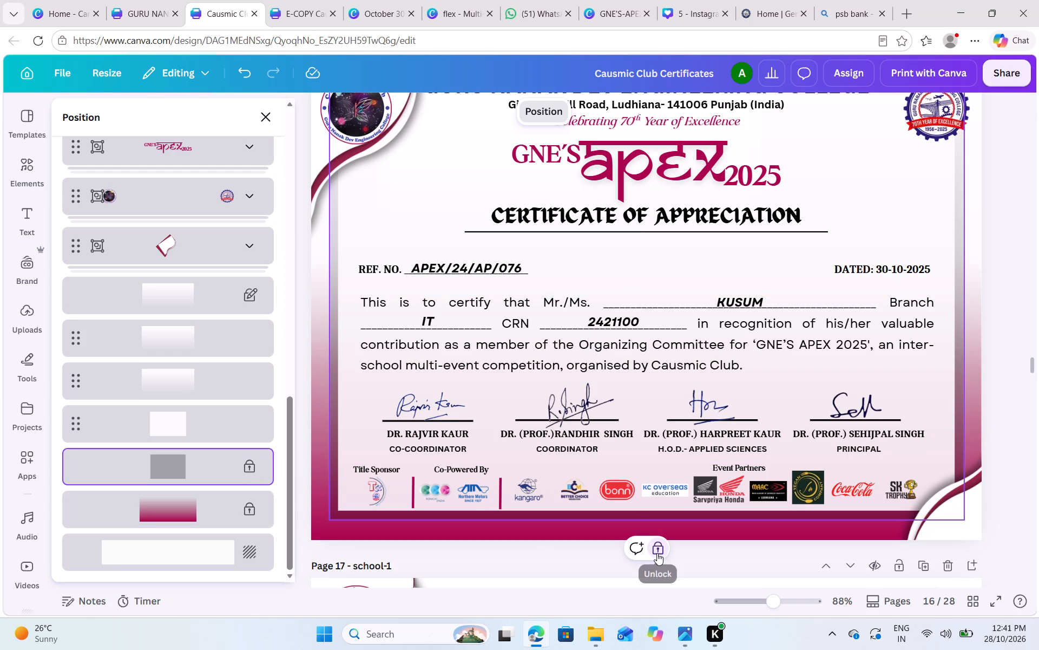
left_click(657, 553)
left_click(253, 515)
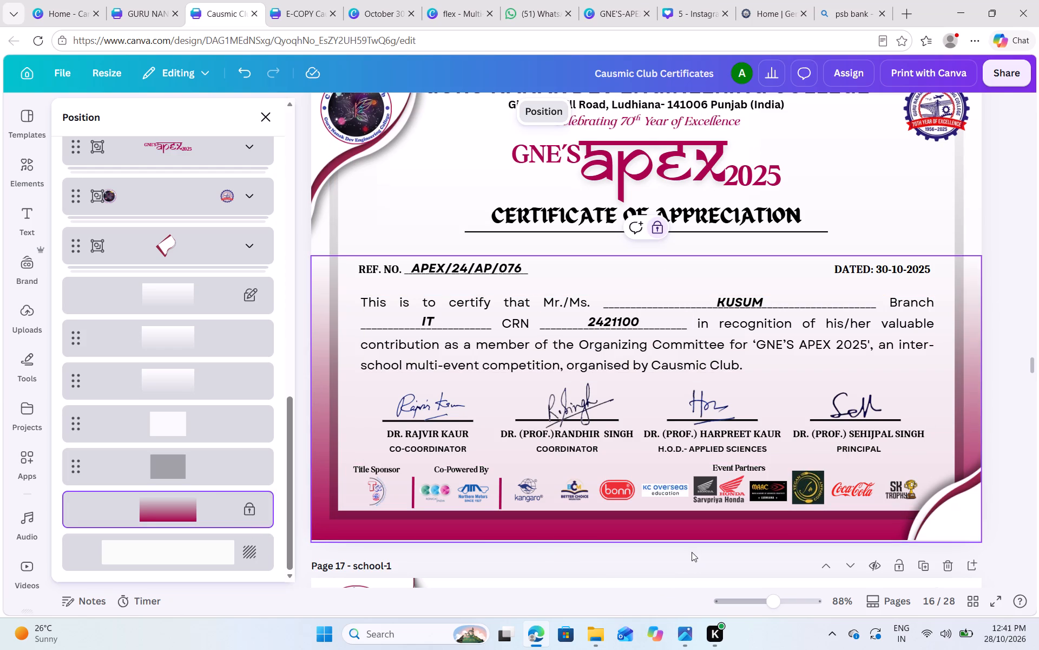
left_click(208, 506)
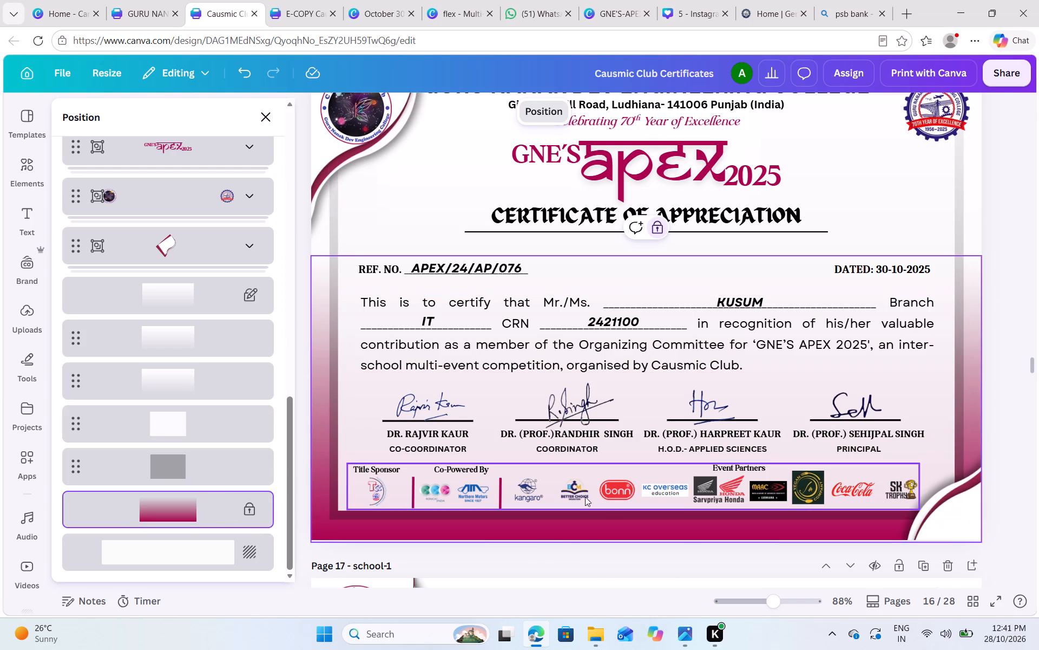
left_click(653, 223)
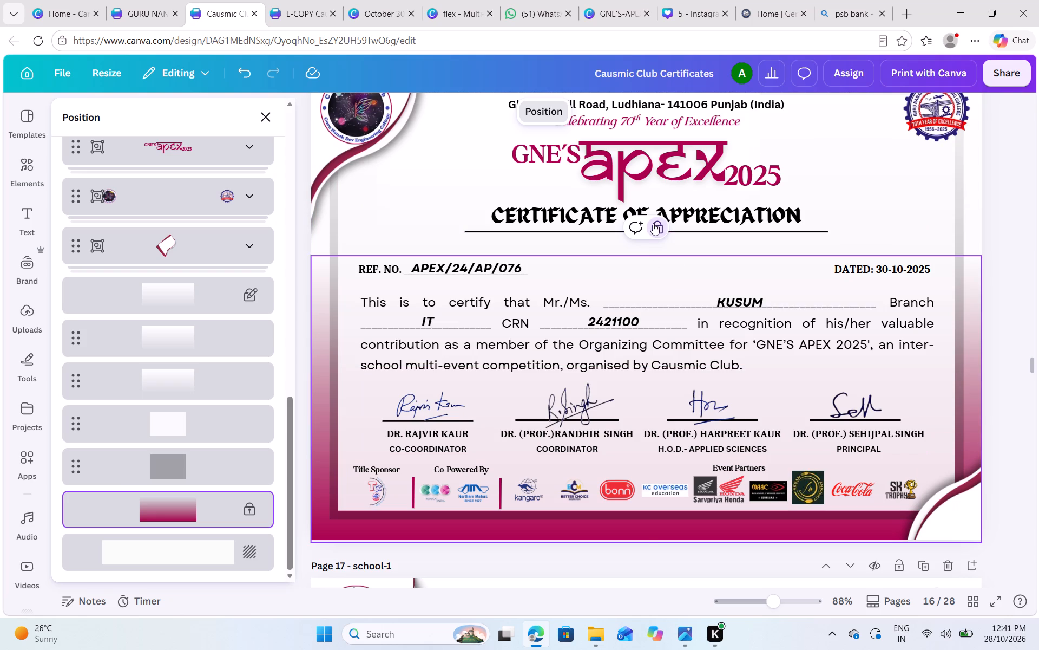
Group the white panel, grey rectangle and maroon gradient background layers of the 2025 certificate on page 16.
left_click(416, 557)
left_click(654, 118)
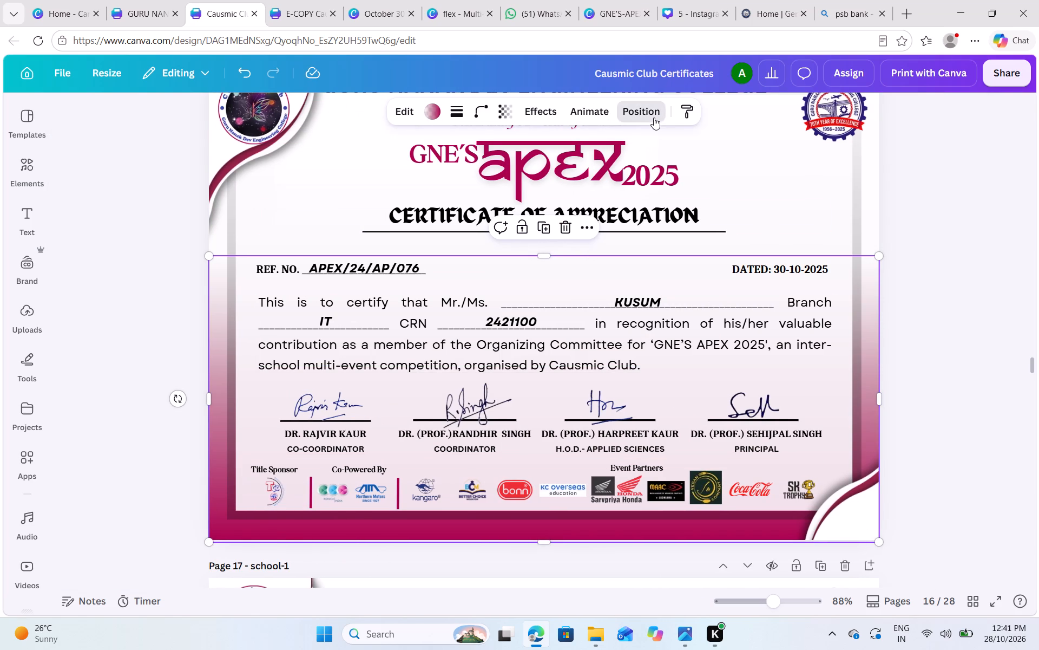
scroll(104, 376, "down", 10)
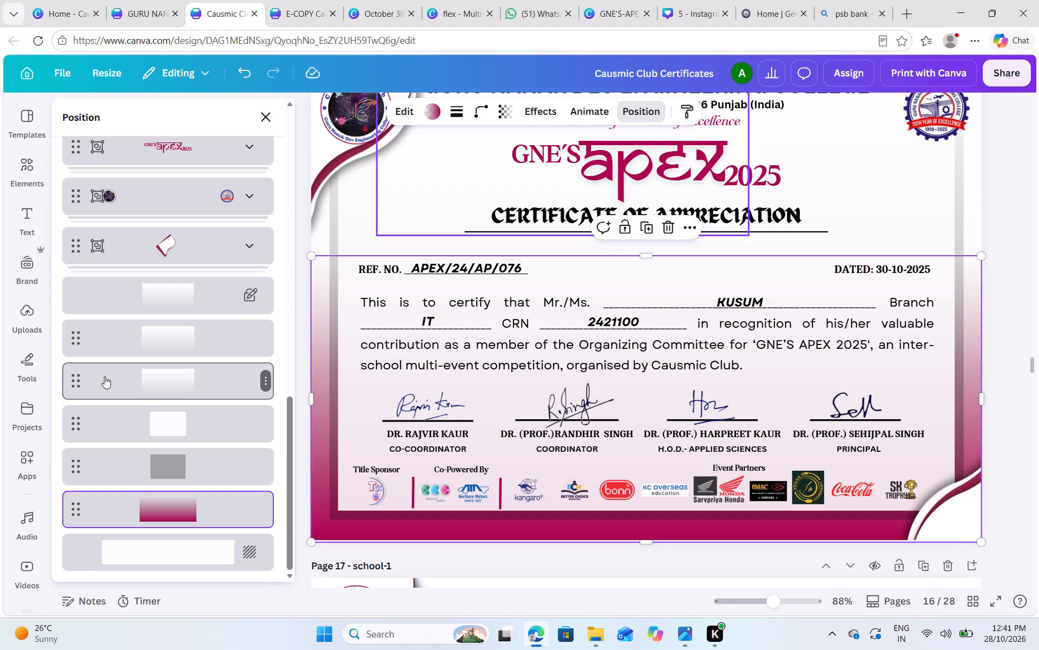
left_click(185, 458)
left_click(176, 428)
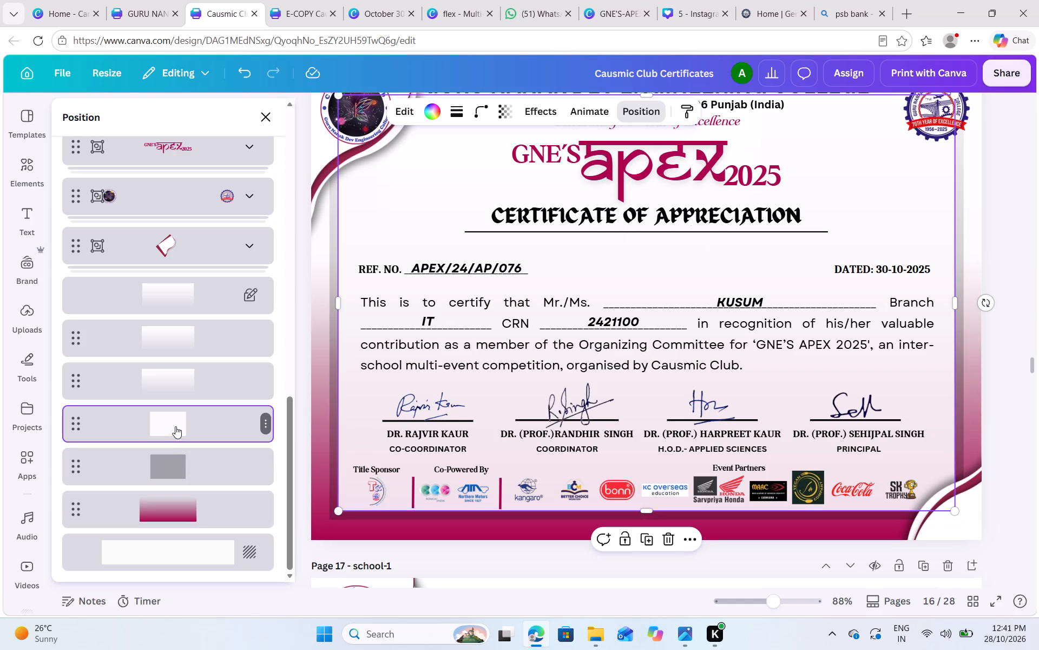
left_click(195, 510)
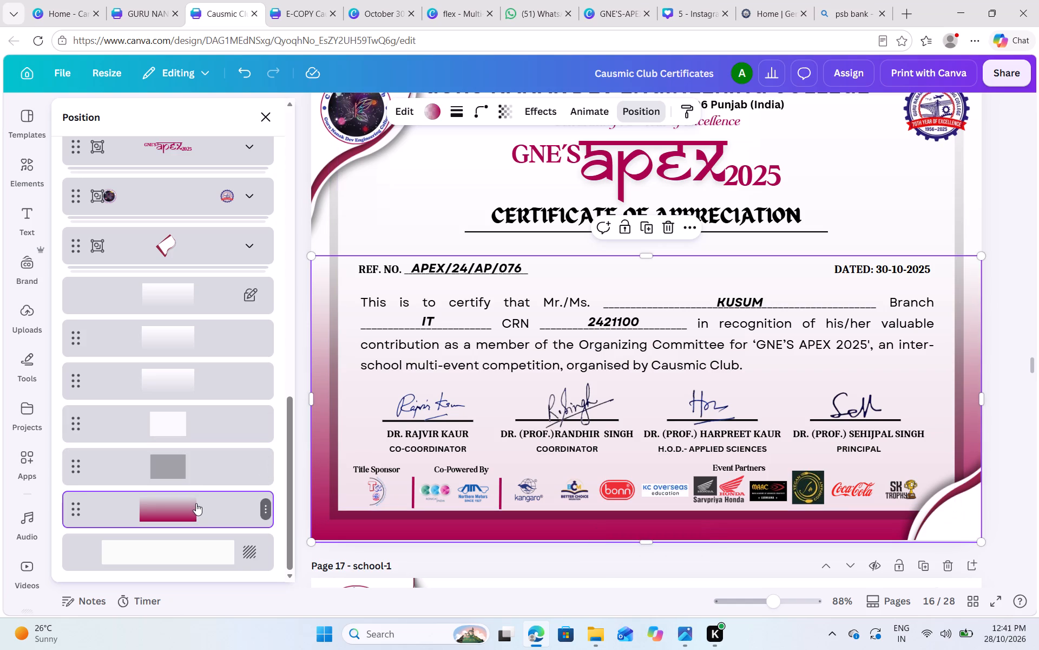
left_click(191, 480, "shift")
left_click(168, 417, "shift")
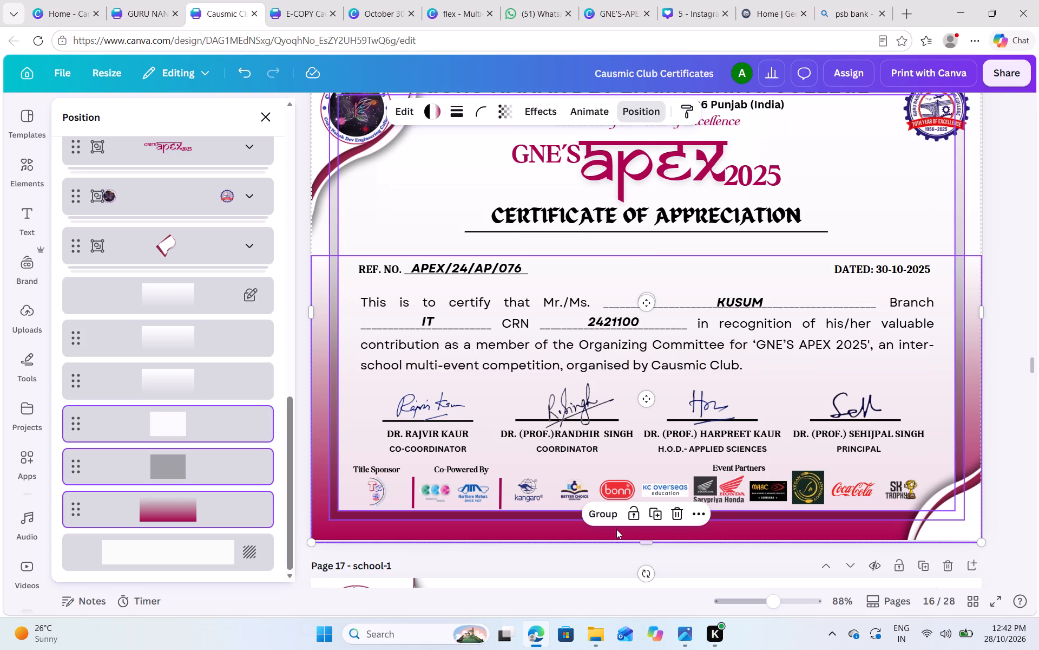
left_click(609, 516)
Copy the grouped 2025 background into the GNE'S APEX 2026 certificate in the GURU NANAK DEV ENGINEERING COLLEGE design.
key("ctrl+c")
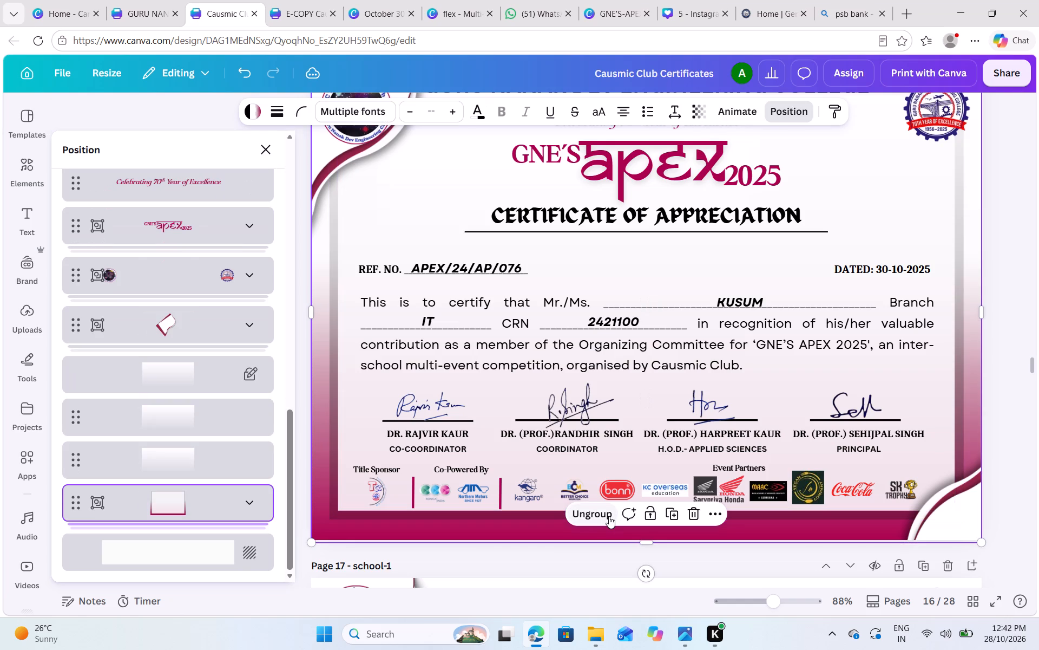
left_click(307, 21)
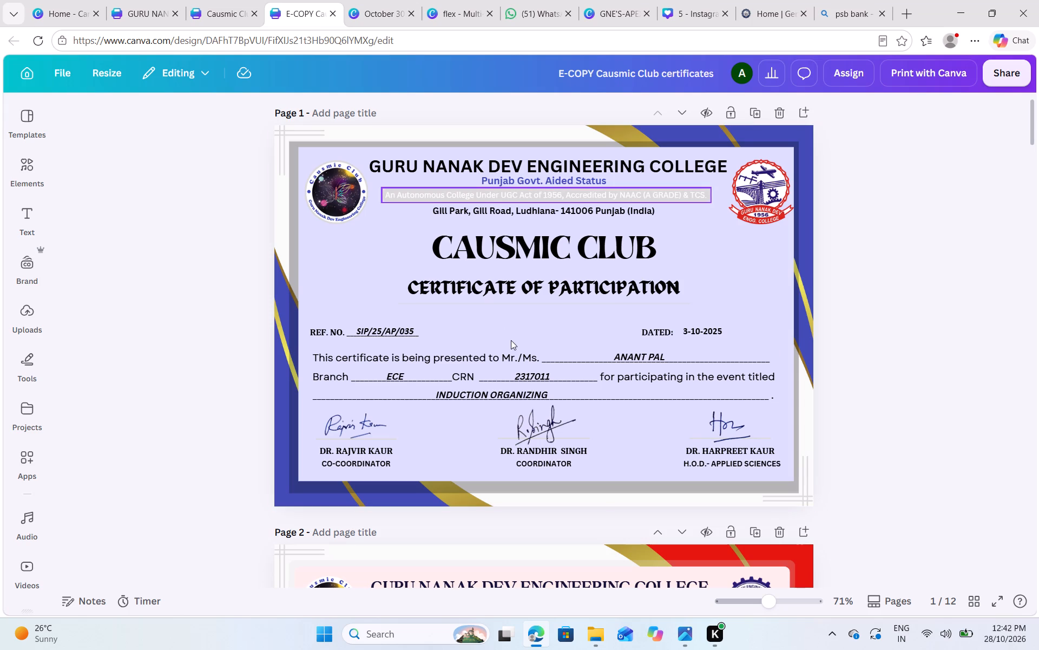
left_click(409, 1)
left_click(245, 0)
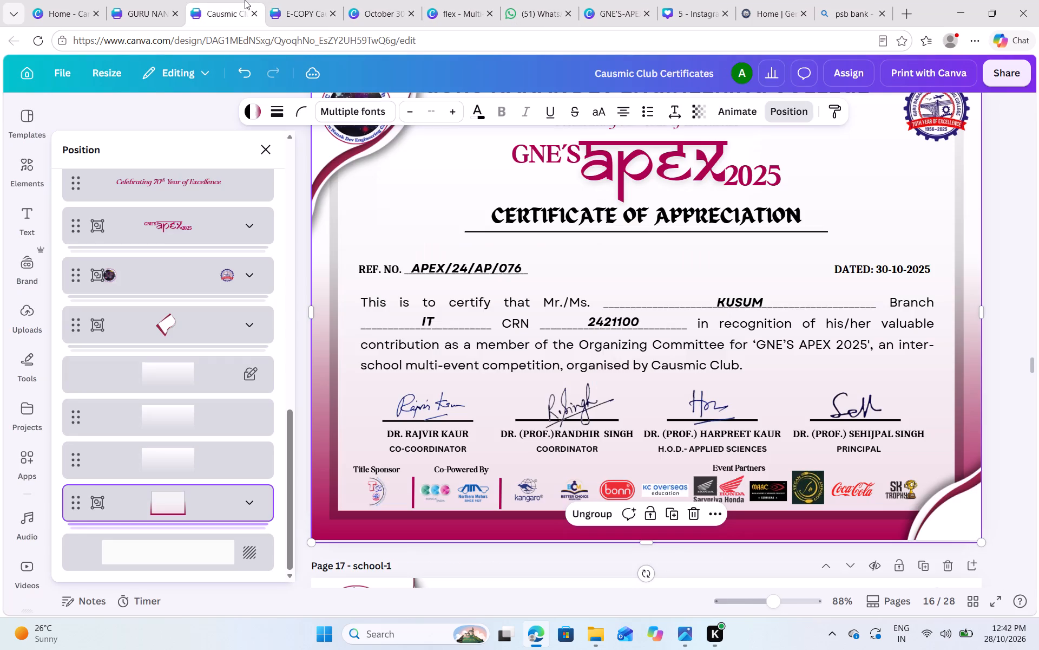
left_click(135, 0)
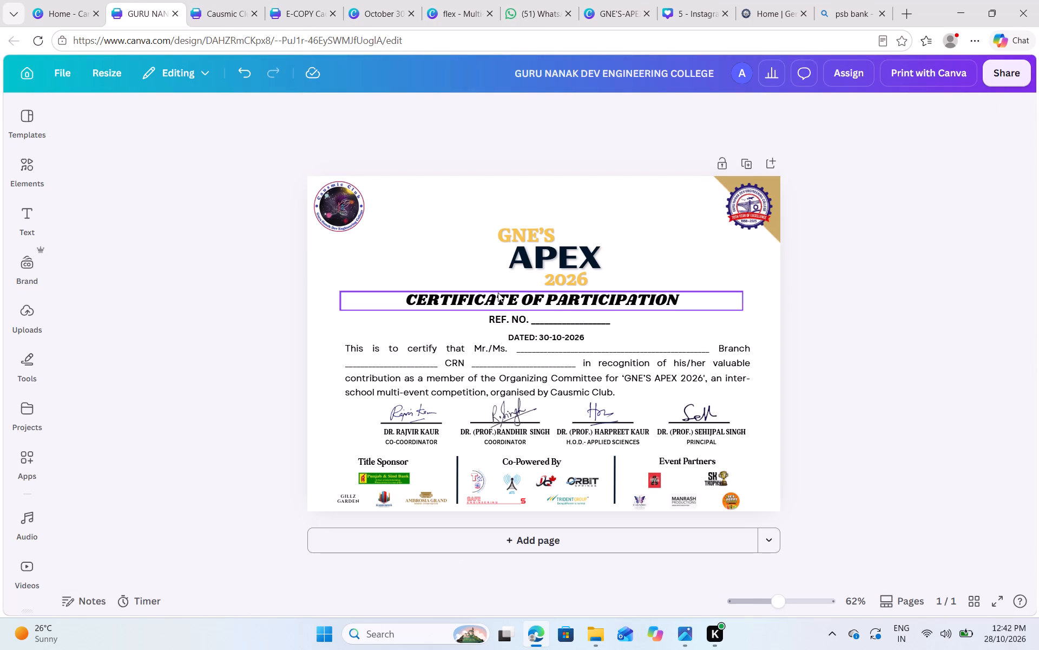
left_click(494, 302)
key("ctrl+v")
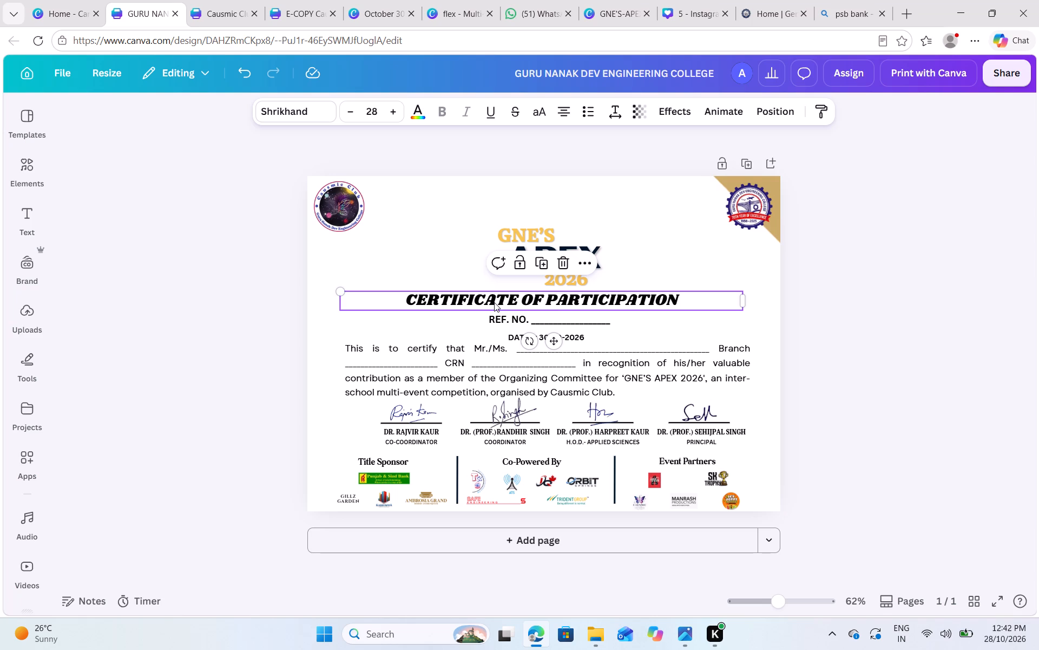
left_click(851, 283)
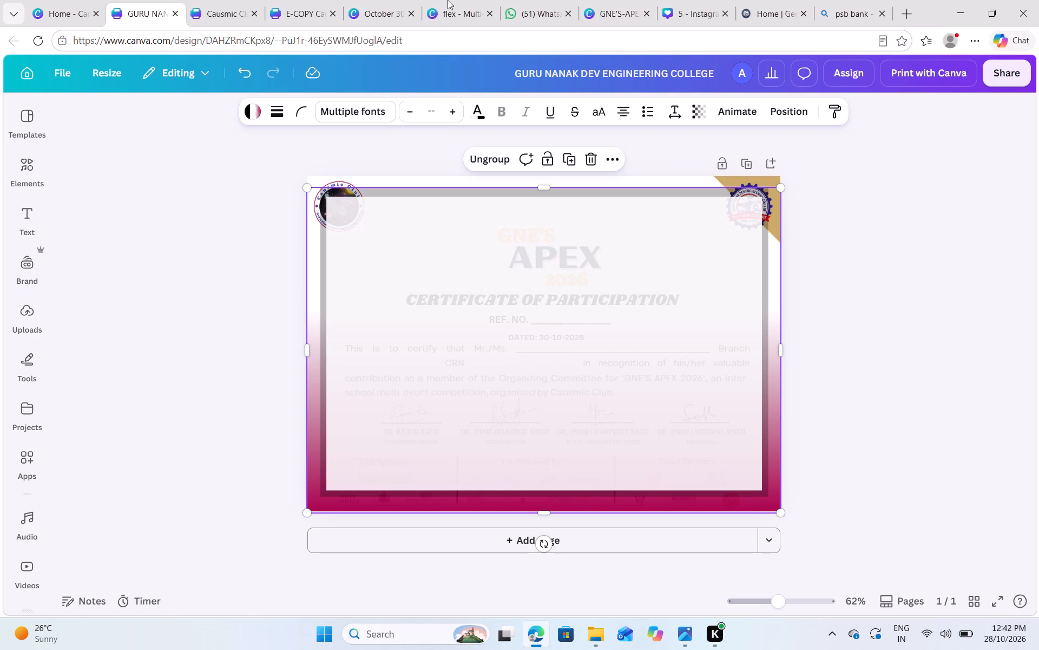
left_click(822, 218)
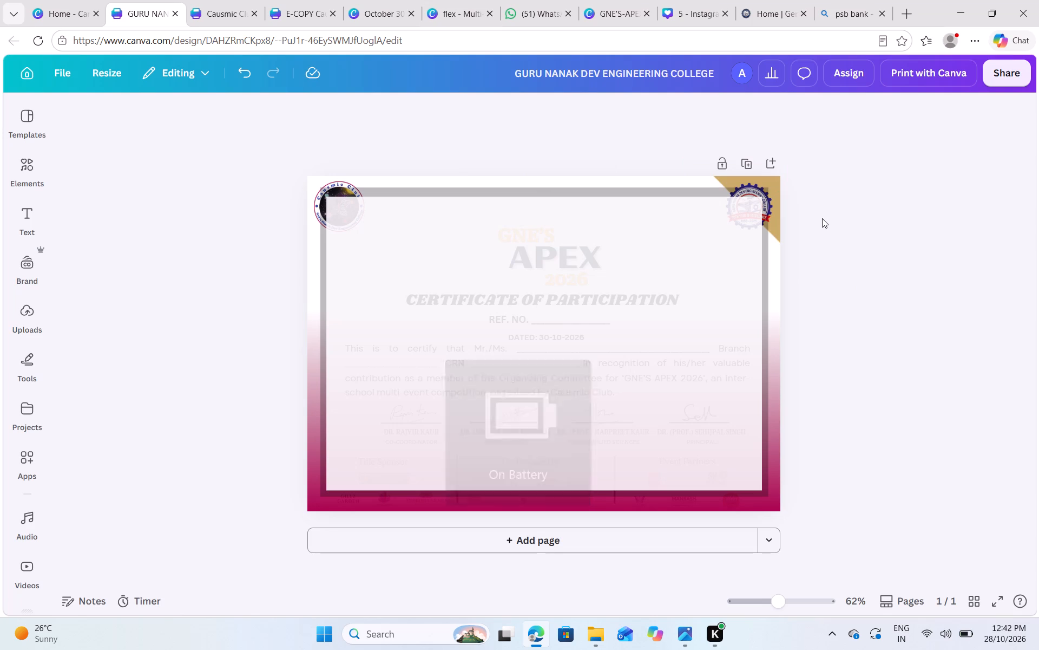
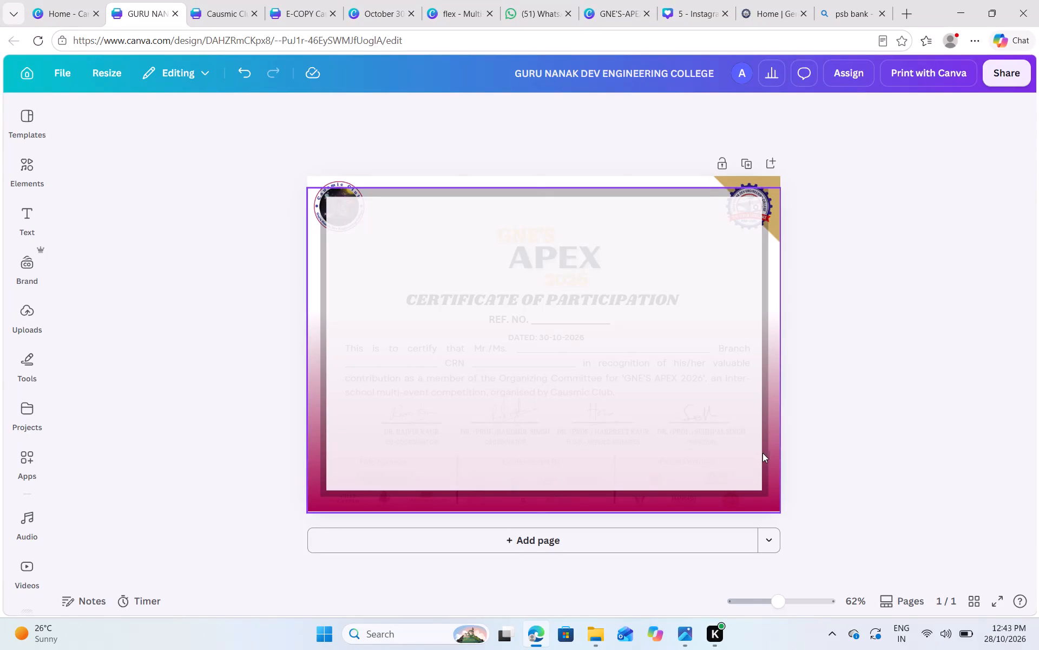
Open the fill colour options for the maroon gradient rectangle inside the pasted background group.
left_click(769, 452)
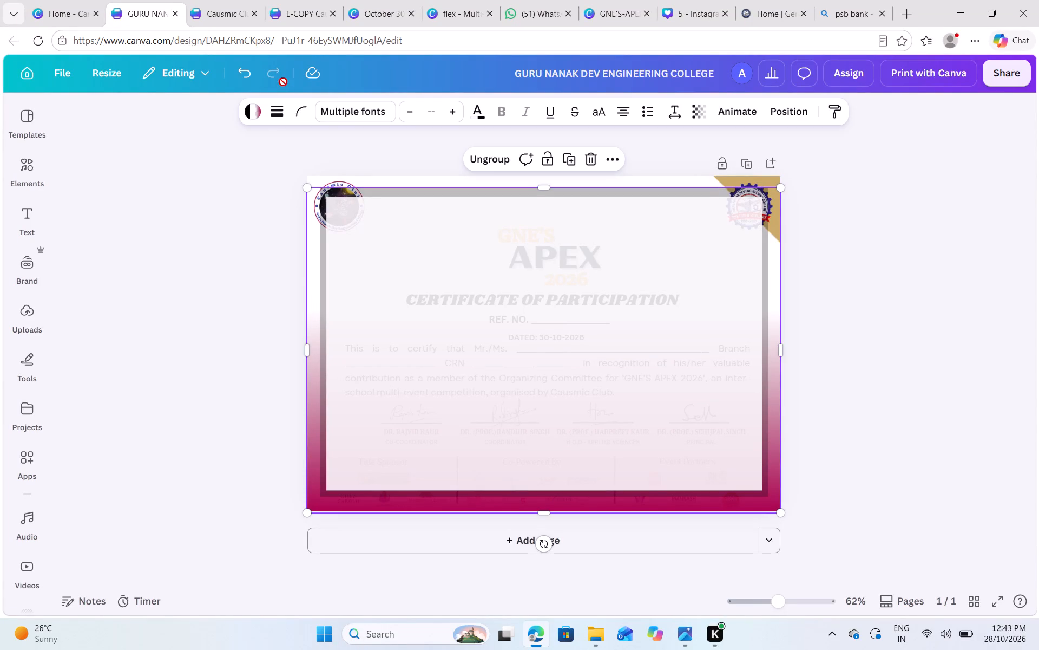
left_click(772, 484)
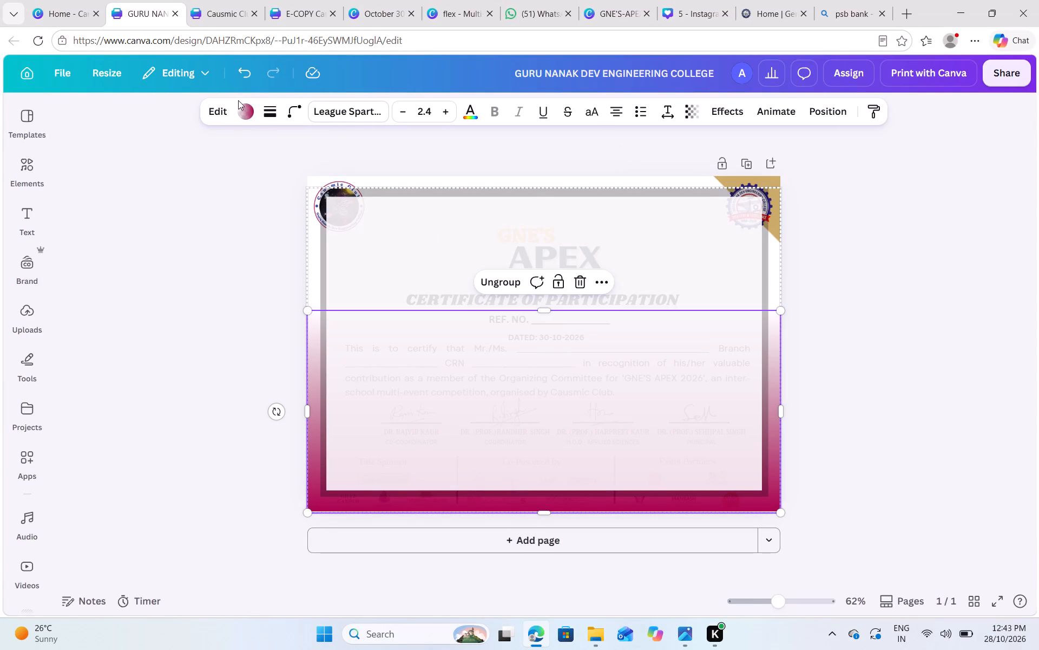
left_click(249, 114)
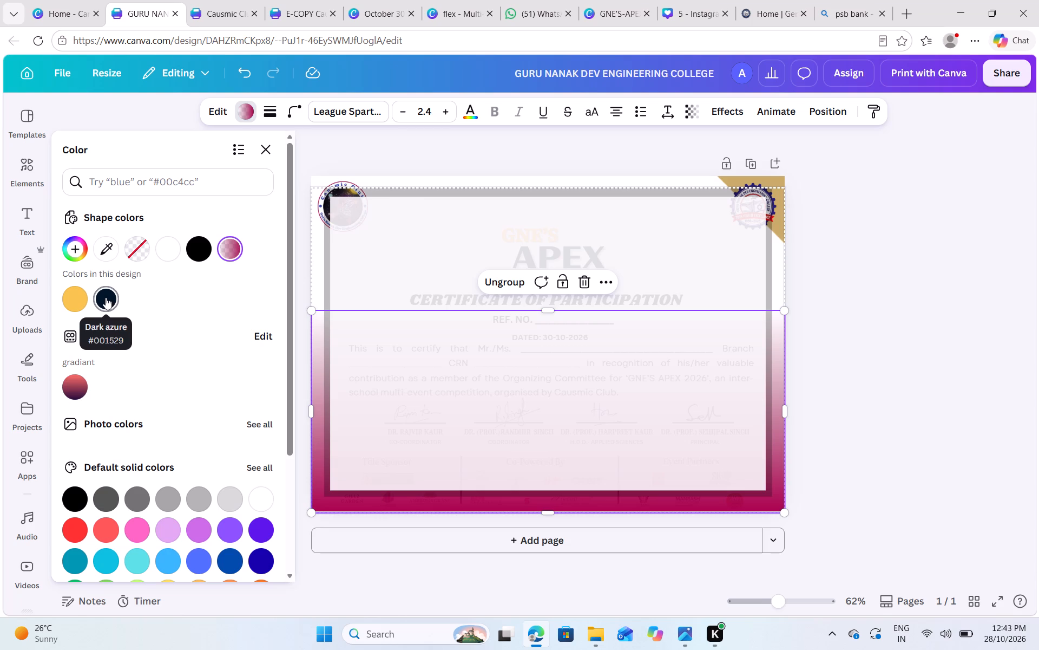
Close the October 30th, 2025 design and return to the GURU NANAK DEV ENGINEERING COLLEGE certificate.
left_click(394, 2)
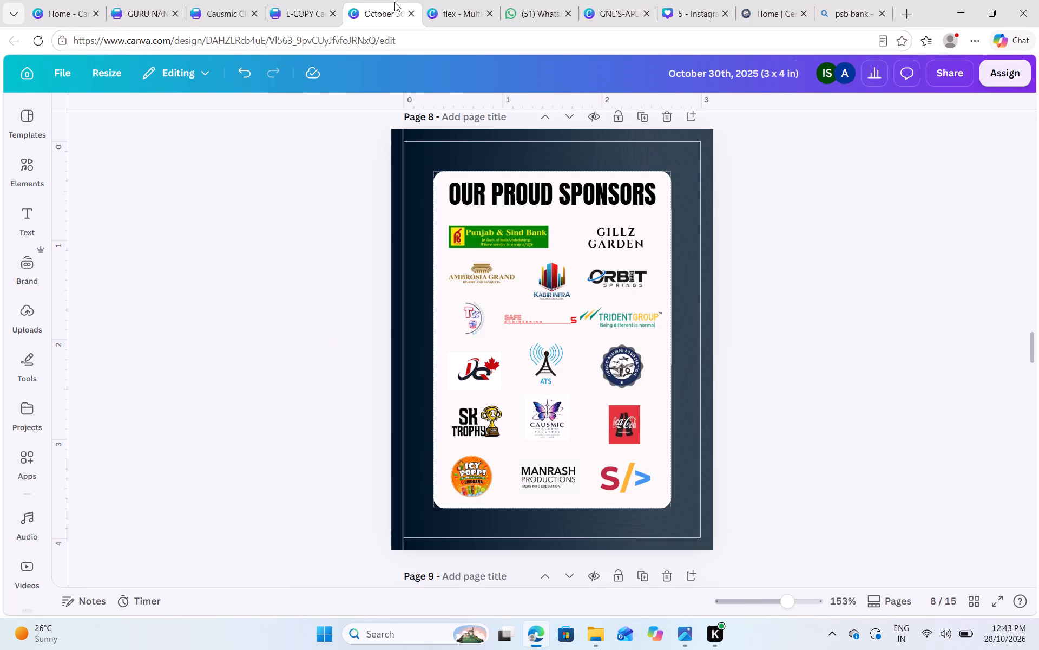
left_click(412, 9)
left_click(442, 5)
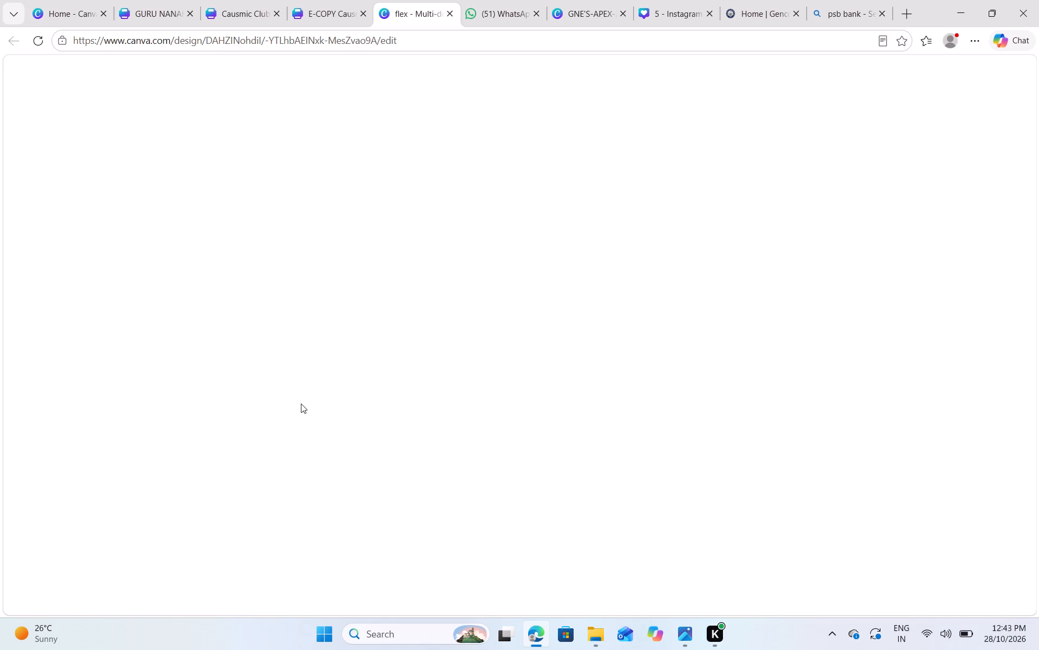
left_click(309, 2)
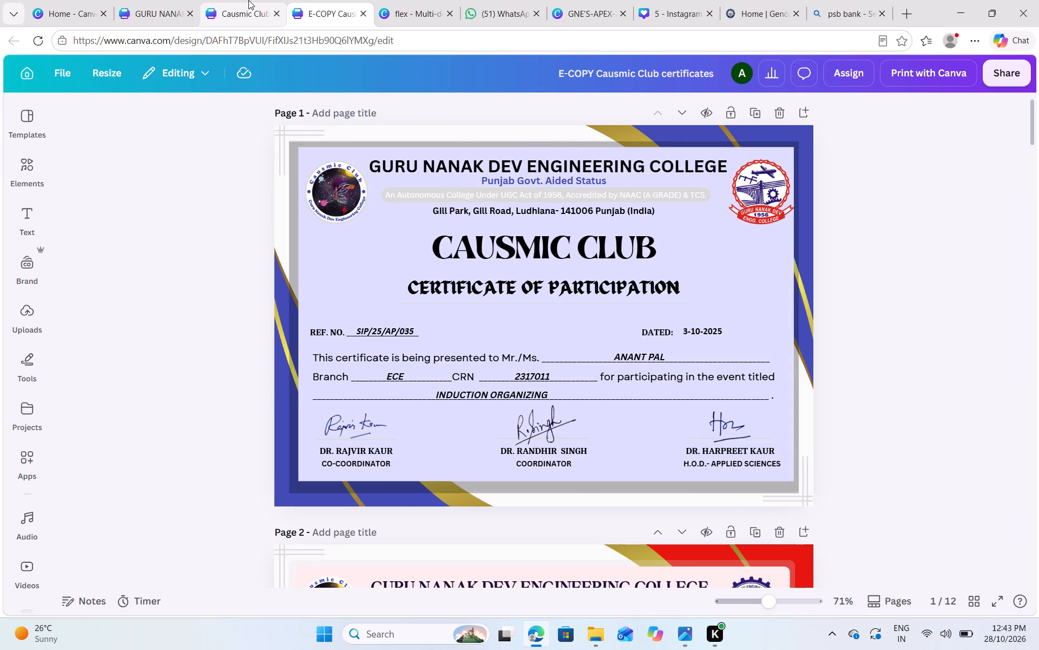
left_click(248, 2)
left_click(165, 0)
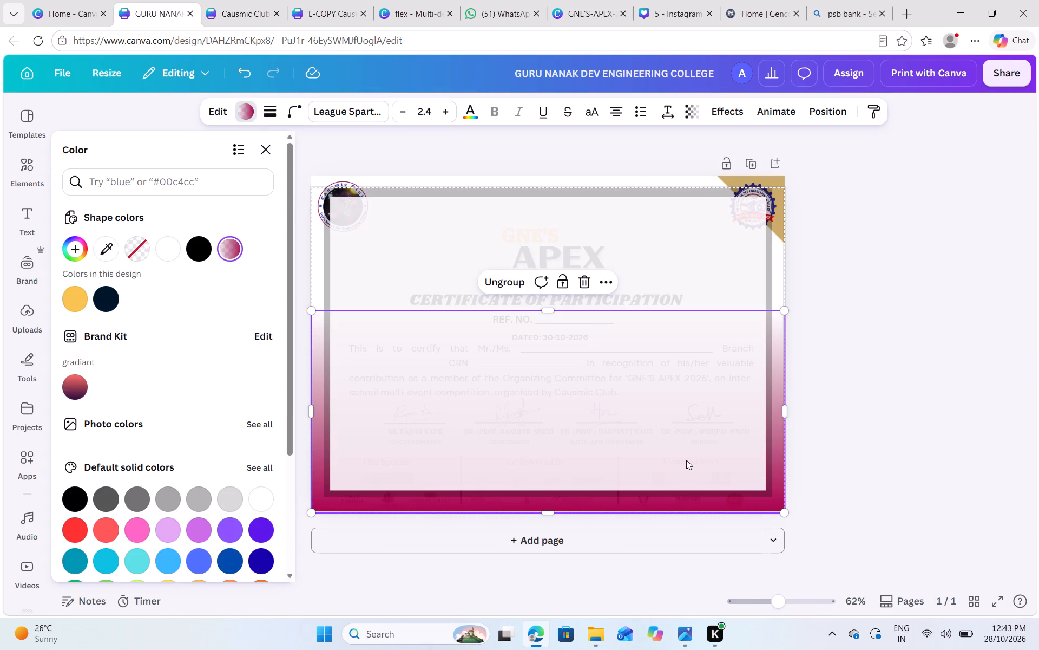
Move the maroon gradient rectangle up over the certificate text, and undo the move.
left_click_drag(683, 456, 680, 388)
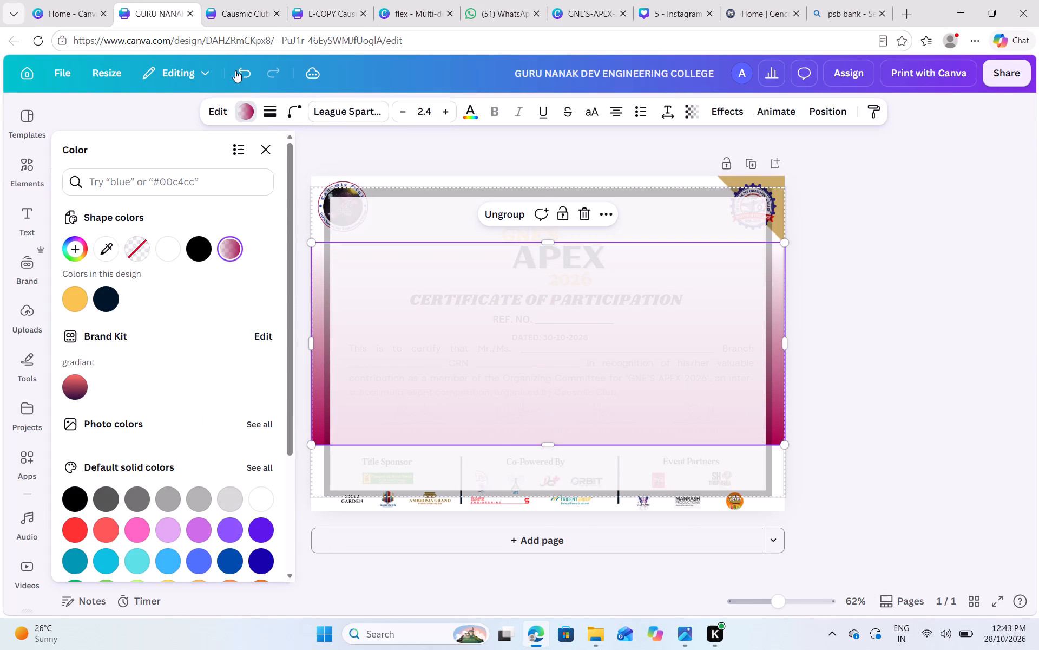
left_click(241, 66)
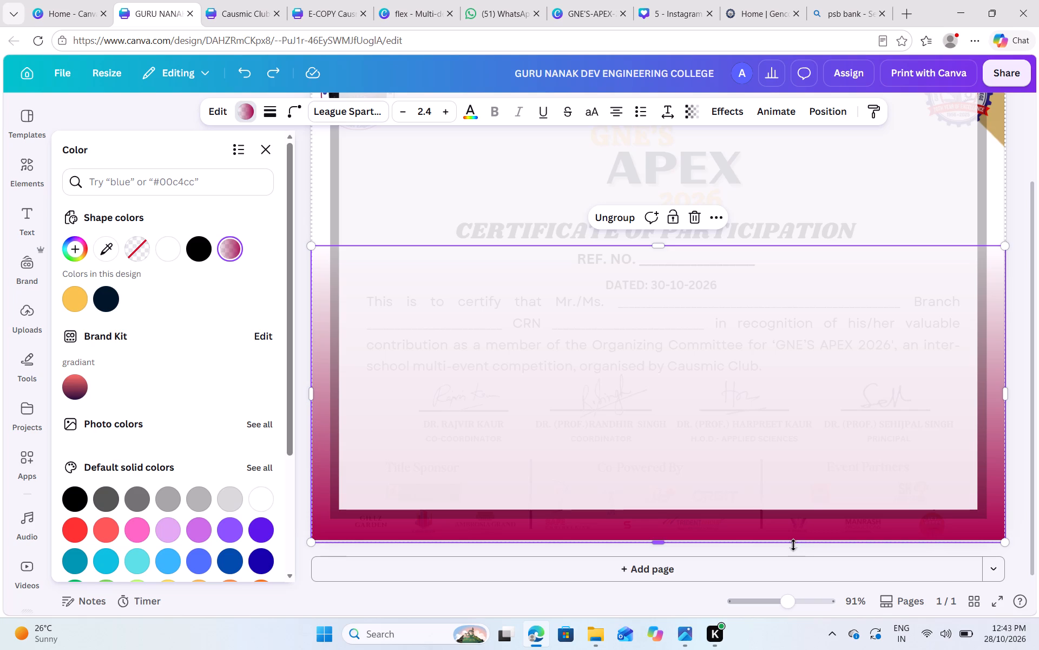
Change the solid maroon colour of the background rectangle's gradient to dark azure #001529.
left_click(229, 248)
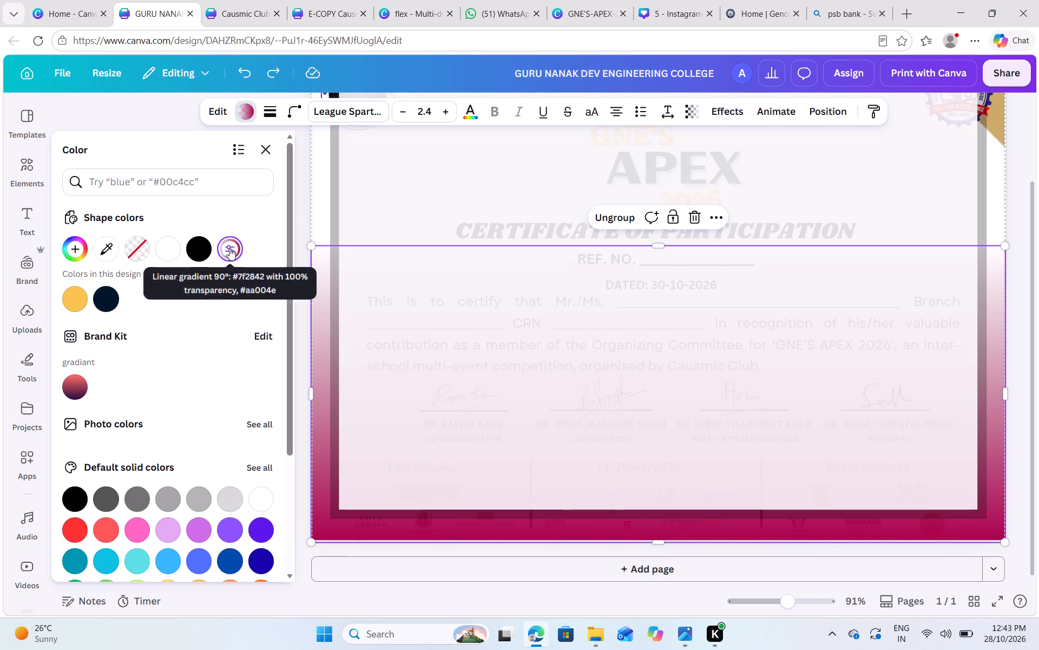
left_click(113, 346)
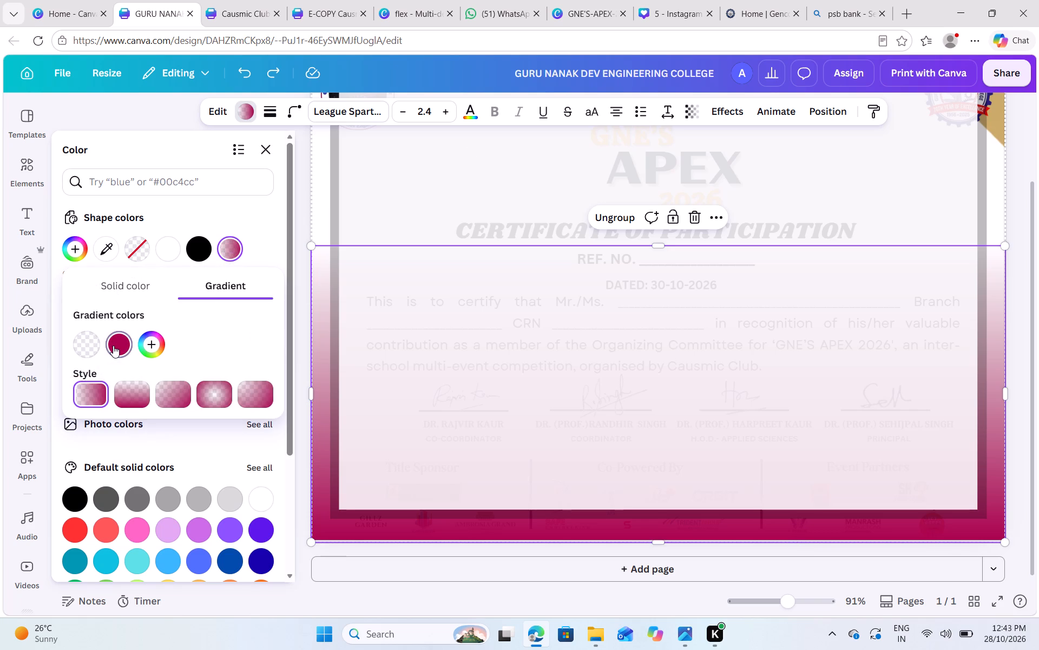
left_click(181, 514)
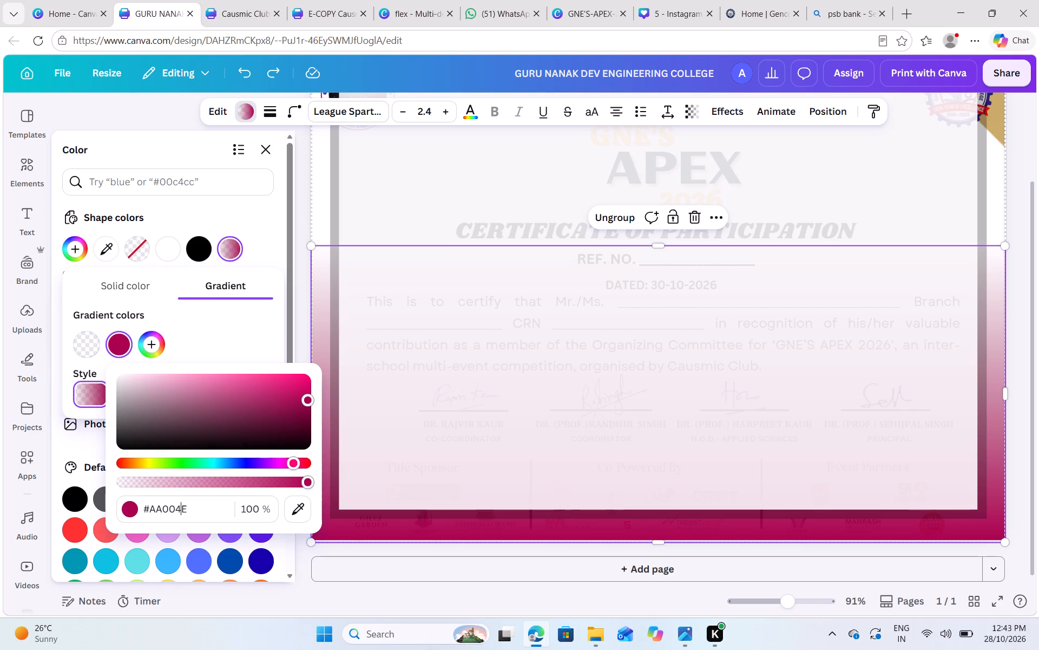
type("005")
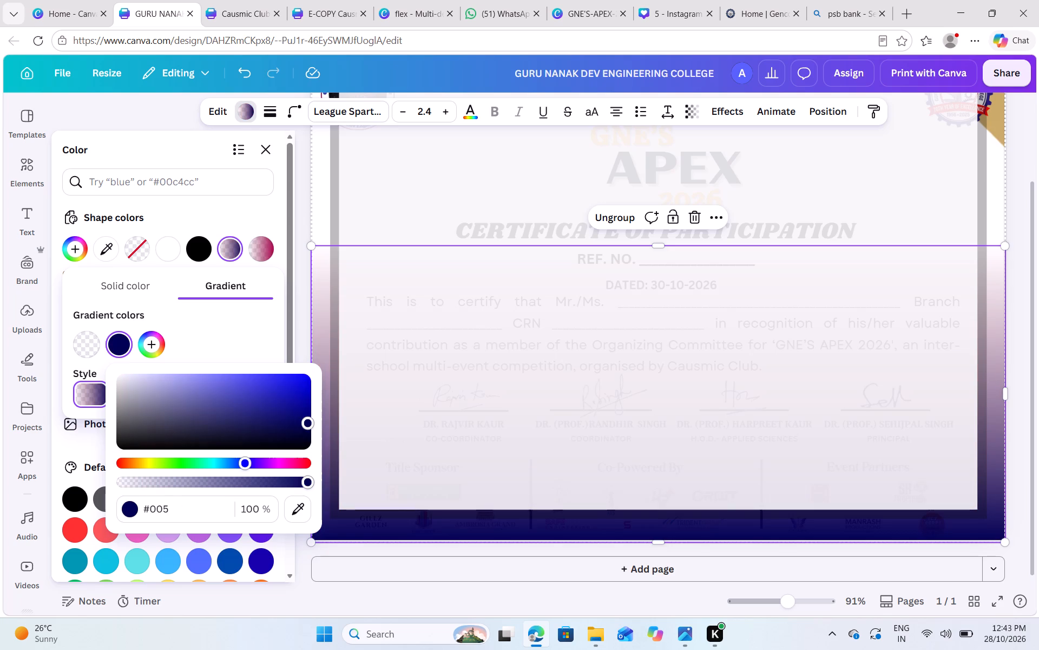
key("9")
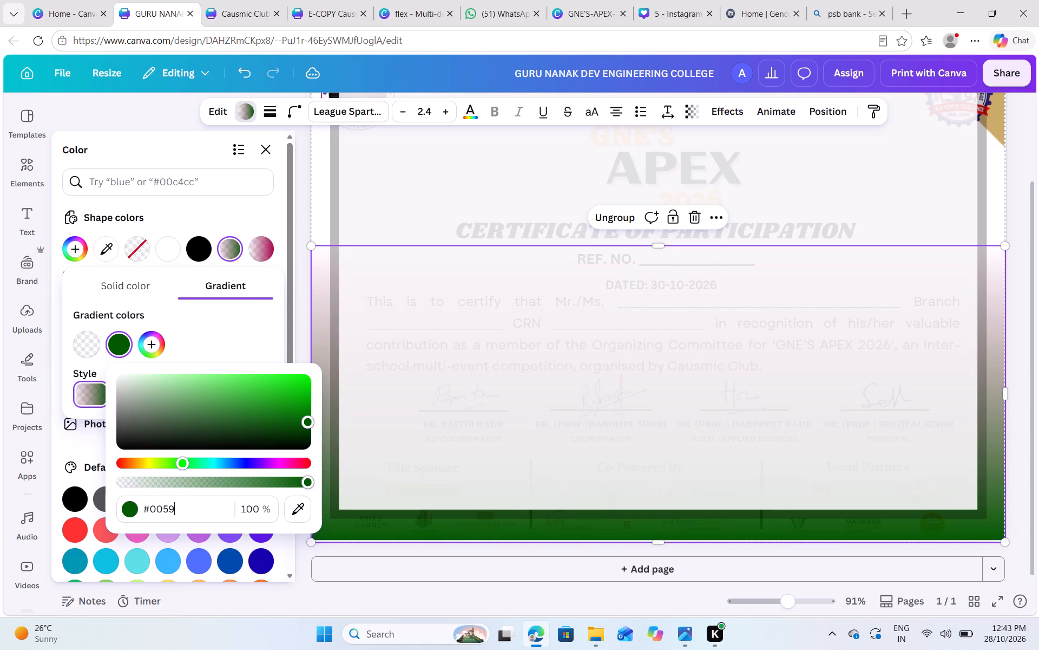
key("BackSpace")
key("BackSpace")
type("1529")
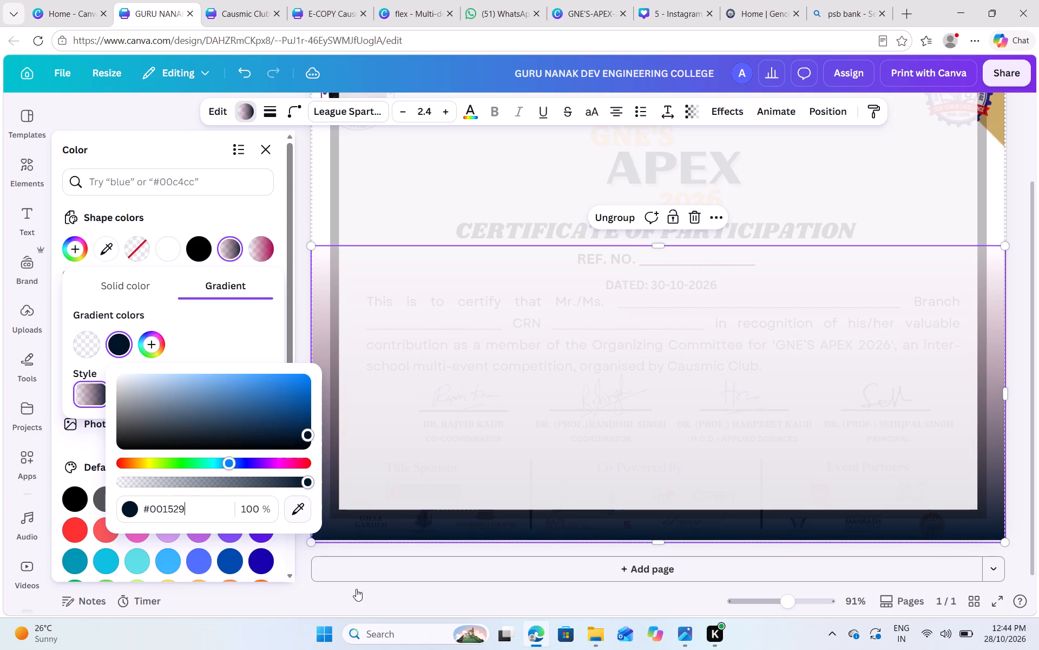
Set the gradient's transparent colour to #001529 with 0% opacity.
left_click(78, 351)
left_click(150, 503)
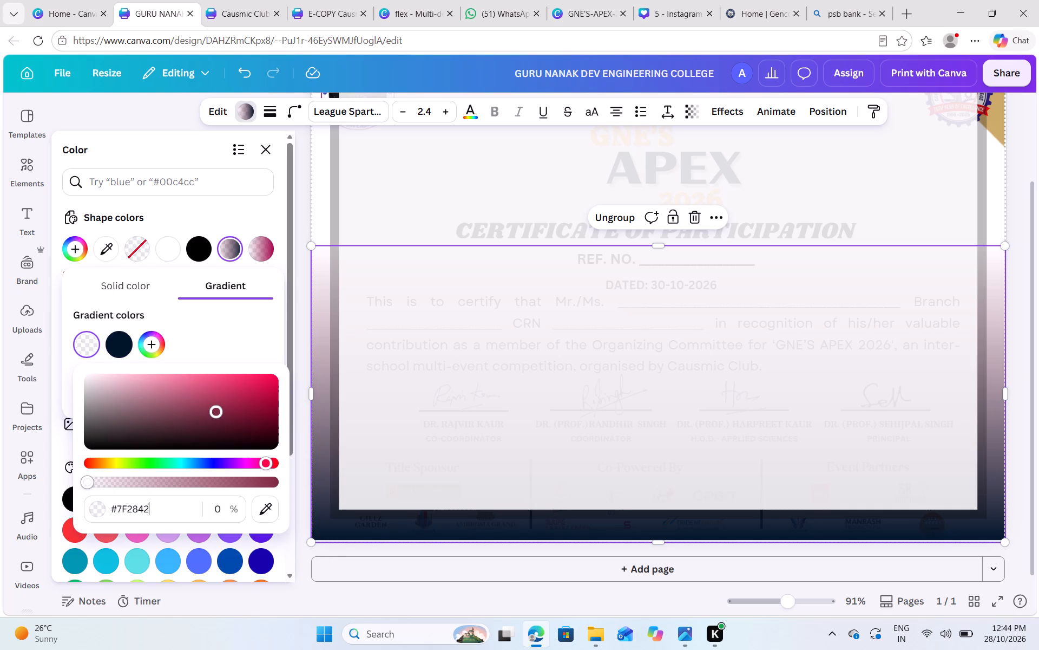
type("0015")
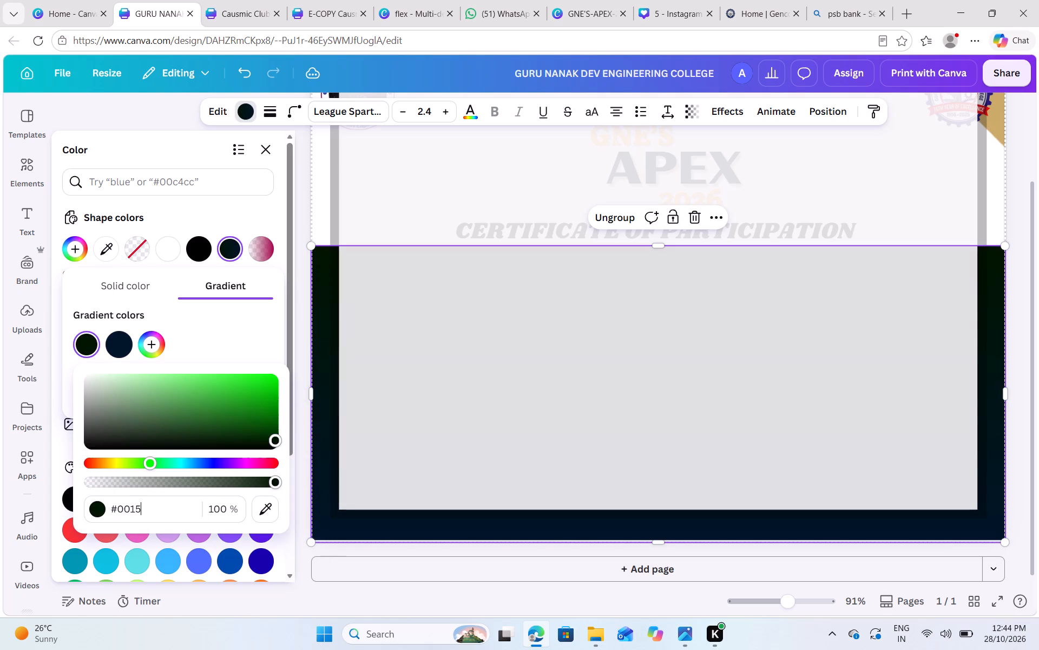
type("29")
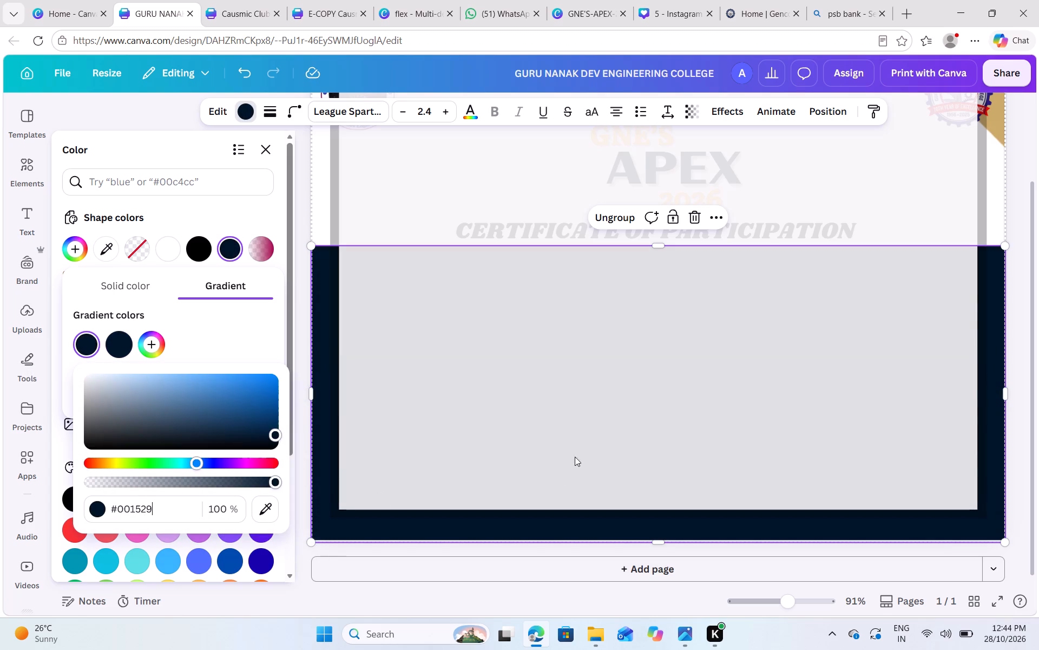
left_click_drag(231, 483, 65, 490)
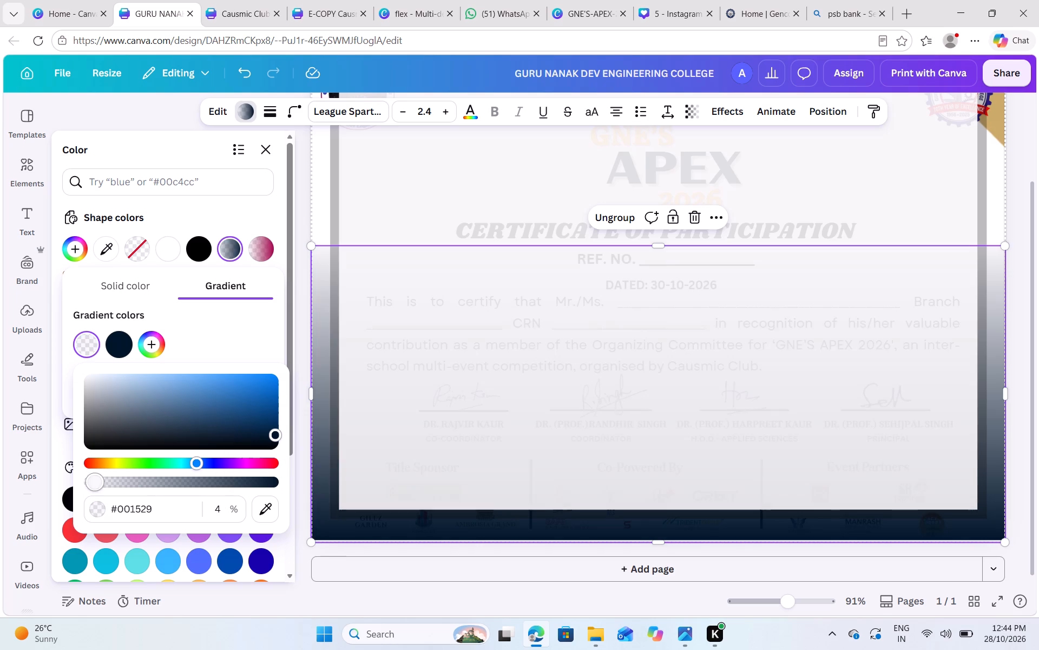
left_click_drag(65, 490, 59, 491)
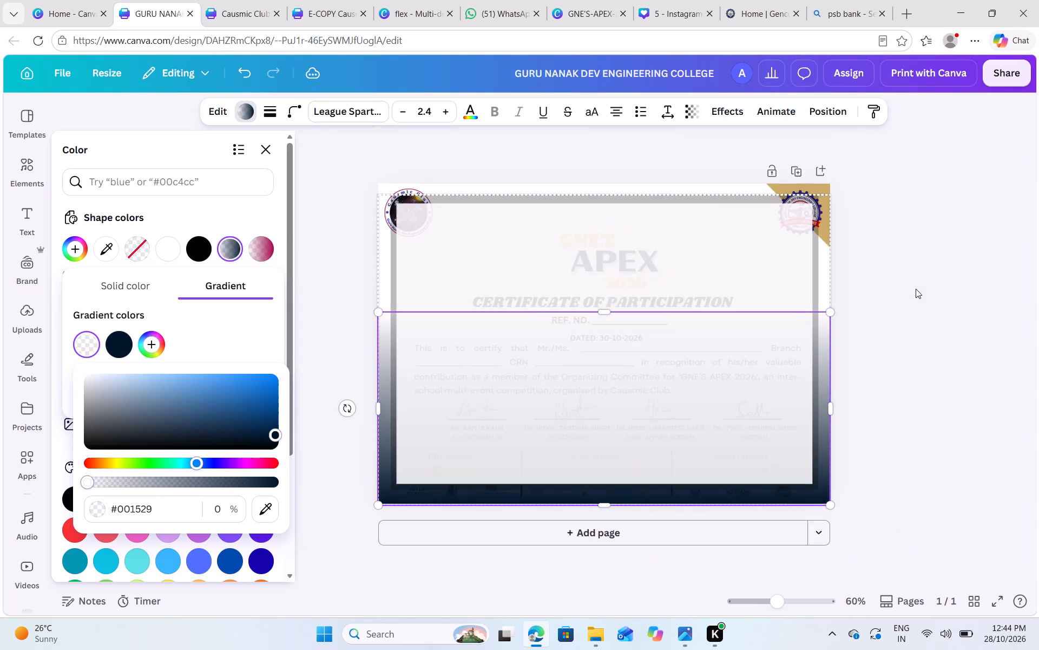
left_click(886, 262)
left_click(886, 262)
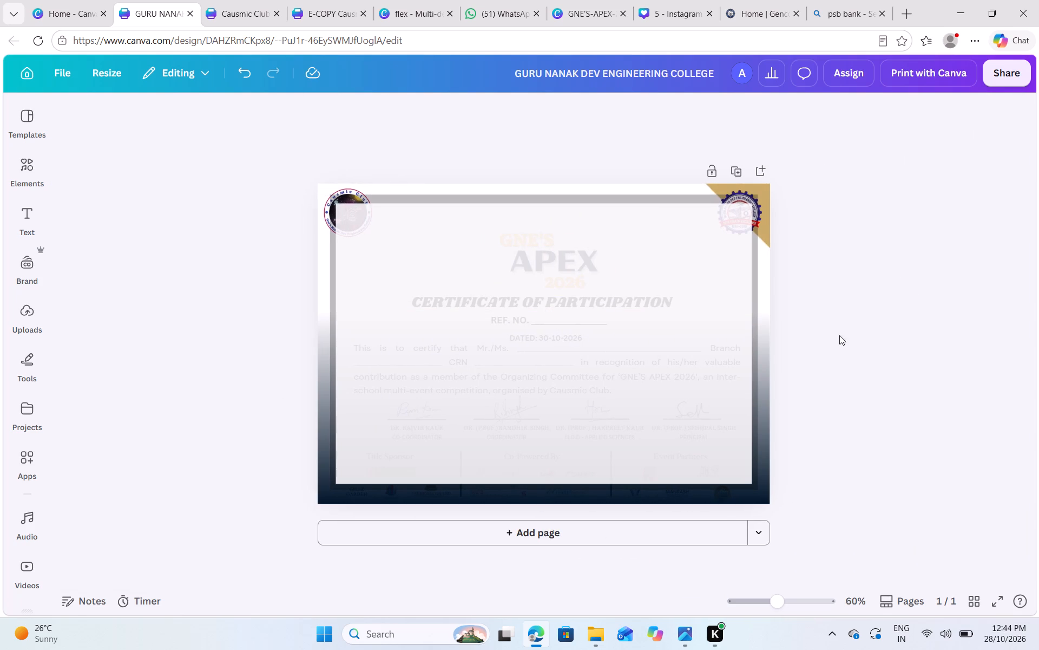
Send the background group to the back, behind the certificate's text, logos and signatures.
left_click(752, 411)
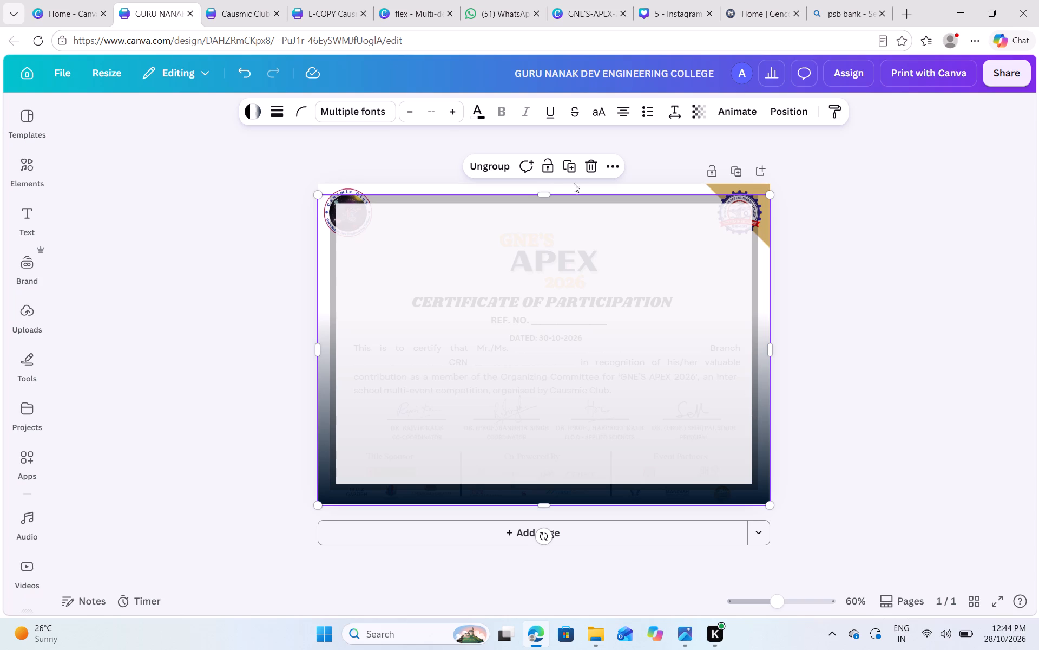
left_click(787, 113)
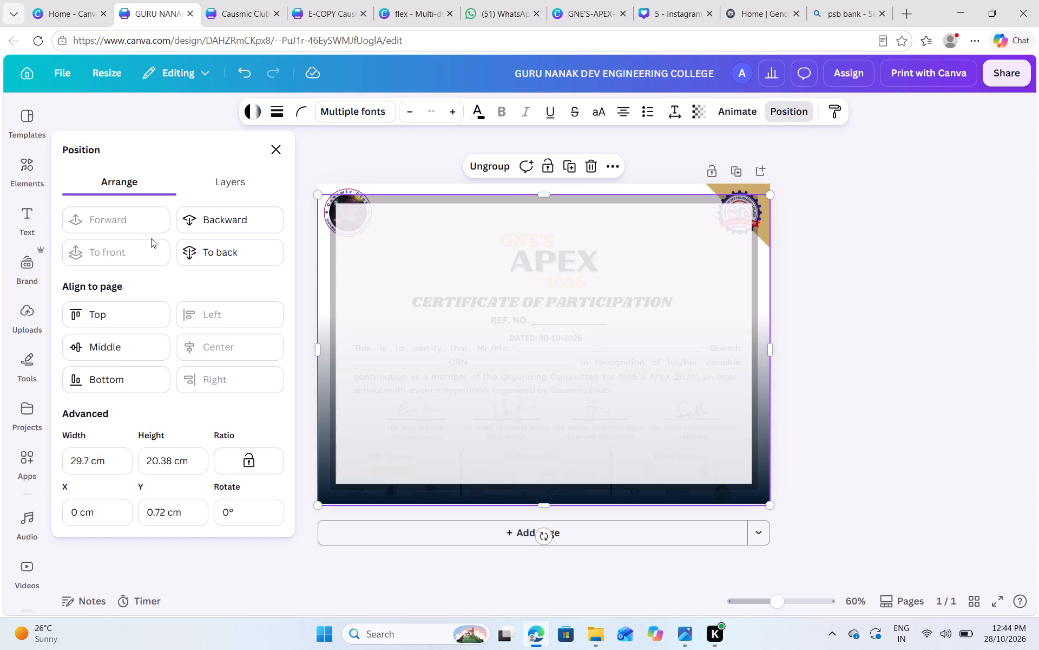
left_click(209, 257)
left_click(780, 386)
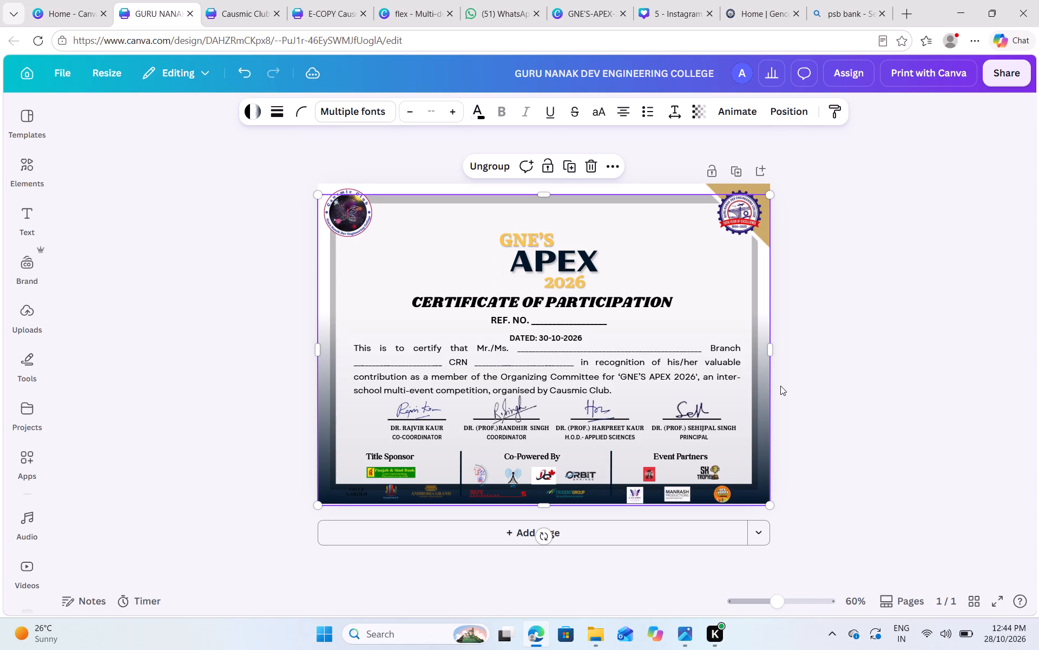
left_click(780, 386)
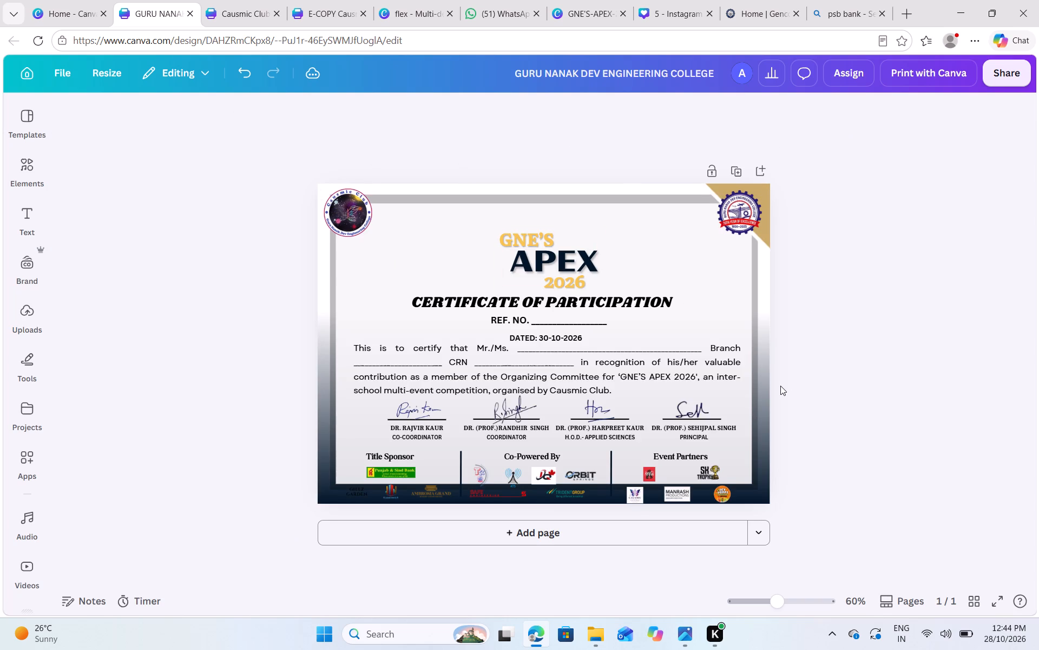
Group the Title Sponsor, Co-Powered By and Event Partners headings with all their sponsor logos and the two vertical divider lines.
scroll(780, 386, "left", 1)
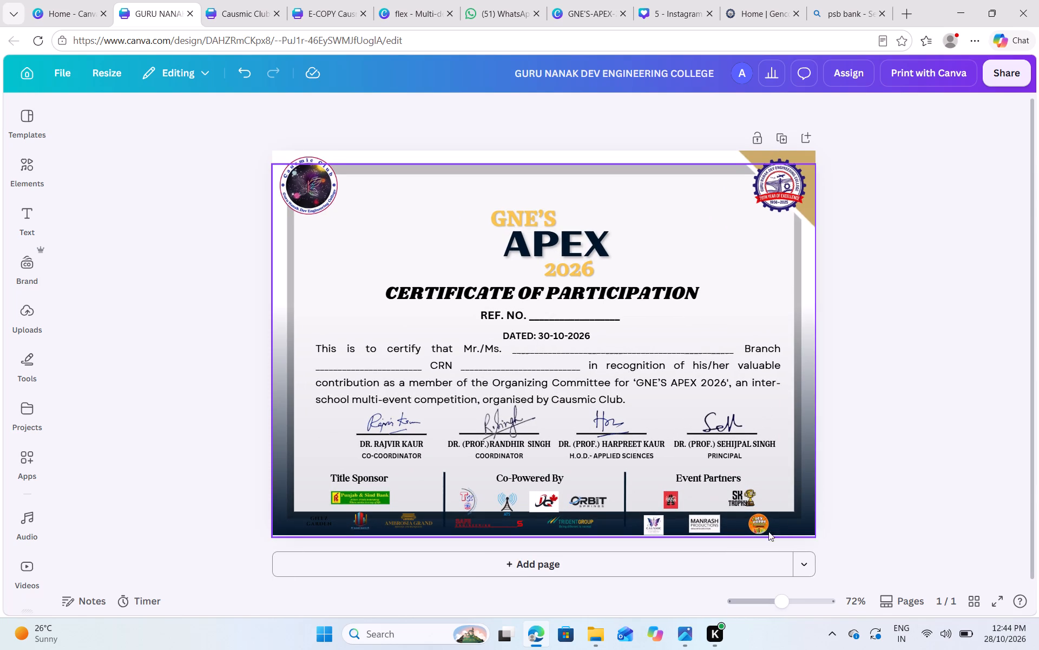
scroll(426, 504, "down", 1)
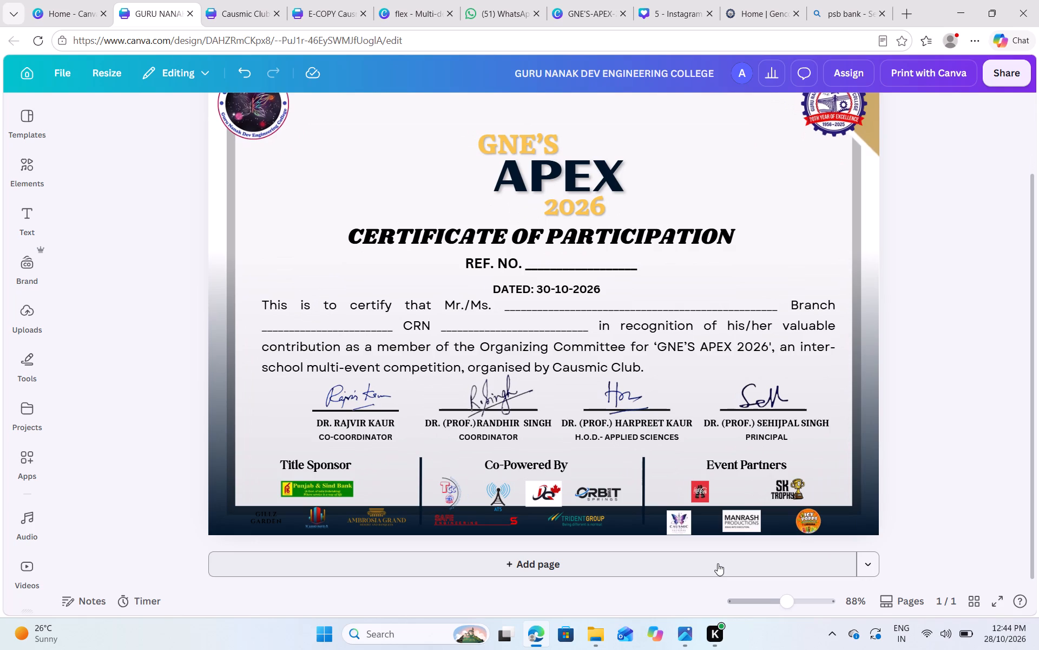
left_click(323, 466, "shift")
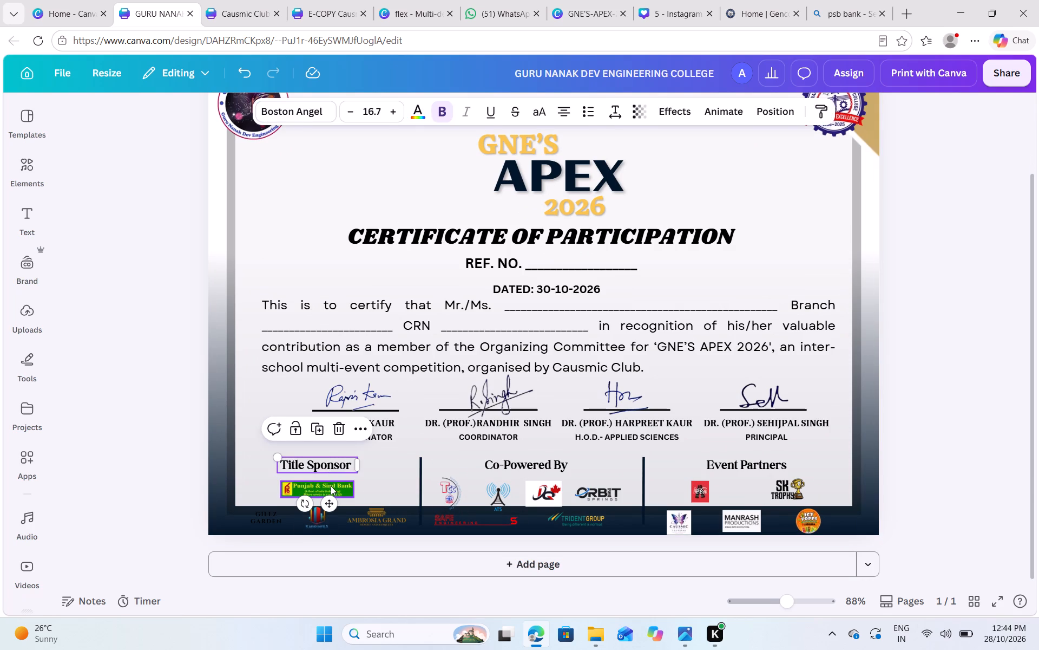
left_click(331, 486, "shift")
left_click(271, 519, "shift")
left_click(321, 517, "shift")
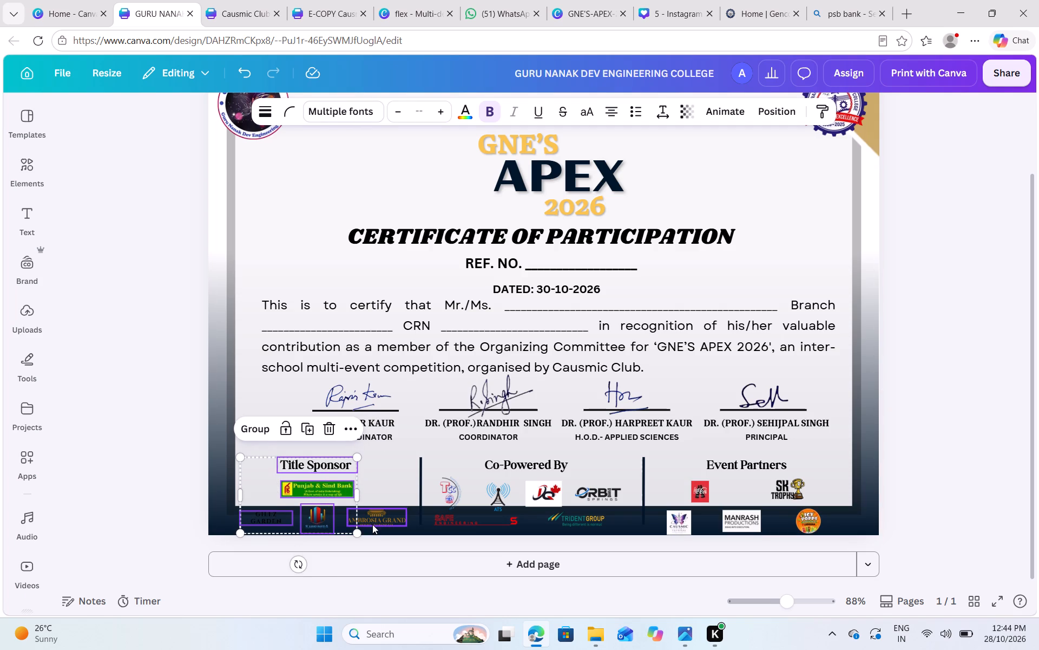
left_click(372, 521, "shift")
left_click(419, 491, "shift")
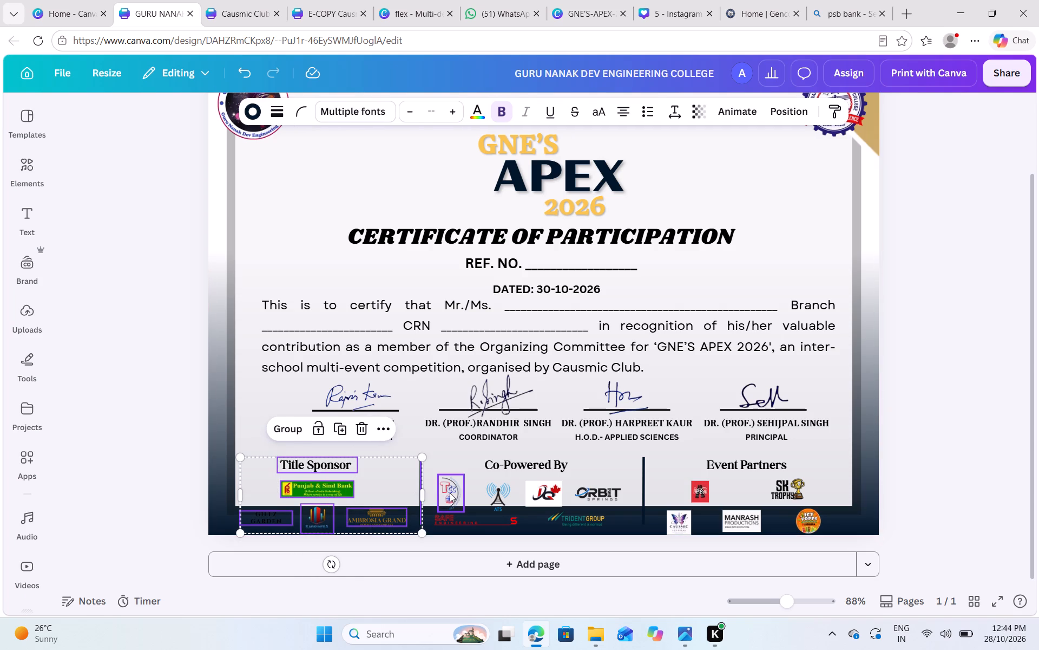
left_click(450, 493, "shift")
left_click(474, 521, "shift")
left_click(493, 501, "shift")
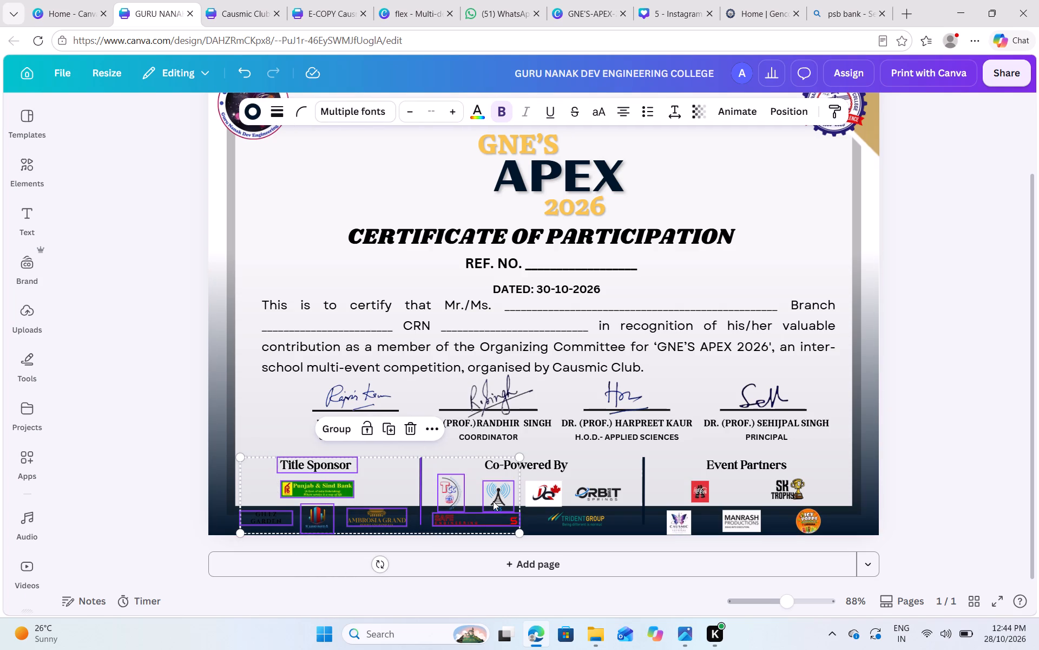
left_click(545, 493, "shift")
left_click(596, 493, "shift")
left_click(587, 524, "shift")
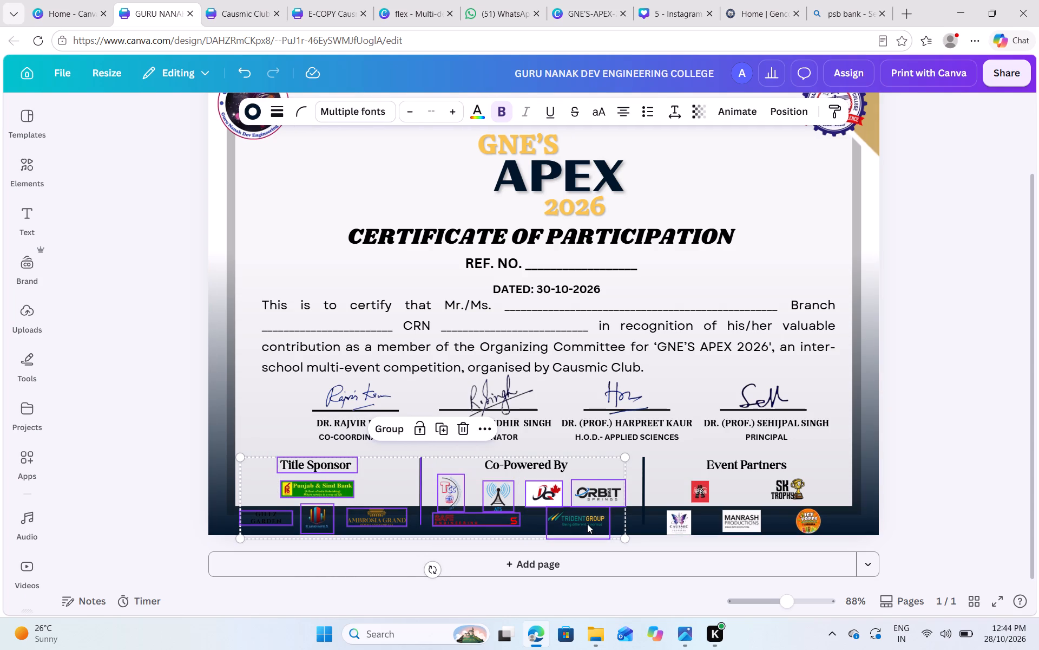
left_click(534, 462, "shift")
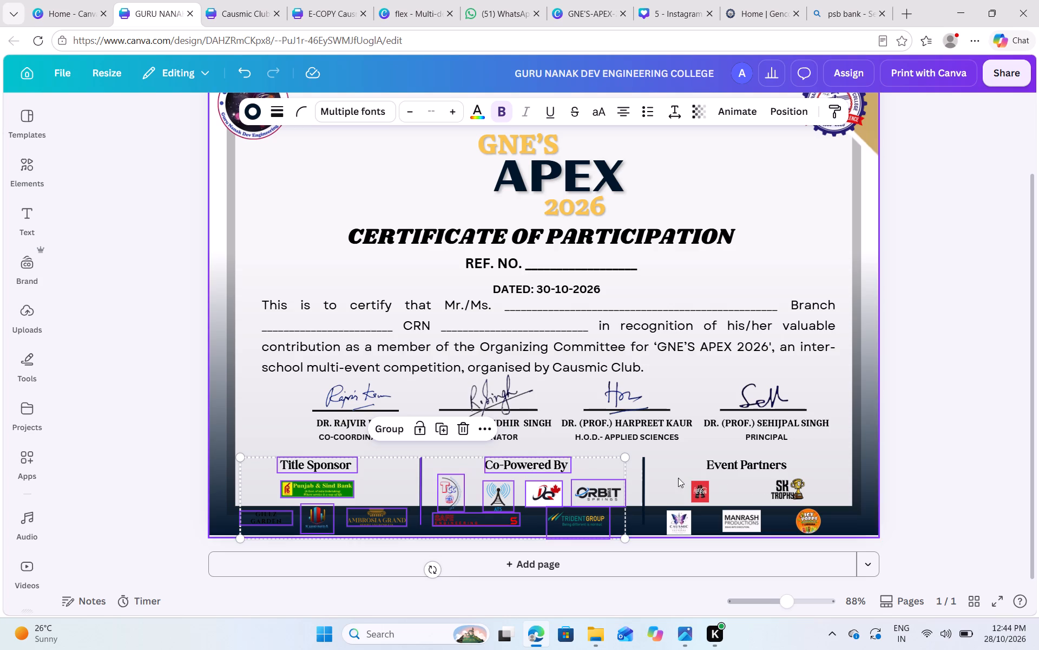
left_click(645, 483, "shift")
left_click(703, 496, "shift")
left_click(683, 525, "shift")
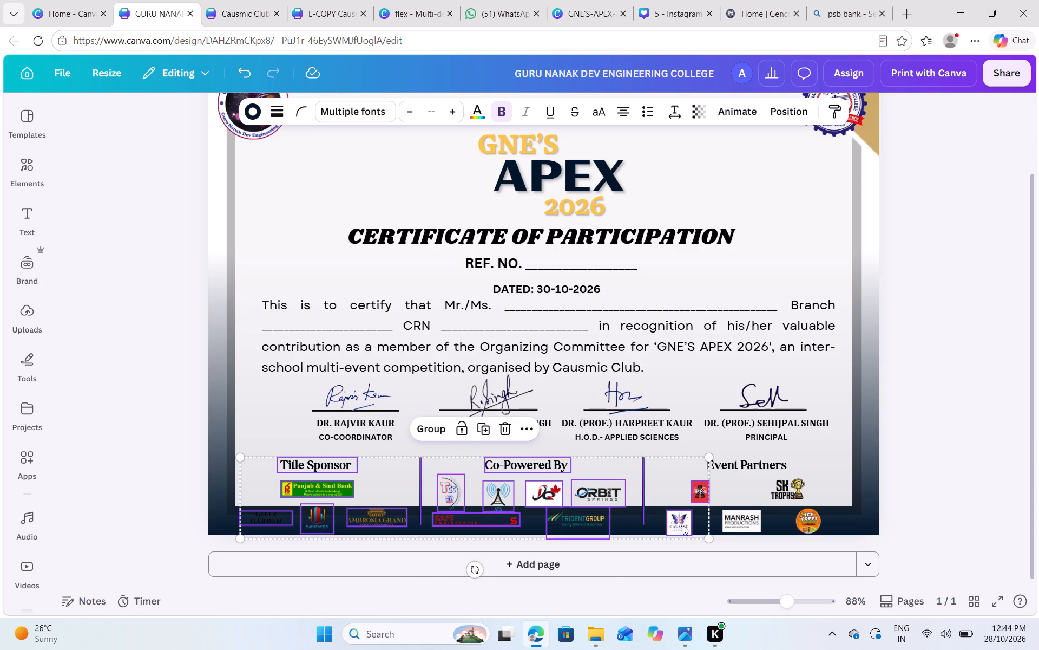
left_click(739, 519, "shift")
left_click(804, 516, "shift")
left_click(780, 493, "shift")
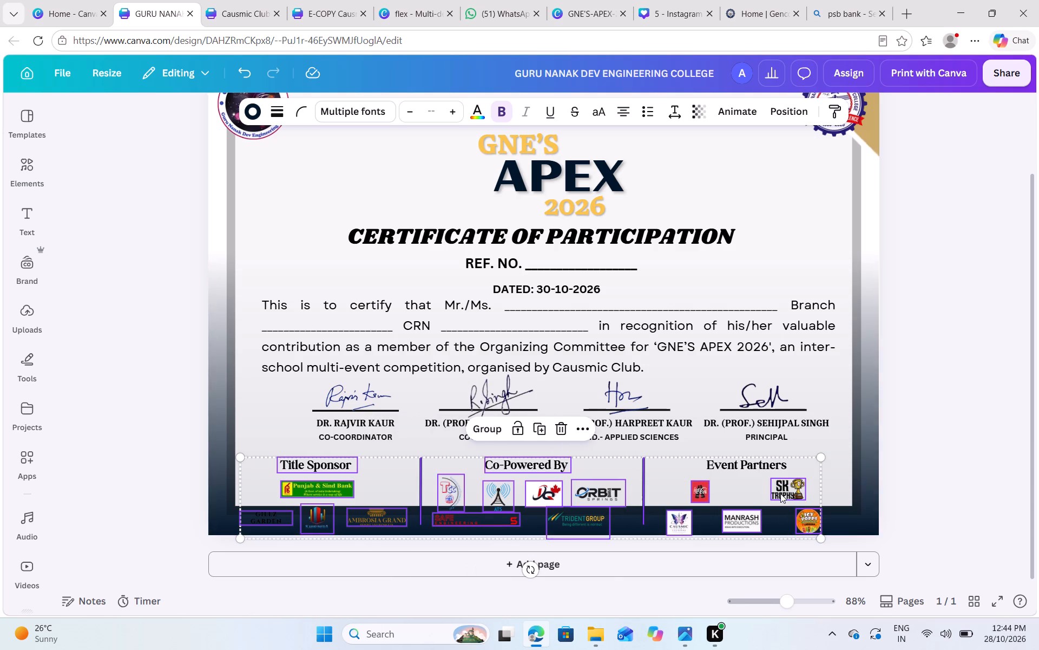
left_click(738, 465, "shift")
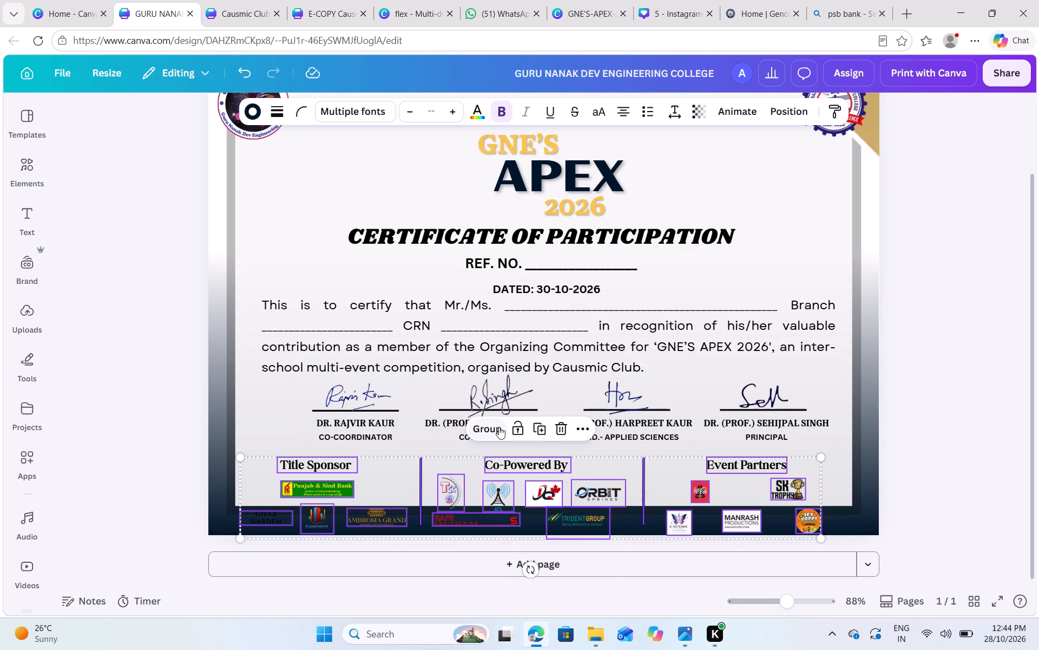
left_click(499, 427, "shift")
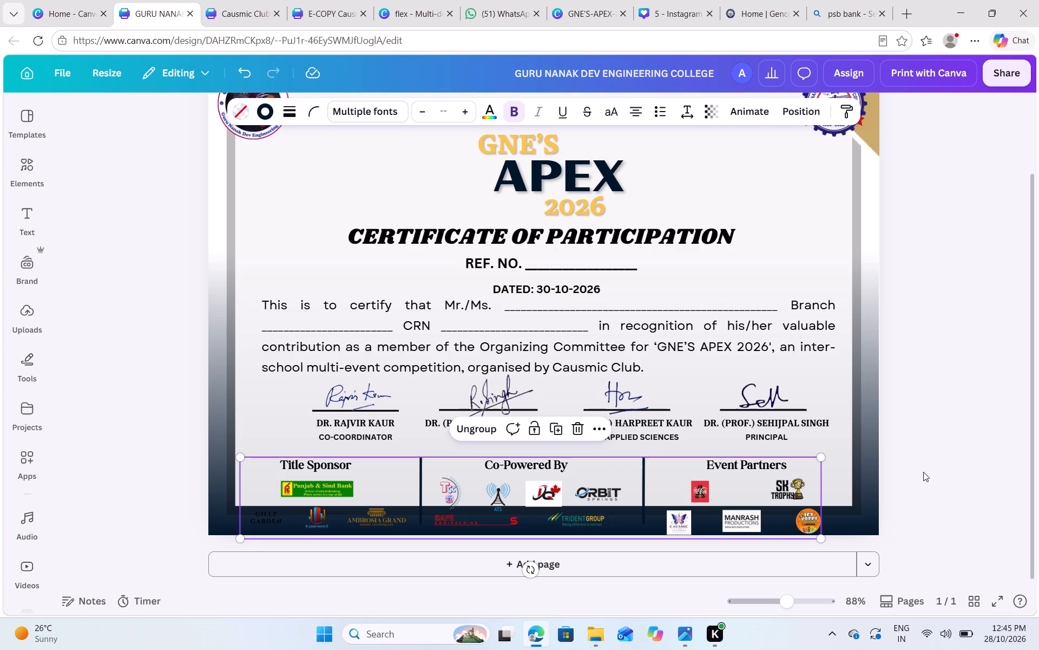
Nudge the sponsor group slightly up so its lower logo row sits within the certificate's bottom edge.
left_click(928, 435)
left_click(736, 484)
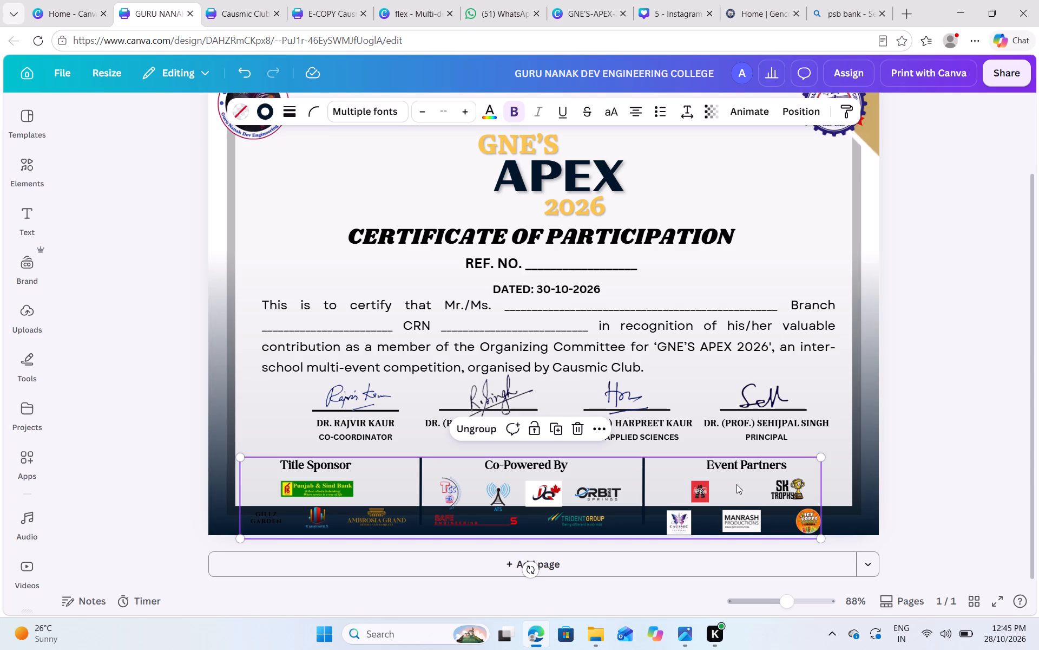
key("Up")
key("Up")
key("Up")
key("Up")
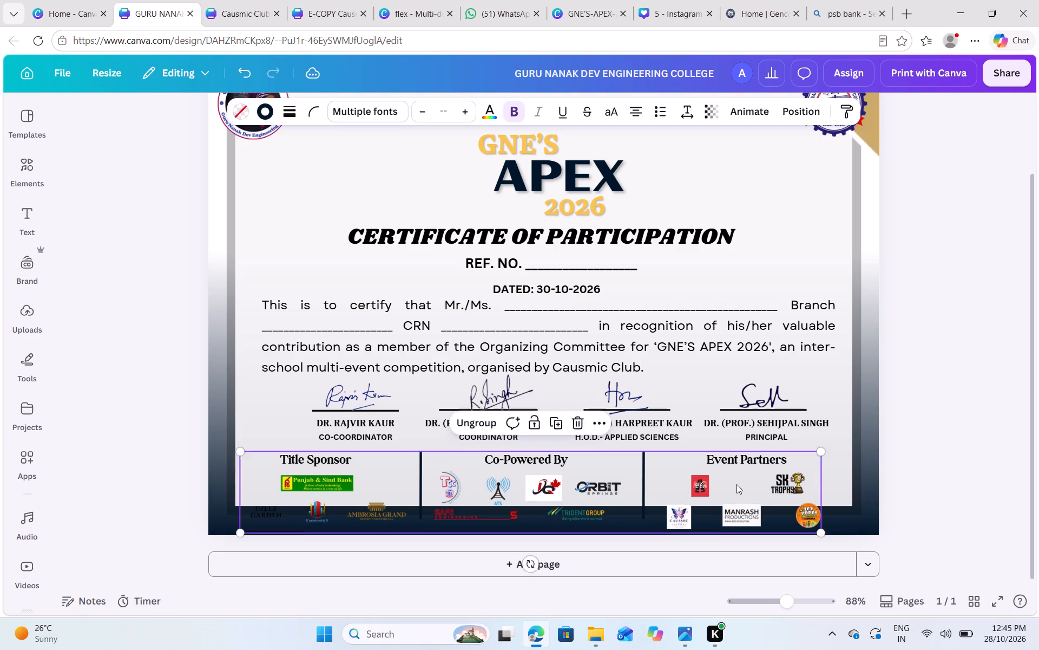
key("Down")
key("Down")
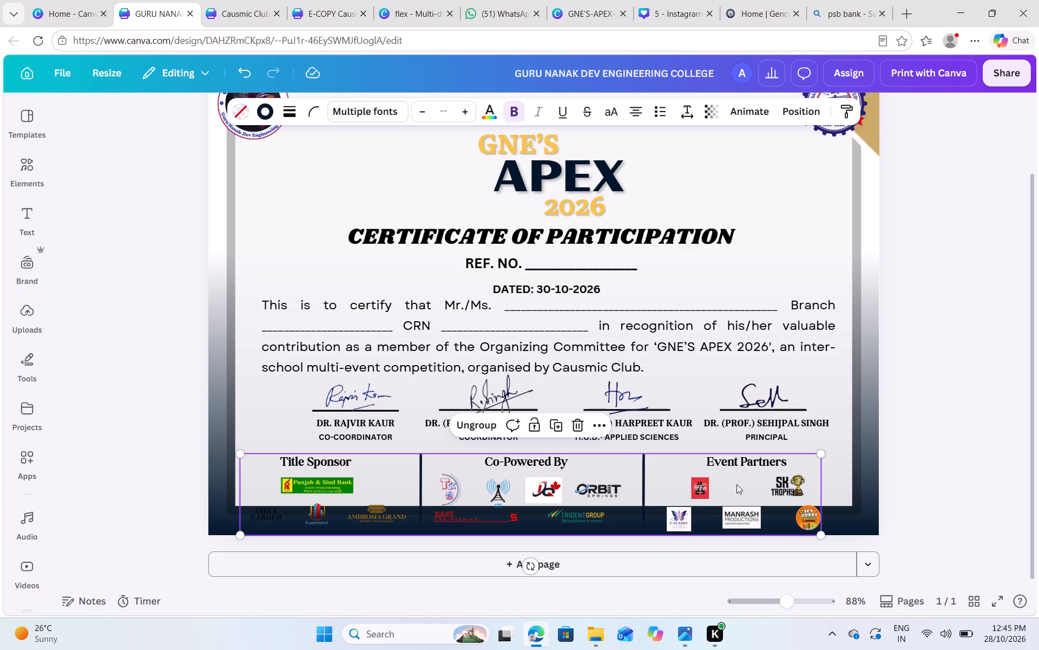
left_click(951, 448)
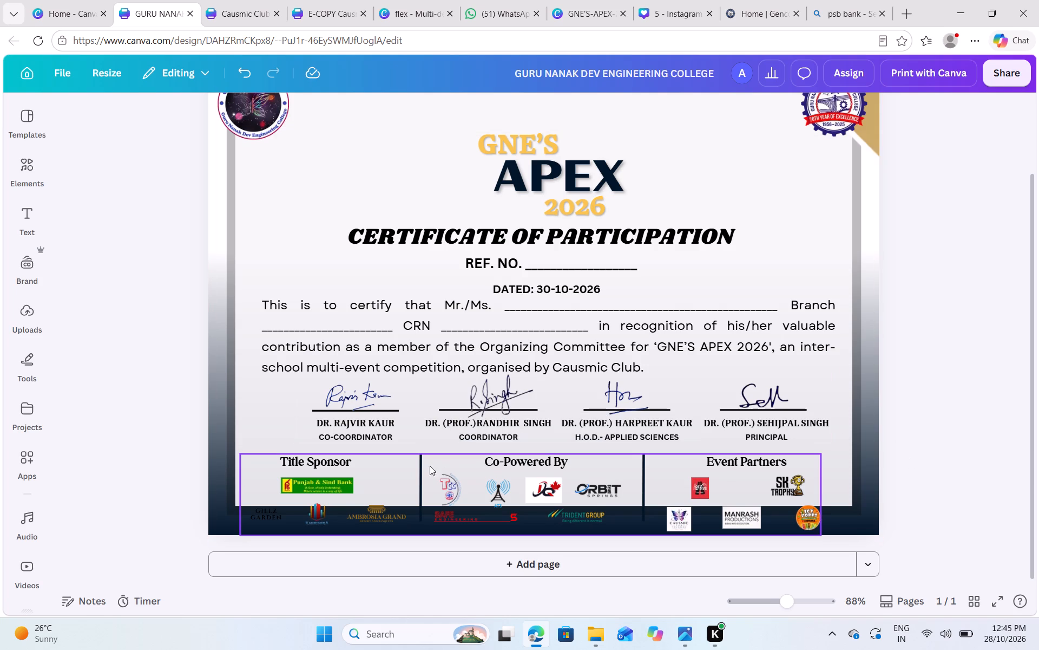
Centre the sponsor group horizontally on the page.
left_click(316, 490)
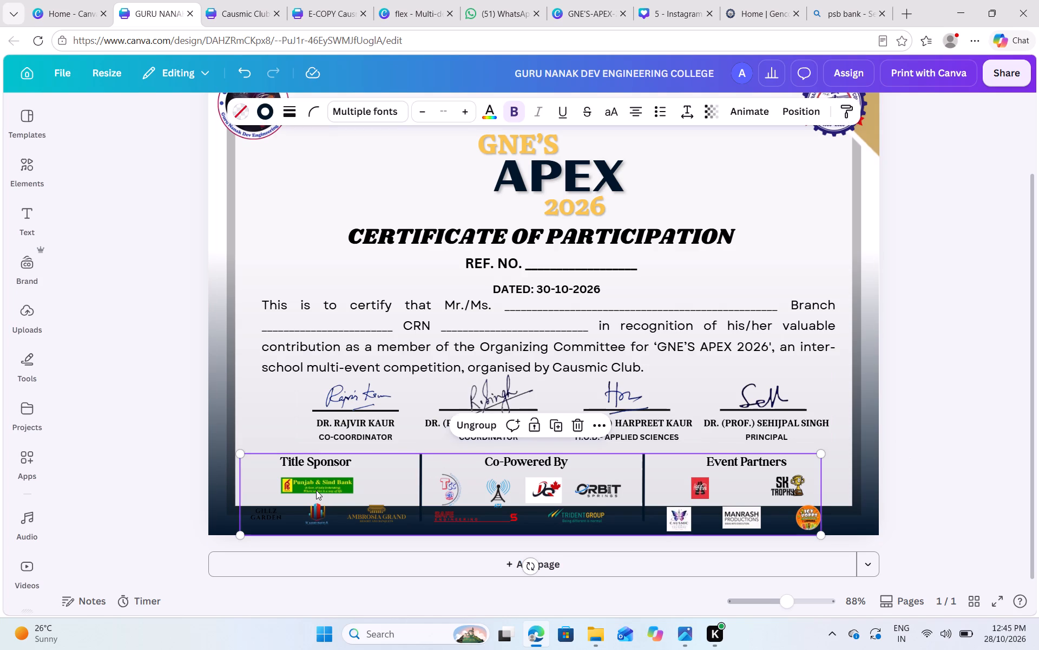
left_click(803, 110)
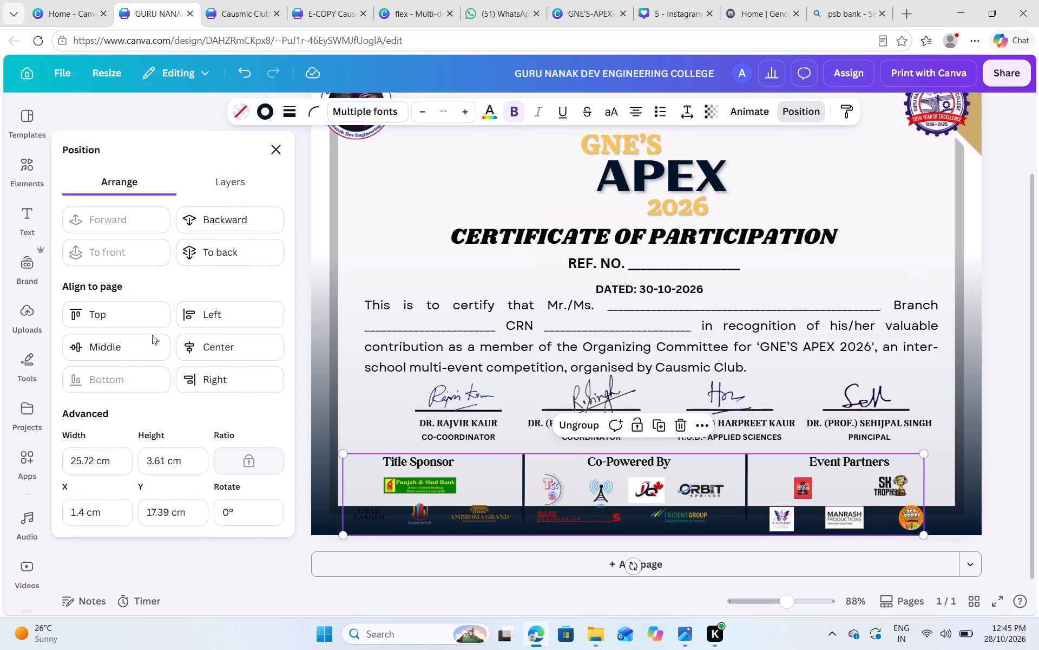
left_click(242, 349)
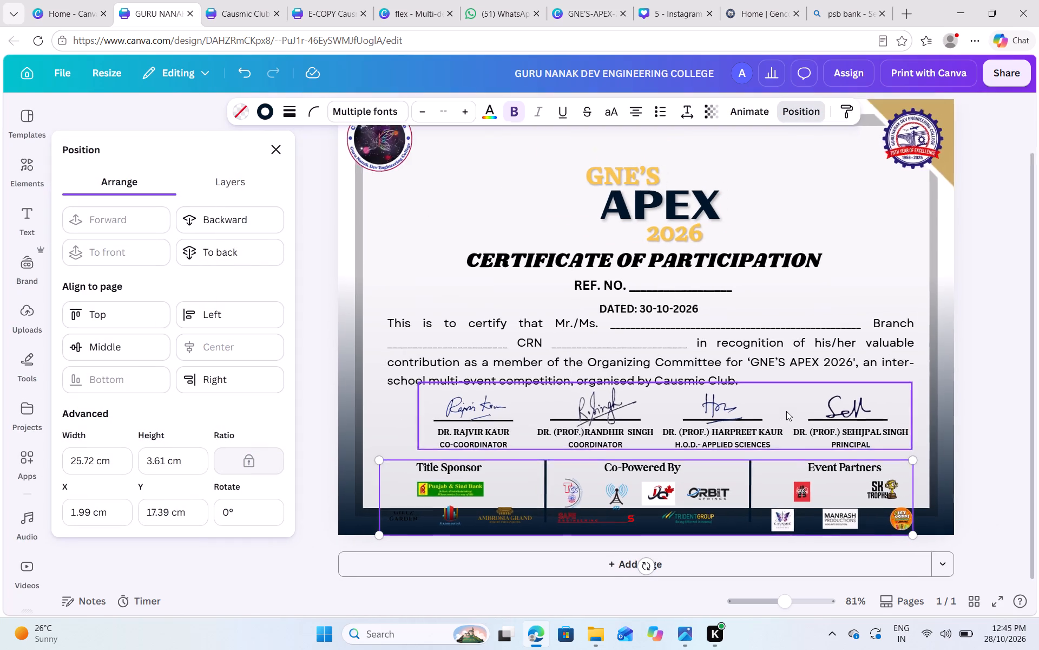
left_click(982, 504)
left_click(906, 494)
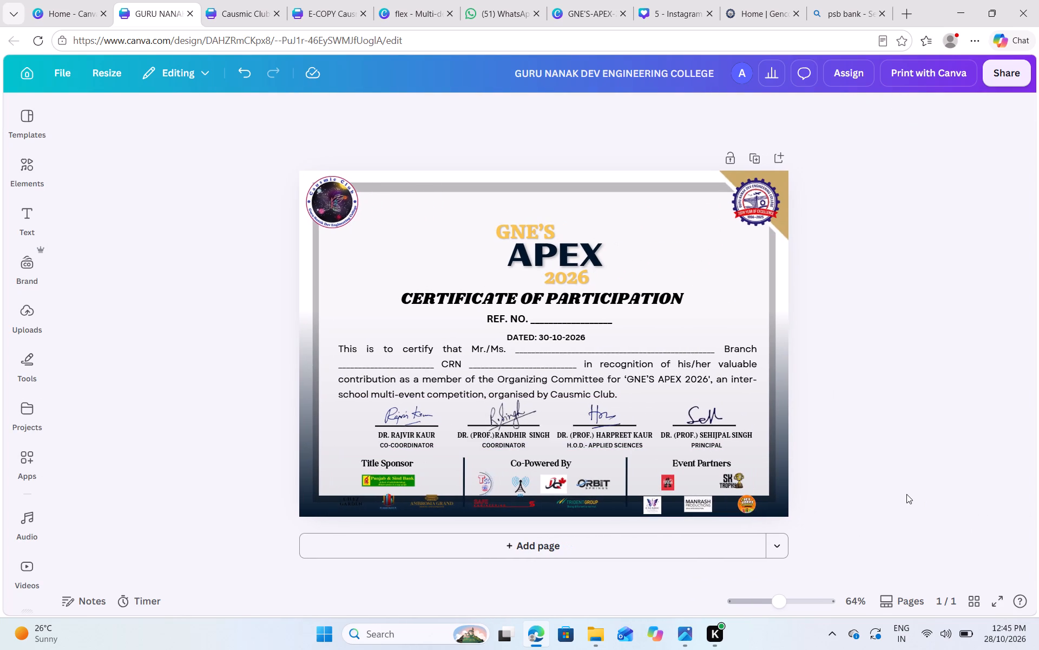
Move the Punjab & Sind Bank logo within the sponsor group to the far left of the Title Sponsor section.
scroll(906, 494, "right", 2)
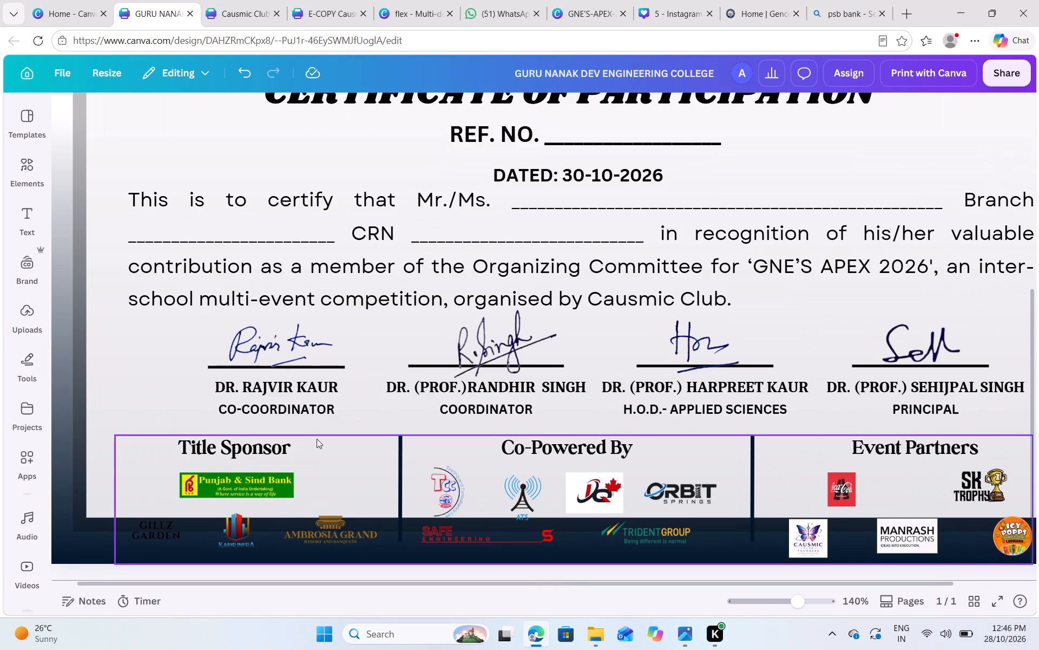
left_click(257, 452)
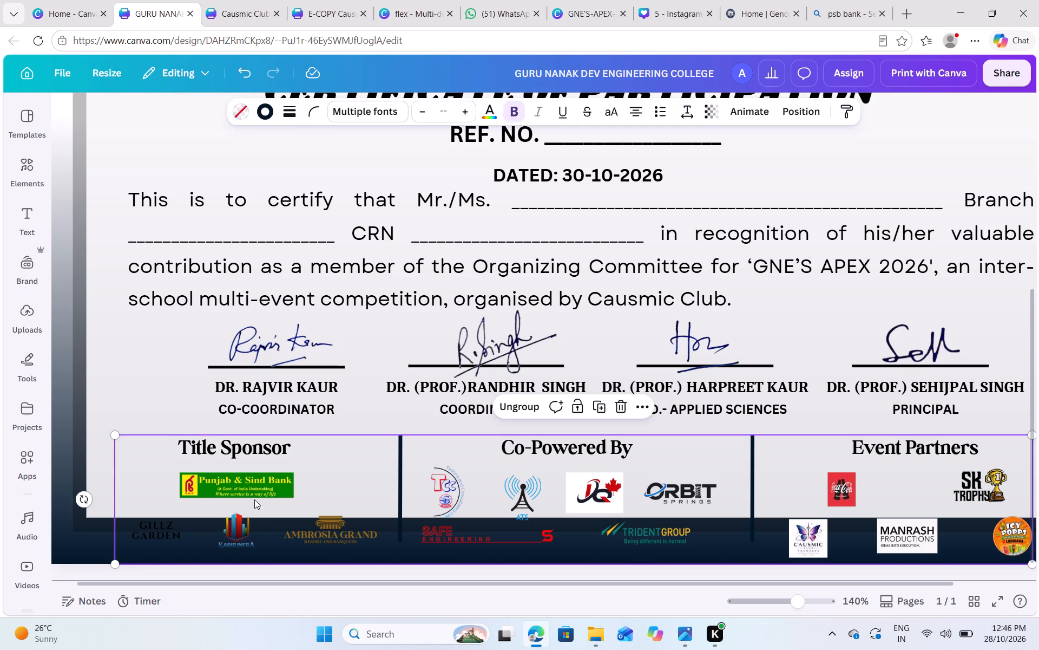
left_click(252, 498)
left_click(305, 479)
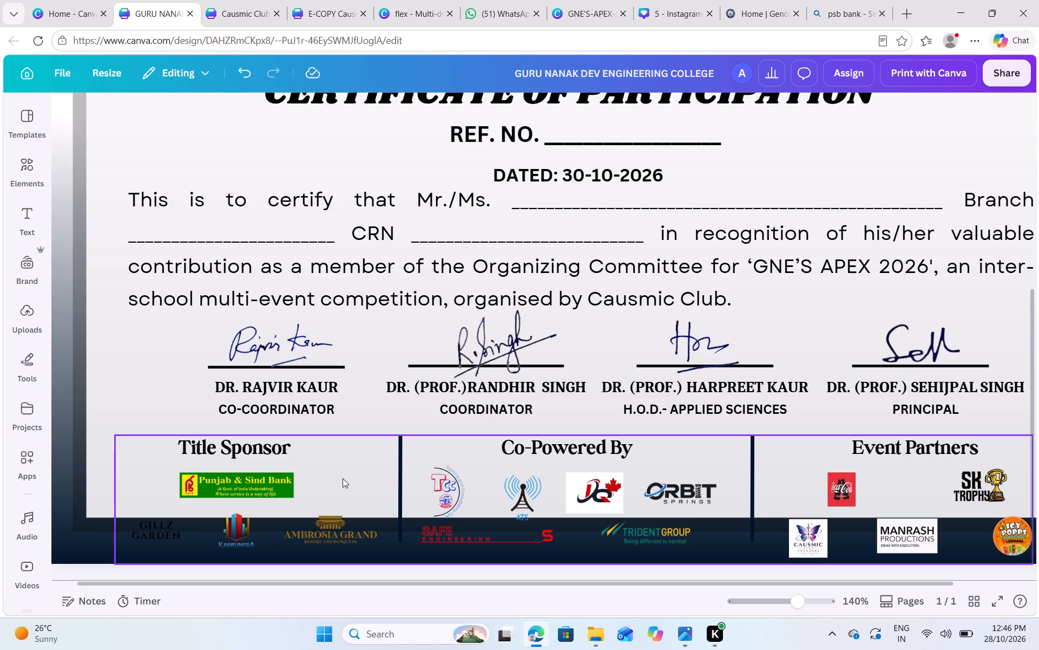
left_click(343, 478)
left_click(265, 482)
left_click_drag(265, 482, 236, 479)
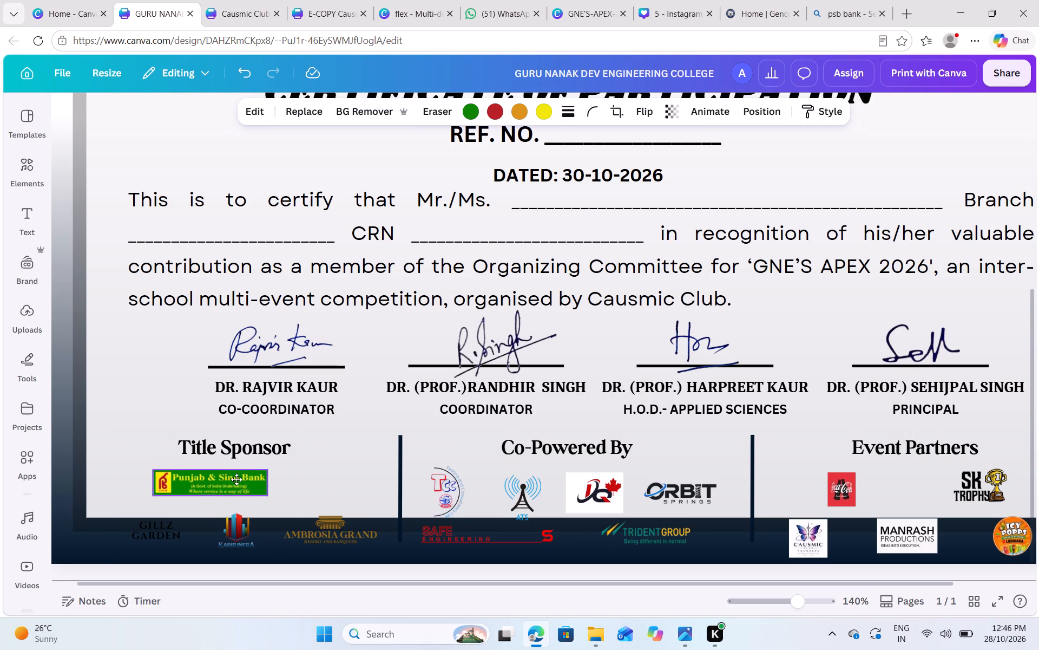
left_click_drag(236, 479, 180, 479)
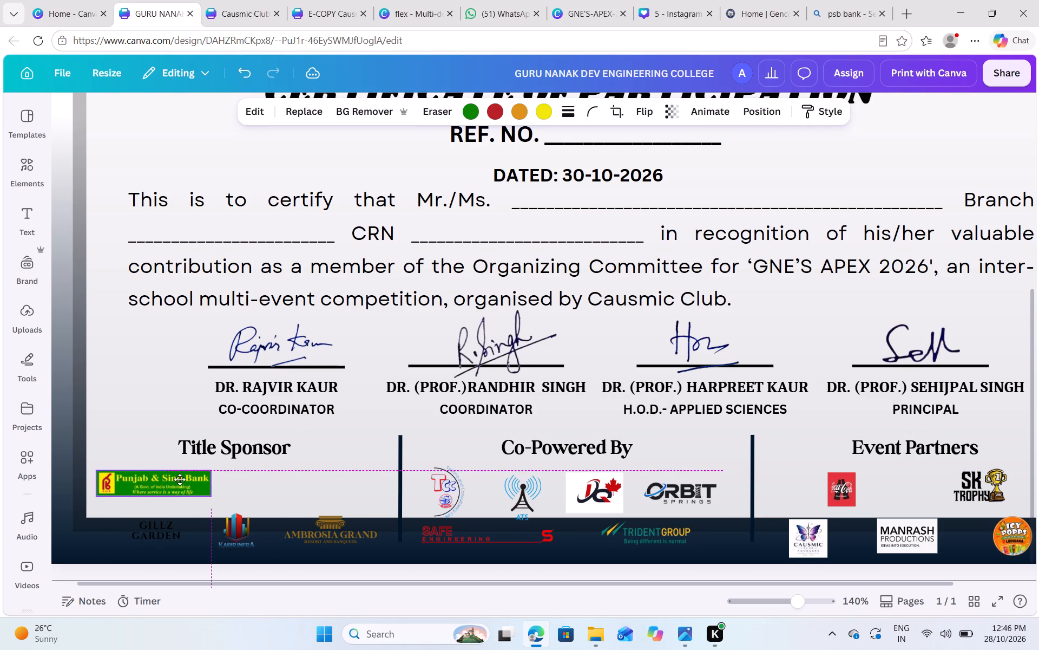
left_click_drag(180, 479, 180, 482)
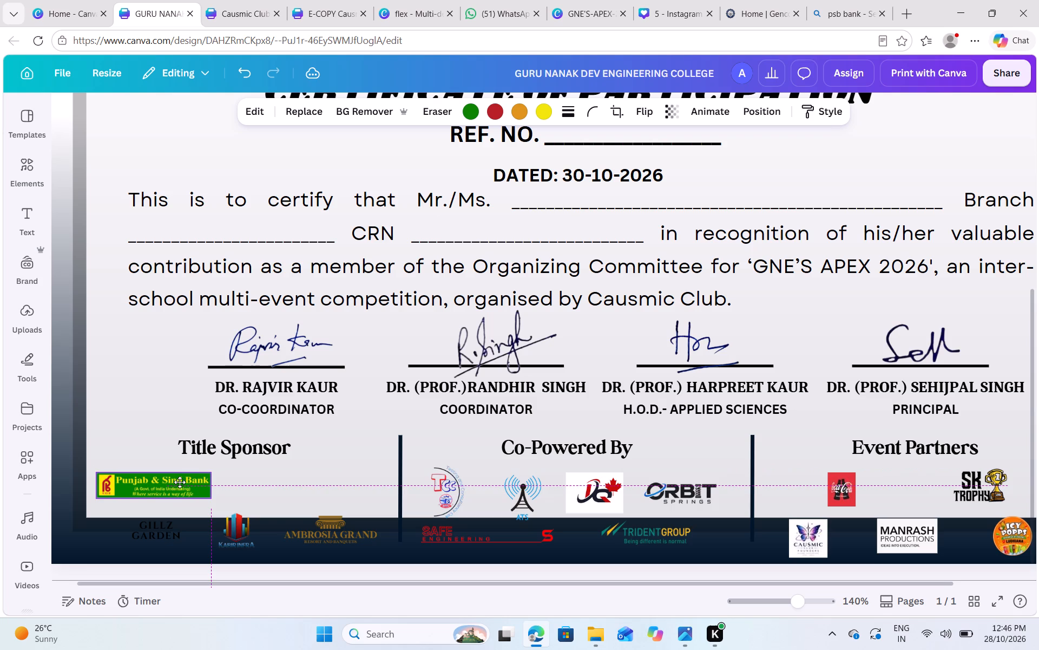
left_click_drag(180, 482, 177, 485)
Shrink the Punjab & Sind Bank logo slightly and raise it a little beneath the Title Sponsor heading.
left_click_drag(205, 477, 199, 477)
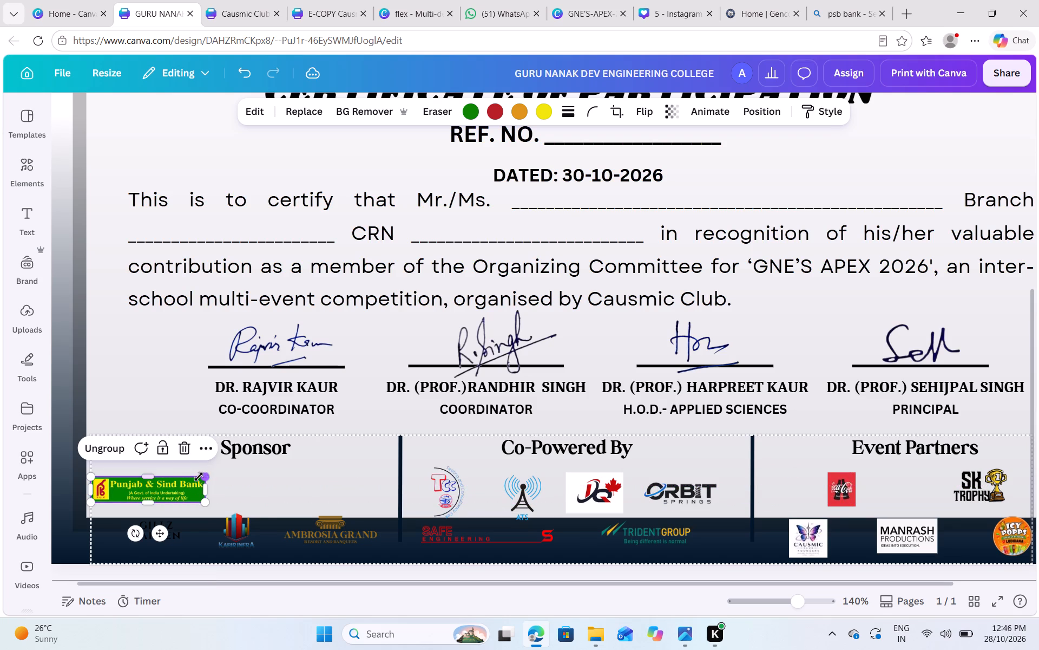
left_click_drag(199, 477, 196, 478)
left_click(239, 479)
left_click(173, 493)
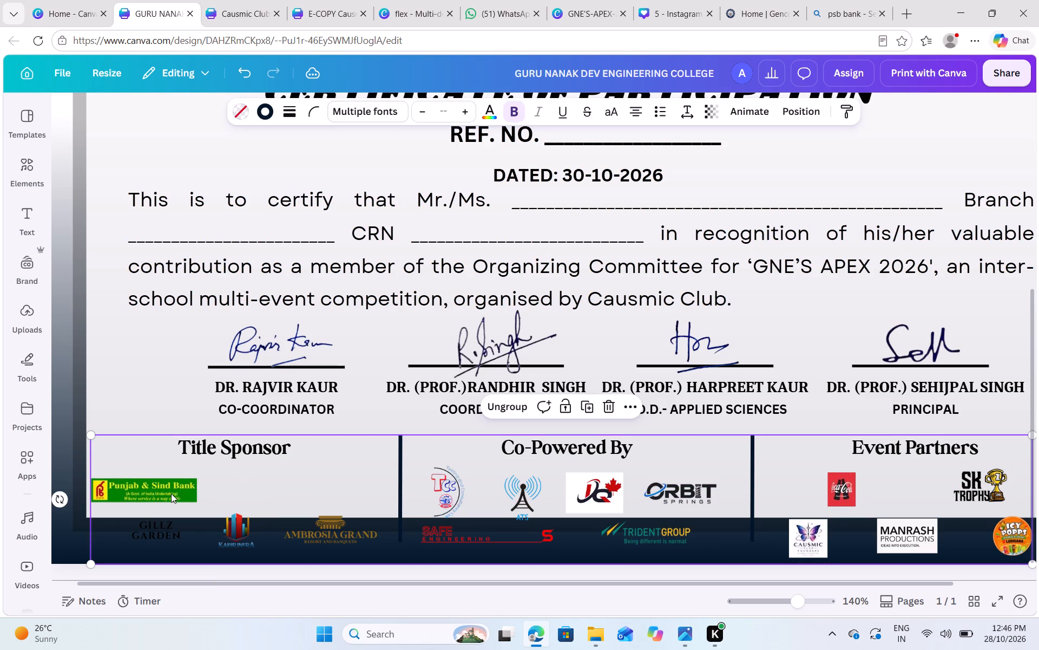
left_click(165, 493)
left_click_drag(165, 491, 167, 483)
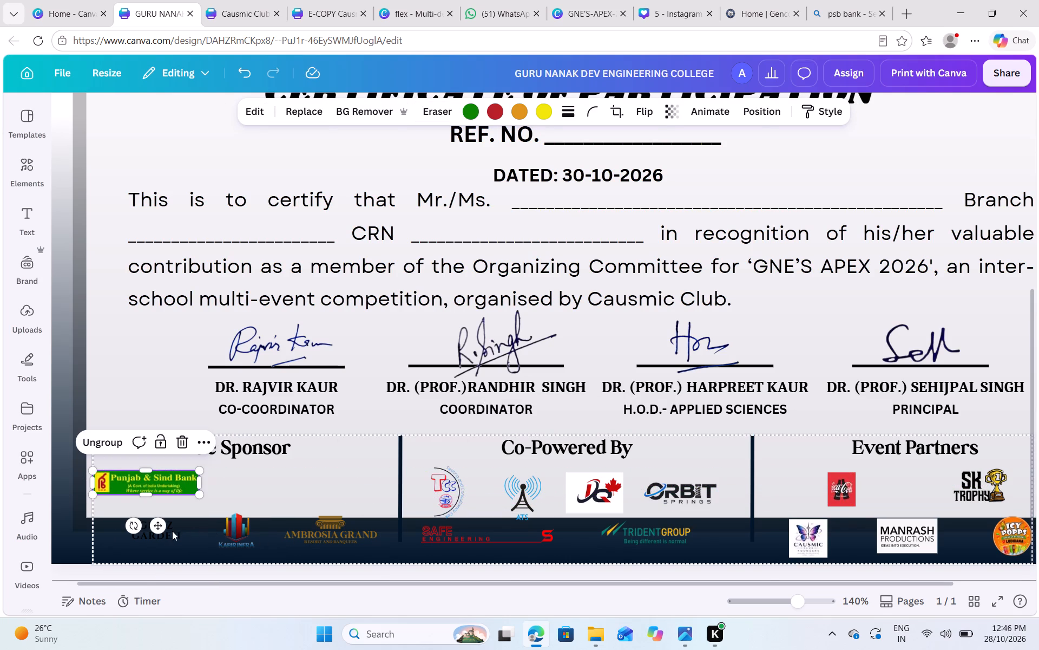
Move the Gillz Garden text up from the lower row to sit beside the Punjab & Sind Bank logo.
left_click(169, 531)
left_click_drag(166, 530, 261, 485)
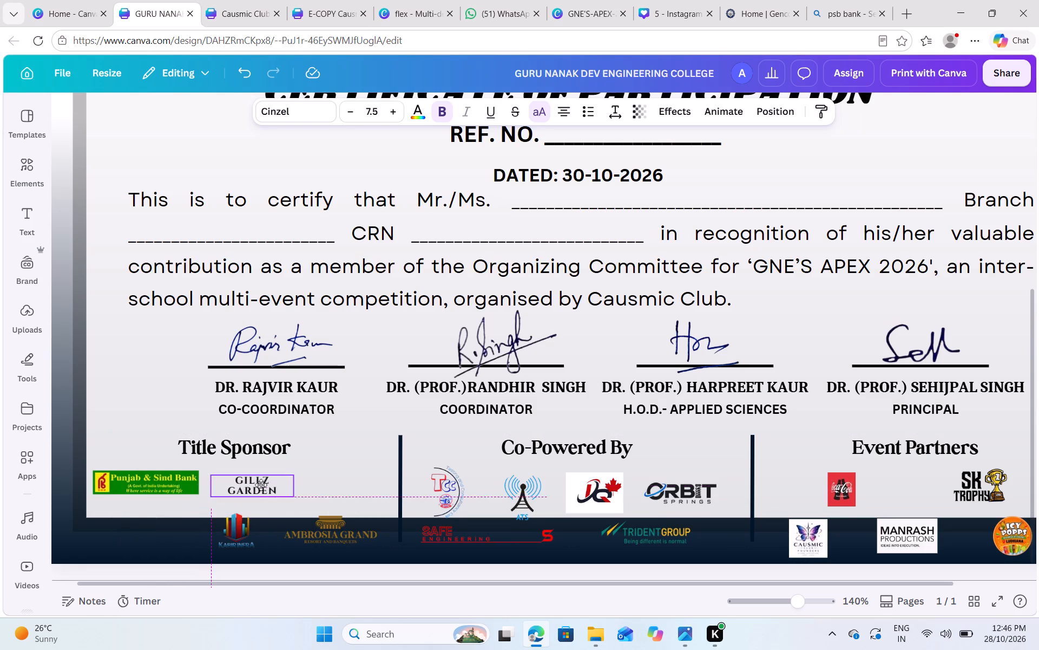
left_click_drag(261, 485, 259, 480)
Move the Kabir Infra logo up into the first Title Sponsor row, between Gillz Garden and the divider line.
left_click(238, 538)
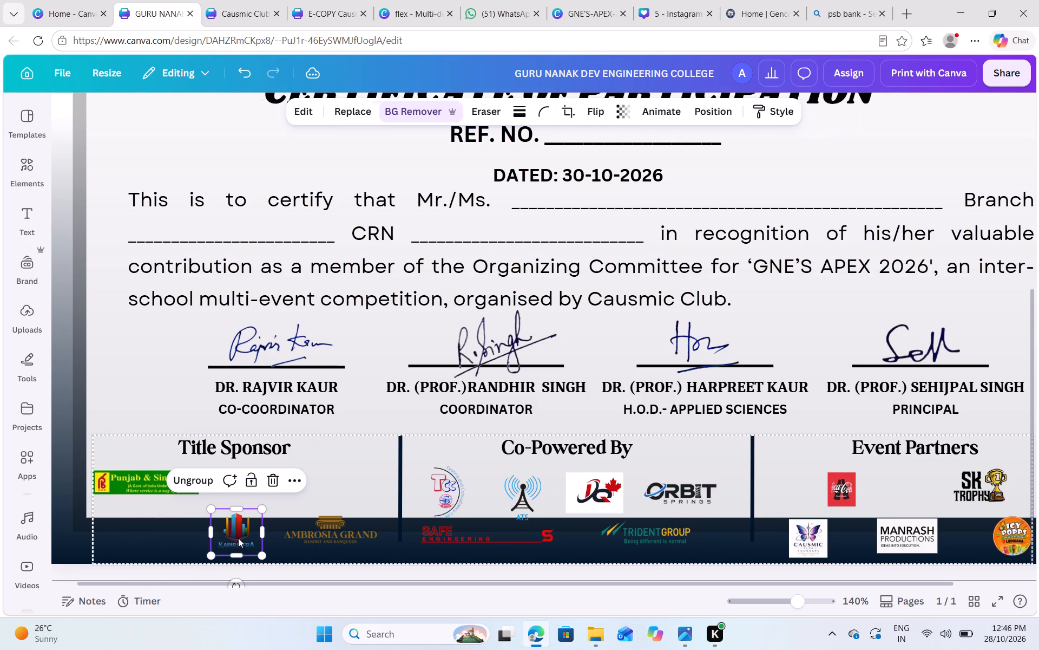
left_click_drag(238, 536, 318, 491)
left_click(245, 484)
left_click(141, 486)
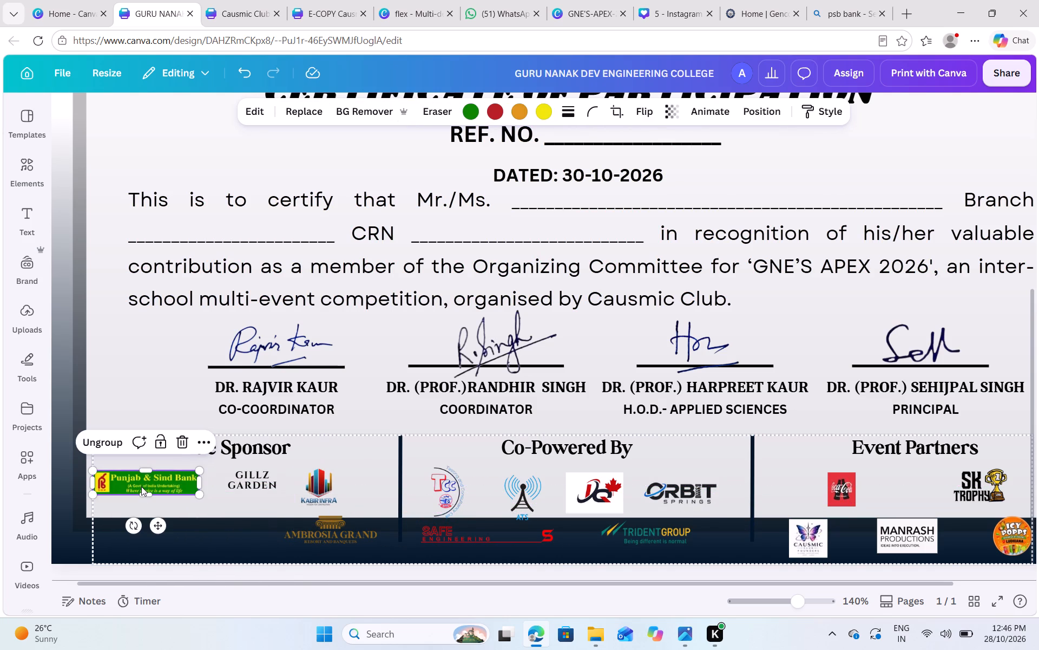
left_click_drag(319, 489, 346, 487)
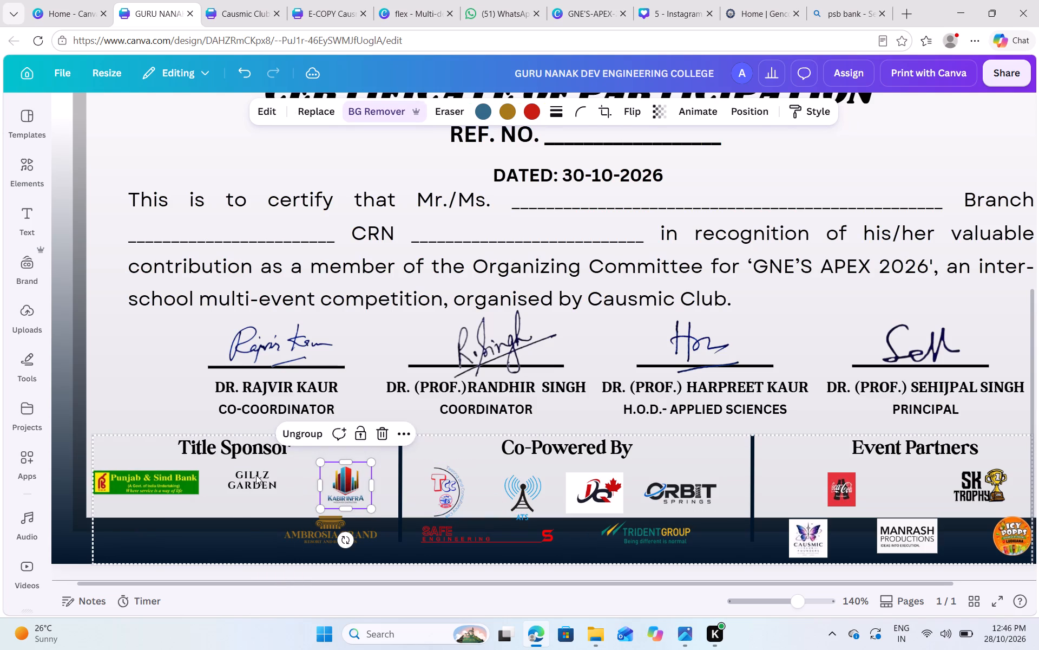
Shrink the Punjab & Sind Bank logo to about 2.69 × 0.61 cm and lower it slightly beneath the Title Sponsor heading.
left_click(257, 477)
left_click(258, 480)
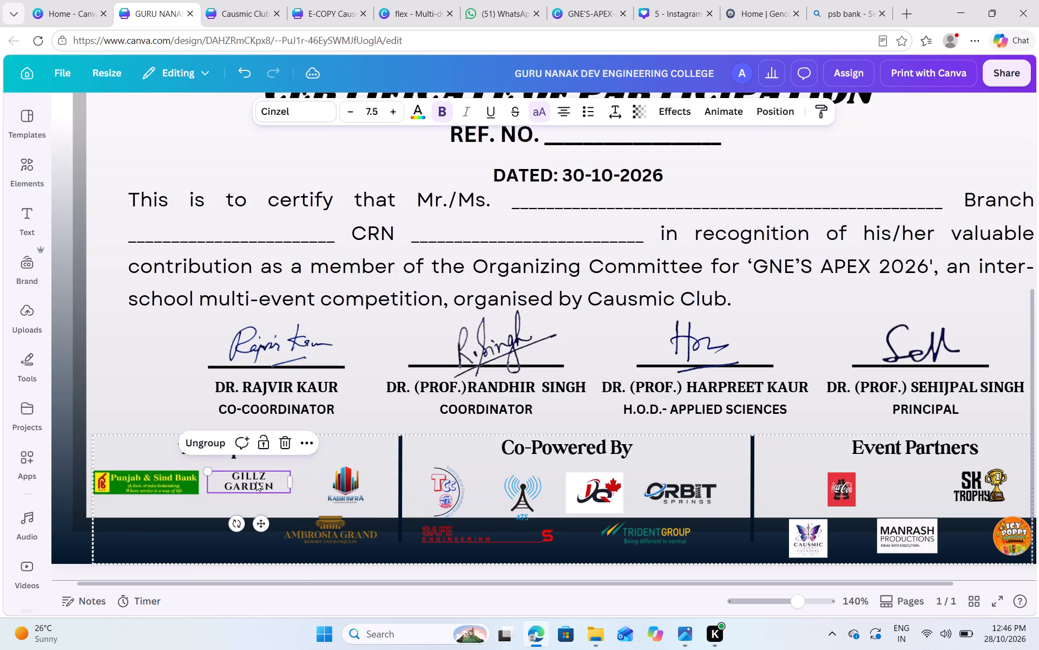
left_click(187, 485)
left_click_drag(198, 497, 192, 497)
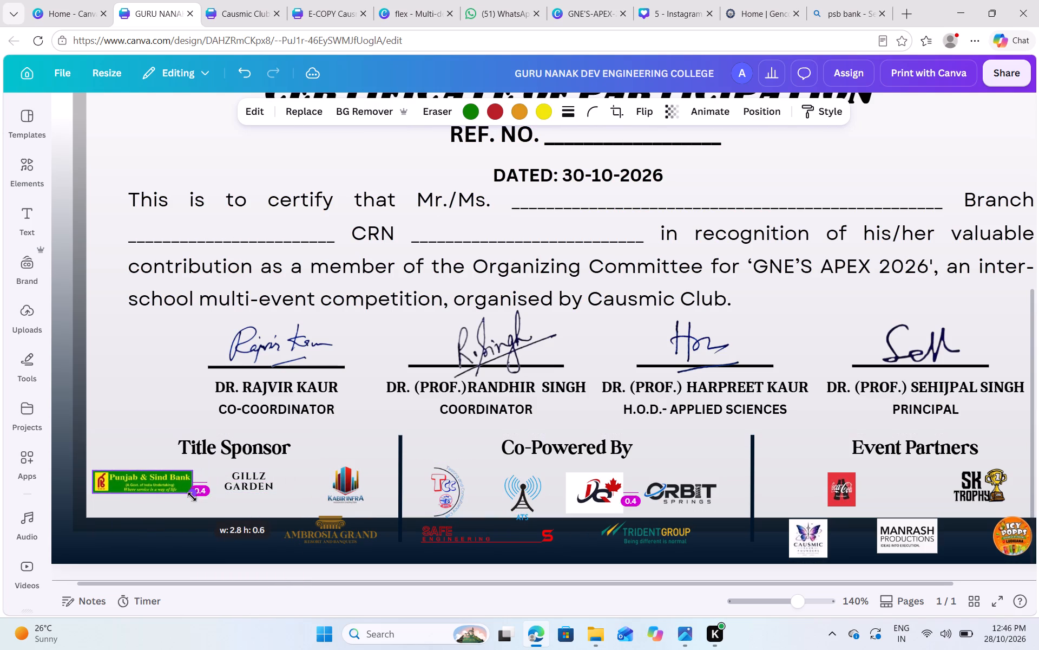
left_click_drag(192, 497, 187, 494)
left_click_drag(142, 478, 142, 487)
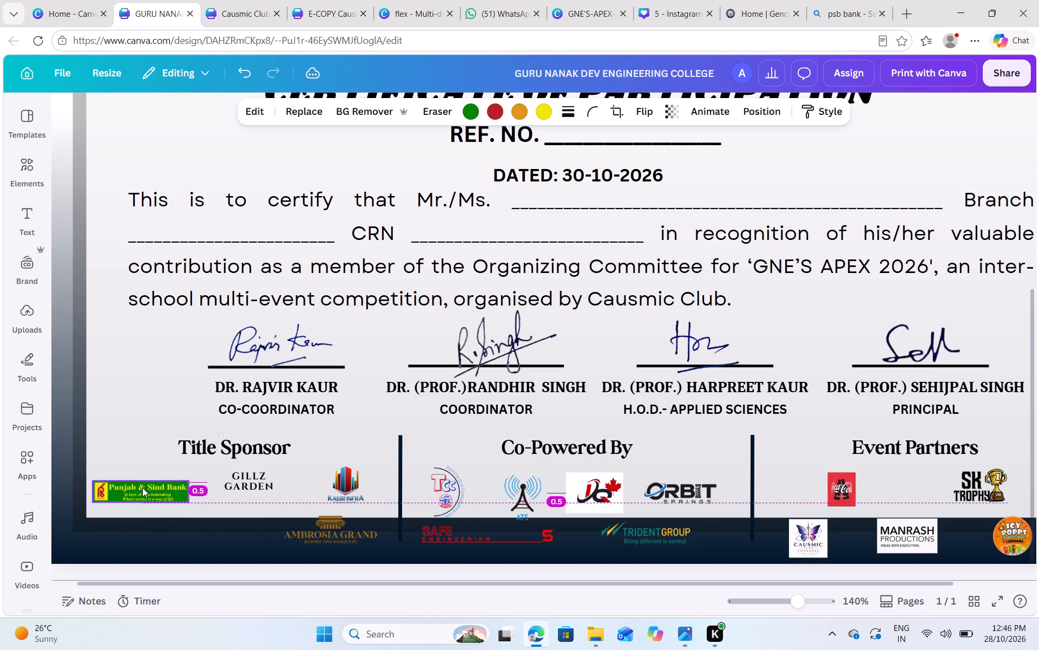
Reduce the Gillz Garden text to about size 6.6 and place it close beside the Punjab & Sind Bank logo, level with it.
left_click(228, 484)
left_click_drag(207, 472, 218, 474)
left_click_drag(254, 485, 227, 493)
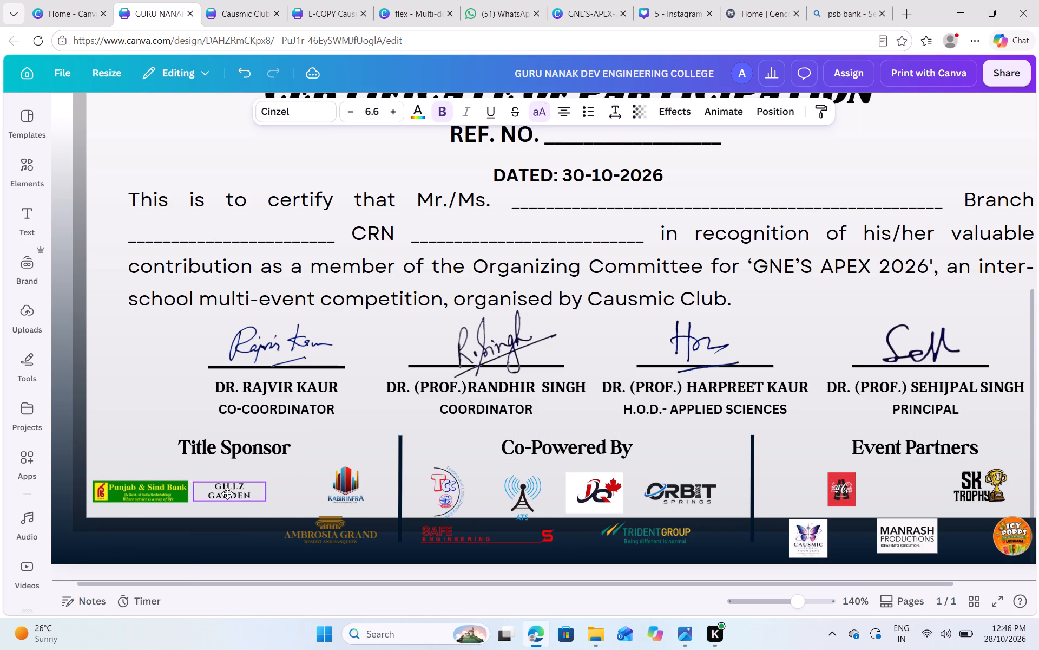
left_click_drag(227, 493, 225, 493)
Move the Kabir Infra logo next to the Gillz Garden text and shrink it to about 1.18 × 1.07 cm.
left_click(348, 486)
left_click_drag(351, 484, 318, 483)
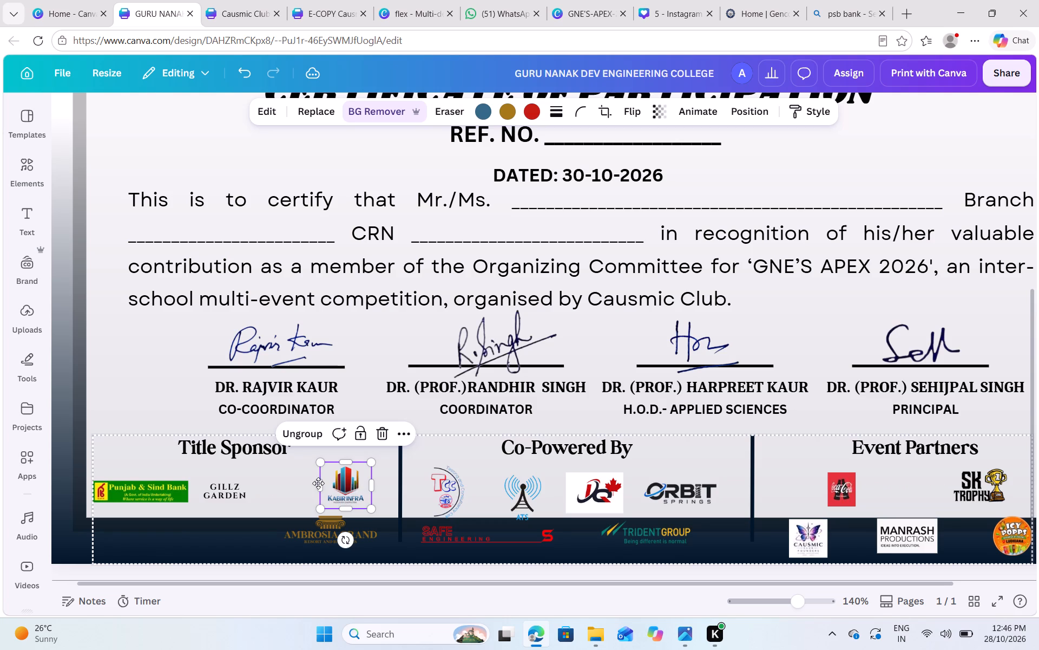
left_click_drag(318, 483, 278, 483)
left_click_drag(300, 465, 292, 467)
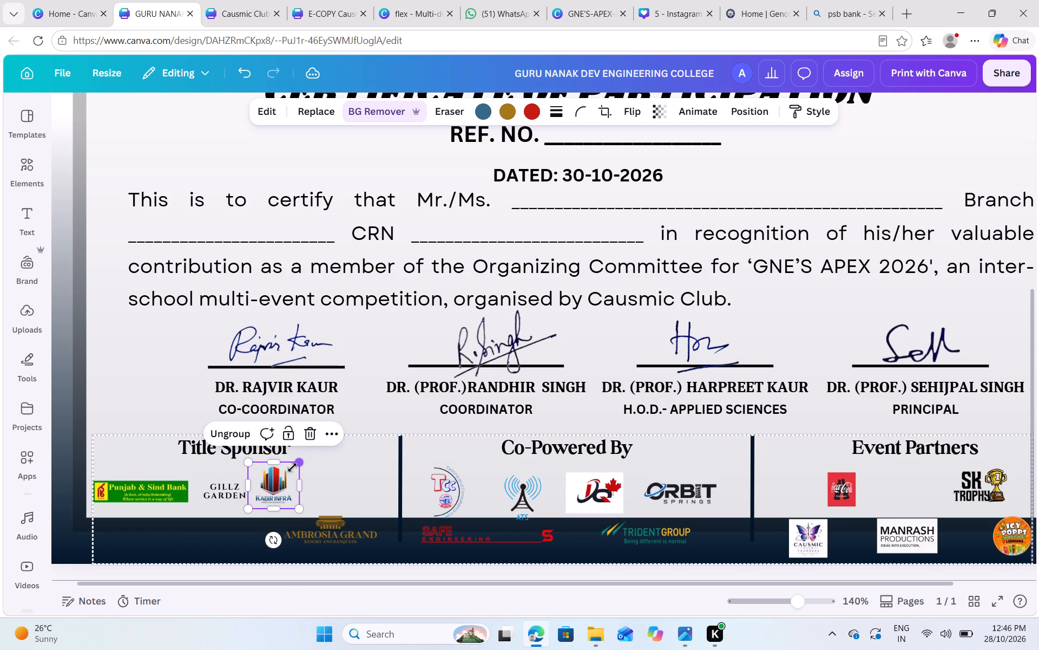
left_click_drag(292, 467, 281, 475)
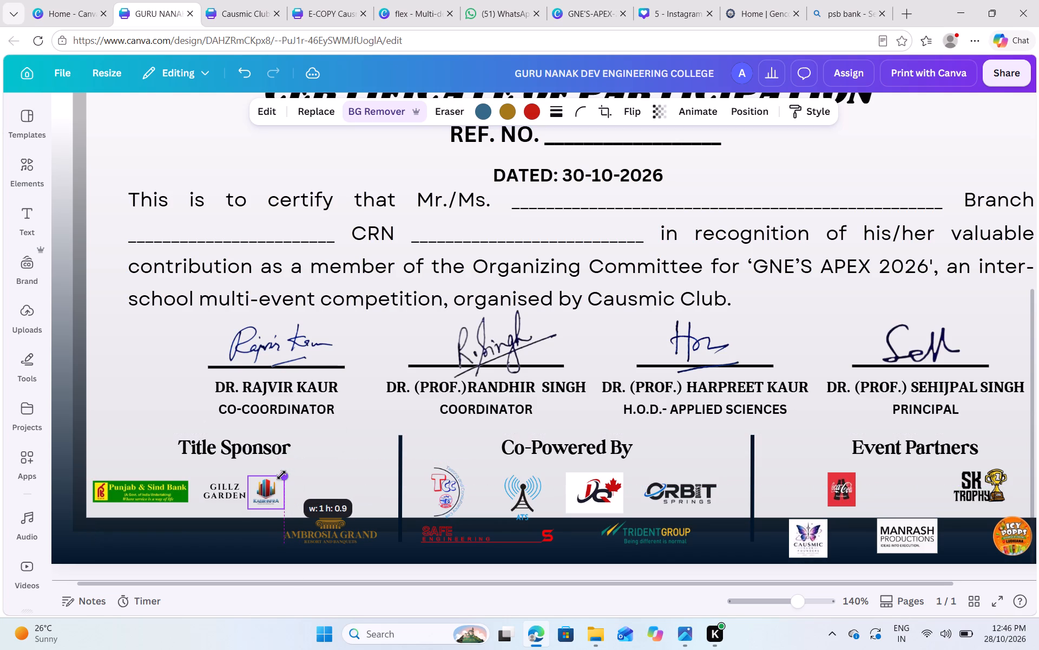
left_click_drag(281, 475, 290, 470)
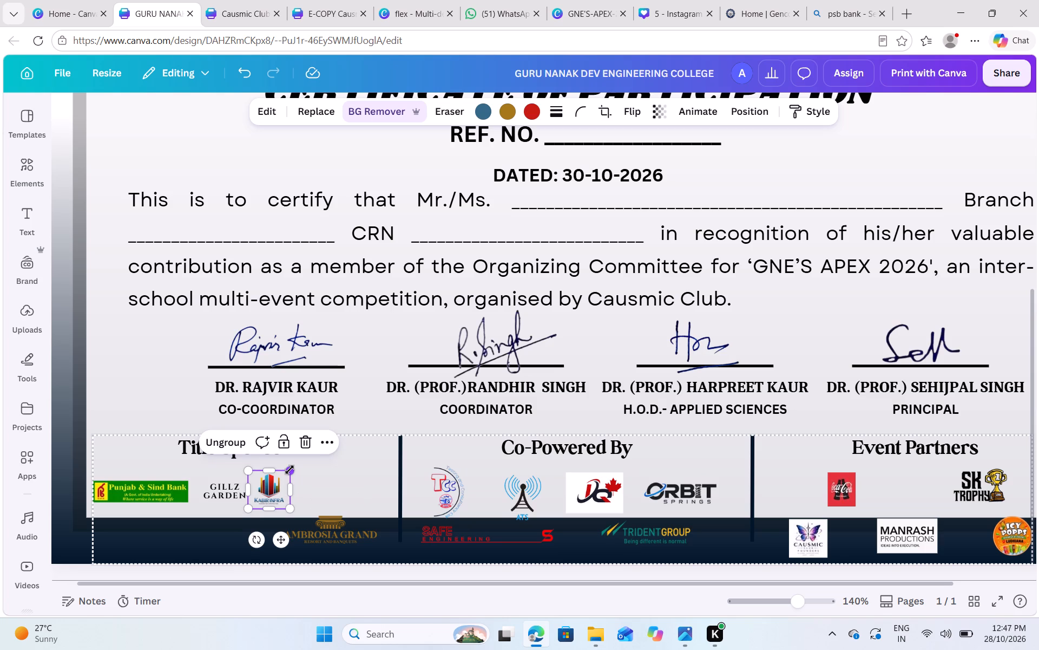
Move the Ambrosia Grand logo up from the lower row to sit beside Kabir Infra in the first Title Sponsor row.
left_click(328, 529)
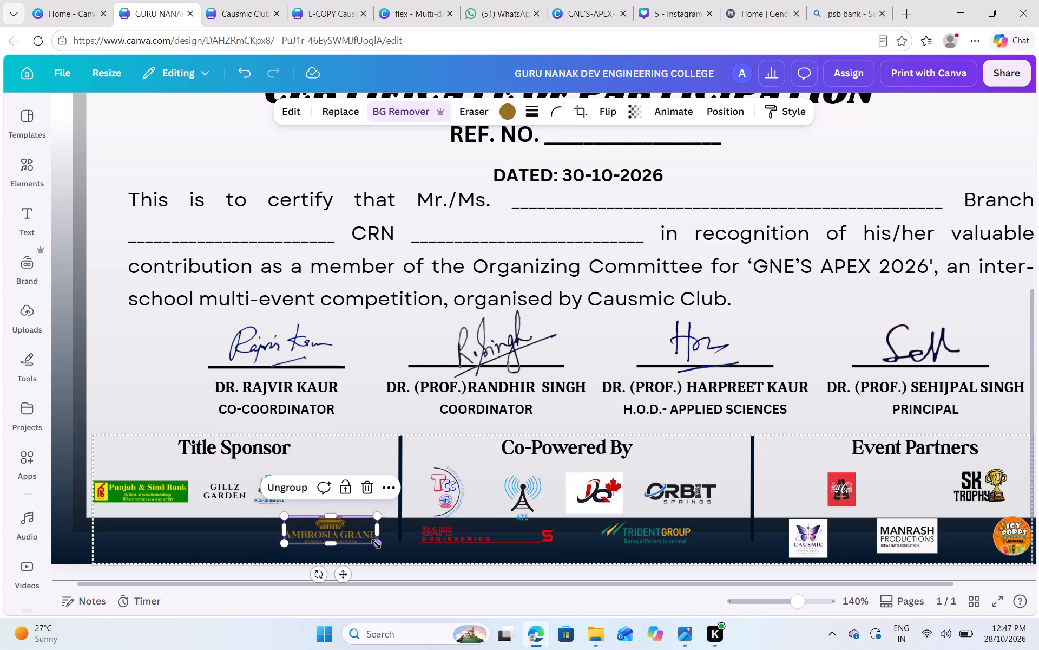
left_click(376, 544)
left_click_drag(346, 537, 361, 510)
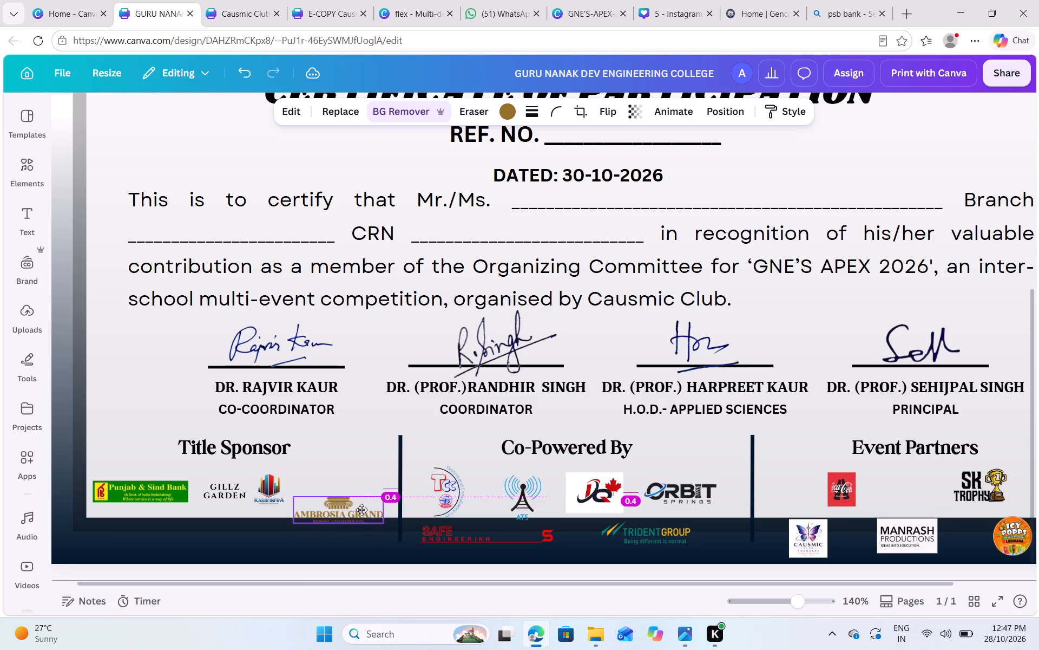
left_click_drag(361, 510, 363, 498)
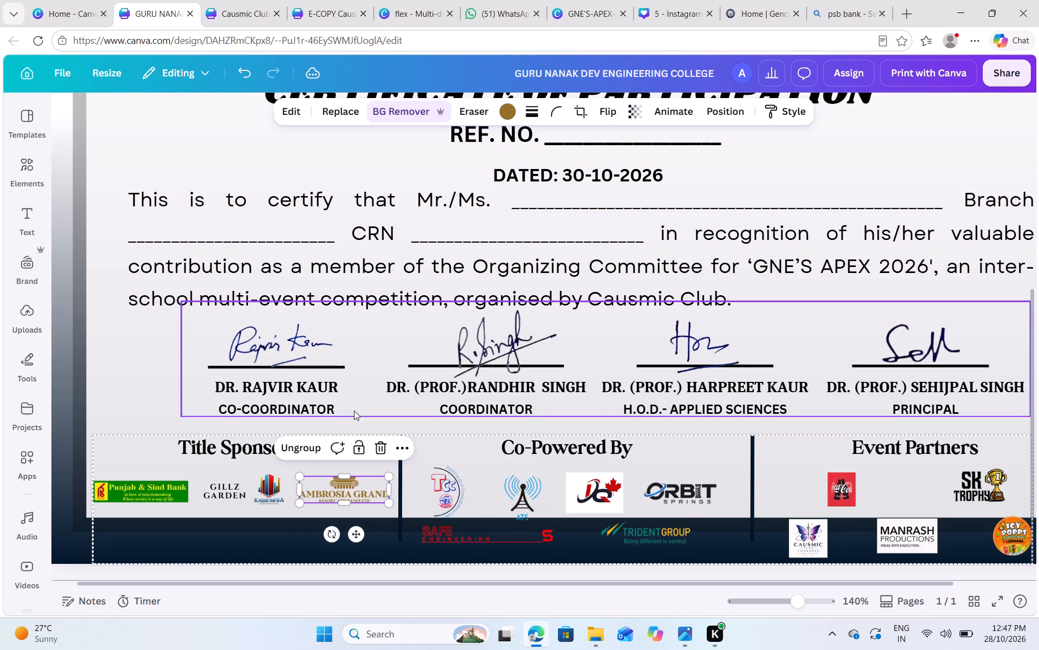
Centre the whole sponsor group horizontally on the page.
left_click(355, 389)
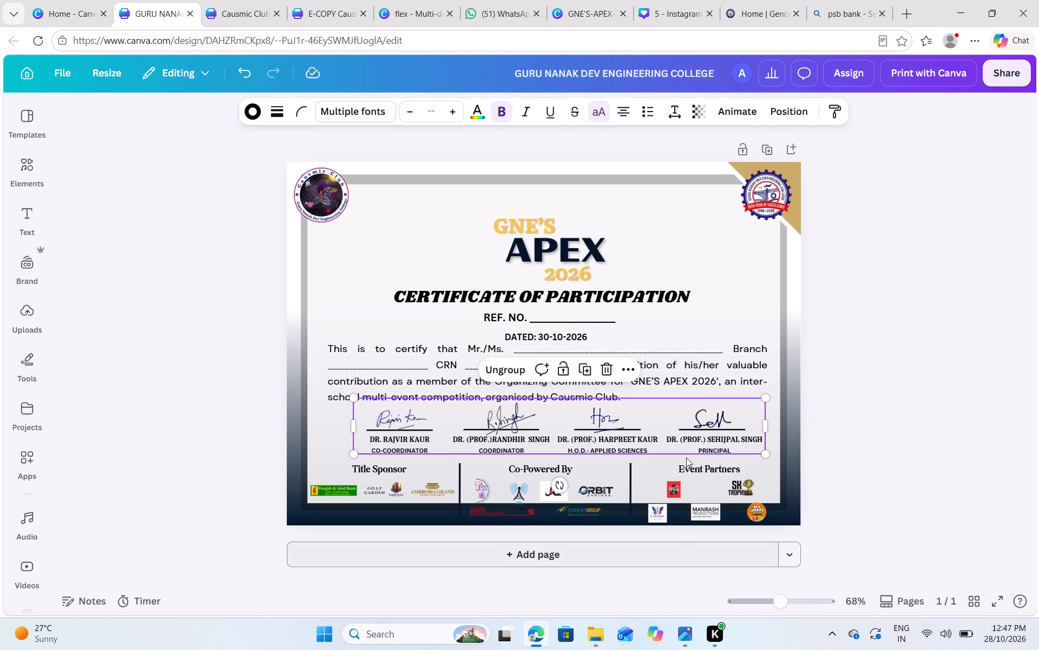
scroll(680, 389, "up", 1)
left_click(912, 486)
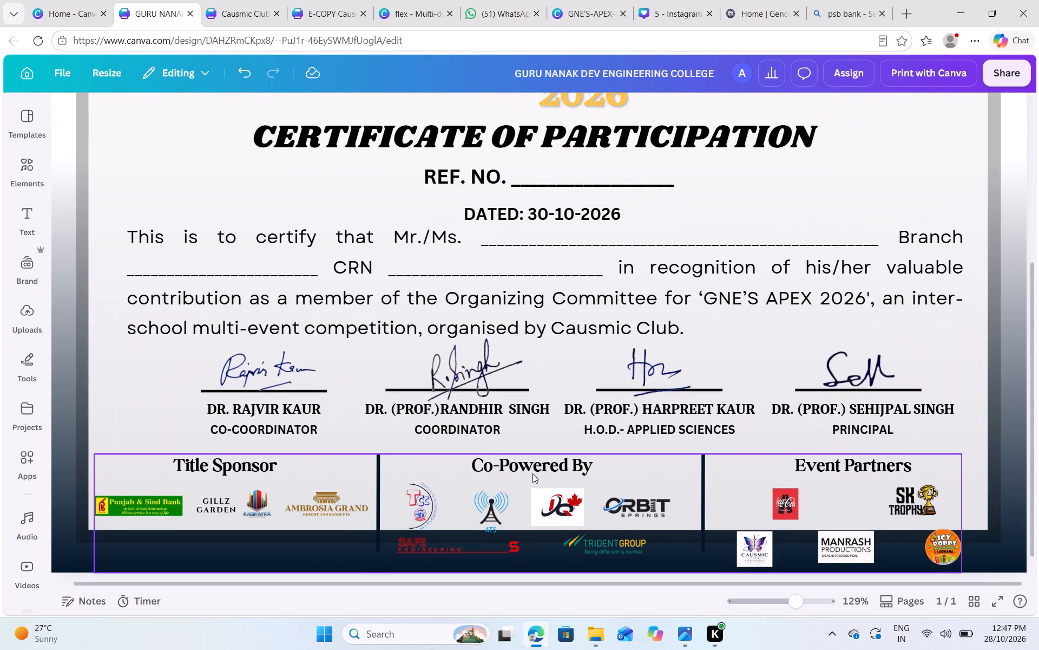
left_click(428, 514)
left_click(428, 514)
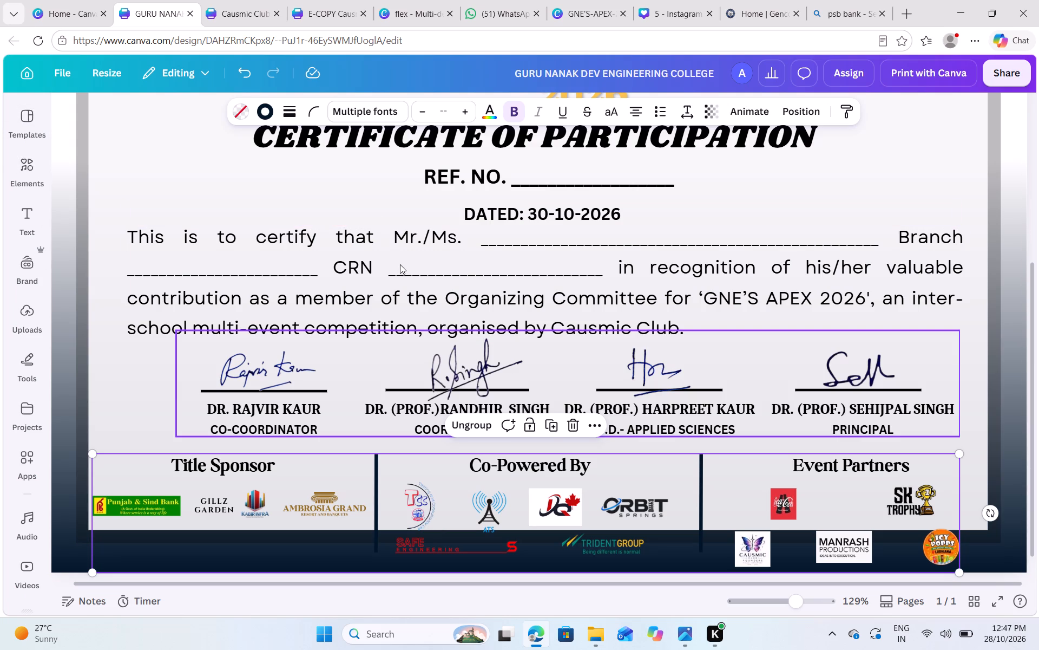
left_click(800, 102)
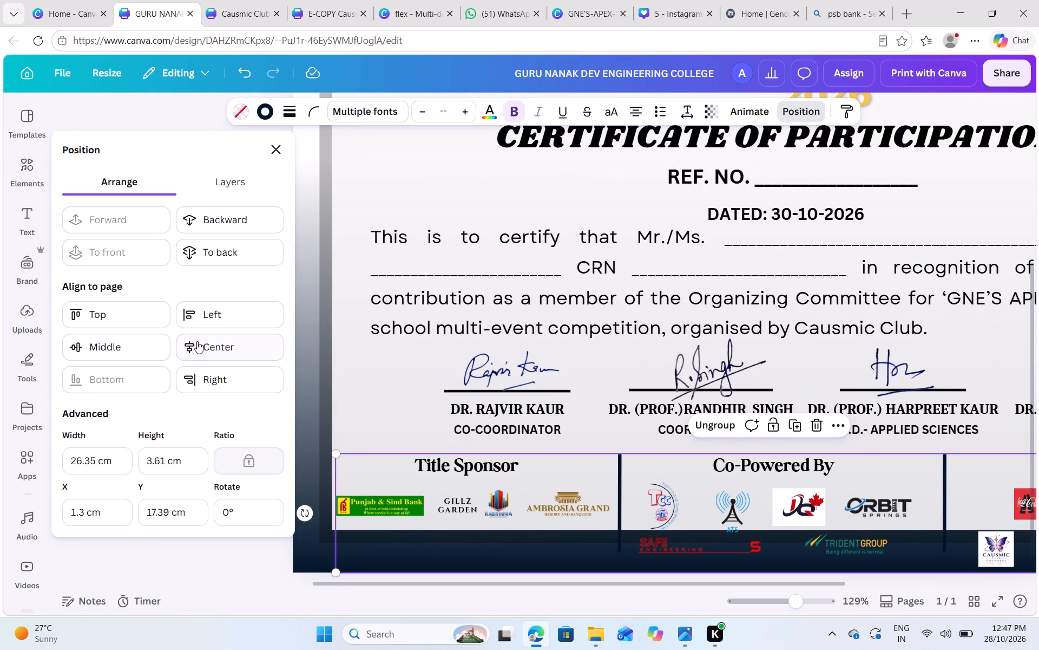
left_click(199, 344)
left_click(304, 454)
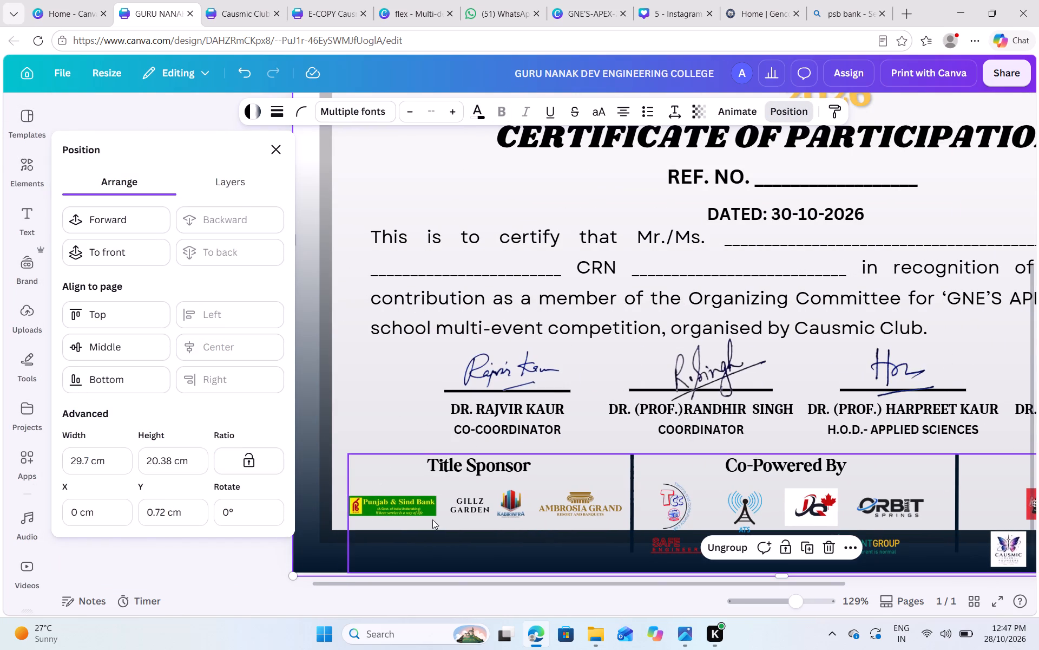
Nudge the Punjab & Sind Bank logo within the sponsor group left to X of about 1.26 cm.
left_click(414, 509)
left_click(409, 506)
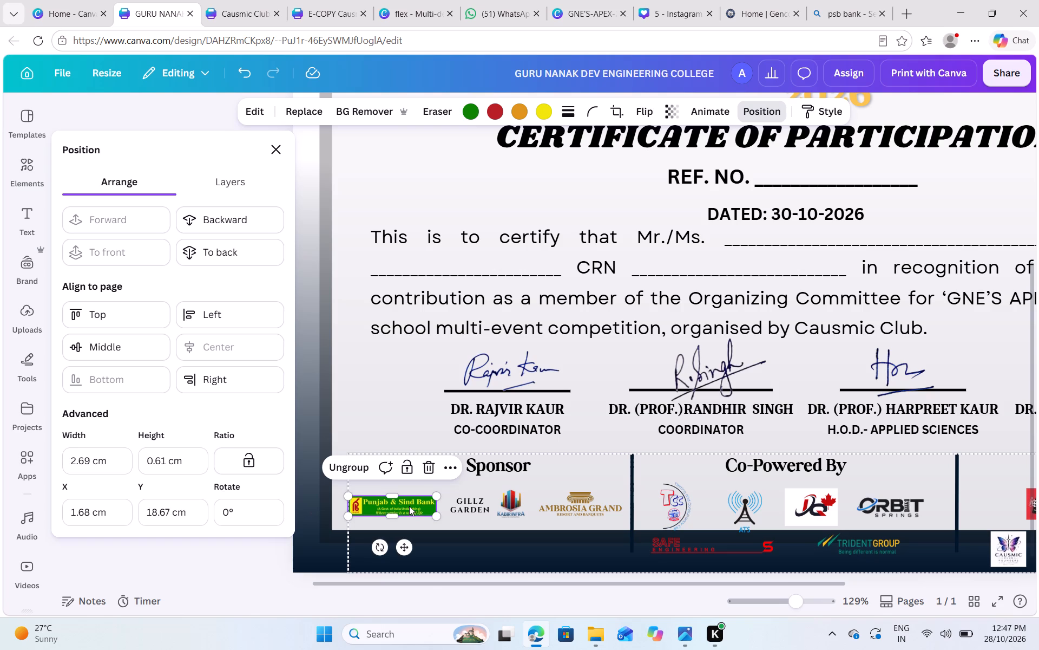
key("Left")
key("Left")
key("Left")
key("Left")
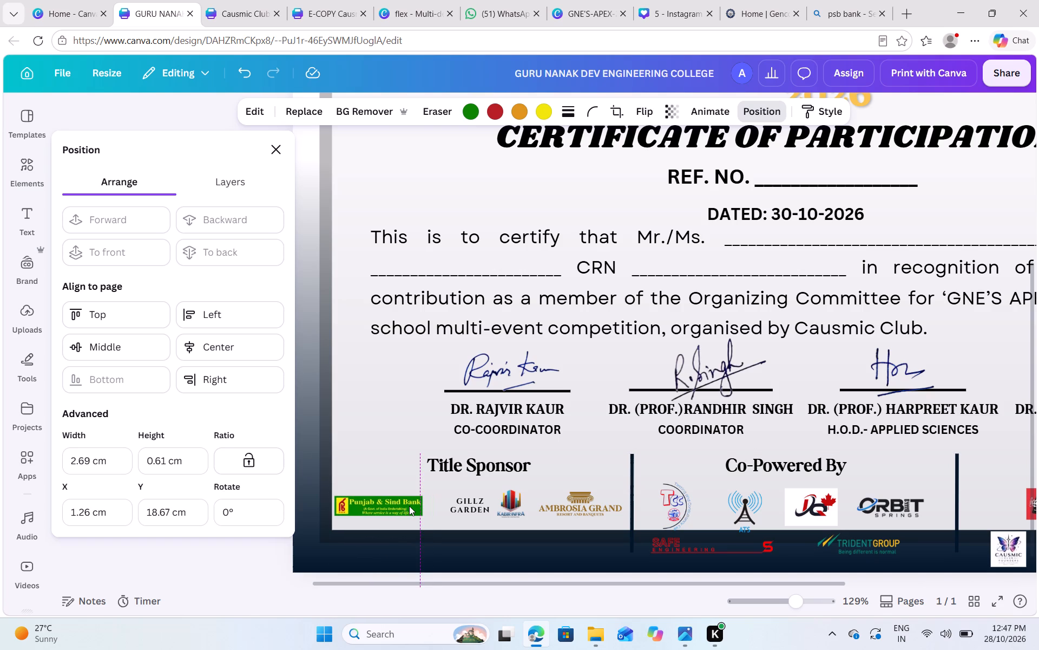
Nudge the Gillz Garden text left, closer to the Punjab & Sind Bank logo, to X of about 3.76 cm.
left_click(466, 499)
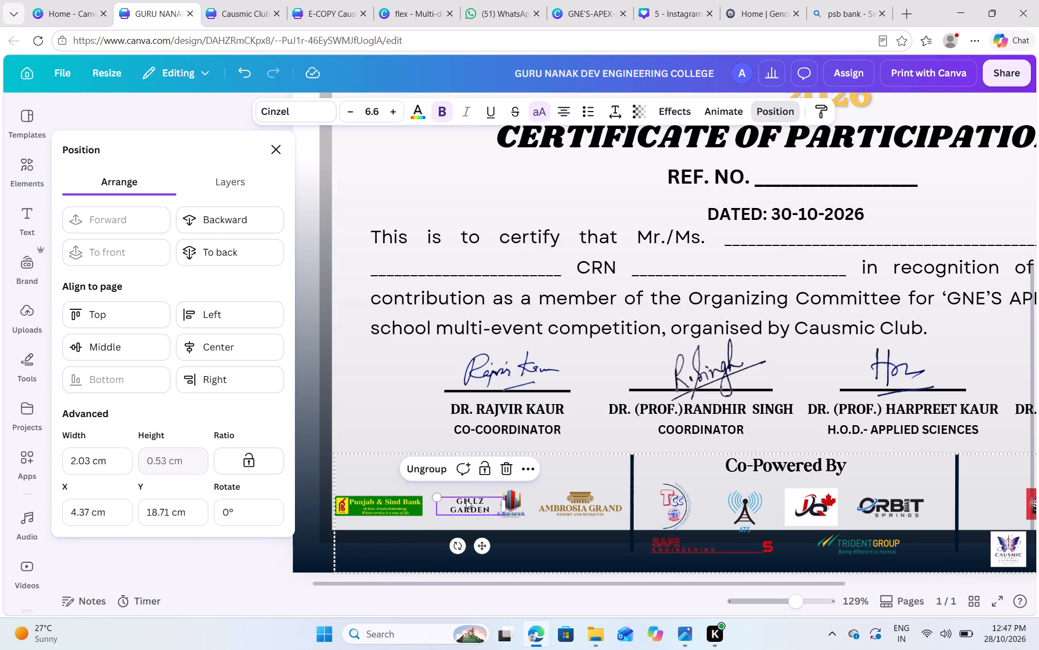
key("Left")
key("Left")
key("Left")
key("Left")
key("Left")
key("Left")
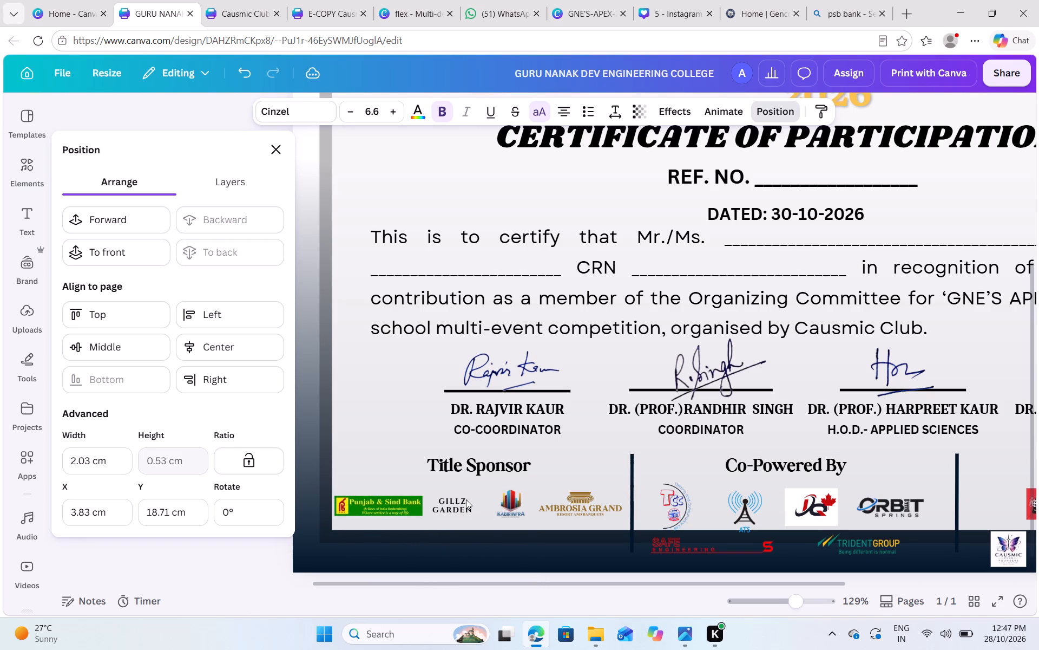
key("Left")
key("Right")
key("Left")
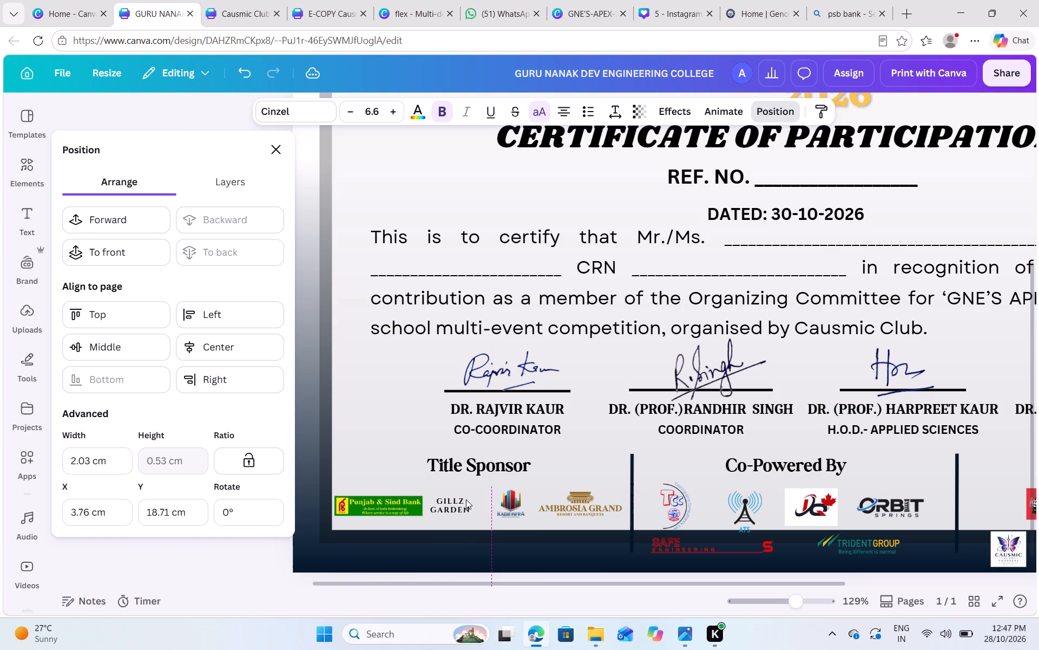
Nudge the Kabir Infra logo left, closer to the Gillz Garden text, to X of about 5.33 cm.
left_click(510, 505)
key("Left")
key("Left")
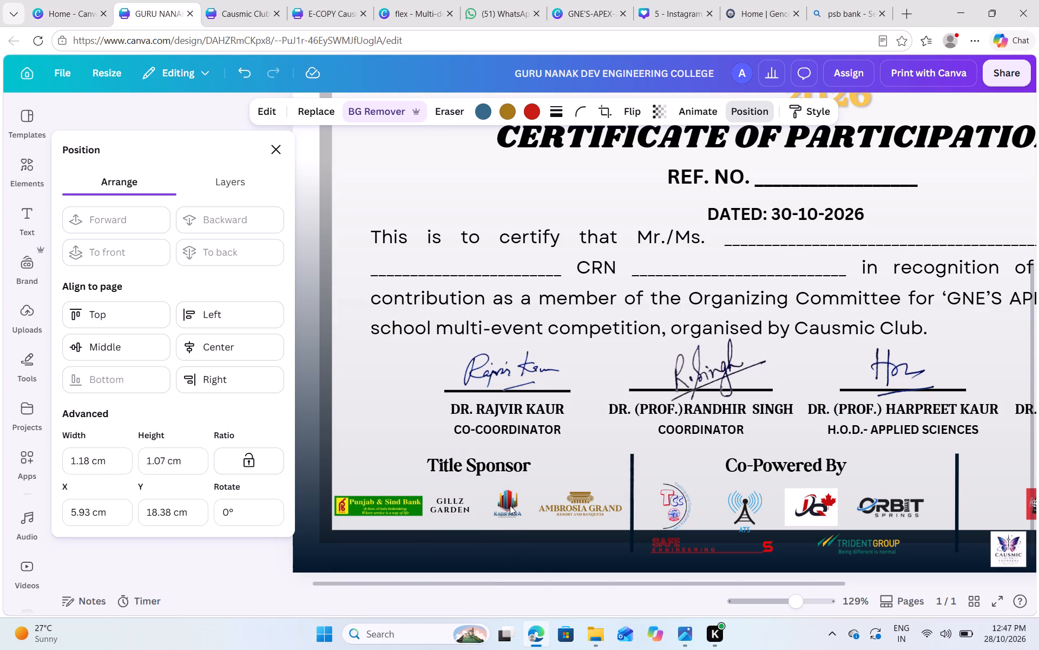
key("Left")
key("Left")
key("Left")
key("Left")
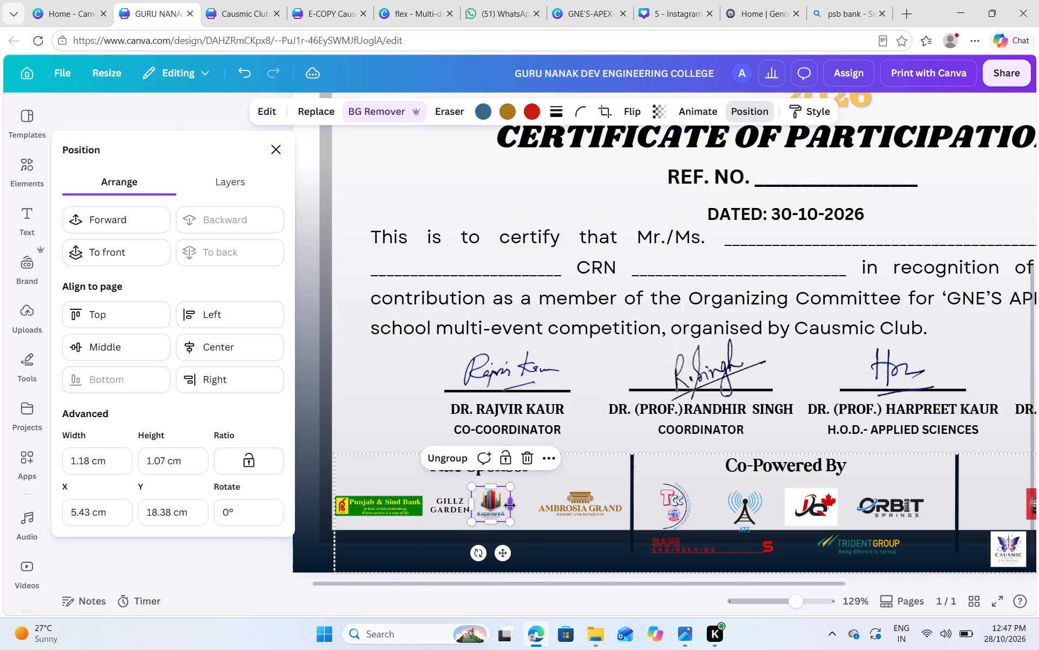
key("Right")
key("Left")
key("Left")
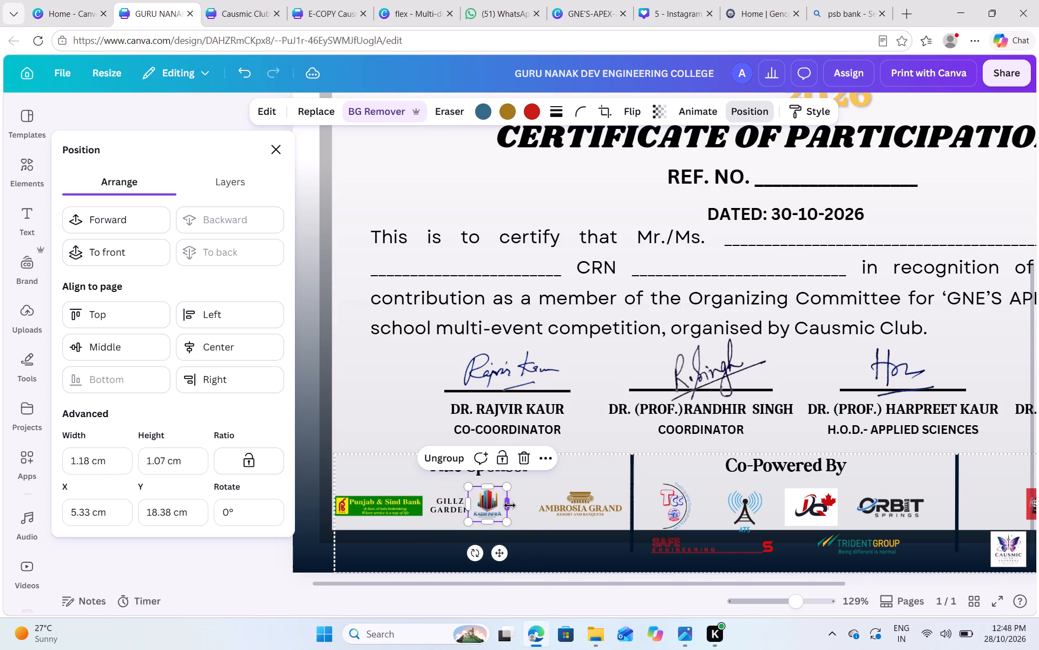
Nudge the Ambrosia Grand logo left, closer to the Kabir Infra logo, to X of about 6.54 cm.
left_click(593, 506)
key("Left")
key("Left")
key("Left")
key("Left")
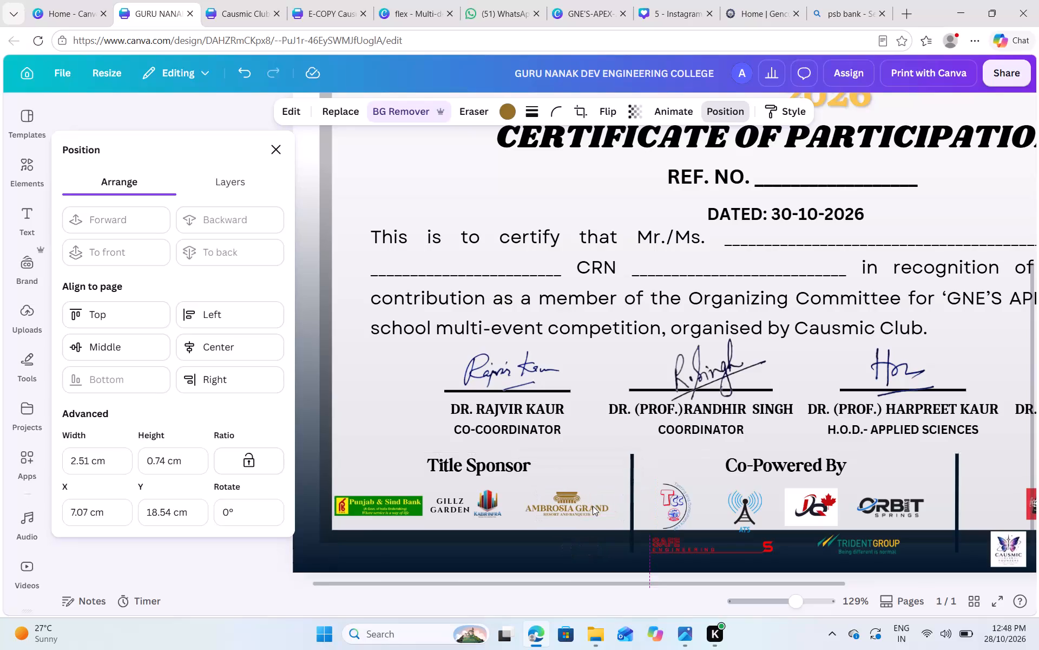
key("Left")
key("Left")
key("Left")
key("Left")
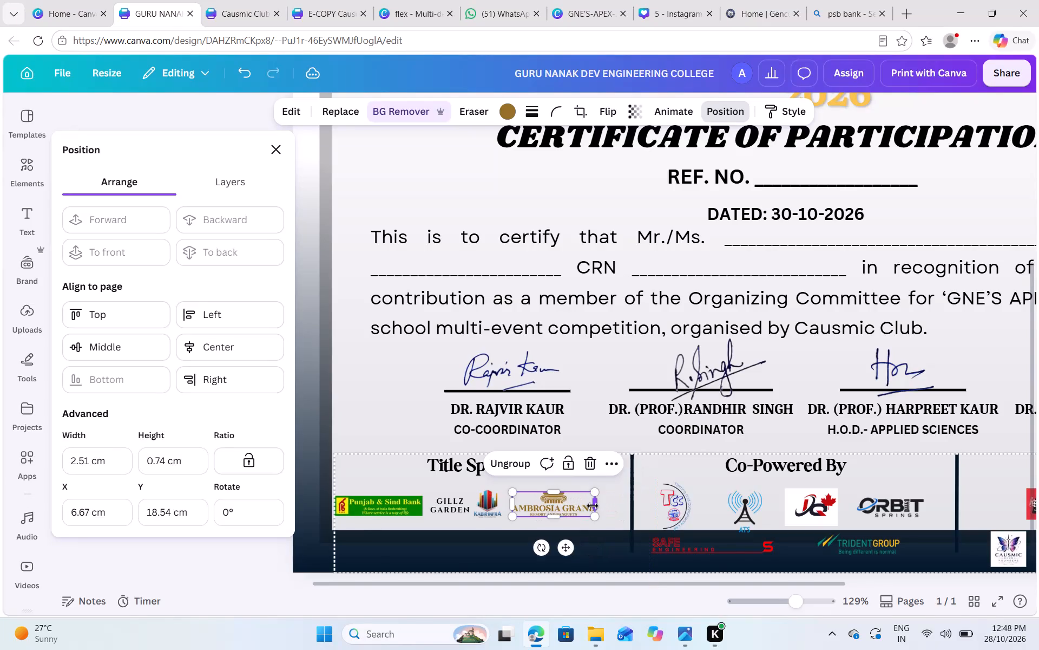
key("Left")
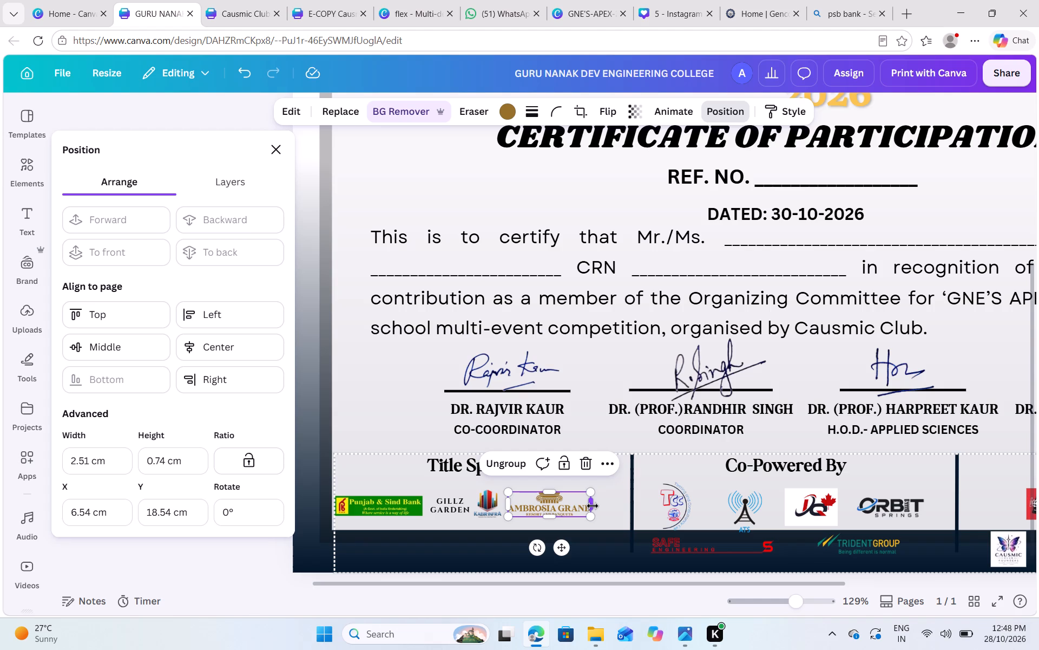
Shift the divider line between Title Sponsor and Co-Powered By left, nearer the Ambrosia Grand logo, to X of about 8.26 cm.
left_click(635, 500)
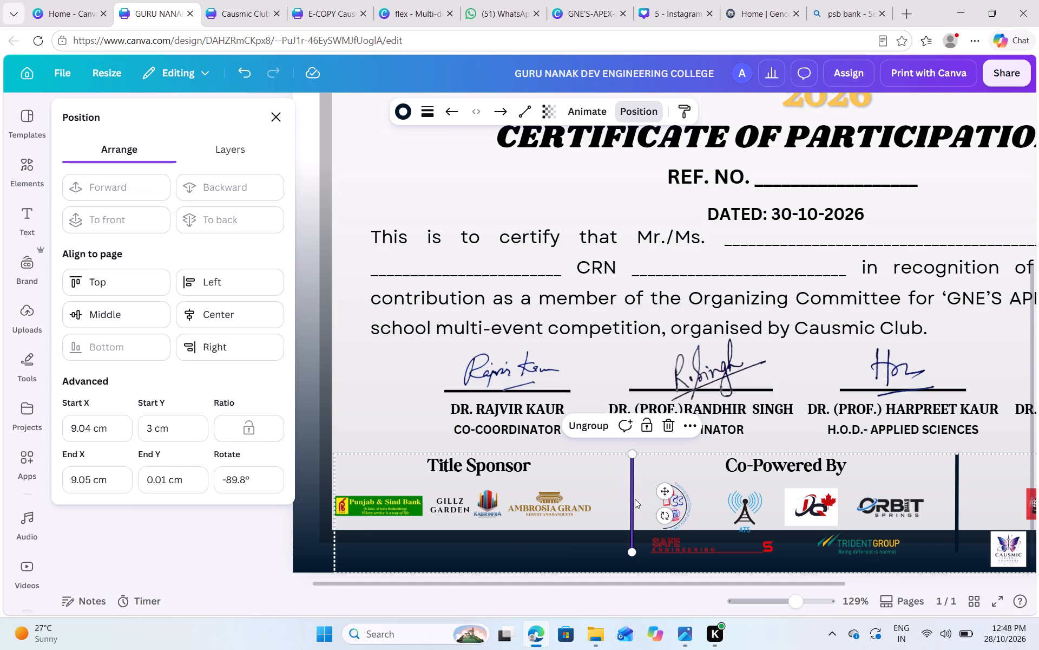
key("Left")
key("Left")
key("Left")
key("Left")
key("Left")
key("Left")
key("Left")
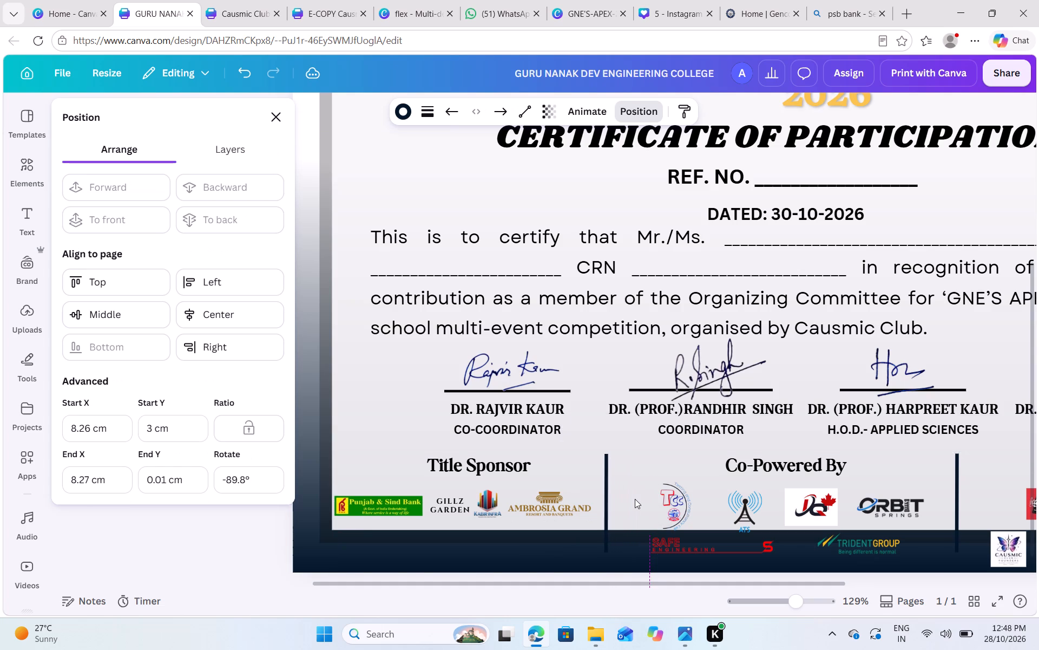
Shorten the divider between Title Sponsor and Co-Powered By from its lower end to about 2.46 cm long.
left_click_drag(606, 553, 606, 546)
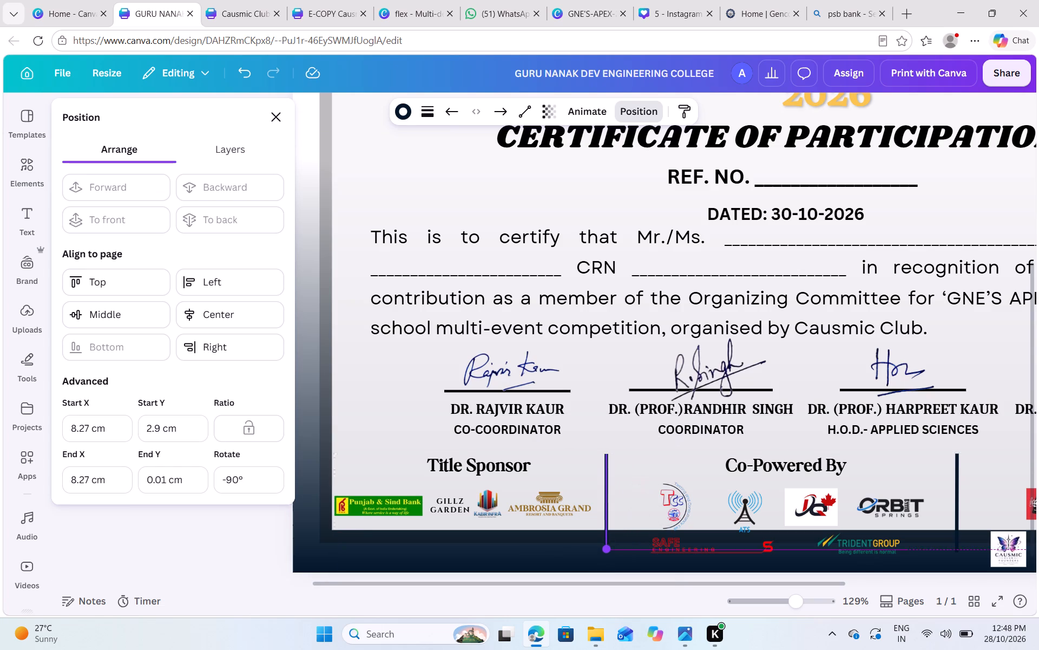
left_click_drag(606, 546, 603, 539)
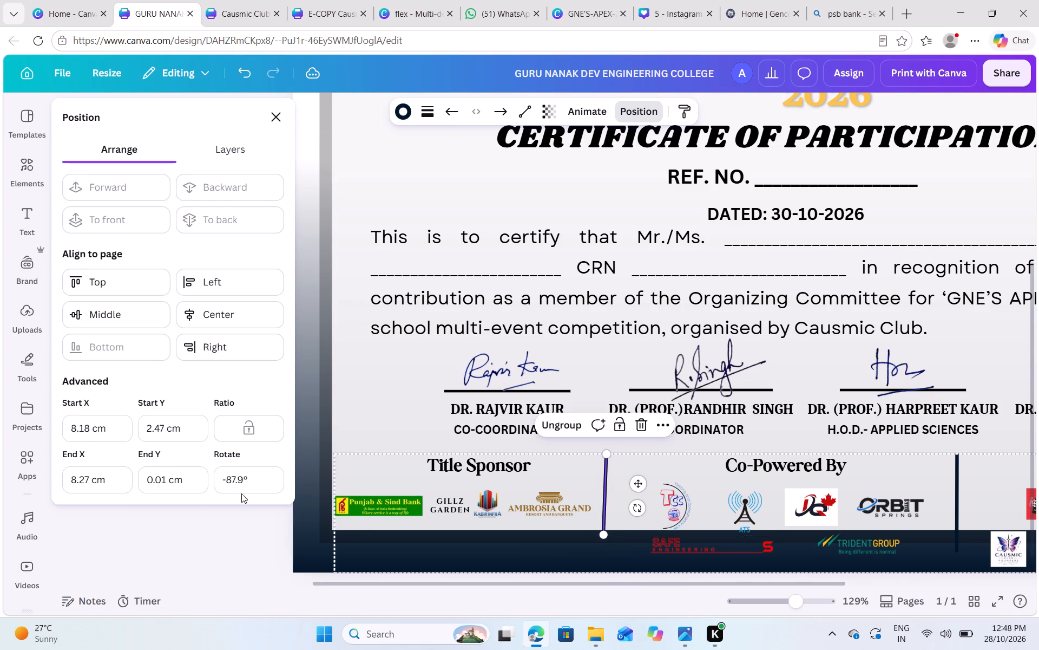
Set the rotation of the divider beside the Title Sponsor section to 90°.
left_click(242, 484)
key("BackSpace")
key("BackSpace")
key("BackSpace")
key("BackSpace")
key("BackSpace")
key("BackSpace")
key("BackSpace")
key("BackSpace")
key("BackSpace")
key("BackSpace")
key("BackSpace")
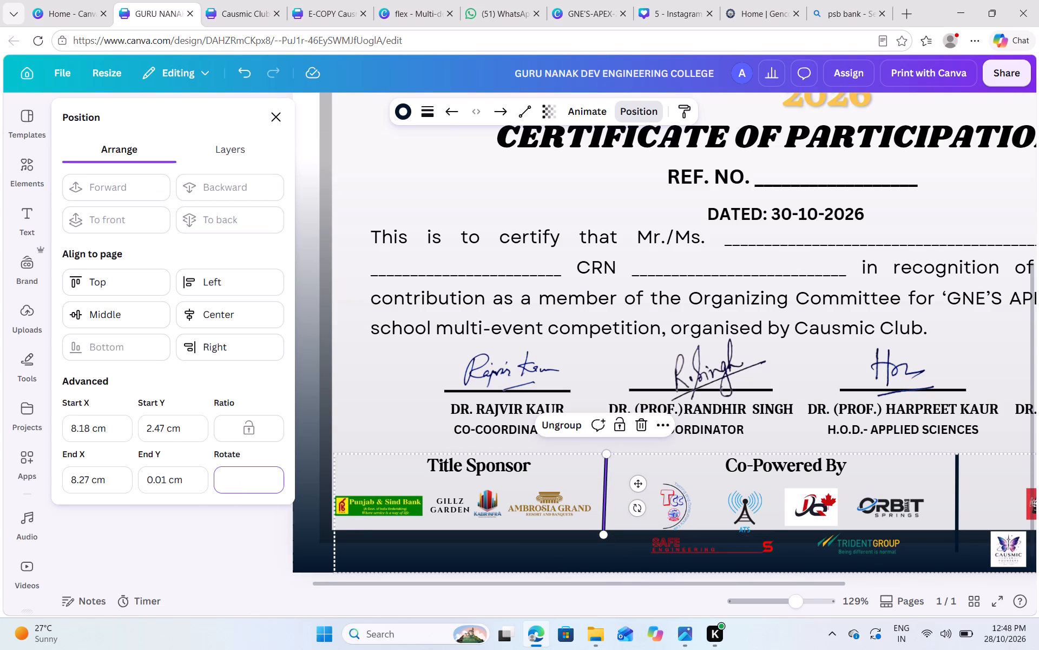
type("90")
key("Return")
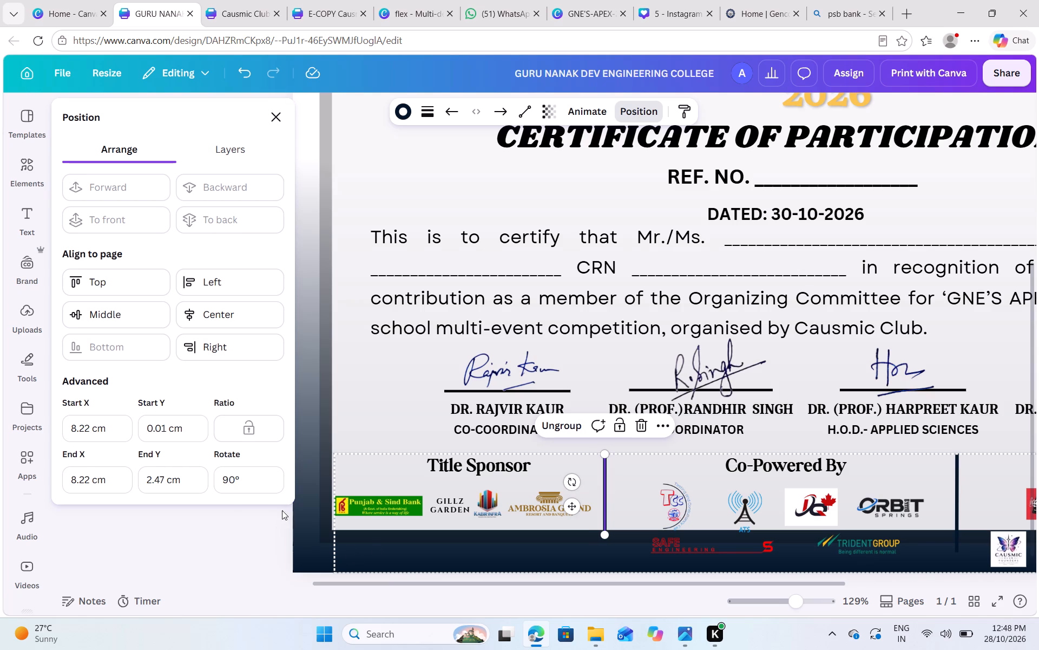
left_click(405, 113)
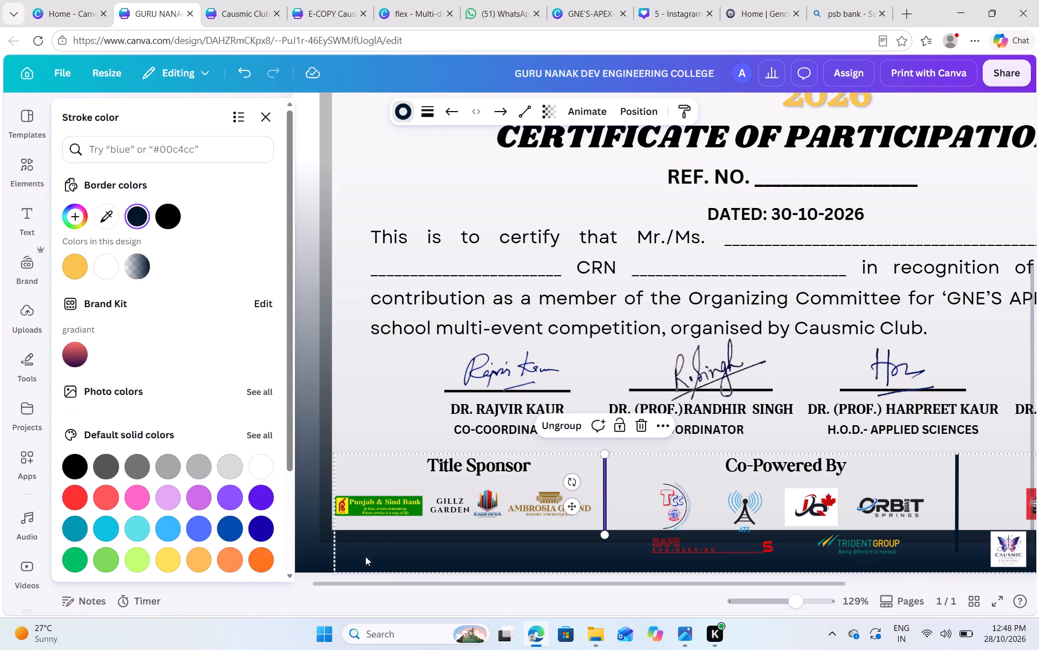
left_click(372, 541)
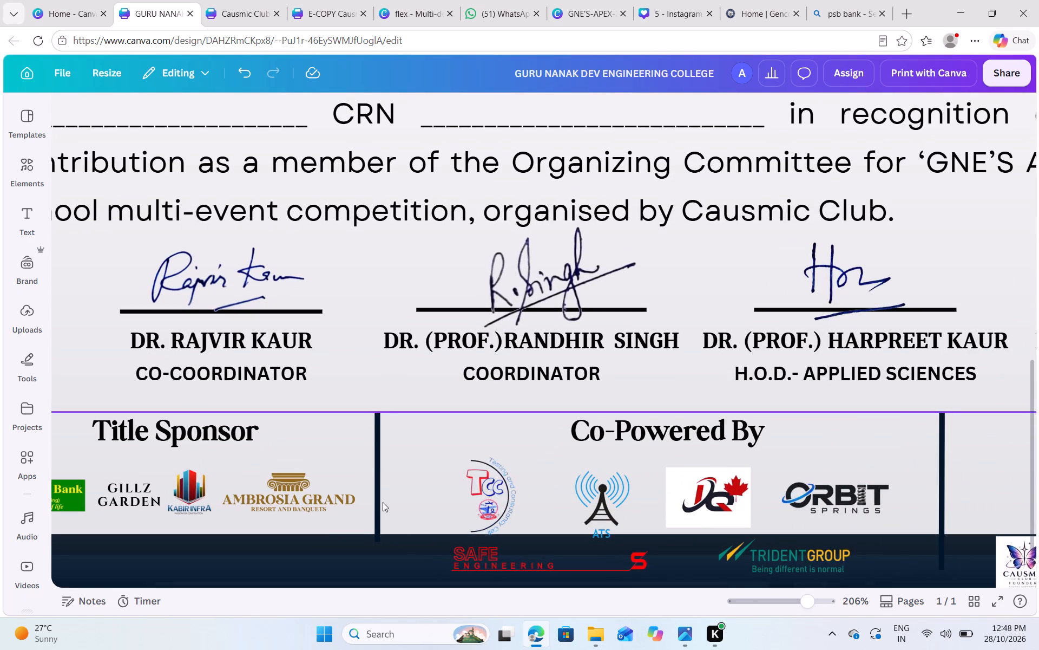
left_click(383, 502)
Shrink the TCC logo to about the Kabir Infra logo's height and place it just right of the divider, starting the Co-Powered By row.
left_click(485, 505)
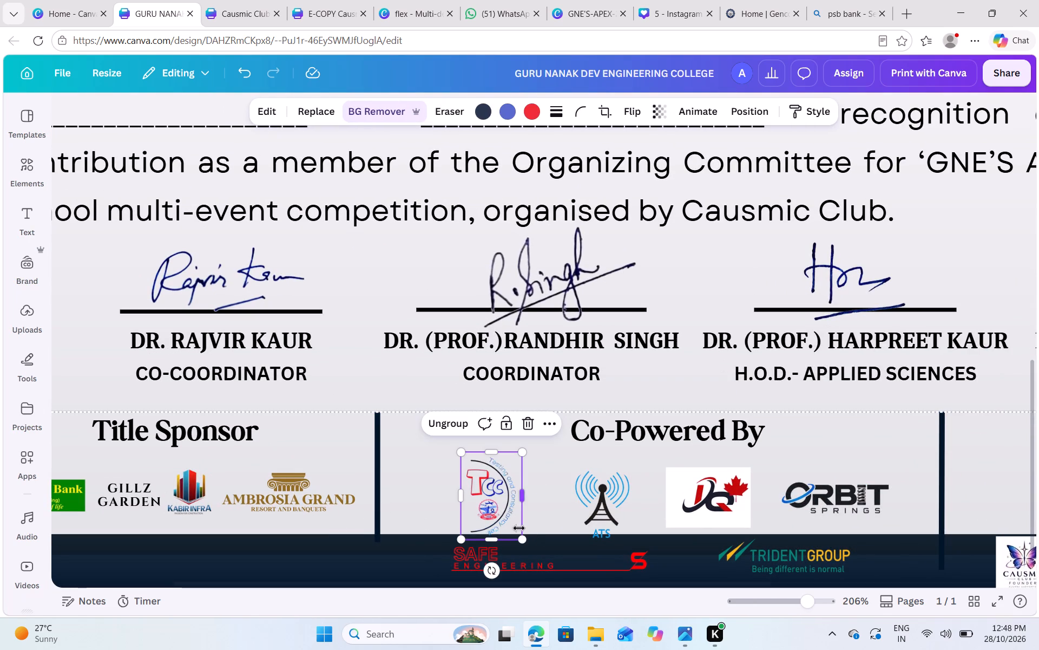
left_click_drag(523, 542, 506, 529)
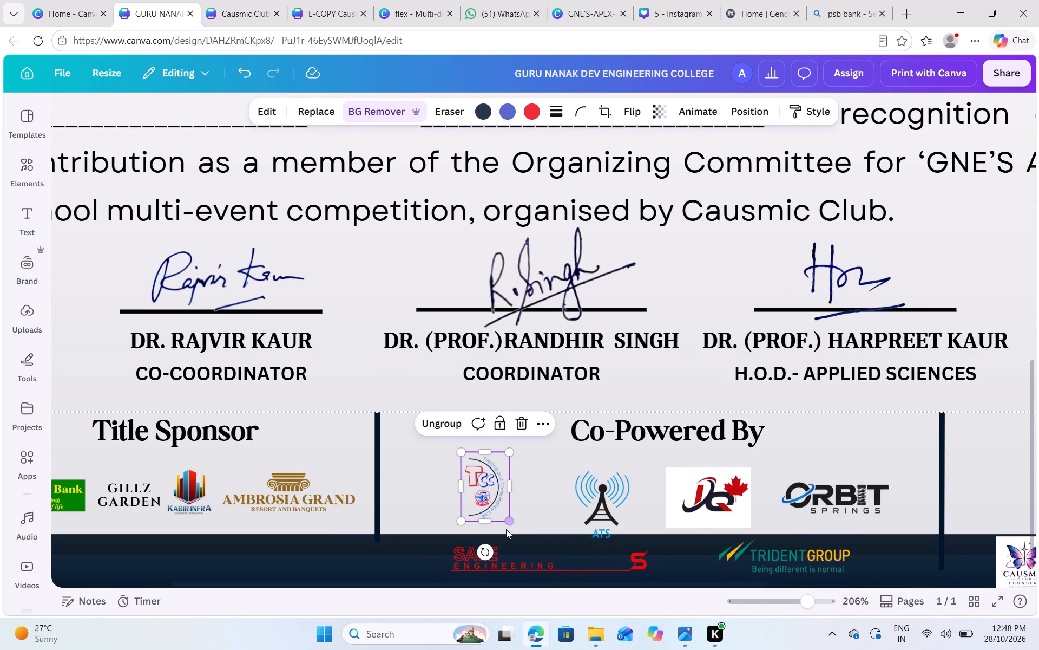
left_click_drag(488, 486, 218, 498)
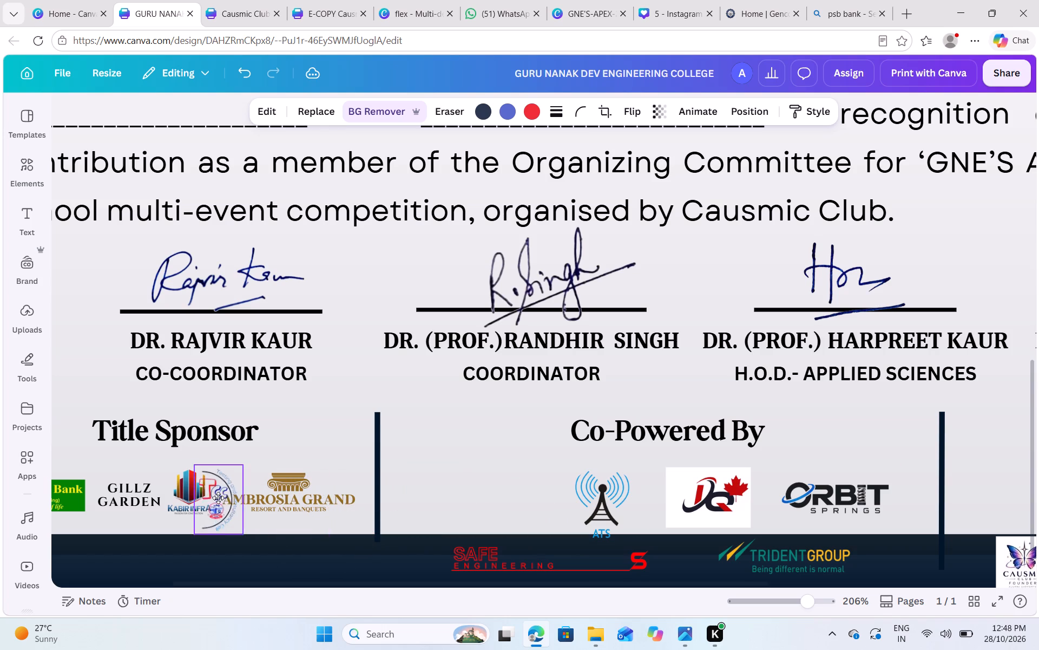
left_click_drag(218, 498, 208, 498)
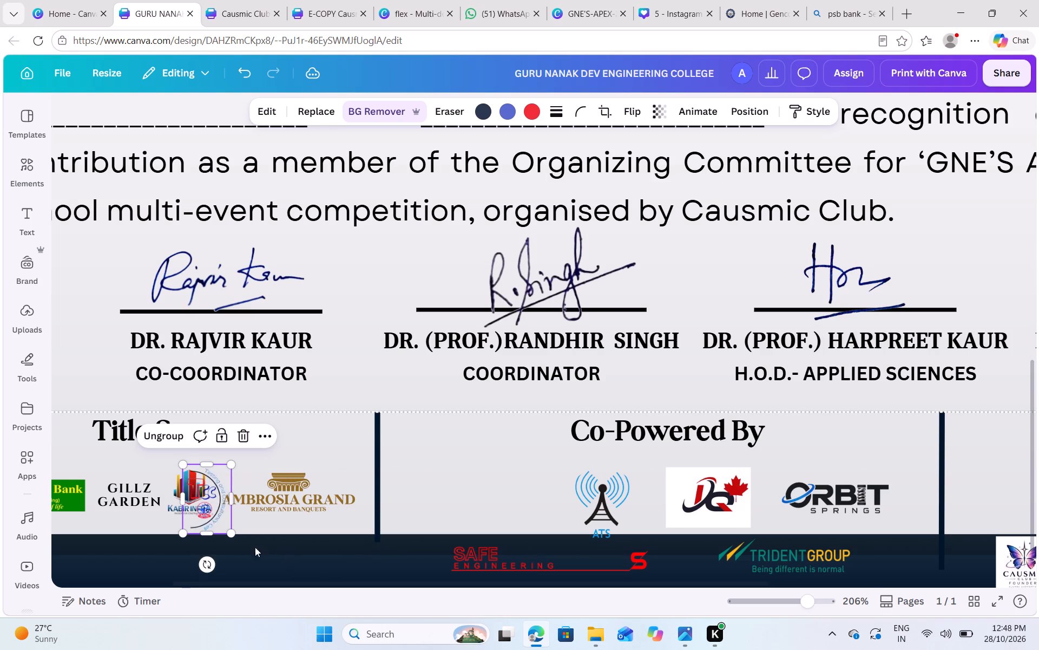
left_click_drag(232, 531, 225, 525)
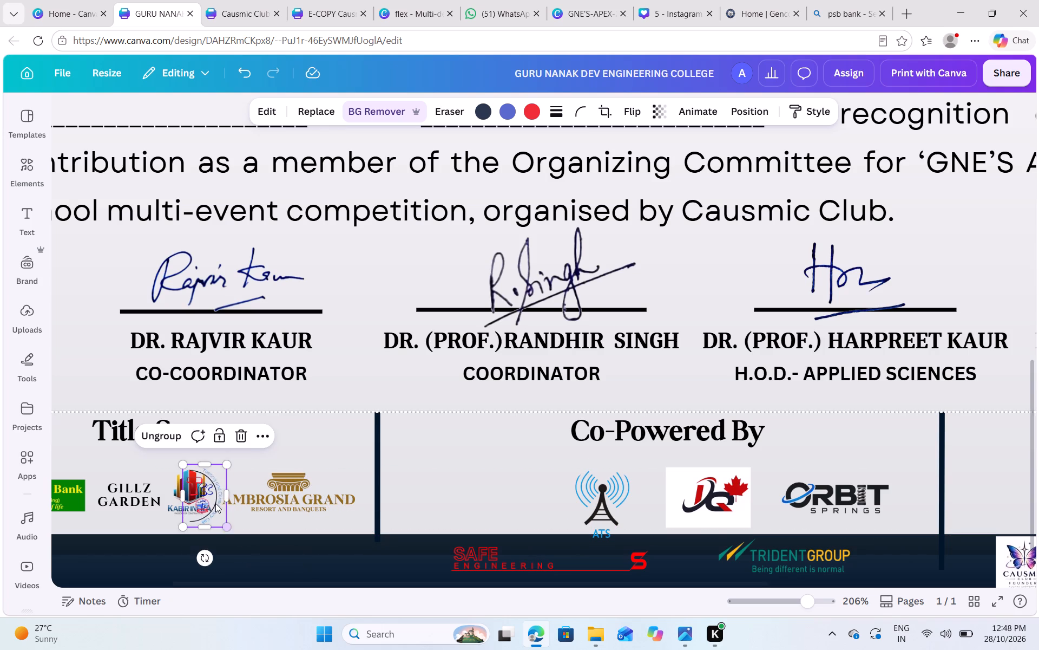
left_click_drag(215, 500, 418, 499)
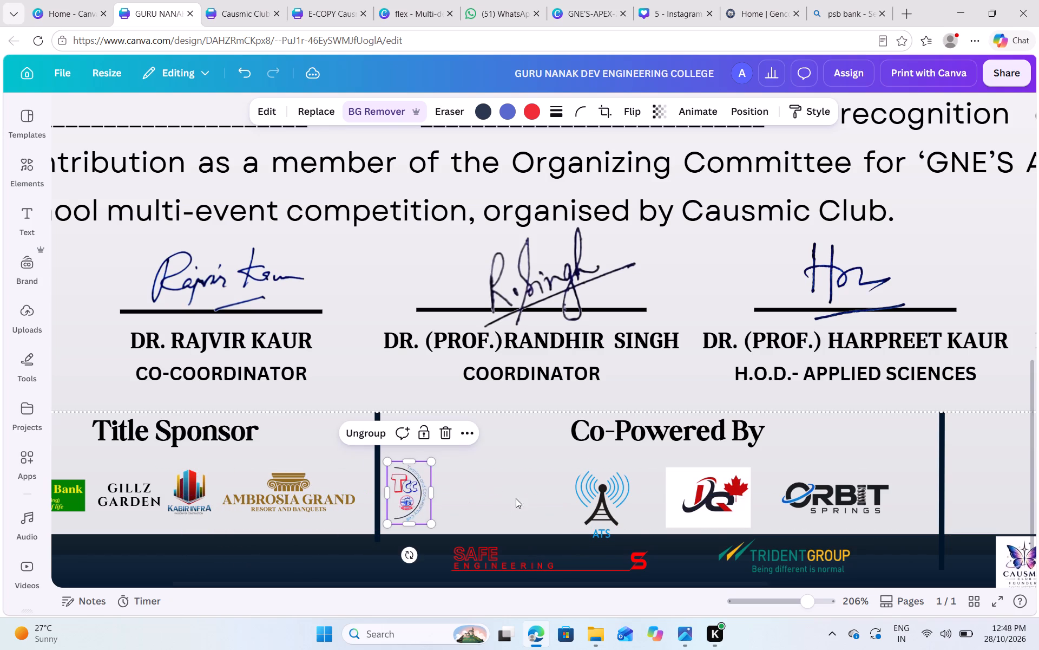
Shrink the ATS logo to about the TCC logo's height and place it immediately to the right of that logo.
left_click(579, 491)
left_click_drag(627, 500, 436, 499)
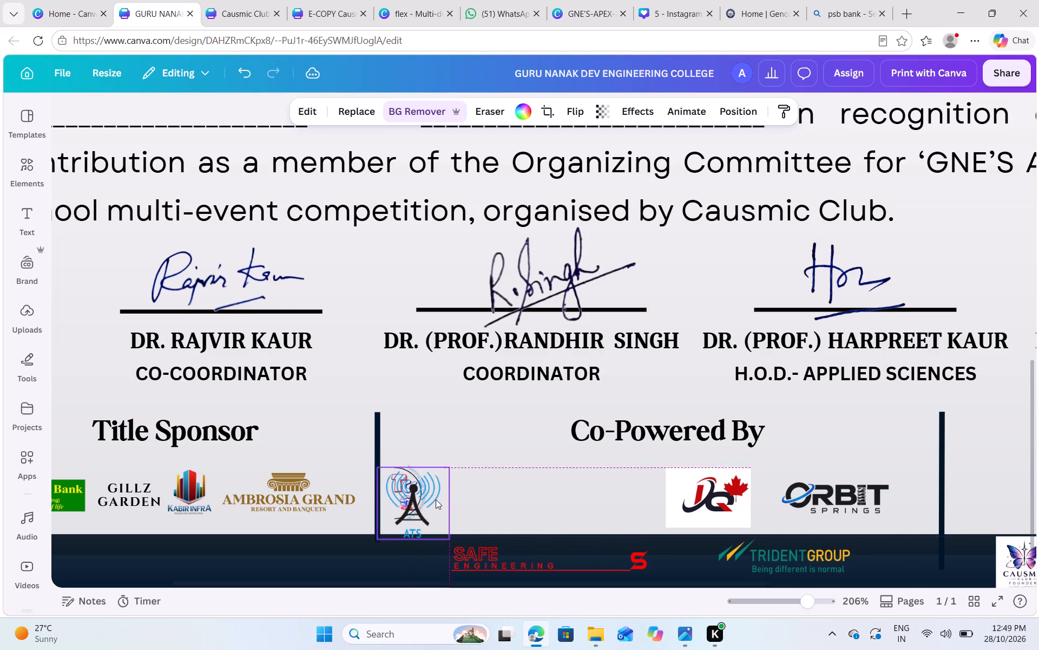
left_click_drag(451, 542, 436, 529)
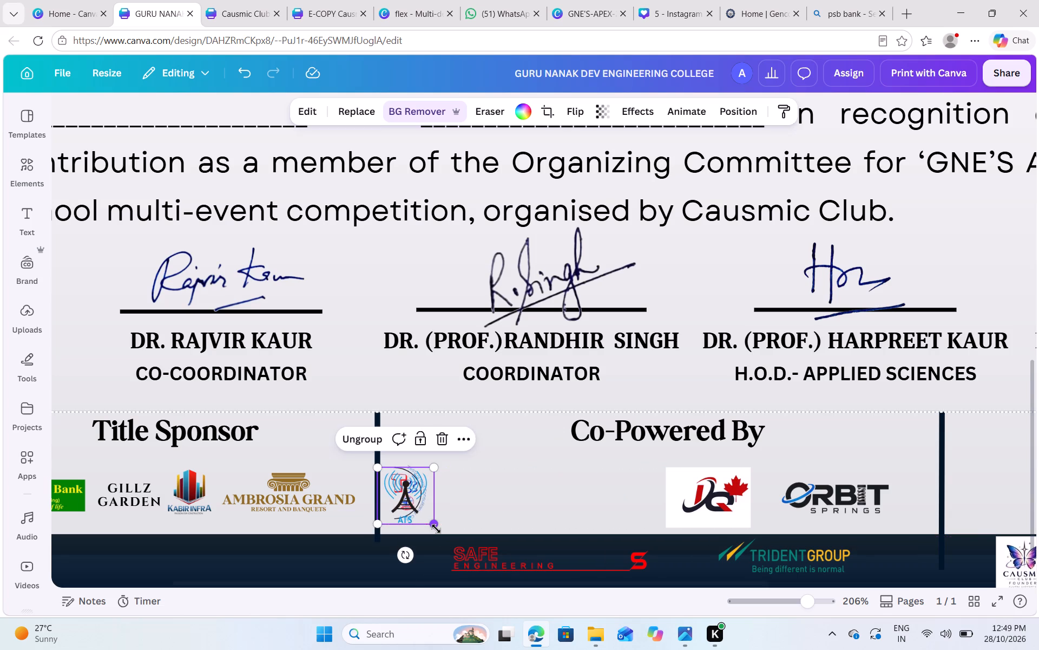
left_click_drag(382, 485, 433, 482)
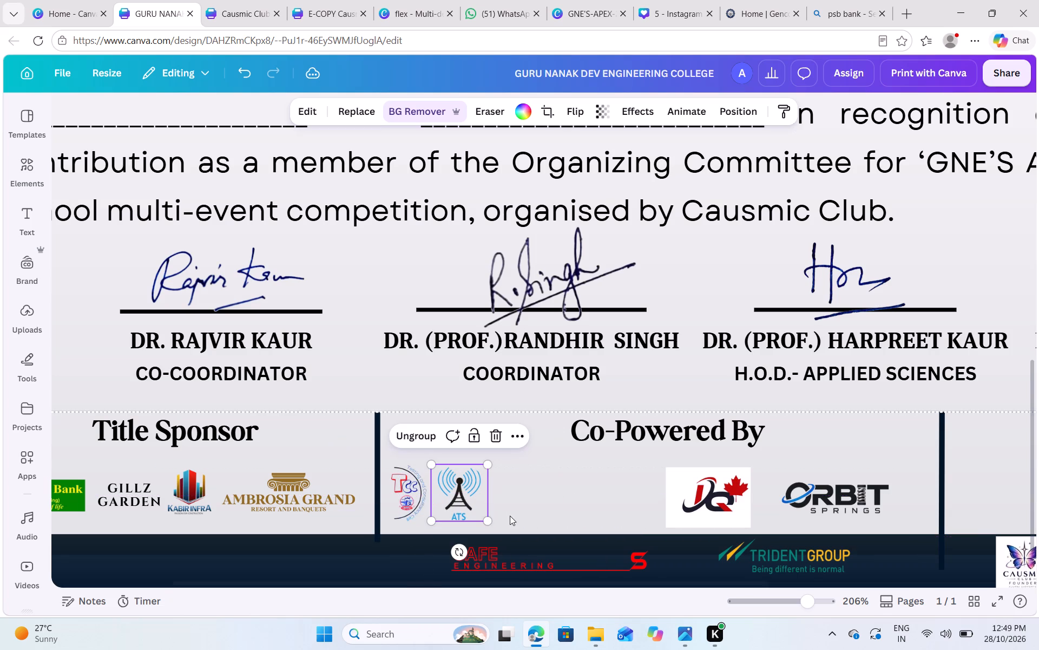
left_click(512, 516)
Remove the white background from the maple-leaf JQ logo in the Co-Powered By section.
left_click(680, 496)
left_click(714, 498)
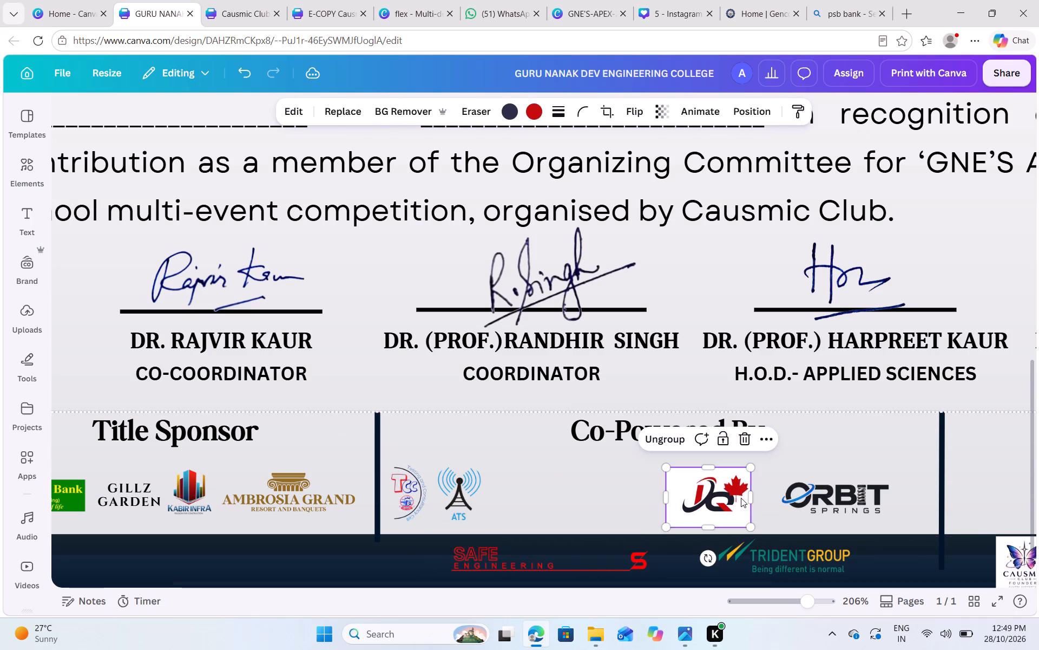
left_click_drag(740, 498, 680, 503)
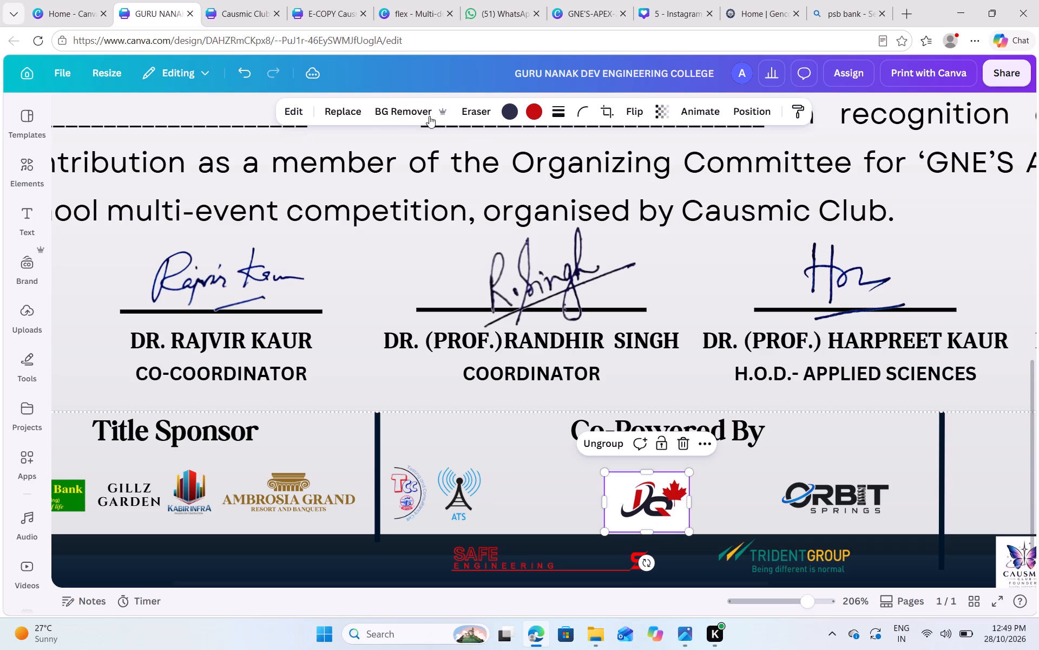
left_click(409, 102)
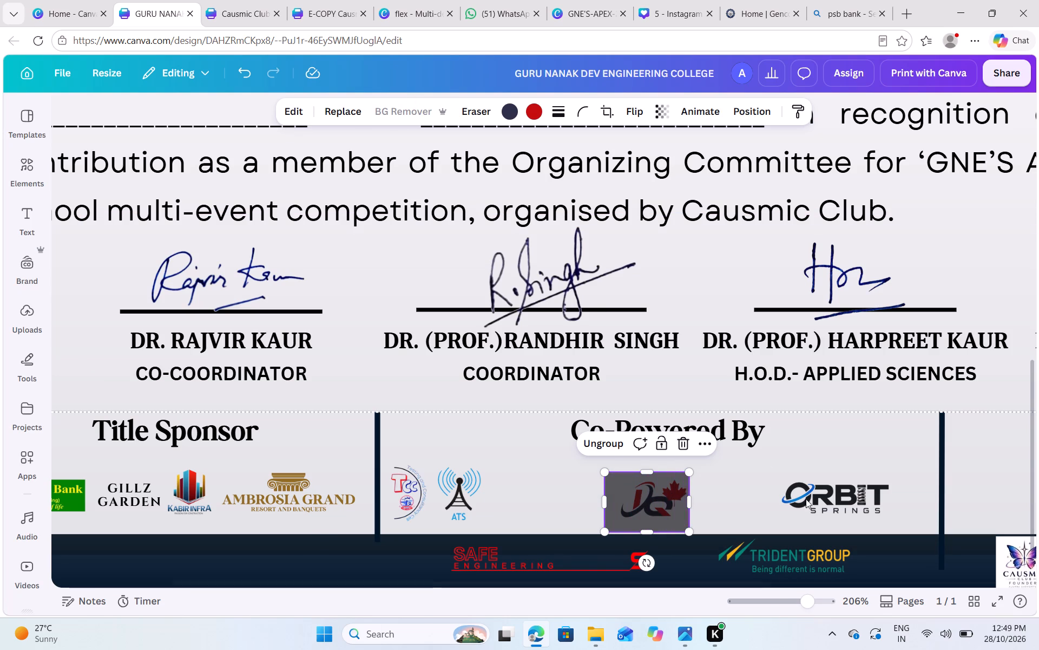
Move the JQ logo left beside the ATS logo, in line with the row, and nudge it slightly right for a small gap.
left_click_drag(650, 503, 466, 506)
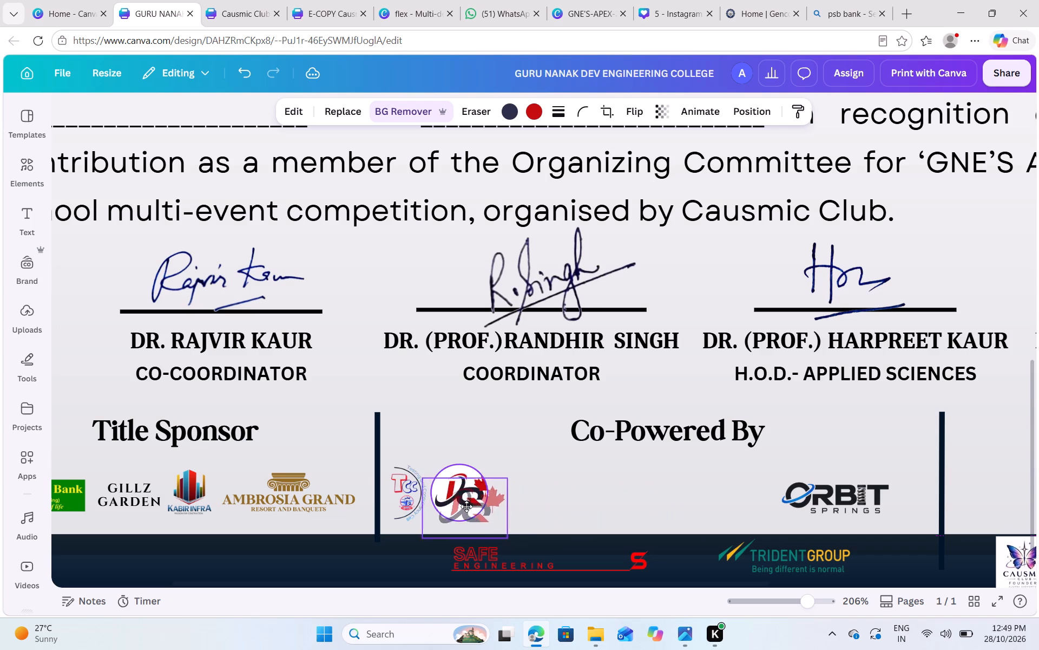
left_click_drag(466, 506, 394, 500)
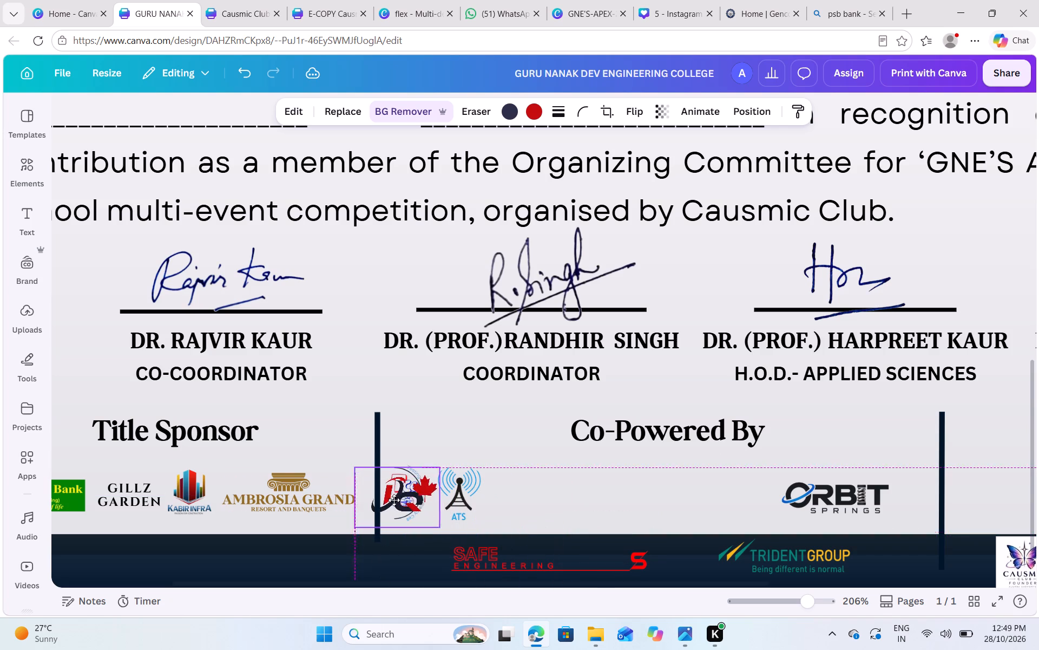
left_click_drag(394, 500, 385, 498)
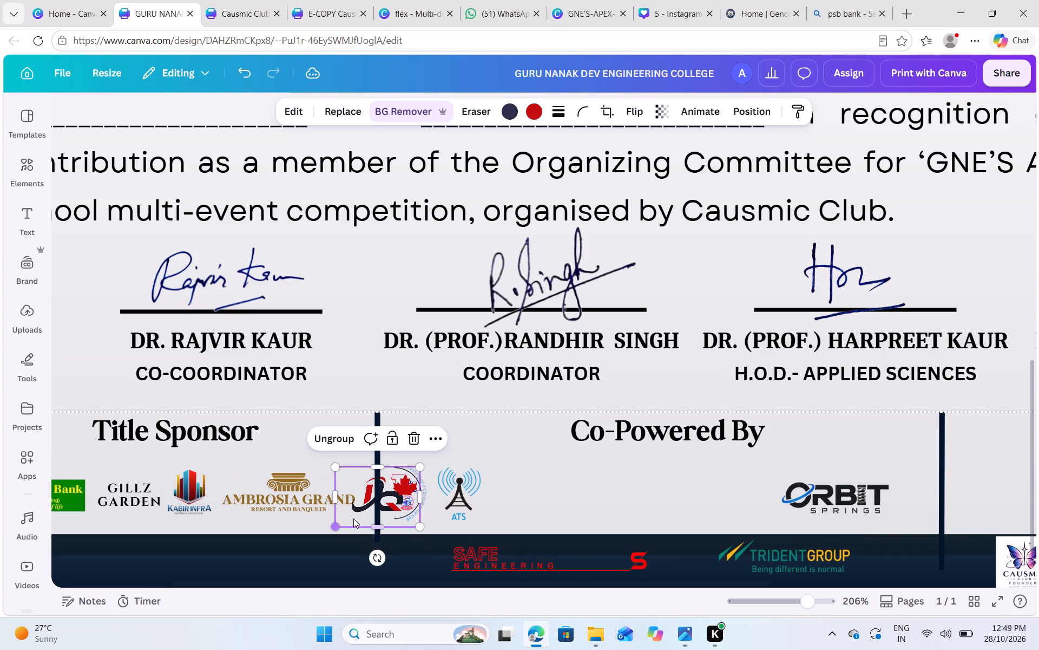
left_click_drag(378, 503, 512, 501)
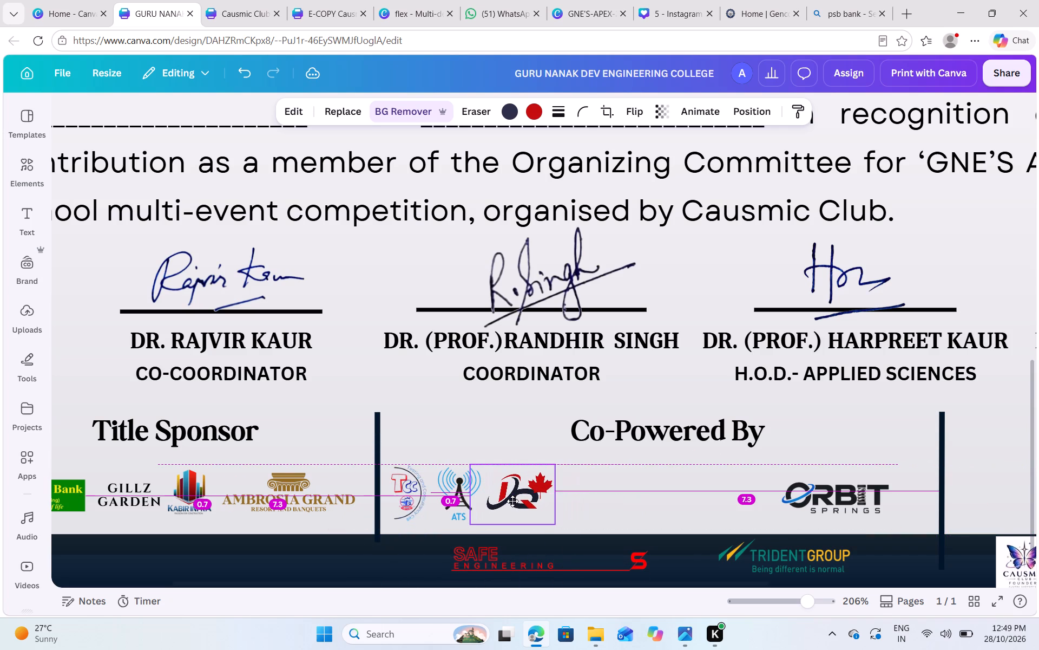
left_click_drag(512, 501, 509, 500)
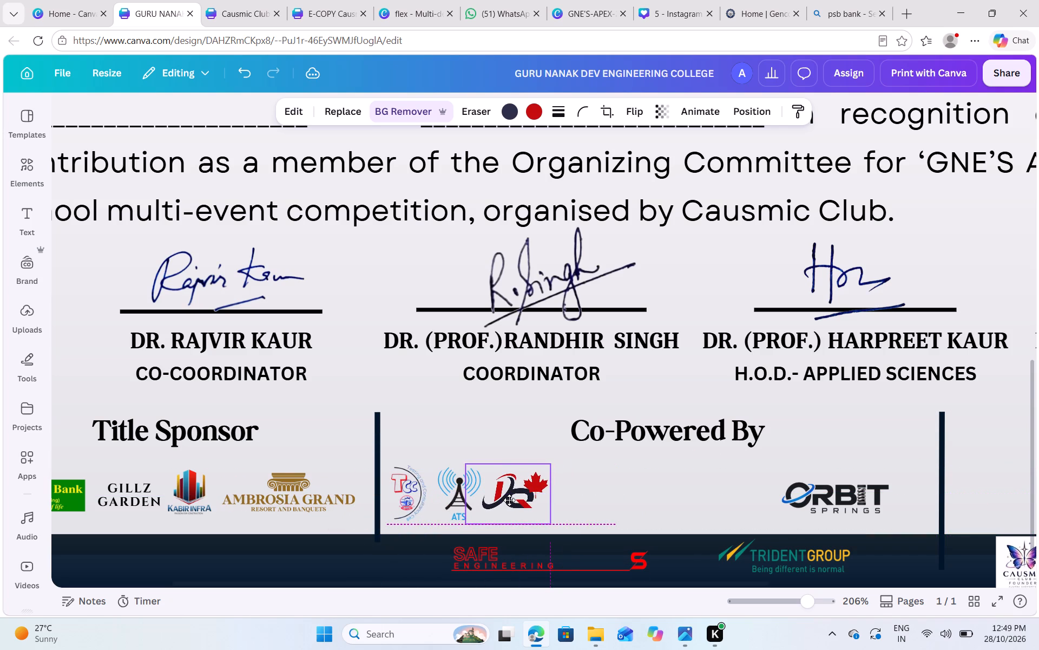
left_click_drag(509, 500, 510, 501)
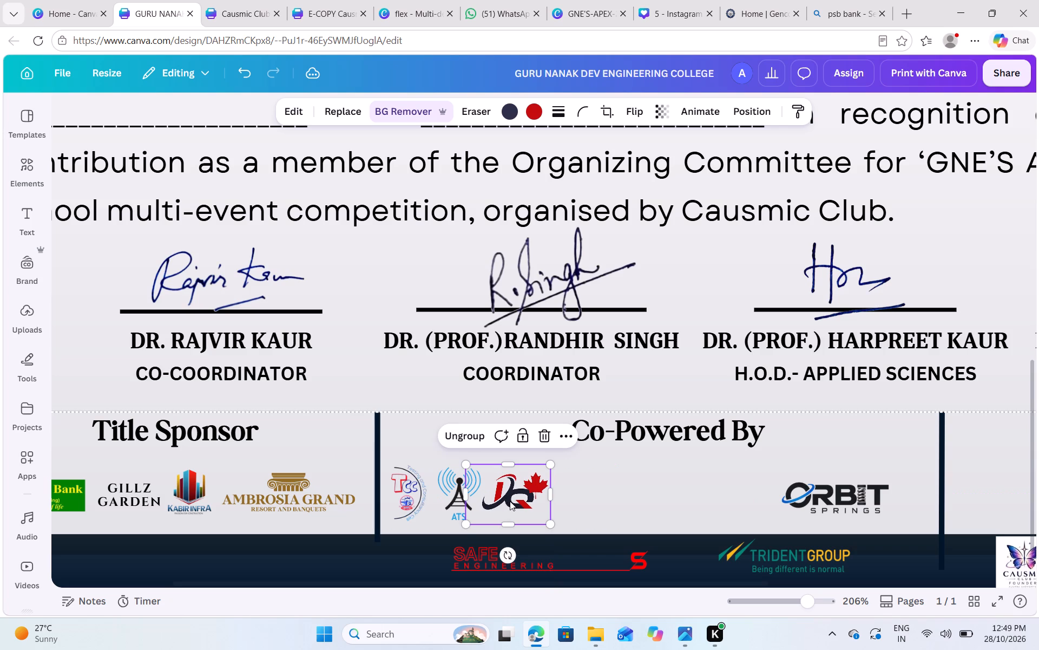
left_click(597, 500)
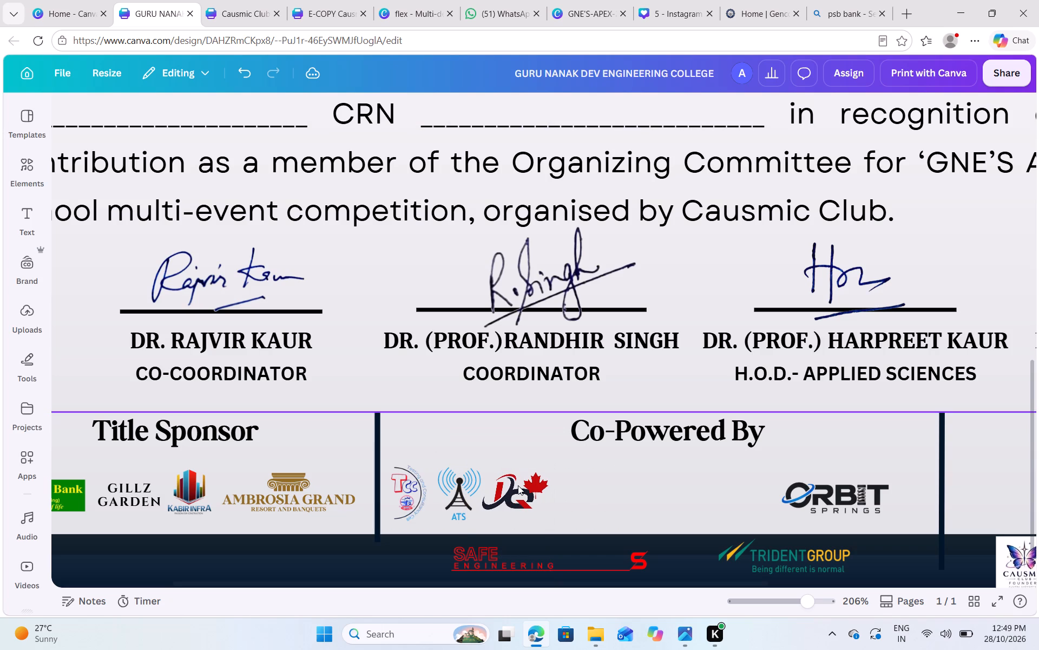
left_click(518, 485)
left_click(518, 485)
key("Right")
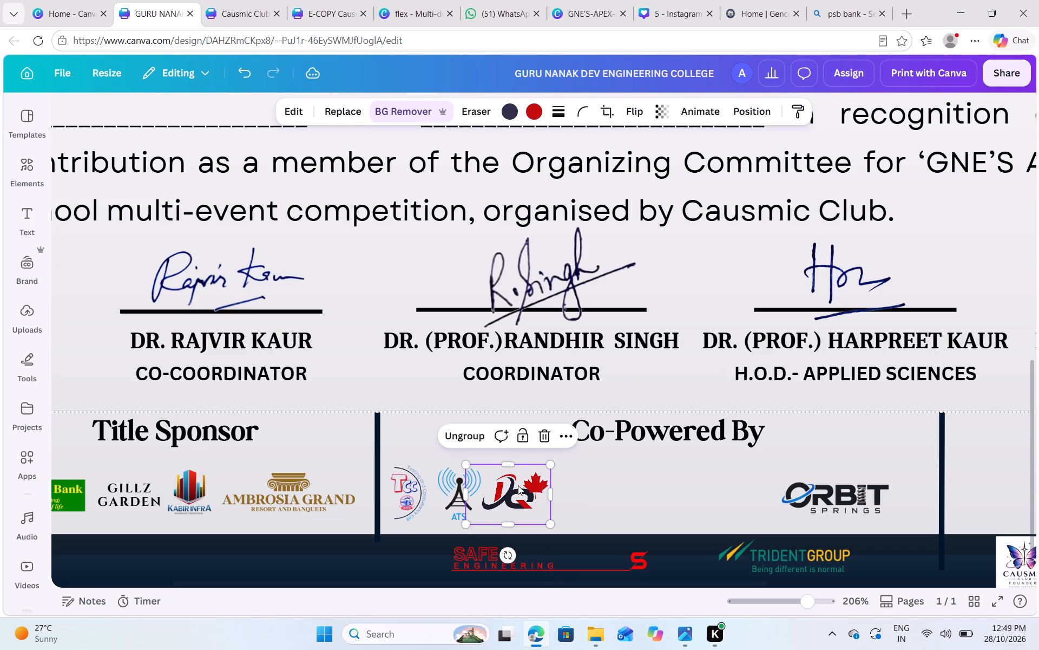
Move the Orbit Springs logo left so it sits right beside the JQ logo in the Co-Powered By row.
left_click(798, 503)
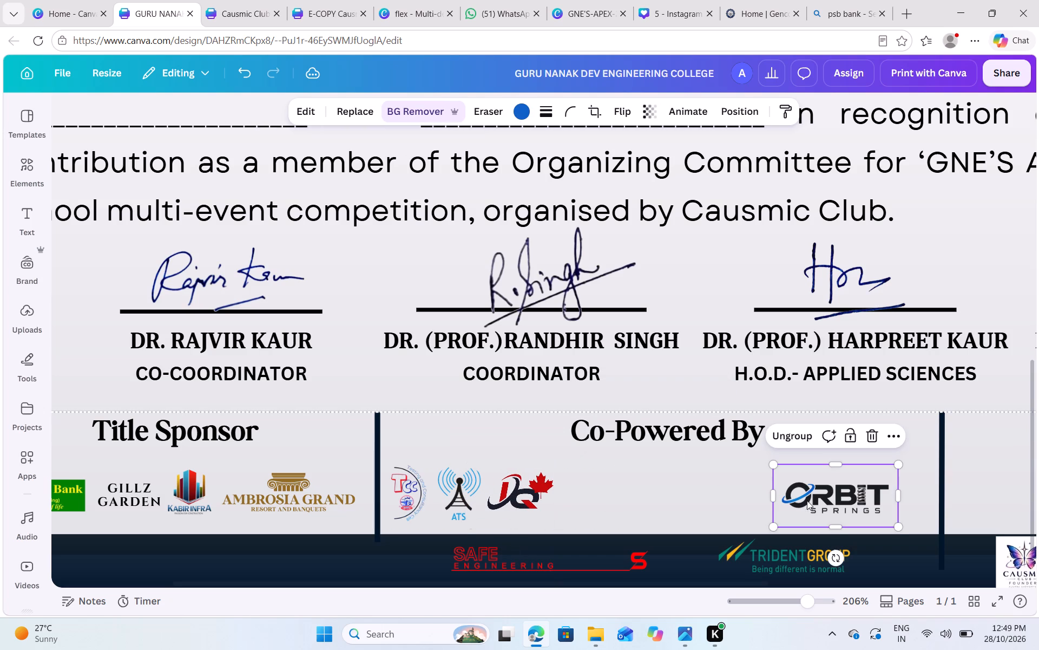
left_click_drag(826, 491, 621, 491)
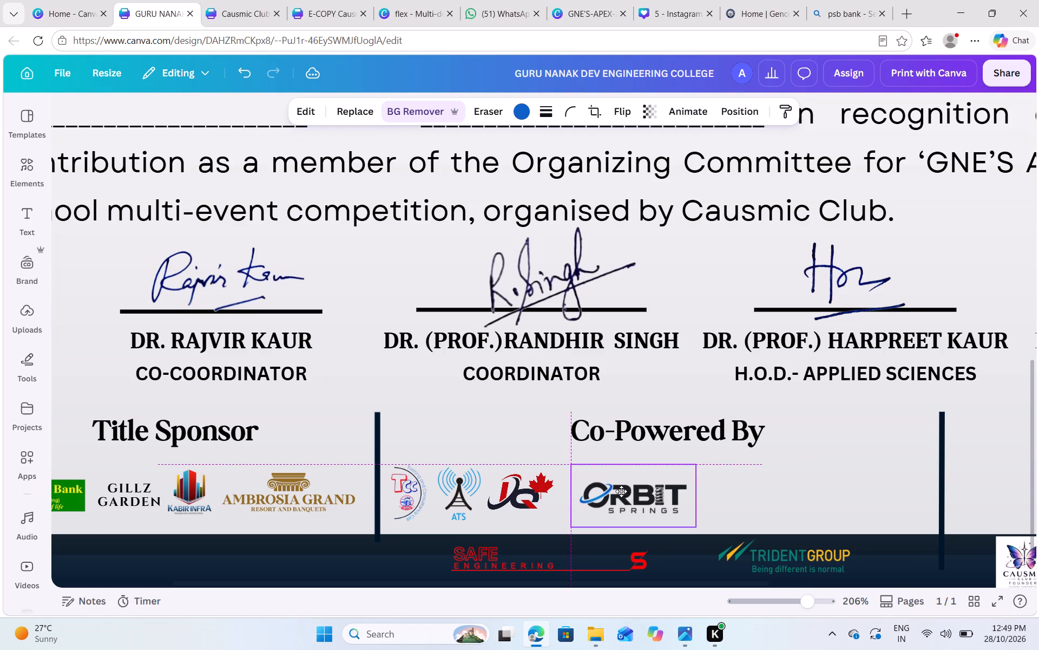
left_click_drag(621, 491, 613, 486)
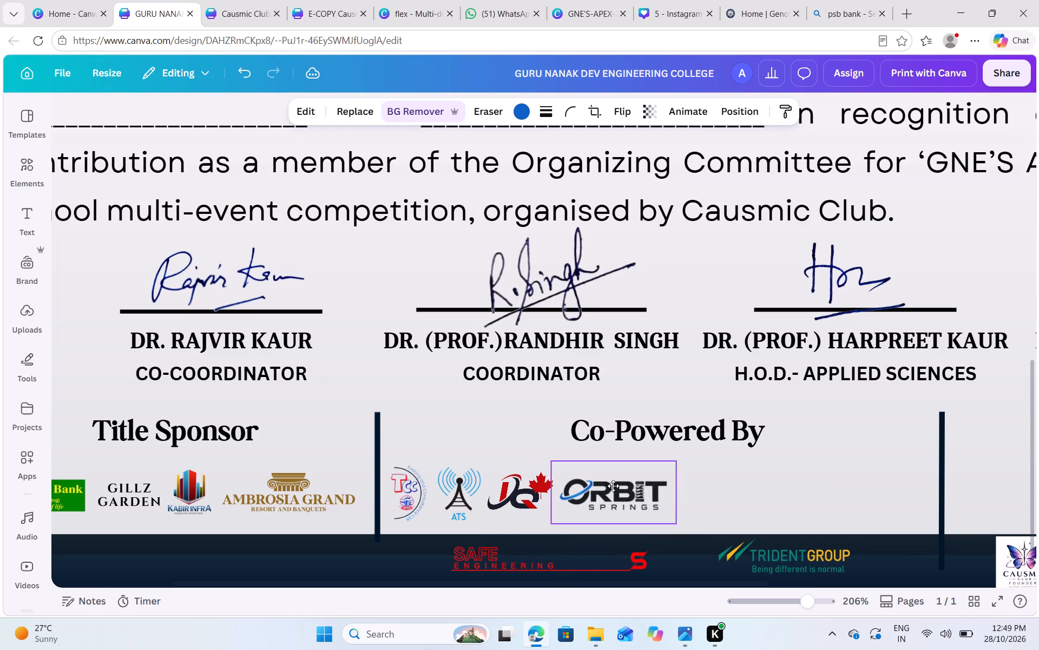
left_click_drag(613, 486, 607, 490)
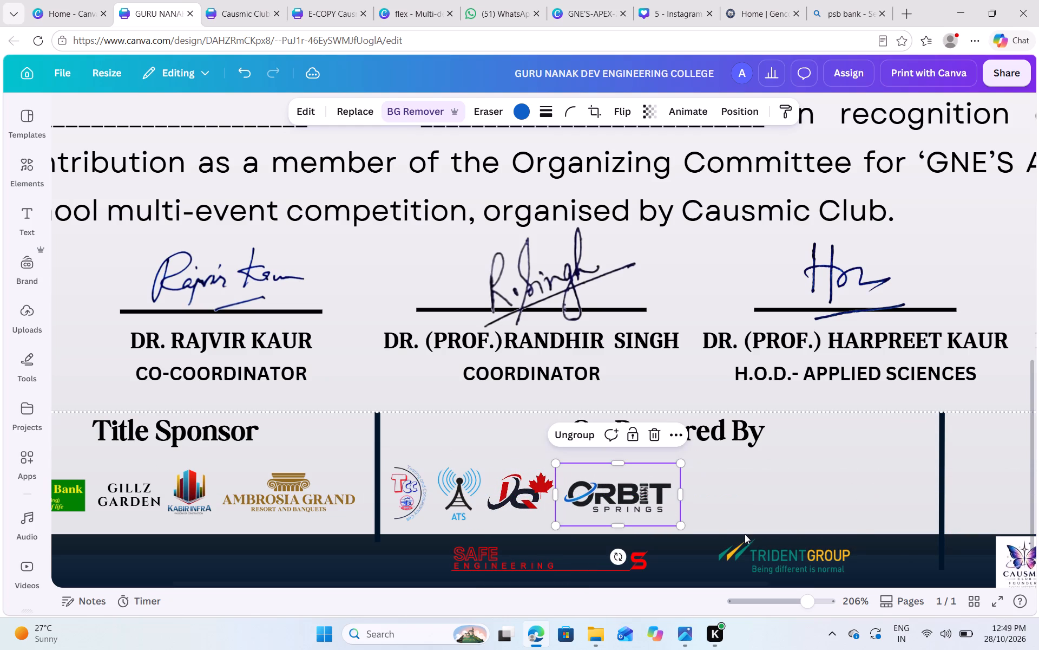
Move the Trident Group logo up from the dark bottom band into the Co-Powered By row, right of Orbit Springs.
left_click(772, 550)
left_click_drag(785, 557, 780, 487)
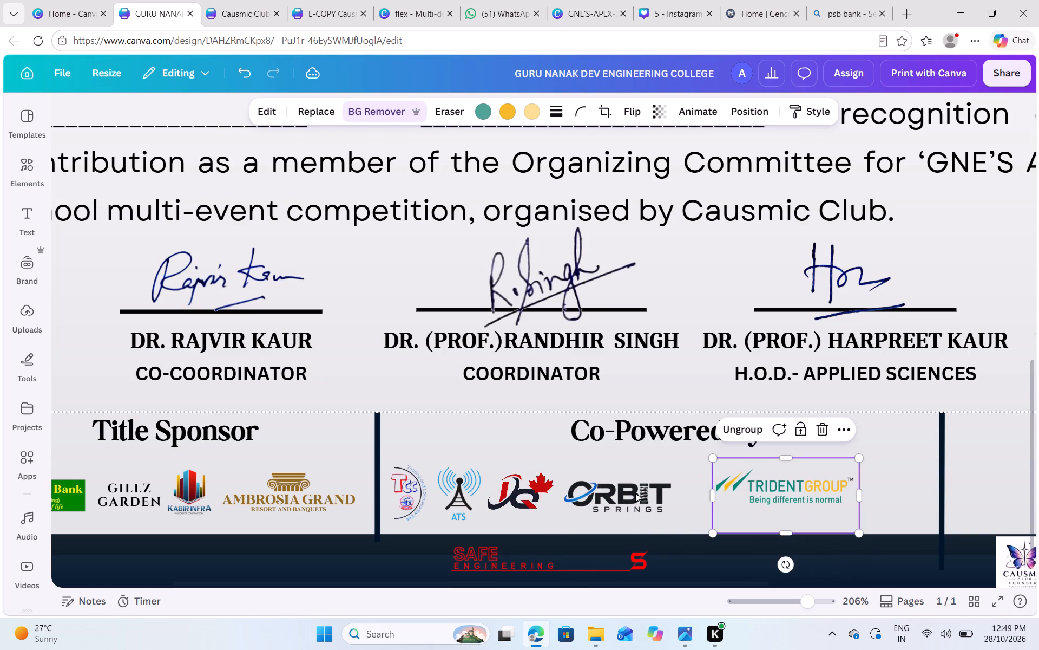
Shrink the Orbit Springs logo slightly from its upper-right corner, keeping it beside the JQ logo.
left_click(635, 498)
left_click_drag(681, 465, 678, 465)
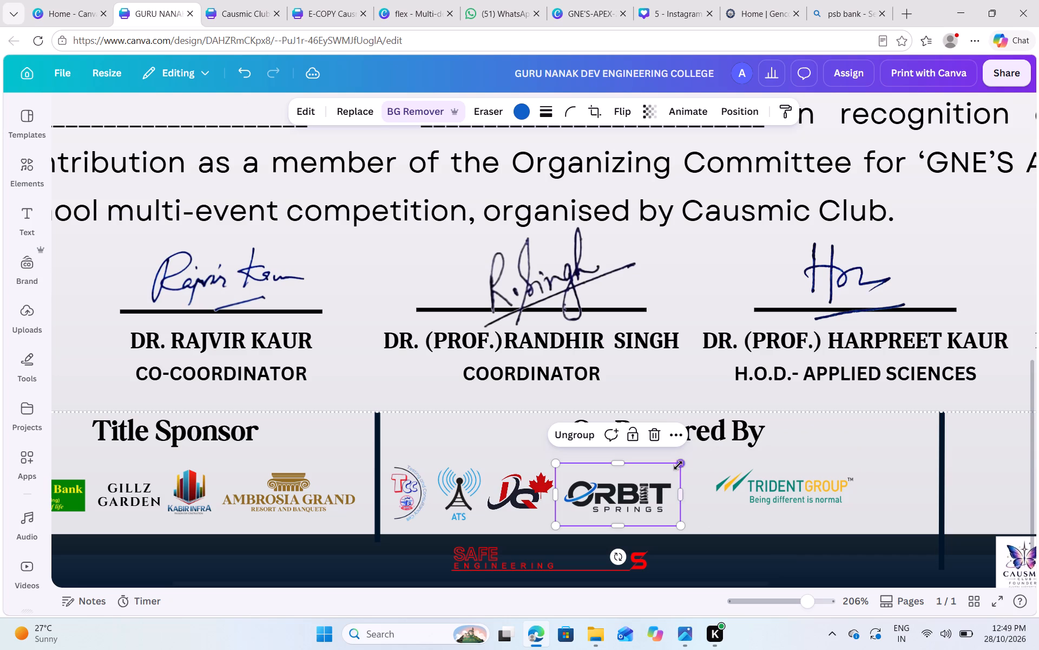
left_click_drag(678, 465, 673, 467)
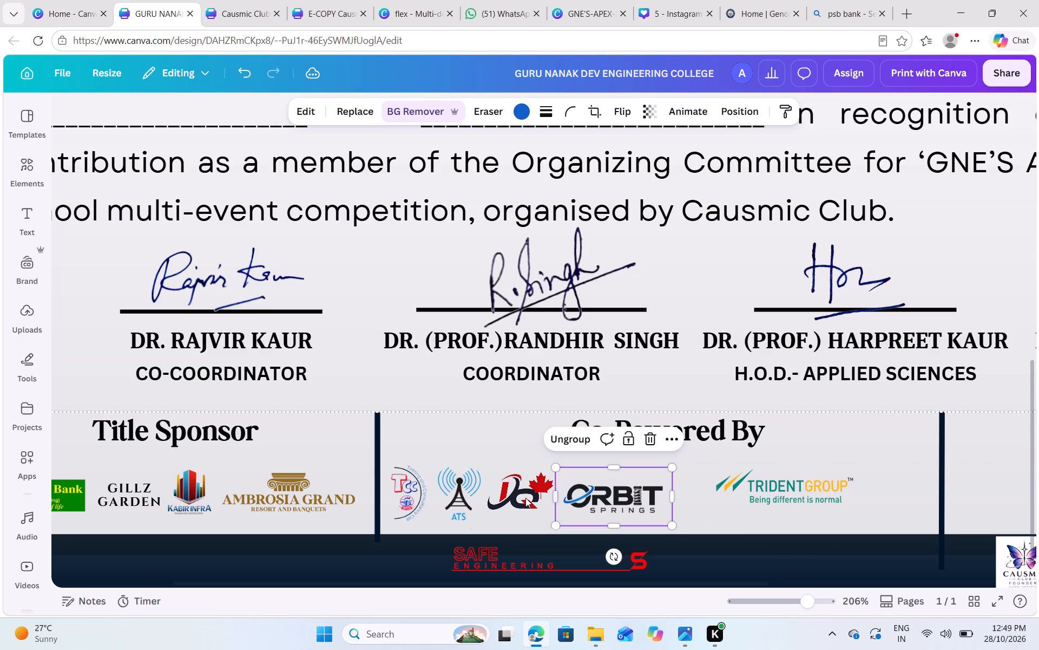
Shrink the JQ logo slightly and nudge it right to even its gap from the ATS logo.
left_click(525, 498)
left_click(555, 464)
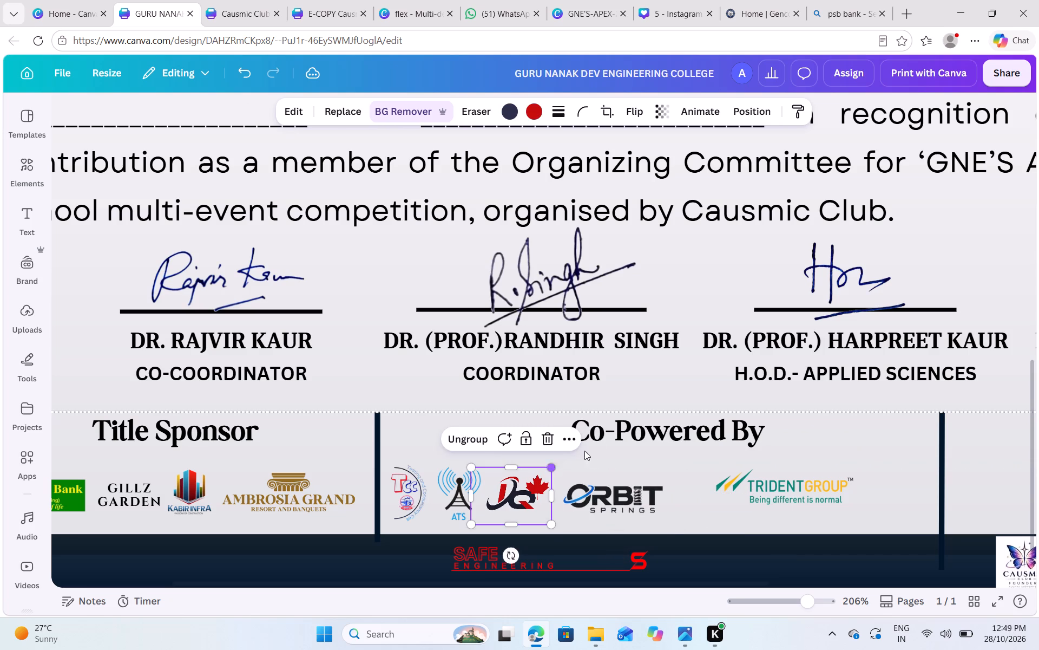
left_click(621, 447)
left_click(538, 497)
key("Right")
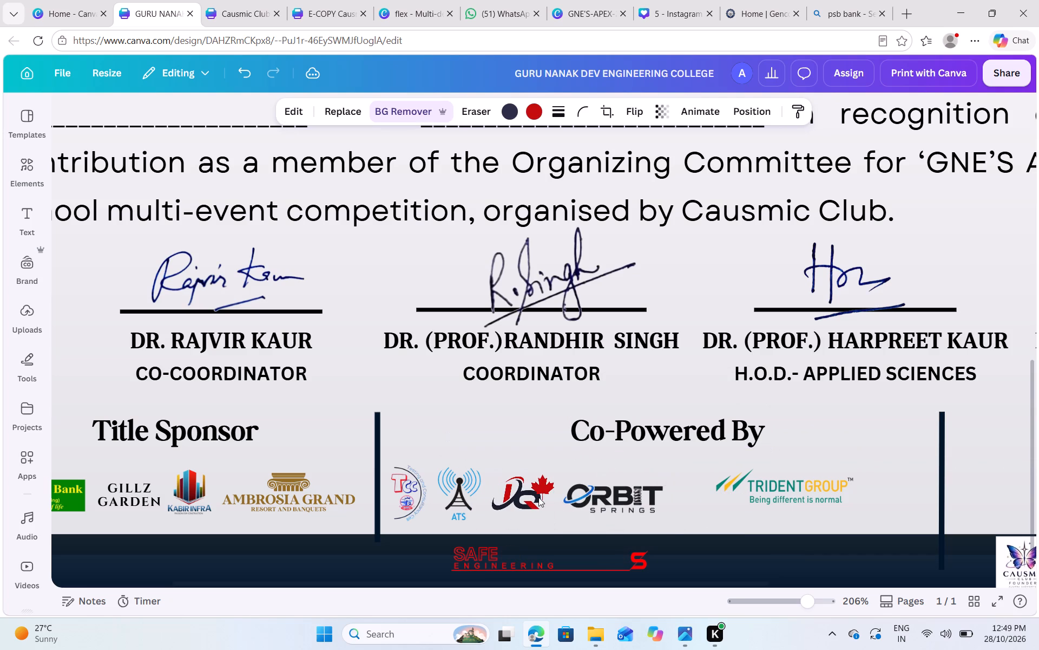
Nudge the Orbit Springs logo slightly right and up to even its gap from the JQ logo.
left_click(629, 478)
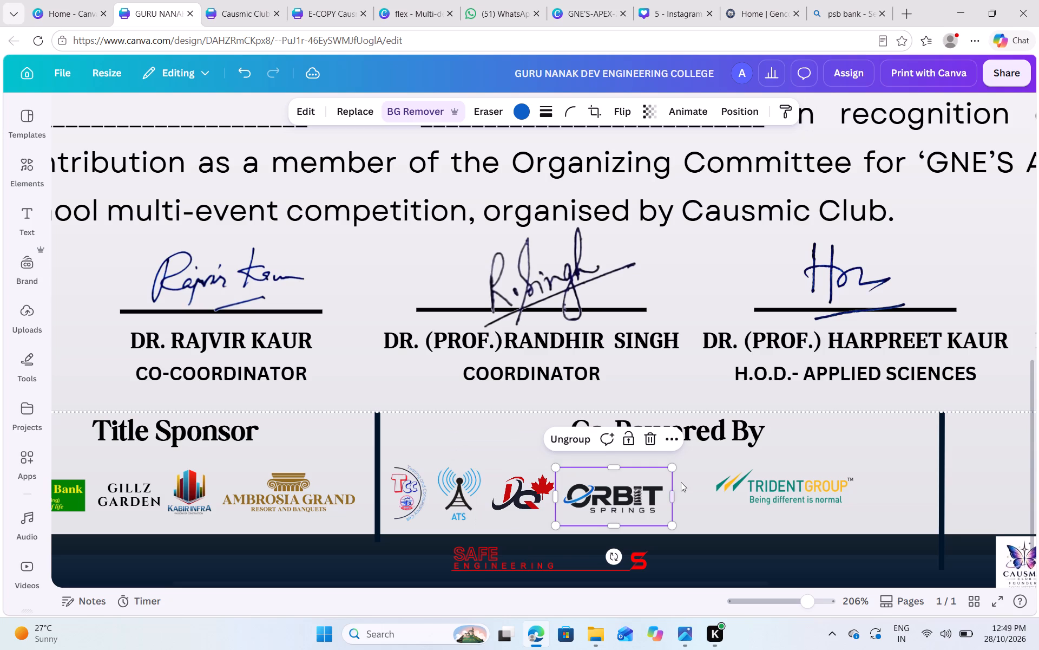
key("Right")
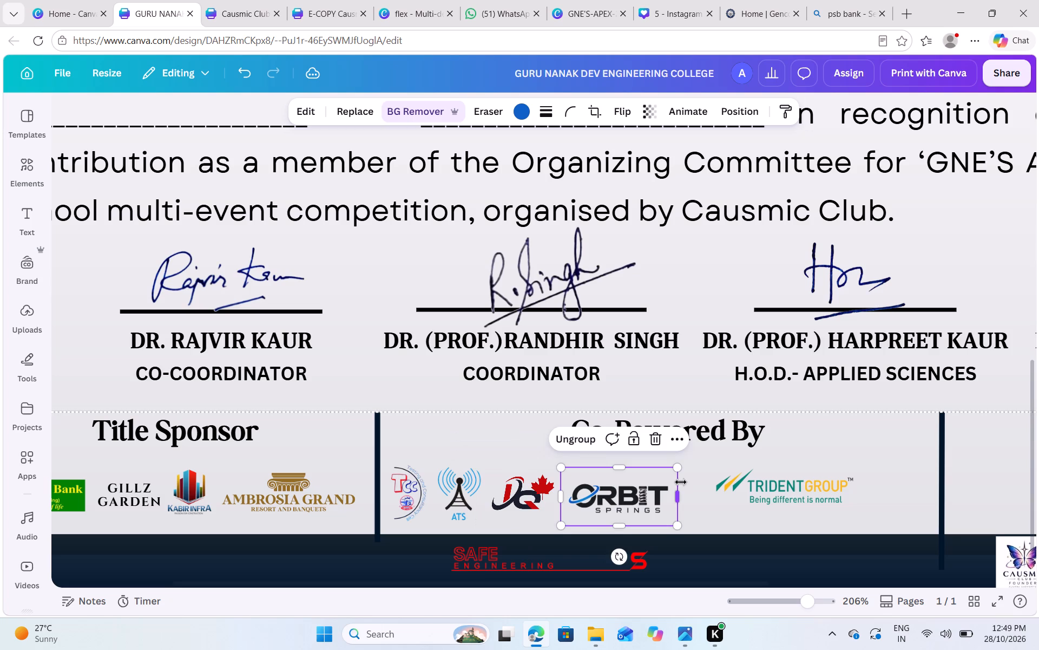
key("Left")
key("Up")
key("Down")
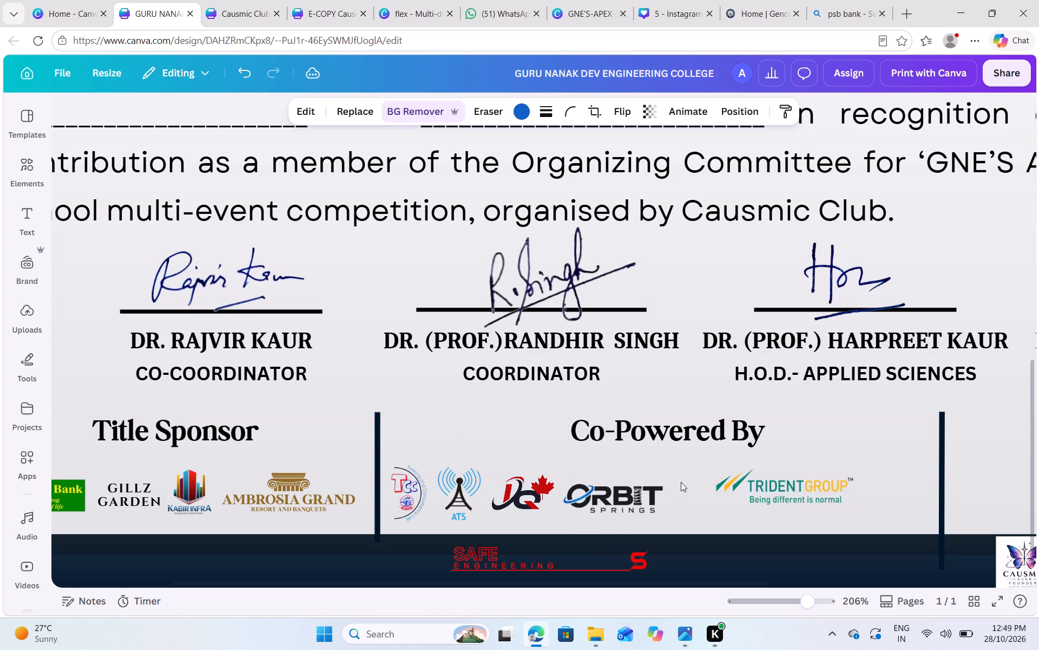
key("Right")
key("Up")
left_click(636, 489)
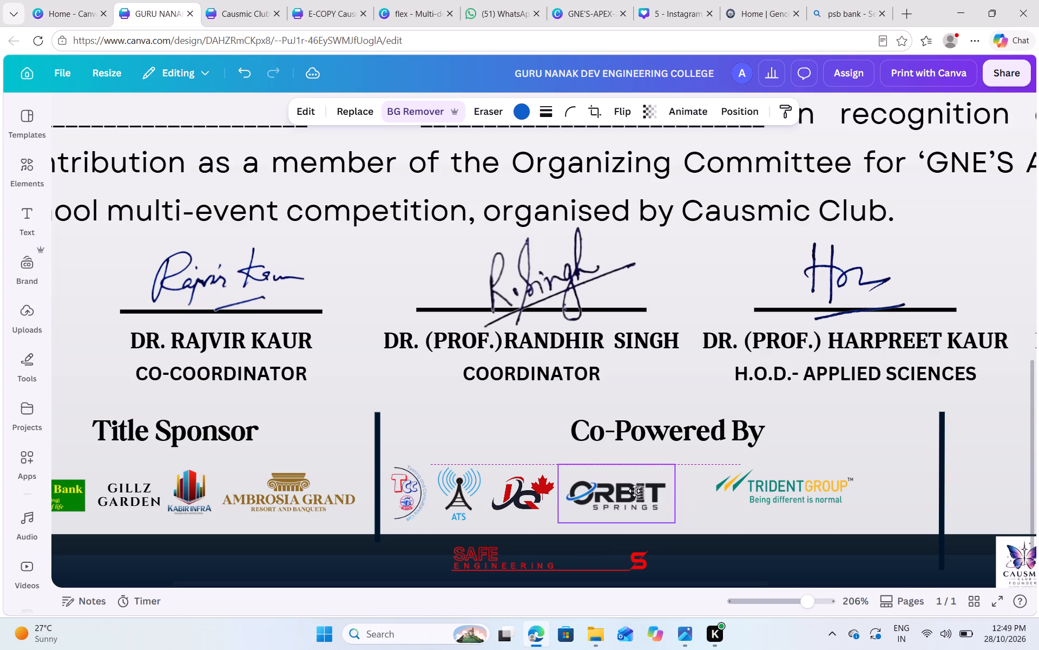
Shrink the Trident Group logo slightly and place it directly right of the Orbit Springs logo.
left_click(742, 489)
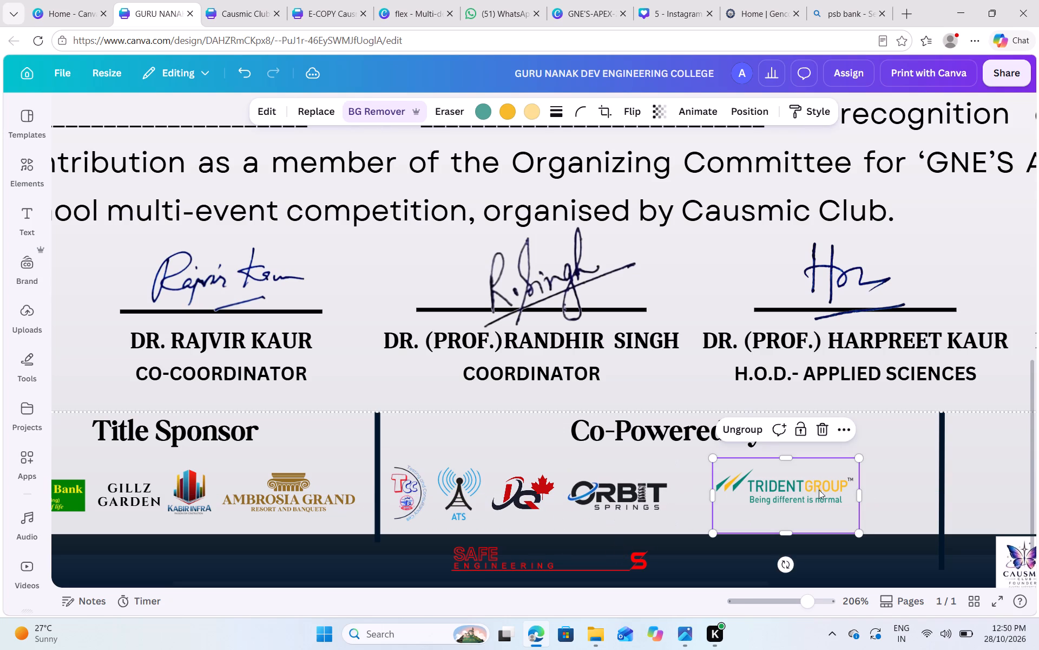
left_click_drag(822, 489, 675, 500)
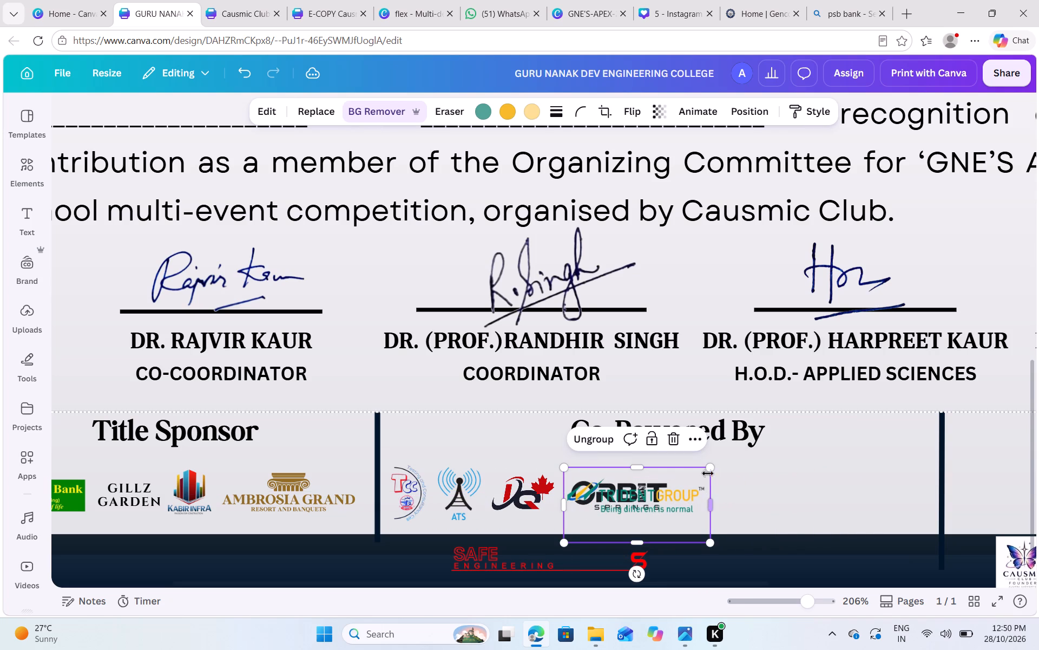
left_click_drag(708, 469, 702, 472)
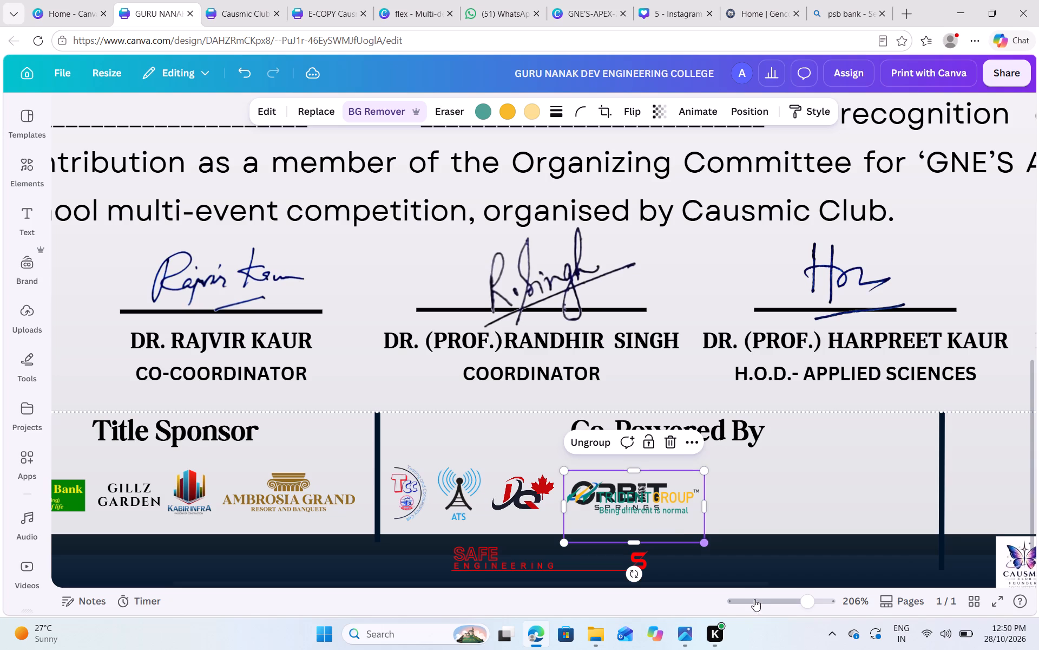
left_click_drag(634, 506, 737, 505)
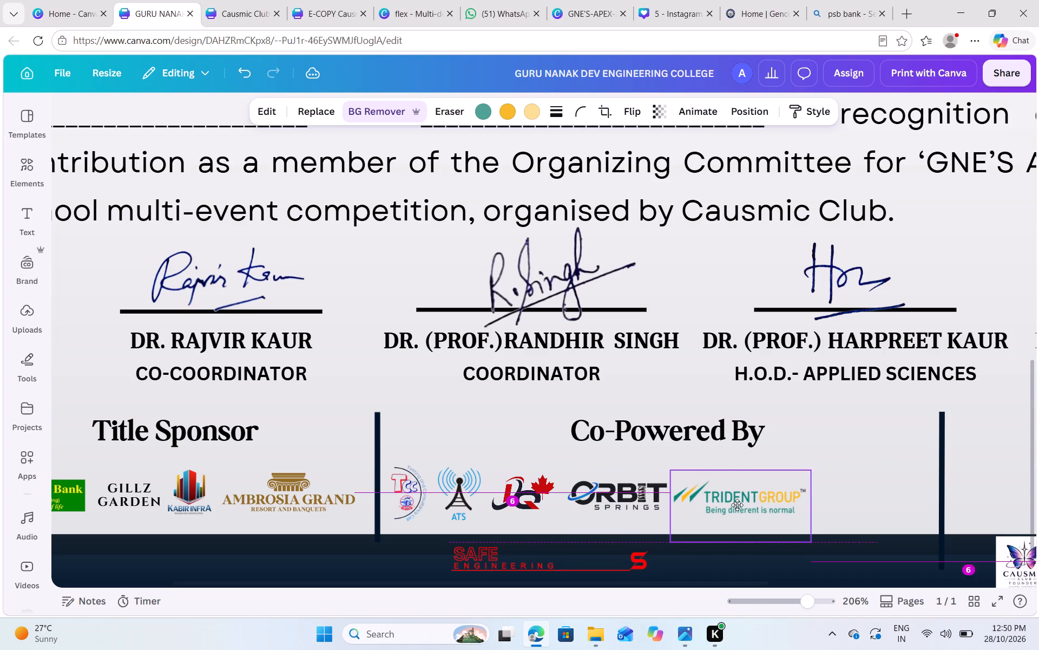
left_click_drag(737, 505, 739, 504)
Move the Safe Engineering logo up from the dark bottom band into the Co-Powered By row, right of Trident Group.
left_click(549, 567)
left_click_drag(549, 567, 772, 542)
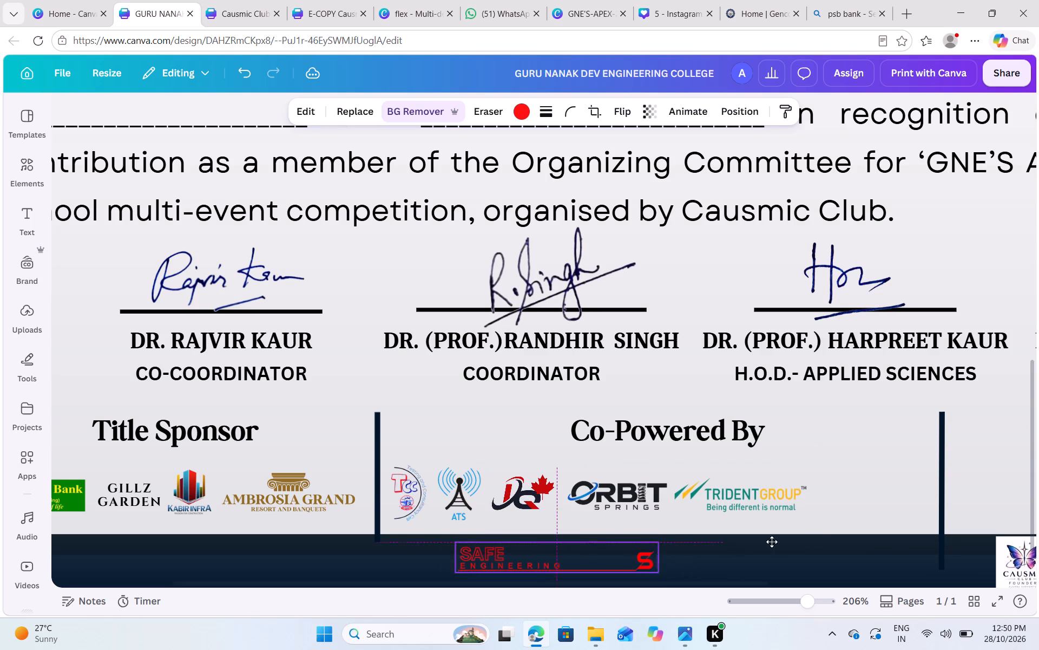
left_click_drag(772, 542, 898, 502)
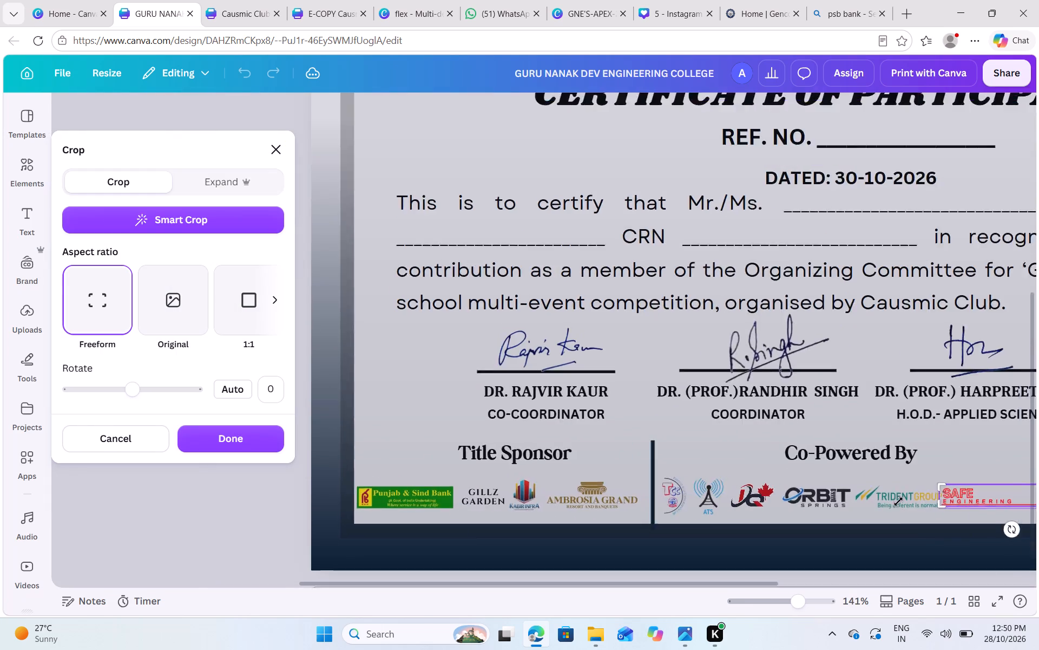
left_click(583, 541)
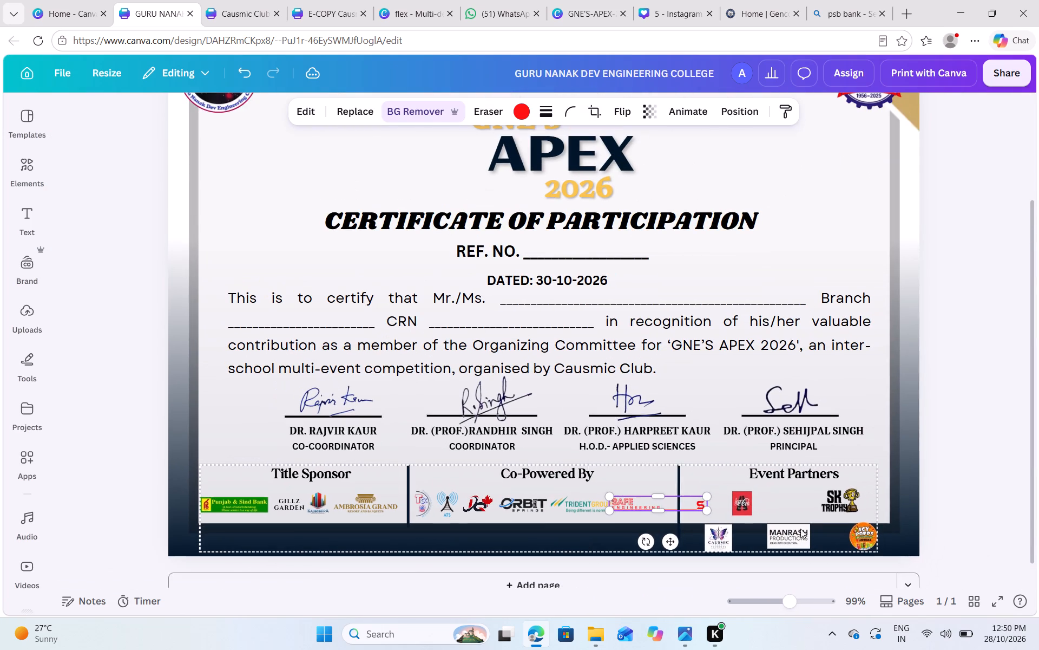
left_click(902, 512)
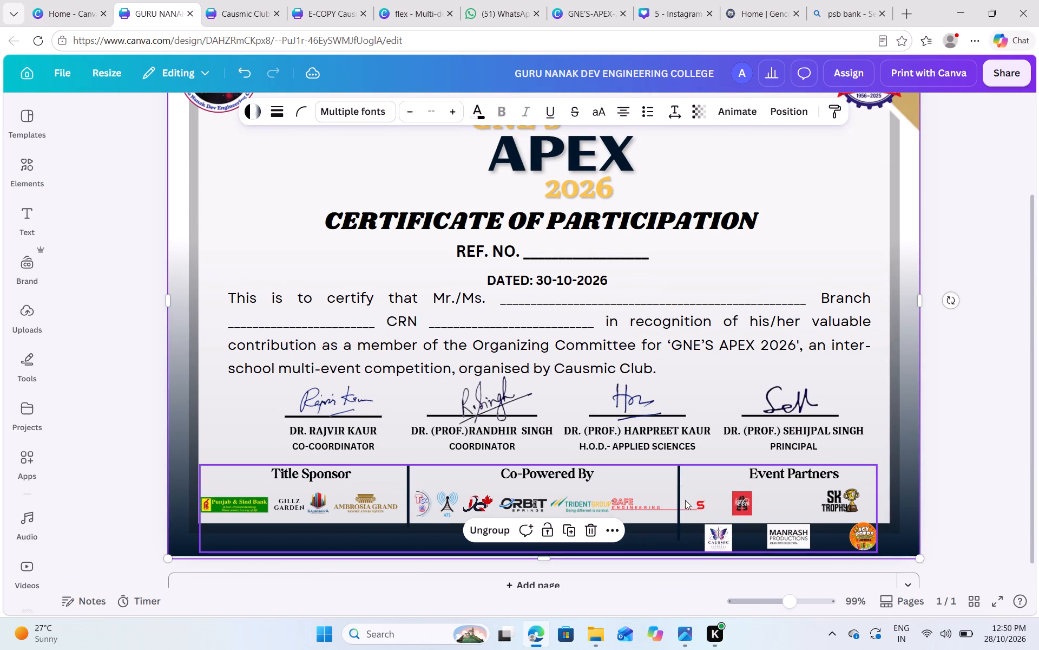
Nudge the divider between Title Sponsor and Co-Powered By slightly left, away from the TCC logo.
left_click(410, 503)
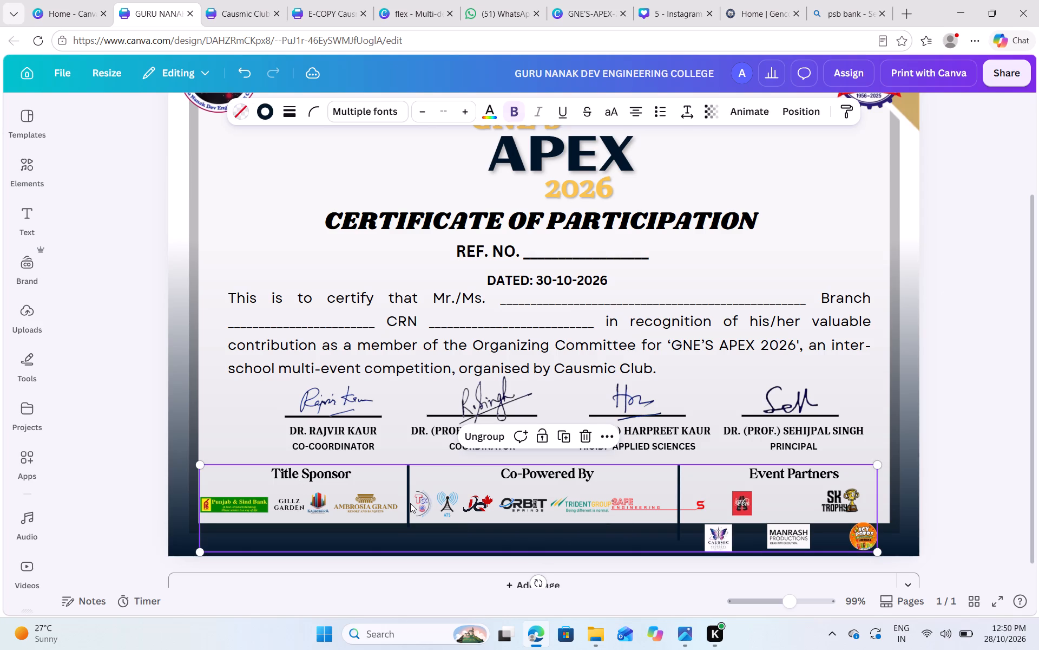
left_click(410, 503)
key("Left")
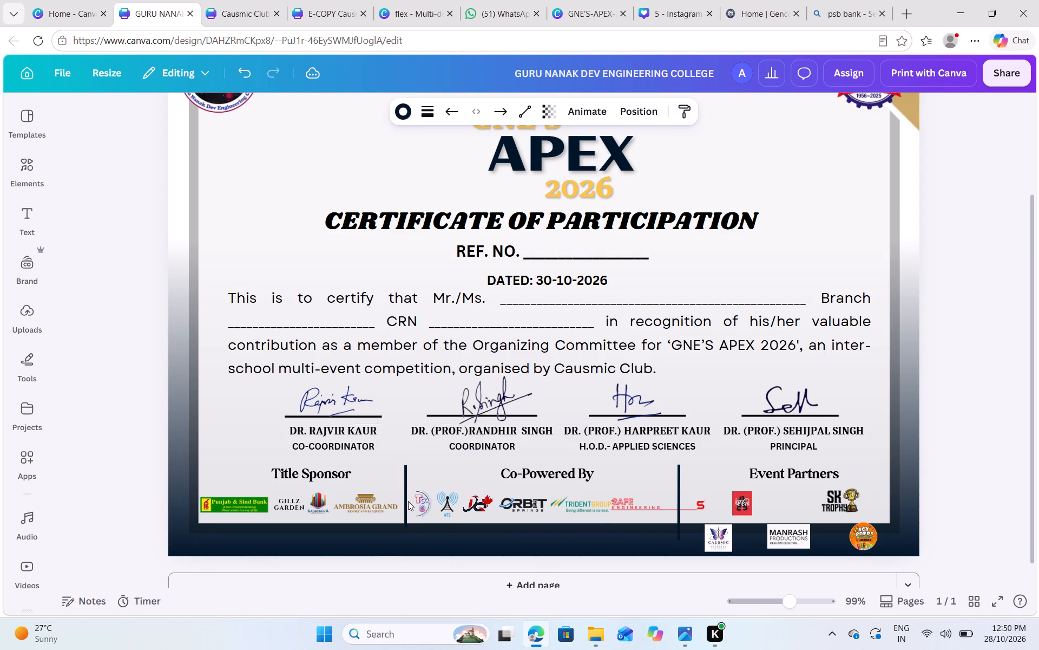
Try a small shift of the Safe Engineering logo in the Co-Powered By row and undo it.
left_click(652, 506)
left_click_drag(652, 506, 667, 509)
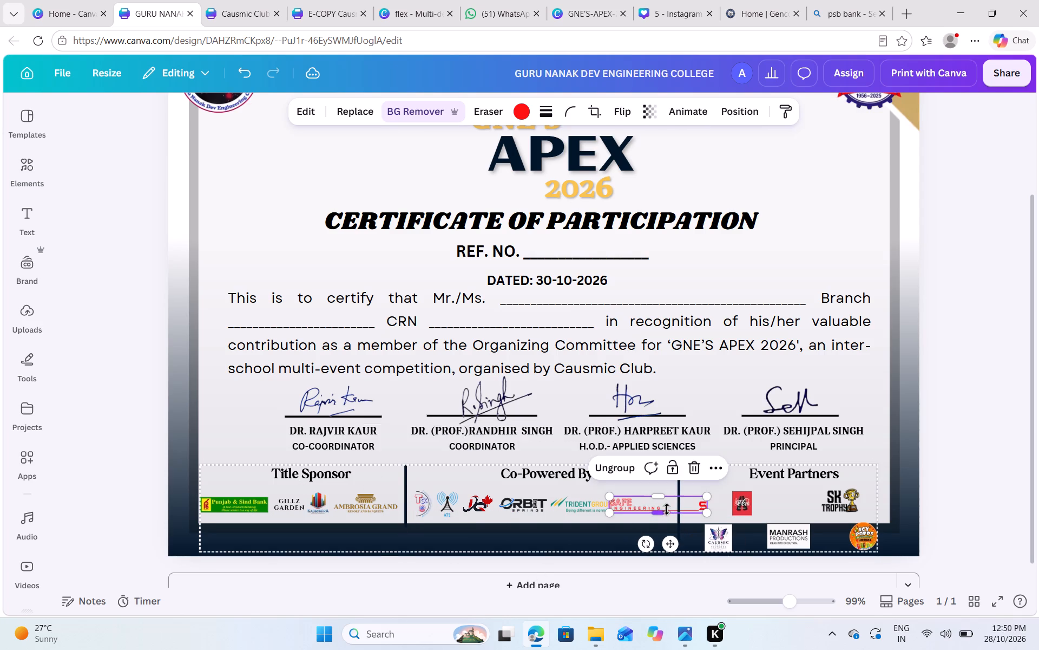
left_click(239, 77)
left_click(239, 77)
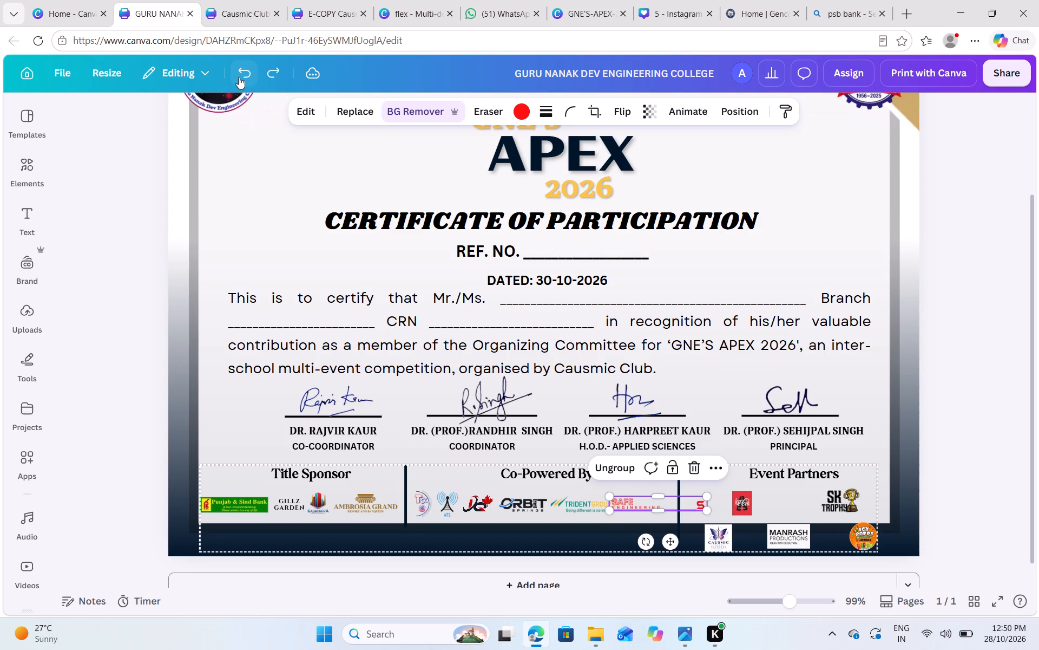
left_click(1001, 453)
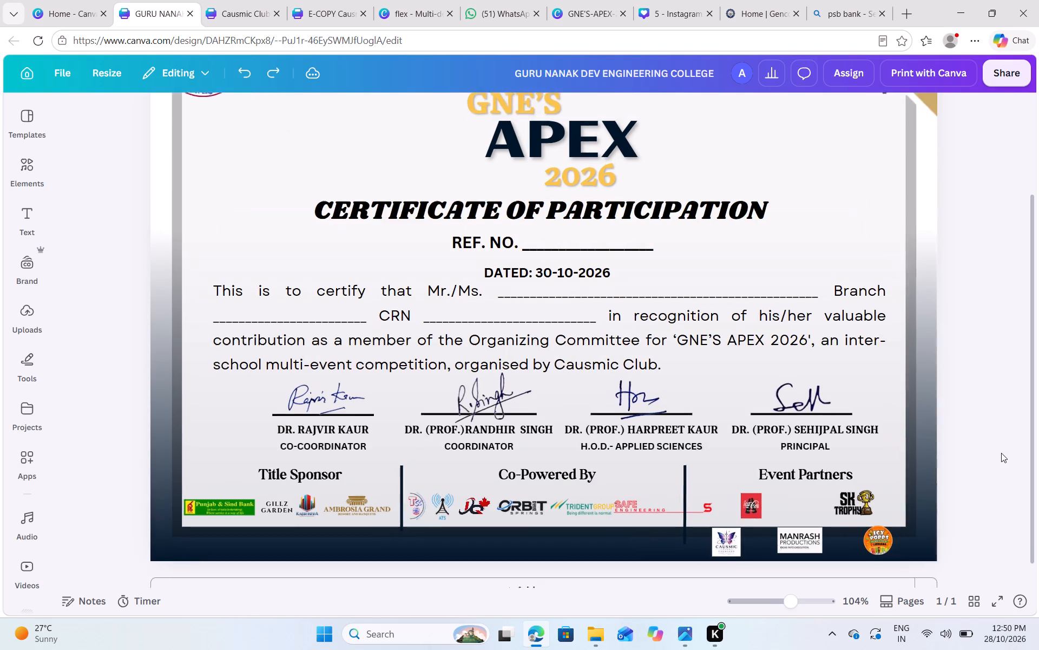
Move the divider between Co-Powered By and Event Partners right, to between the Safe Engineering and Coca-Cola logos.
scroll(1001, 453, "left", 2)
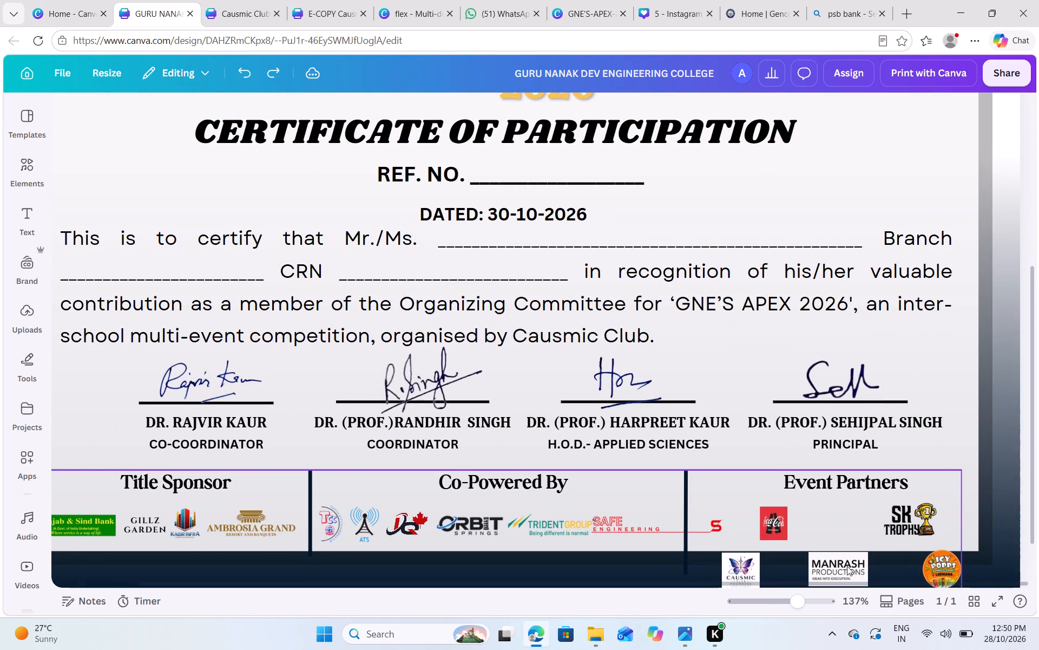
scroll(847, 566, "left", 1)
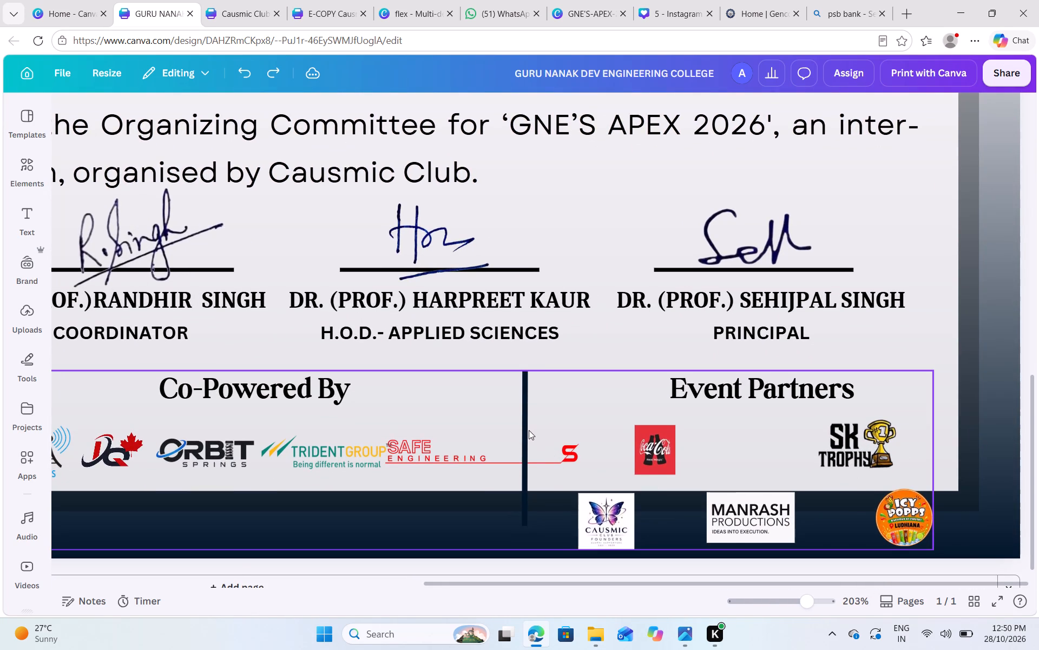
left_click(519, 431)
left_click(526, 430)
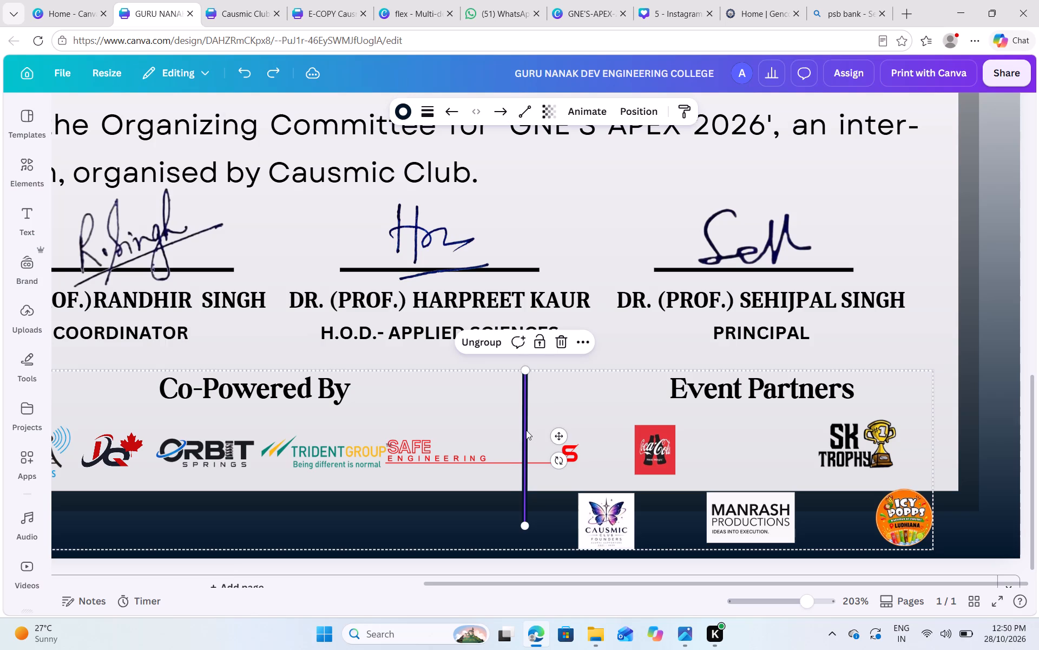
key("Right")
key("Right")
key("Right")
key("Right")
key("Right")
key("Right")
key("Right")
key("Right")
key("Right")
key("Right")
key("Right")
key("Right")
key("Right")
key("Right")
key("Right")
key("Right")
key("Right")
key("Right")
key("Right")
key("Right")
key("Right")
key("Right")
key("Right")
key("Right")
key("Right")
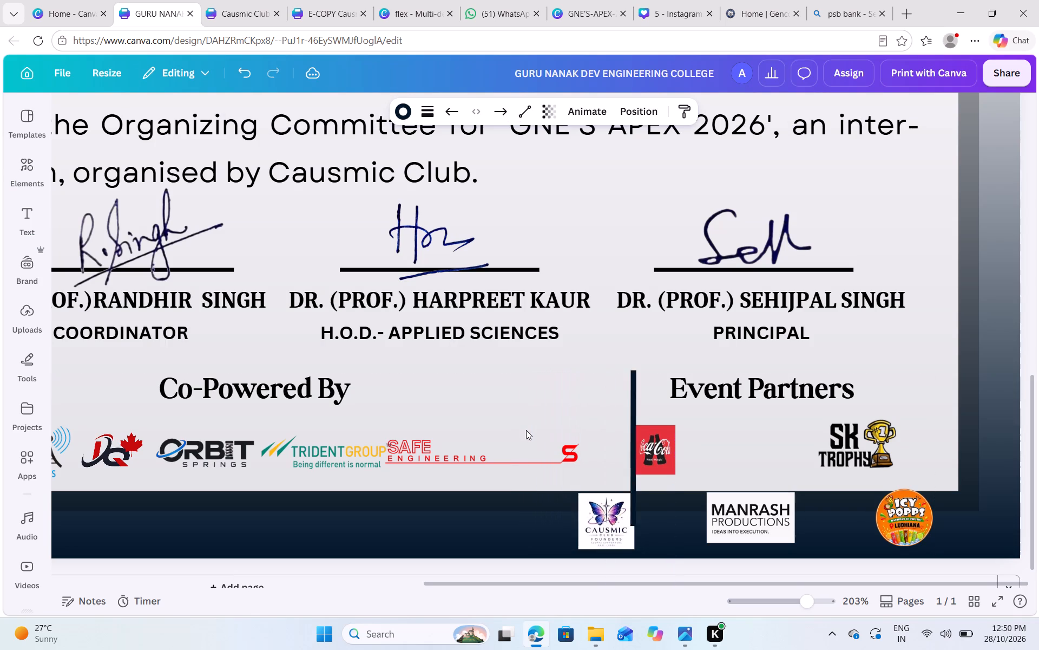
key("Left")
key("Left")
key("Left")
key("Left")
key("Left")
key("Left")
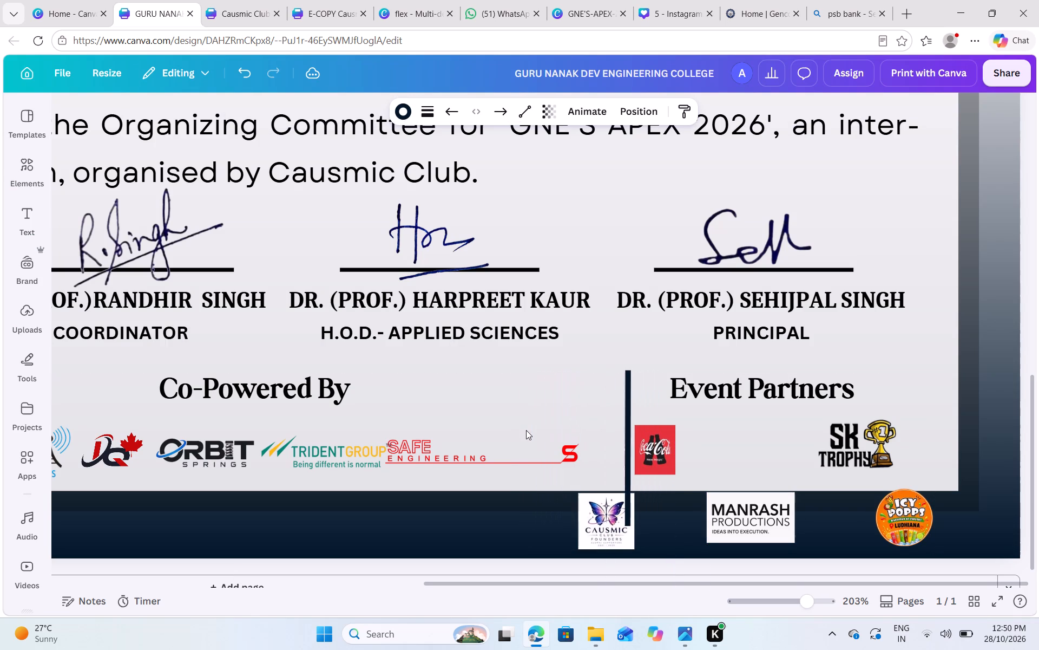
key("Left")
key("Left")
key("Left")
Nudge the Safe Engineering logo right and slightly down so it clears the Trident Group logo.
scroll(526, 430, "right", 1)
left_click(635, 449)
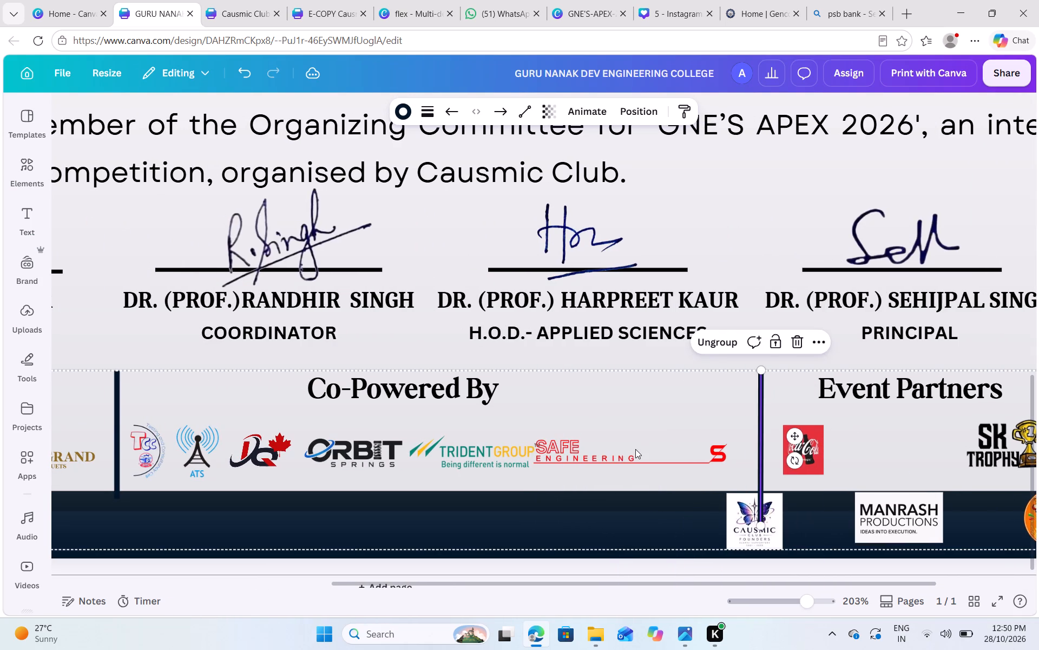
key("Right")
key("Right")
key("Down")
key("Right")
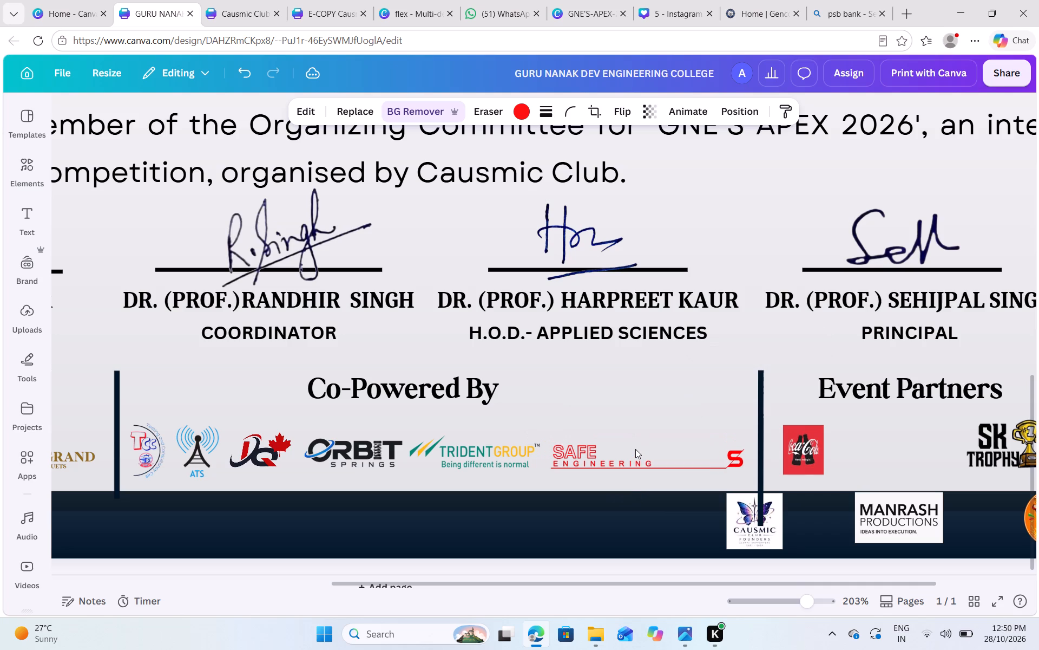
Shrink the Coca-Cola logo under Event Partners to about 0.7 wide by 0.9 high.
scroll(635, 449, "left", 3)
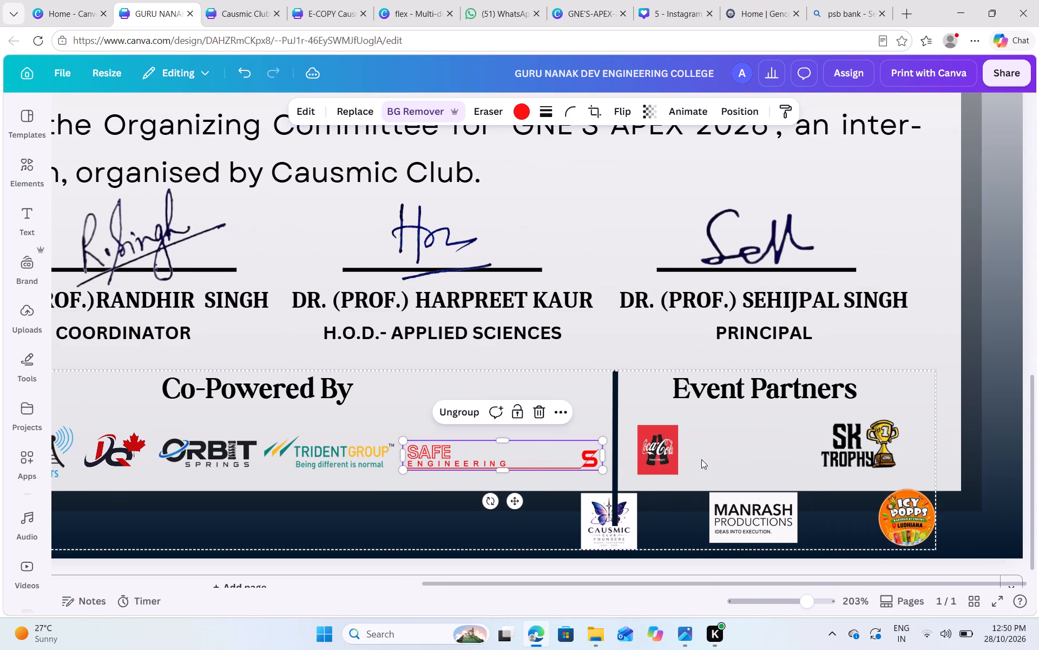
left_click(667, 455)
left_click(679, 425)
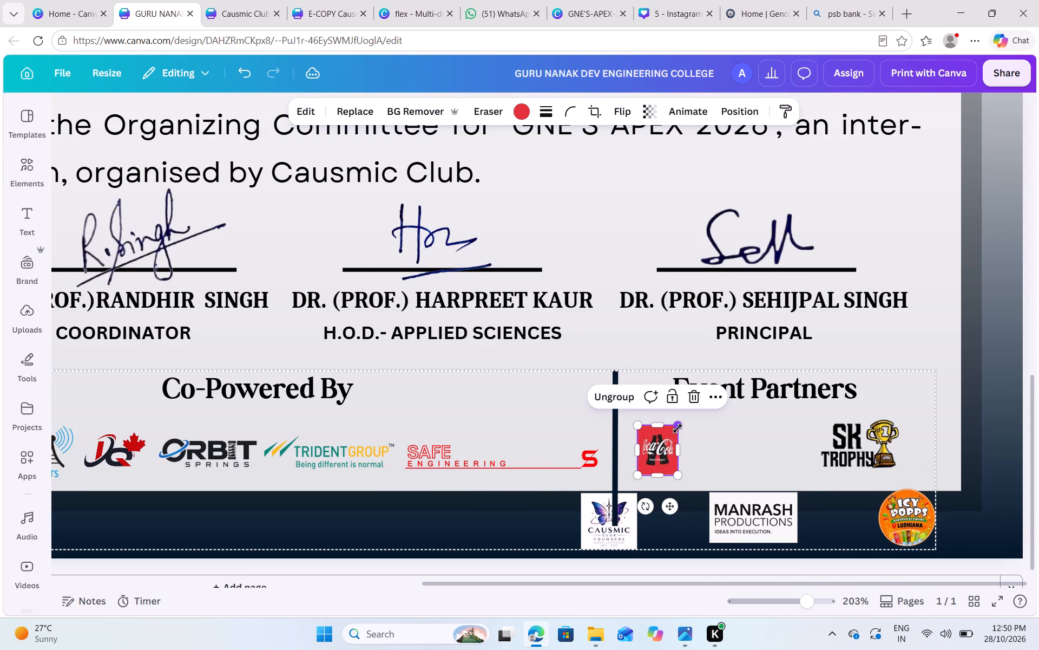
left_click_drag(678, 425, 676, 431)
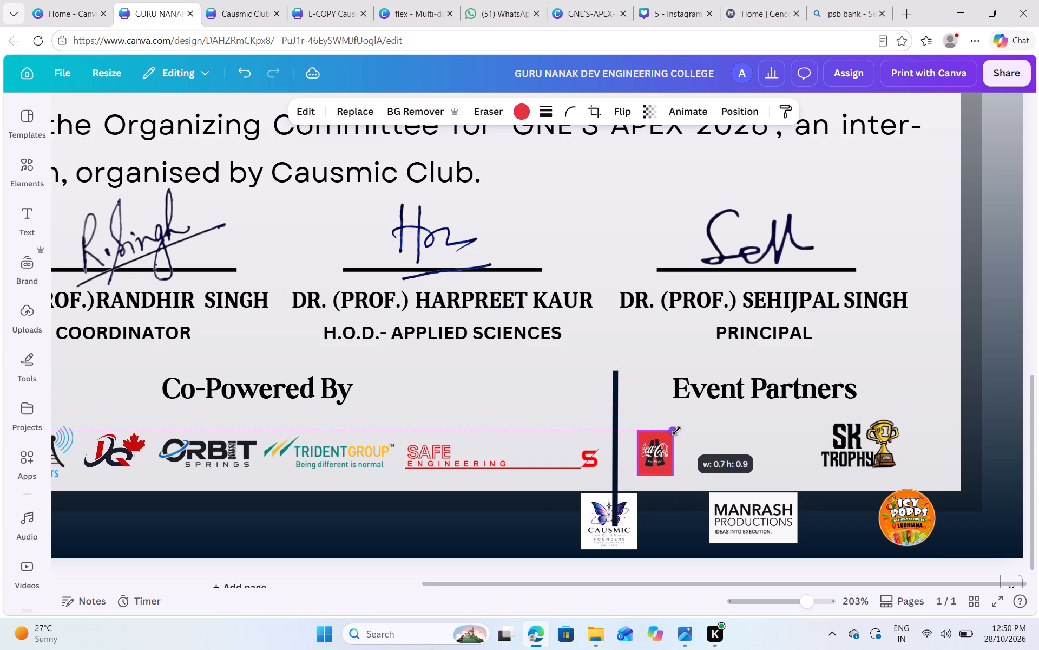
left_click(702, 460)
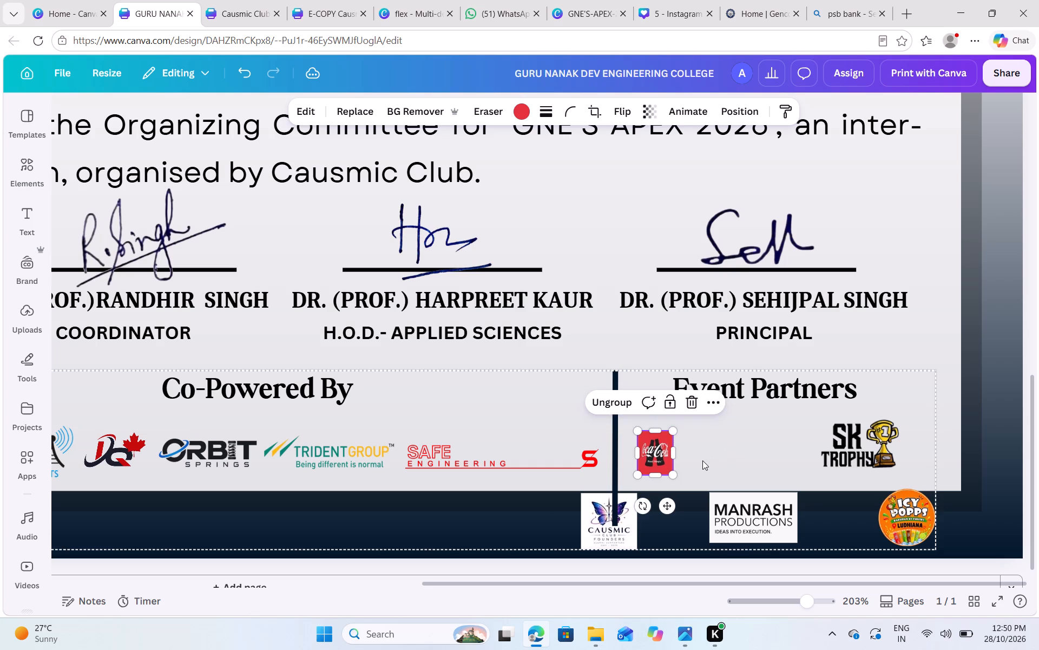
left_click(659, 456)
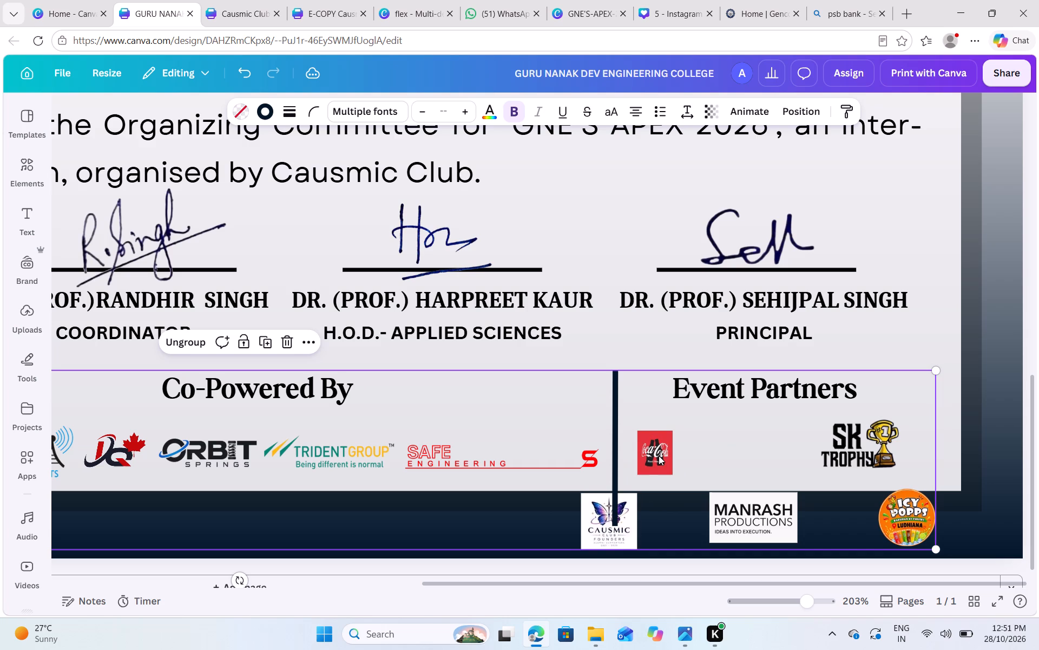
left_click(649, 456)
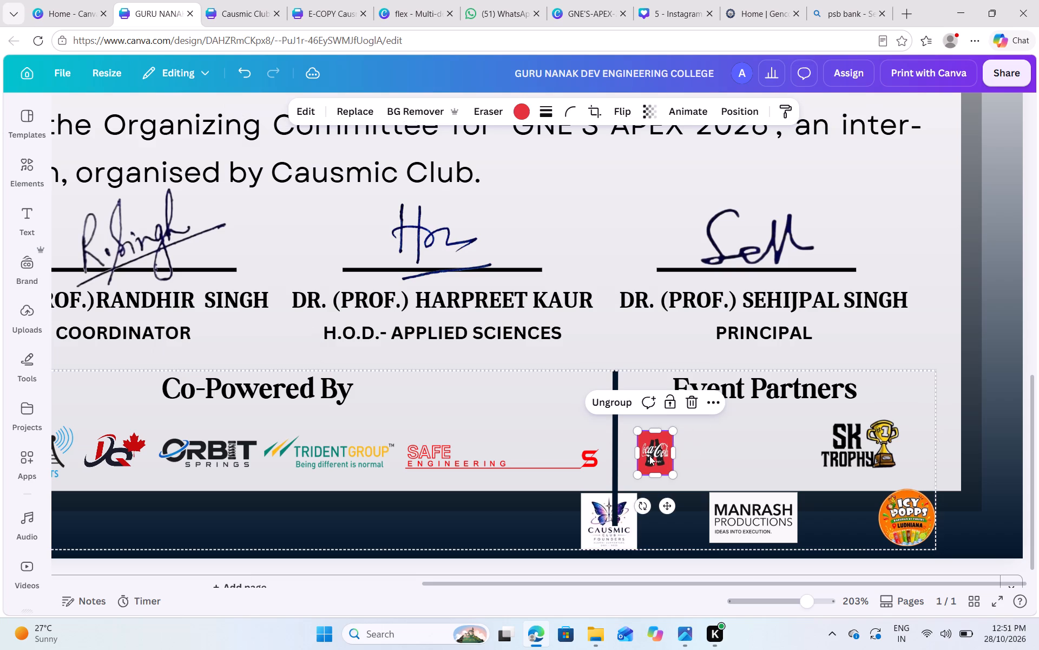
Move the Causmic Club Founders logo up beside the Coca-Cola logo, shrink it to about 0.9 by 0.9, and leave a small gap between them.
left_click(602, 519)
left_click_drag(602, 519, 691, 457)
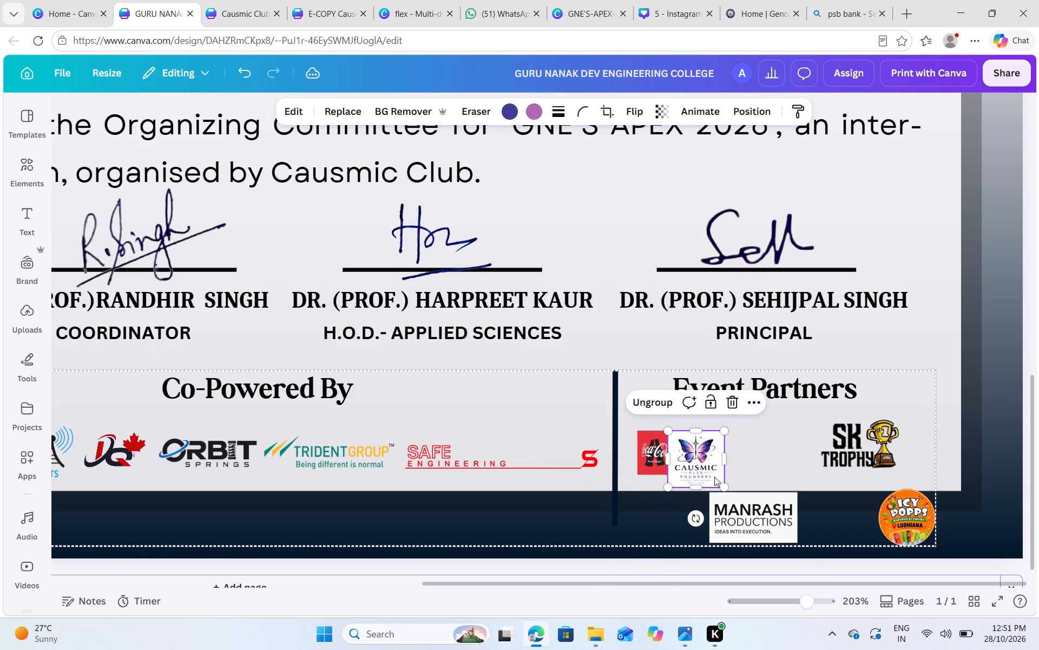
left_click_drag(724, 485, 711, 478)
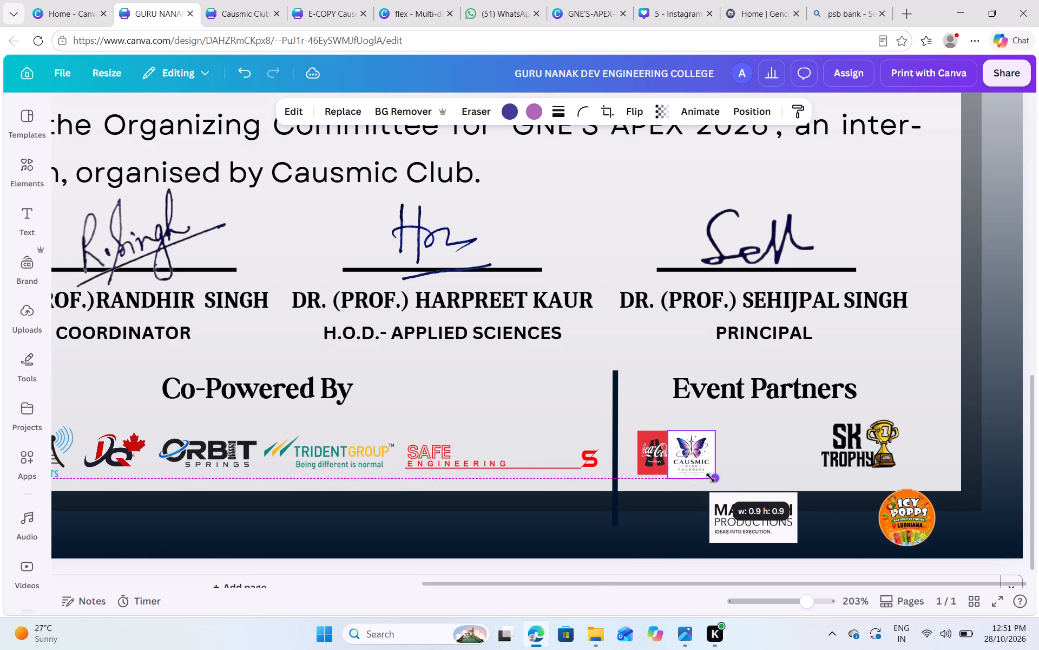
left_click_drag(711, 478, 712, 479)
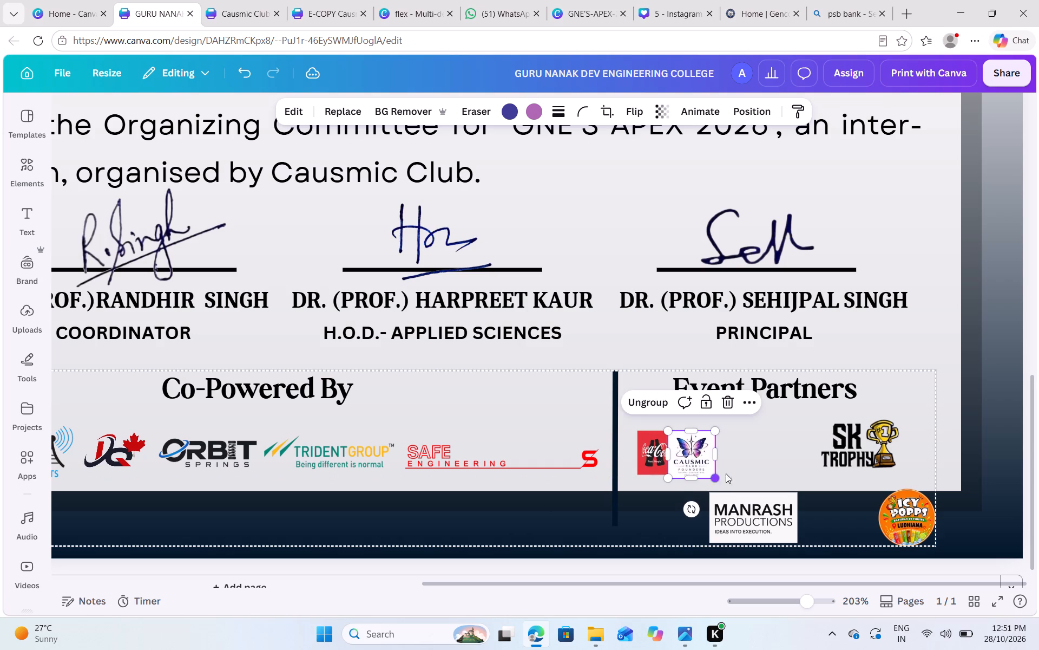
left_click(714, 481)
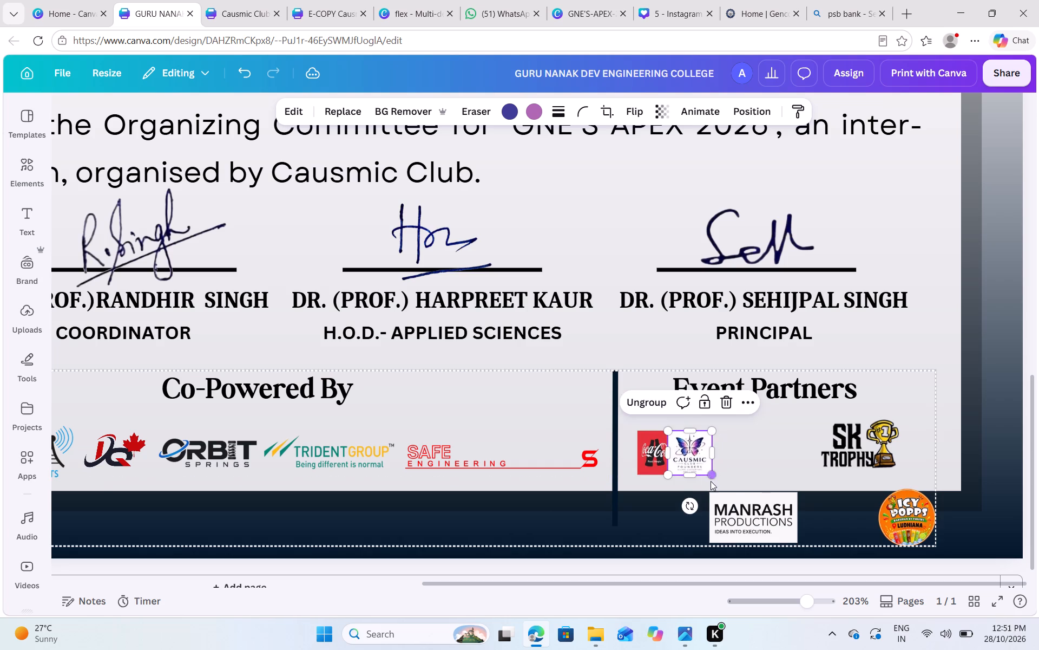
left_click(767, 464)
left_click(695, 457)
left_click(695, 457)
key("Right")
key("Right")
key("Right")
key("Left")
key("Right")
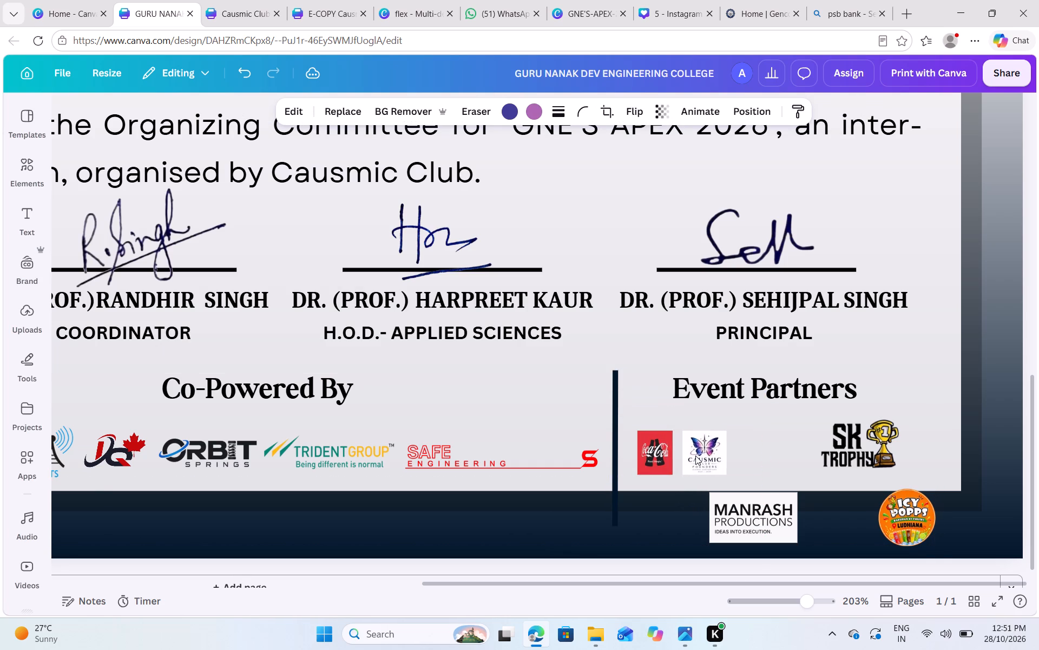
Move the SK Trophy logo beside the Causmic logo, shrink it to match the row, and space it just clear of that logo.
left_click(866, 443)
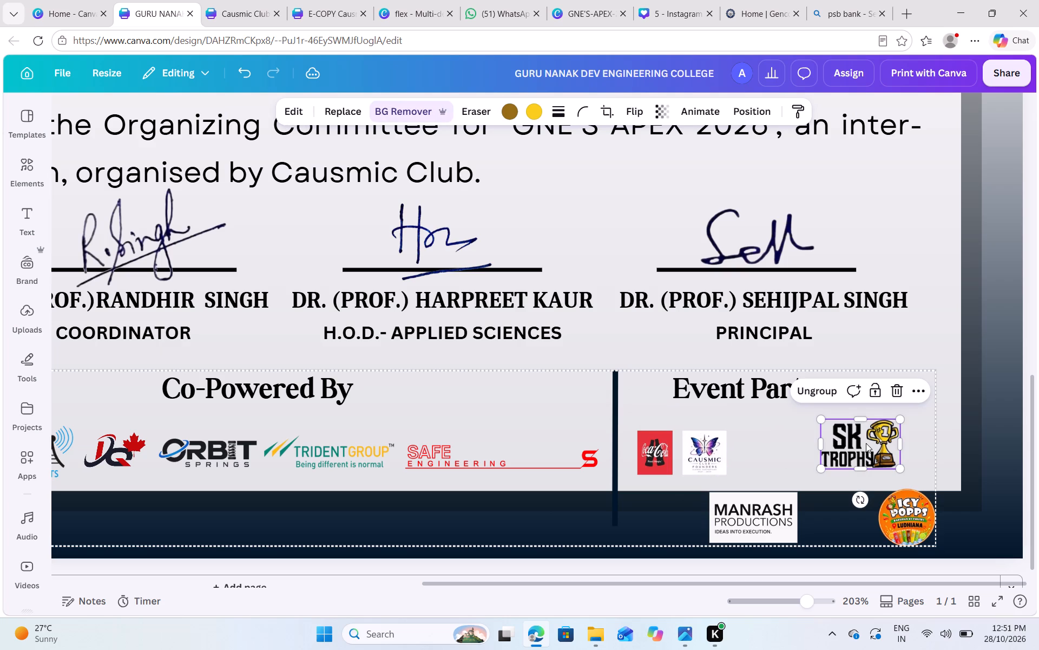
left_click_drag(877, 440, 770, 452)
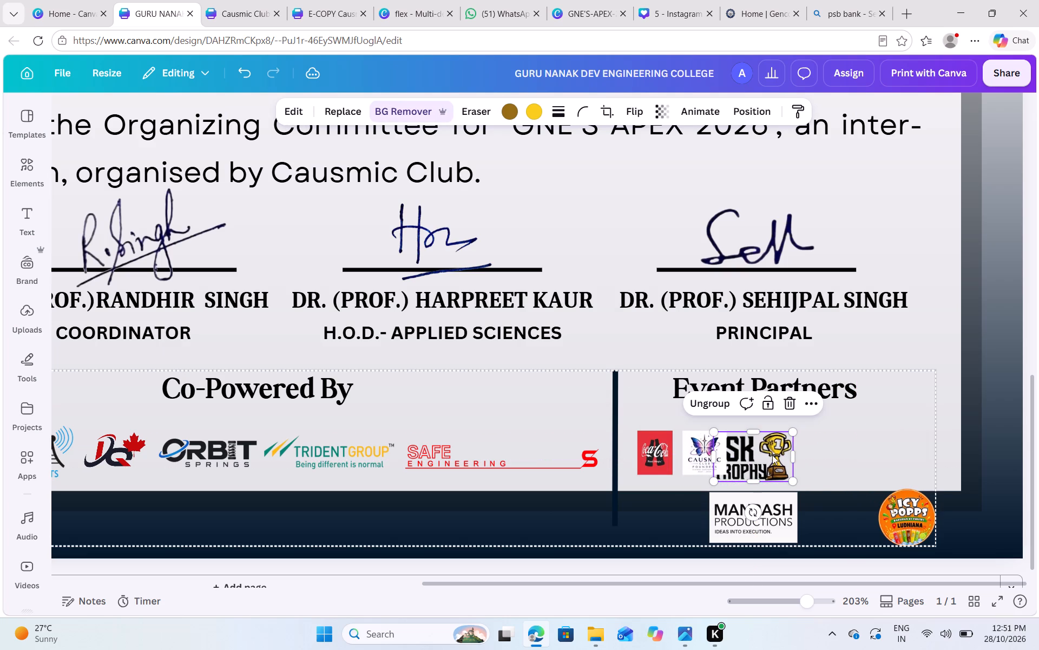
left_click_drag(793, 482, 775, 477)
left_click(818, 464)
left_click(755, 457)
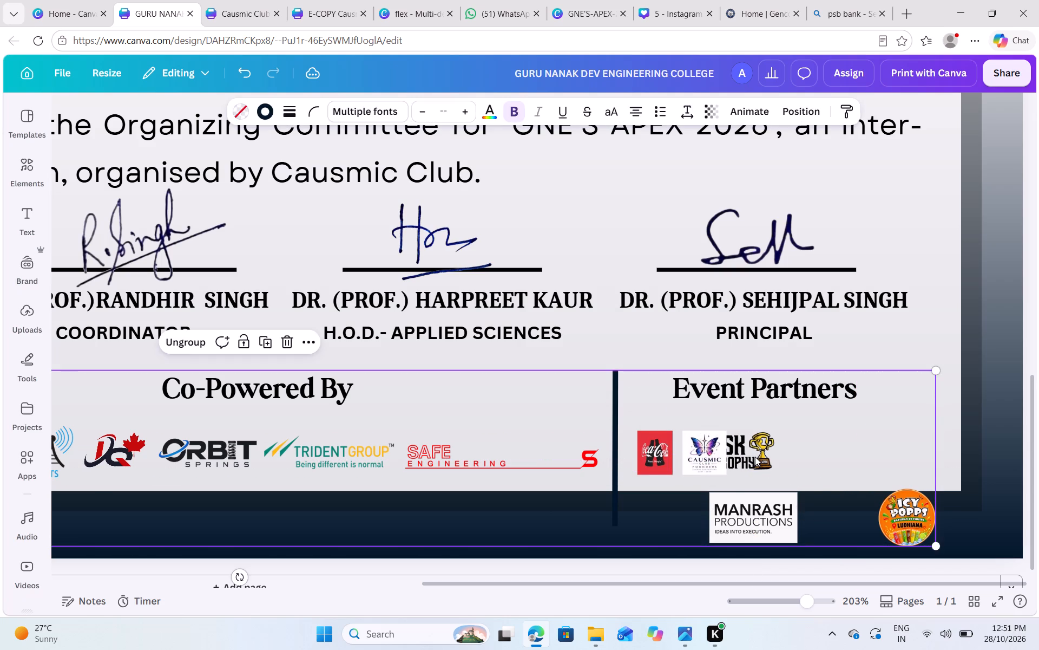
left_click(756, 453)
key("Right")
key("Right")
key("Right")
key("Right")
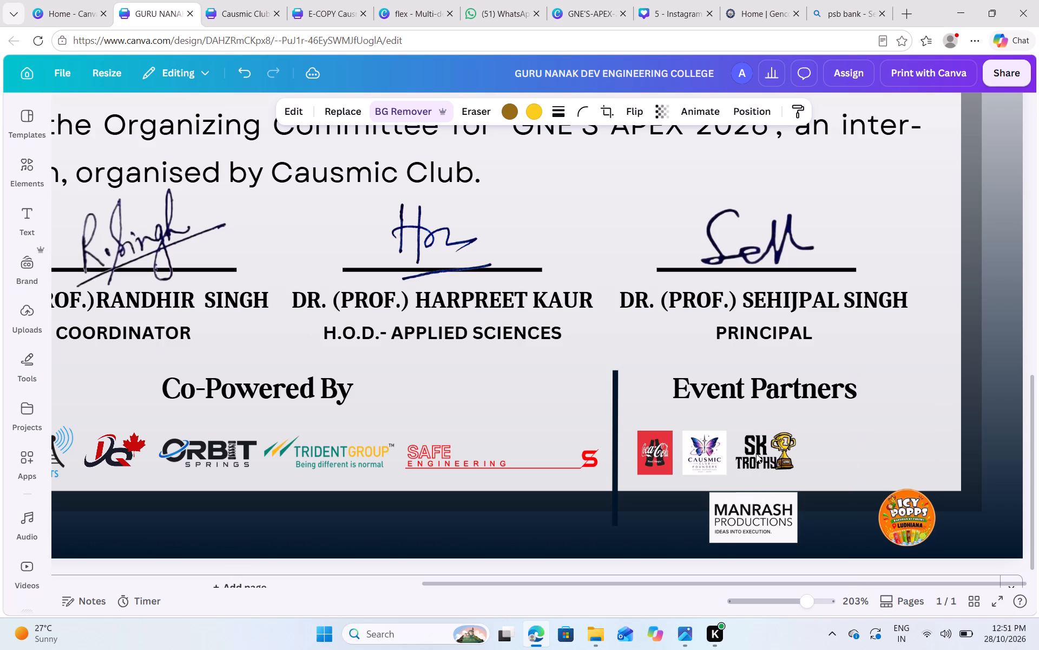
key("Right")
key("Left")
key("Down")
key("Up")
Move the Manrash Productions logo up off the dark border to the far right end of the Event Partners area.
left_click(771, 521)
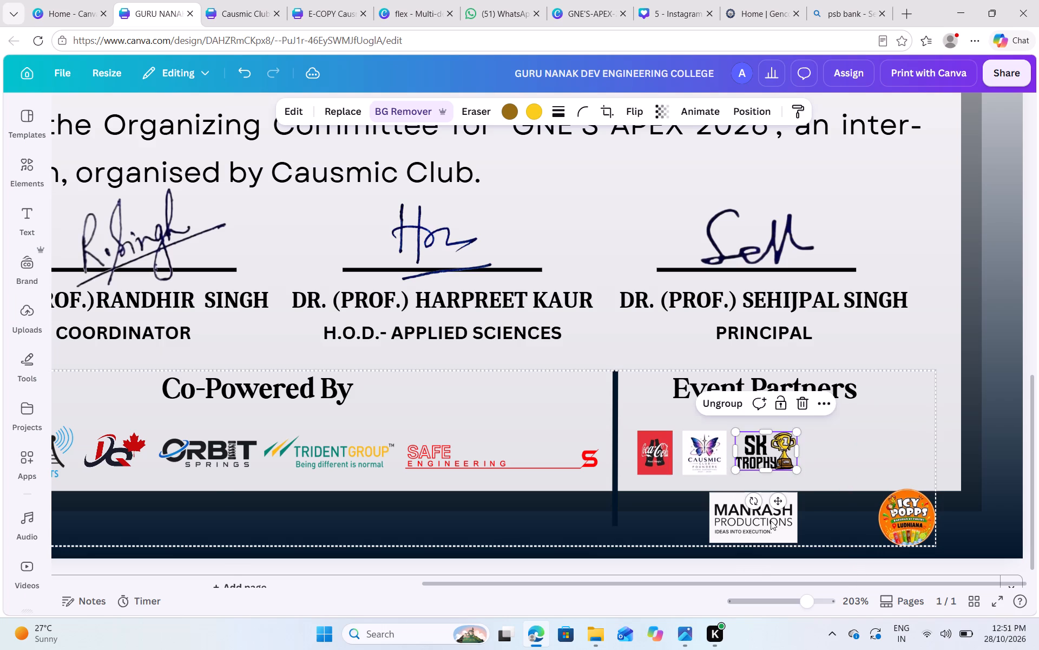
left_click_drag(767, 523, 929, 437)
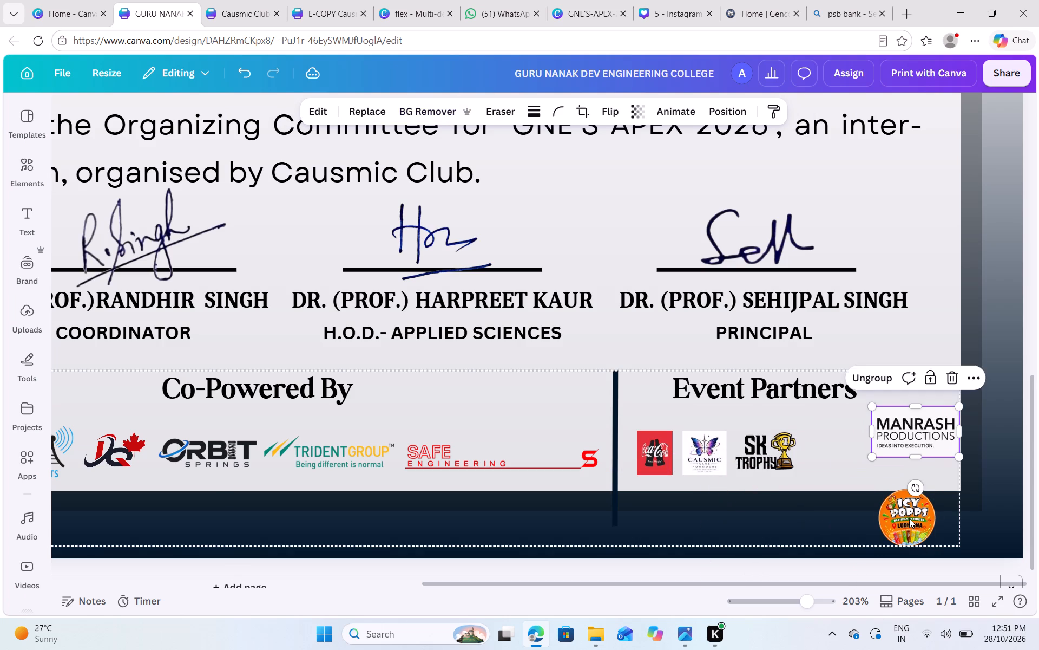
Shrink the Icy Popps logo to about 0.9 by 0.9 and place it right of the SK Trophy logo in the Event Partners row.
left_click(909, 518)
left_click_drag(910, 518, 781, 463)
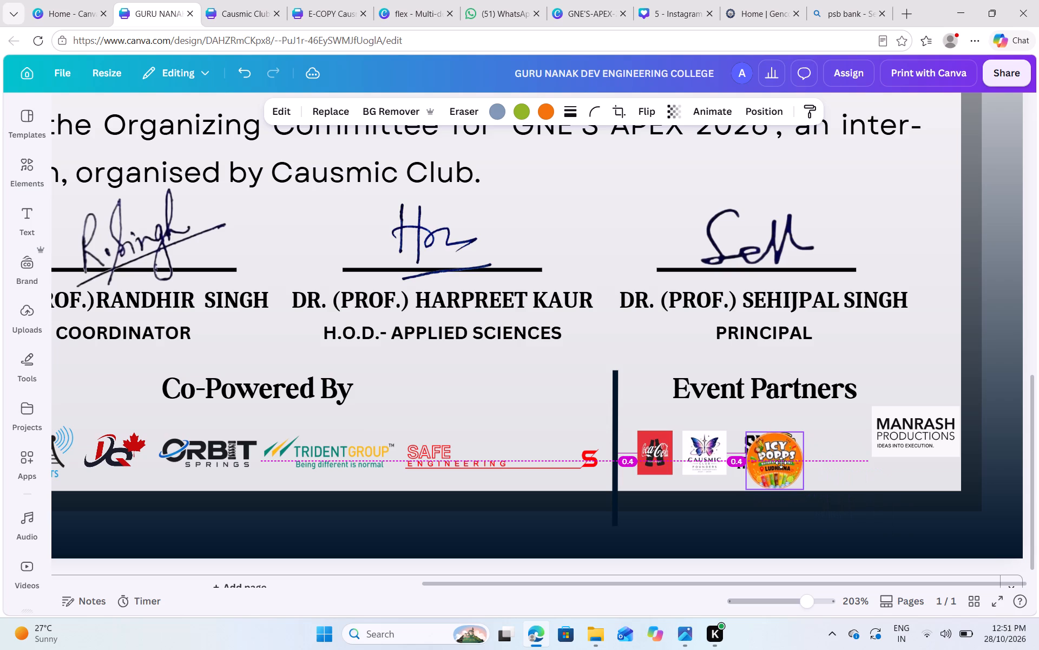
left_click_drag(781, 463, 781, 465)
left_click(710, 505)
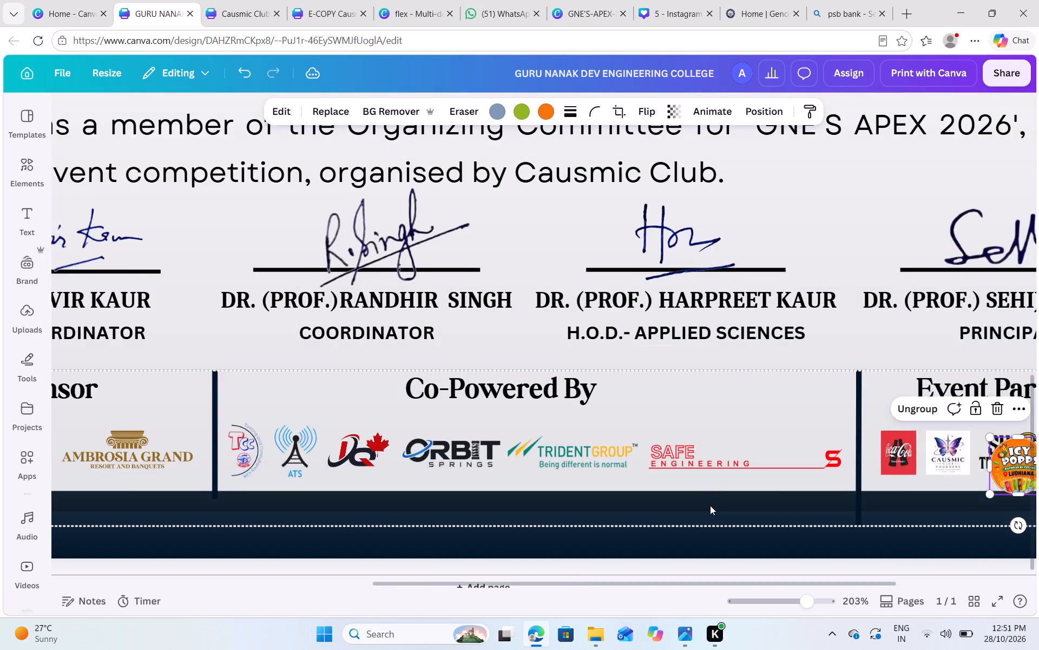
scroll(710, 505, "left", 2)
left_click_drag(802, 495, 789, 487)
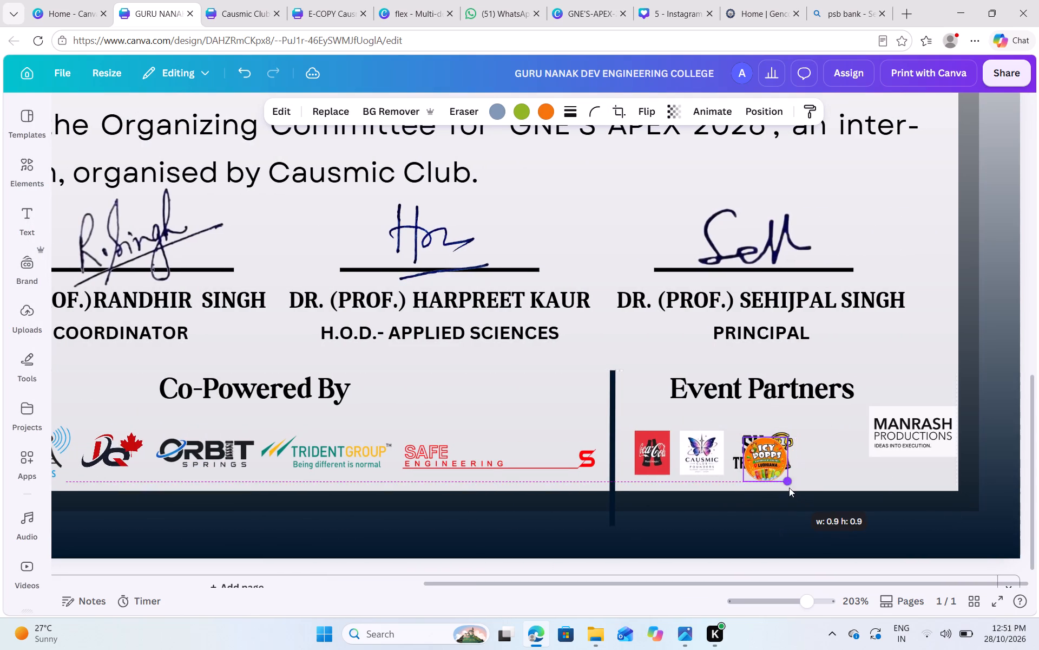
left_click_drag(774, 462, 846, 460)
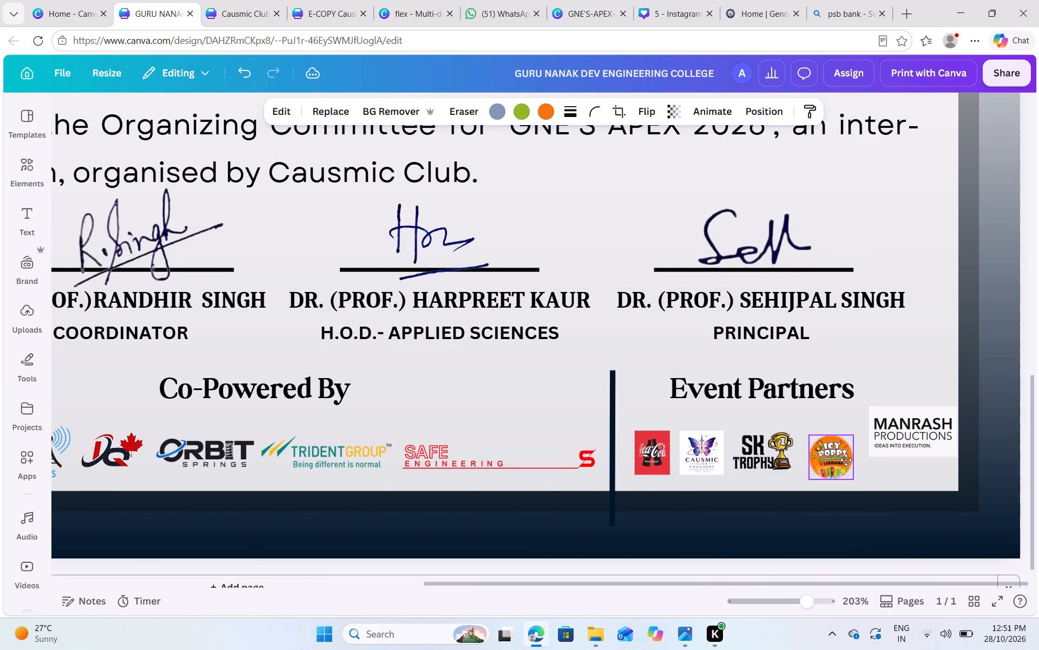
left_click_drag(846, 460, 836, 455)
scroll(836, 455, "left", 3)
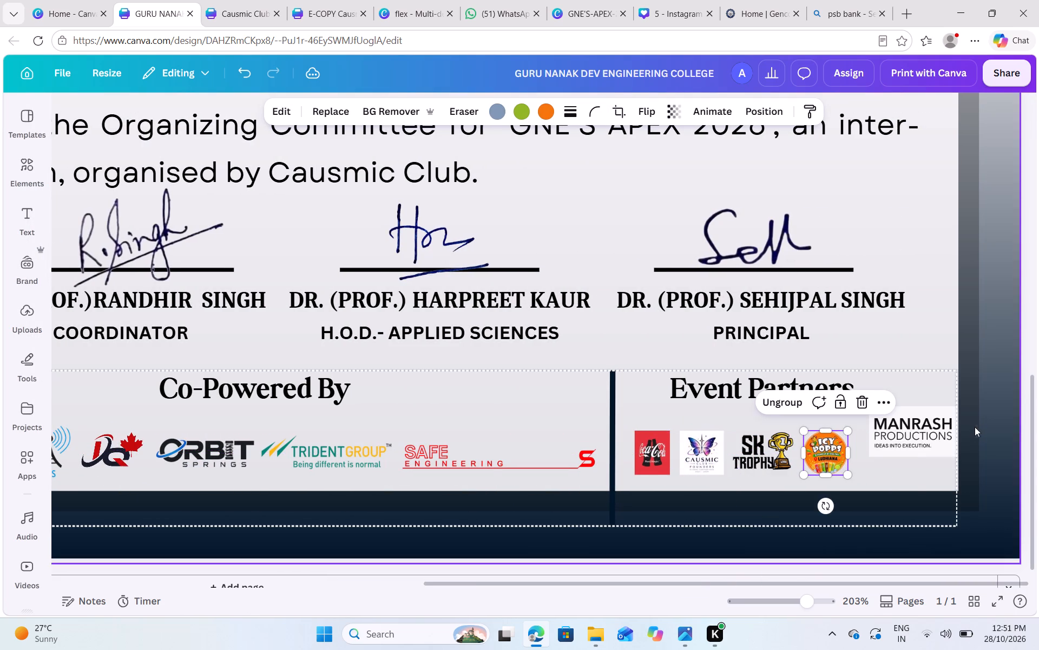
Shrink the Manrash Productions logo slightly and align it at the end of the Event Partners row, right of the Icy Popps logo.
left_click(922, 436)
left_click_drag(920, 428, 863, 453)
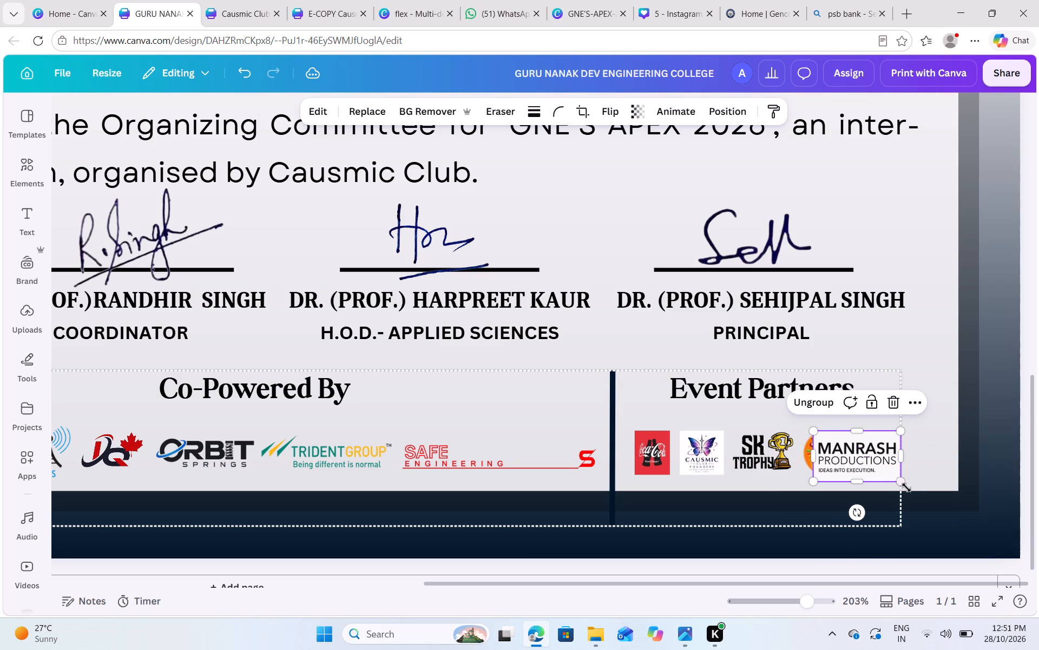
left_click_drag(902, 483, 891, 479)
left_click_drag(865, 462, 916, 461)
left_click(972, 354)
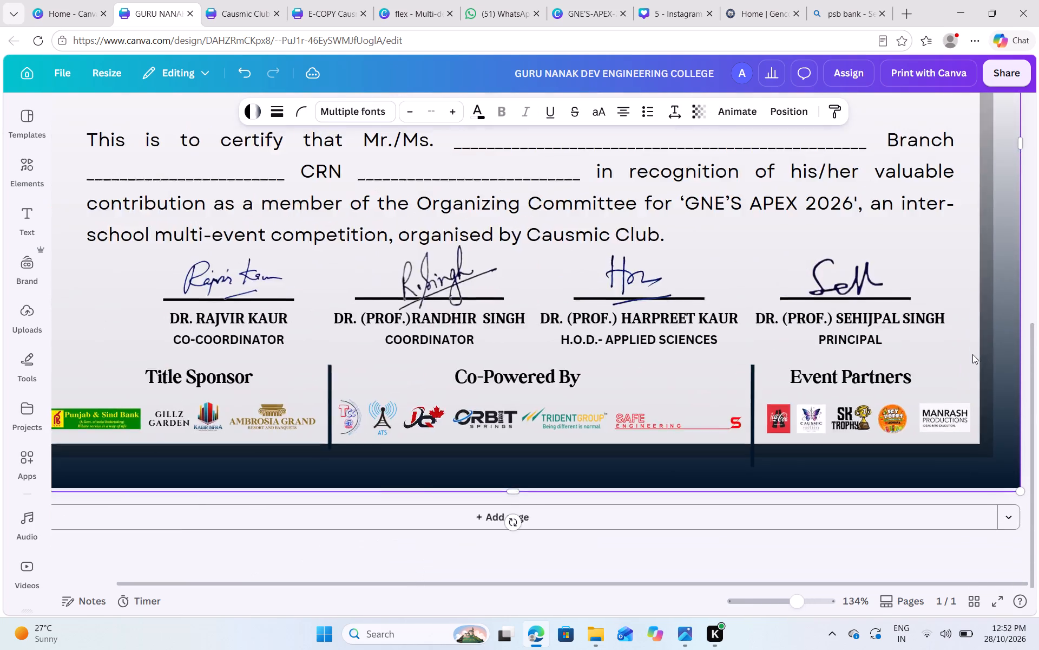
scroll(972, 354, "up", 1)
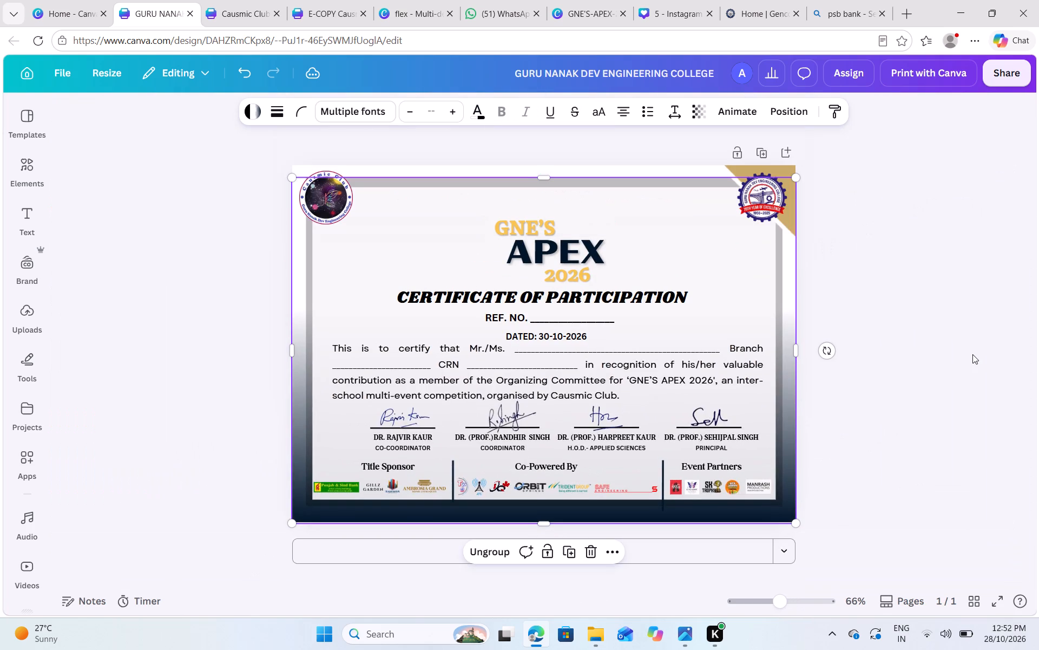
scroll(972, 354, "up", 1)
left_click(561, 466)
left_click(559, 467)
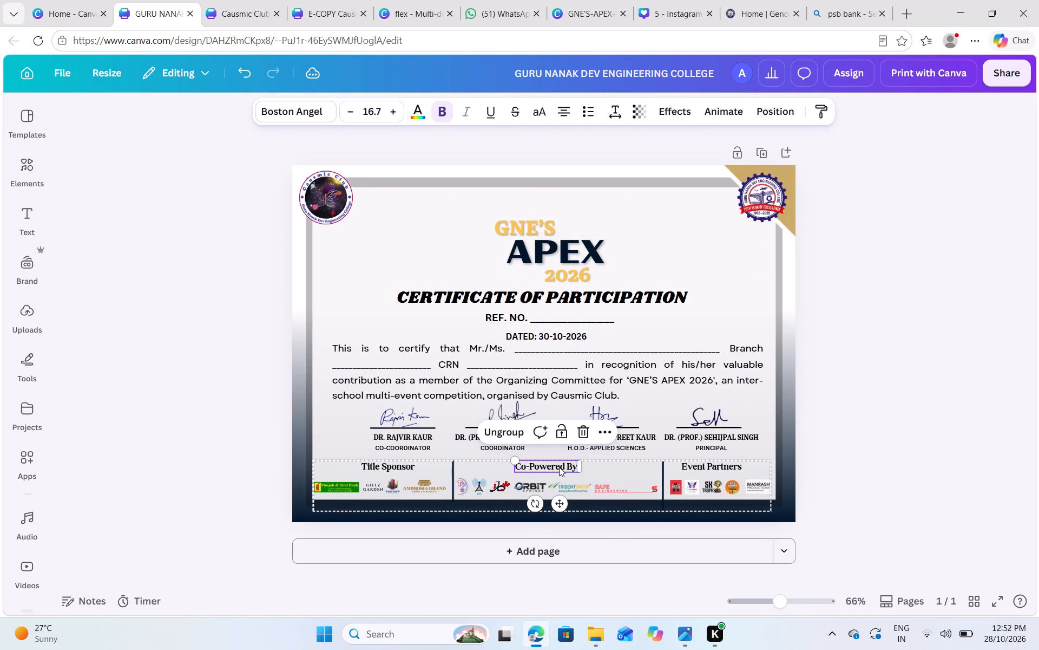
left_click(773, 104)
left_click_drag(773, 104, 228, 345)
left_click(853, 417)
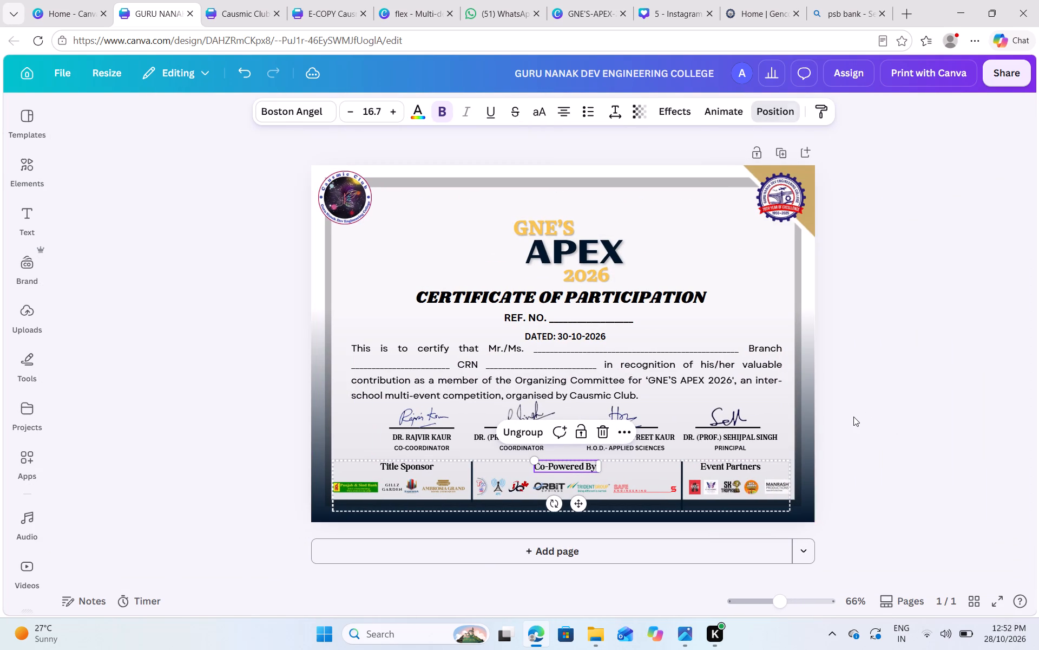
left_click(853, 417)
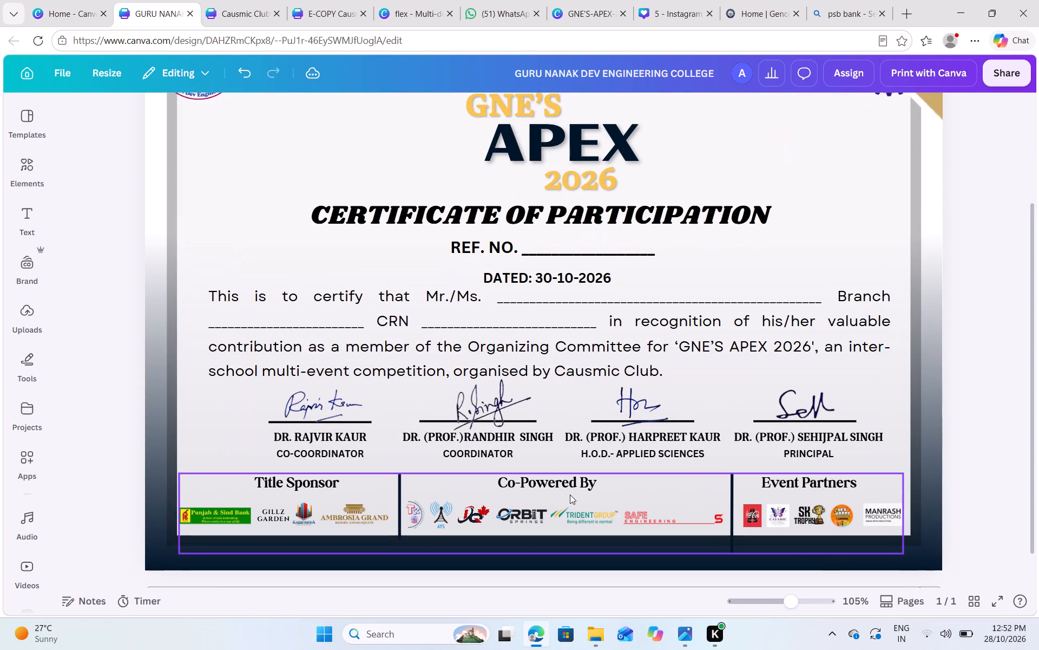
Nudge the Co-Powered By heading right so it sits centred between the two dividers.
left_click(564, 485)
left_click(564, 485)
key("Right")
key("Right")
key("Right")
key("Right")
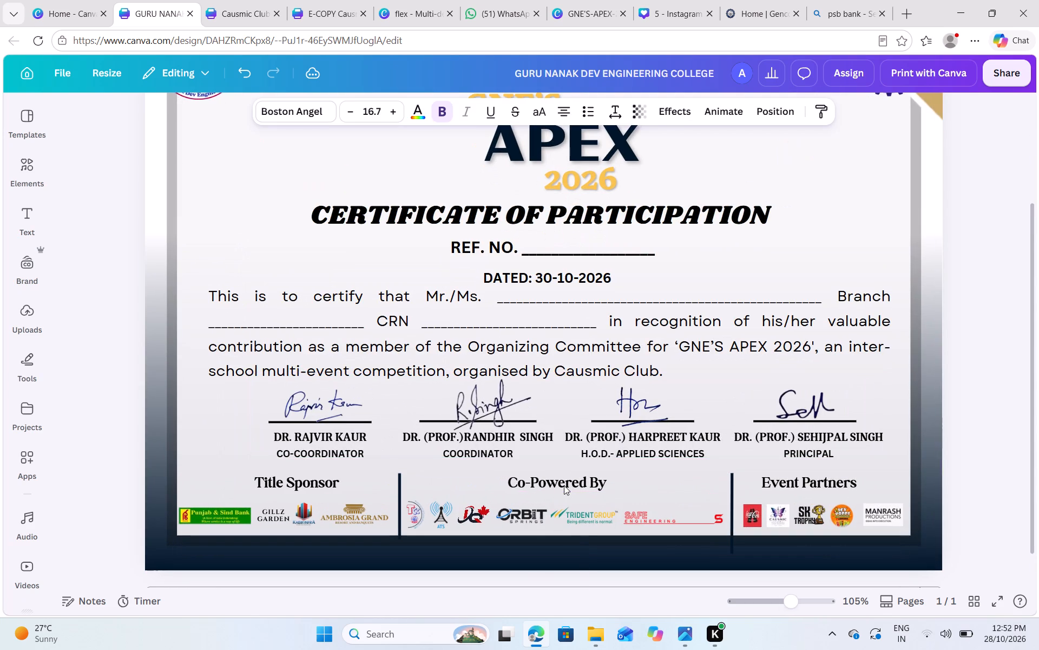
key("Right")
key("Right")
key("Right")
Nudge the Event Partners heading right to centre it over its five logos.
left_click(836, 483)
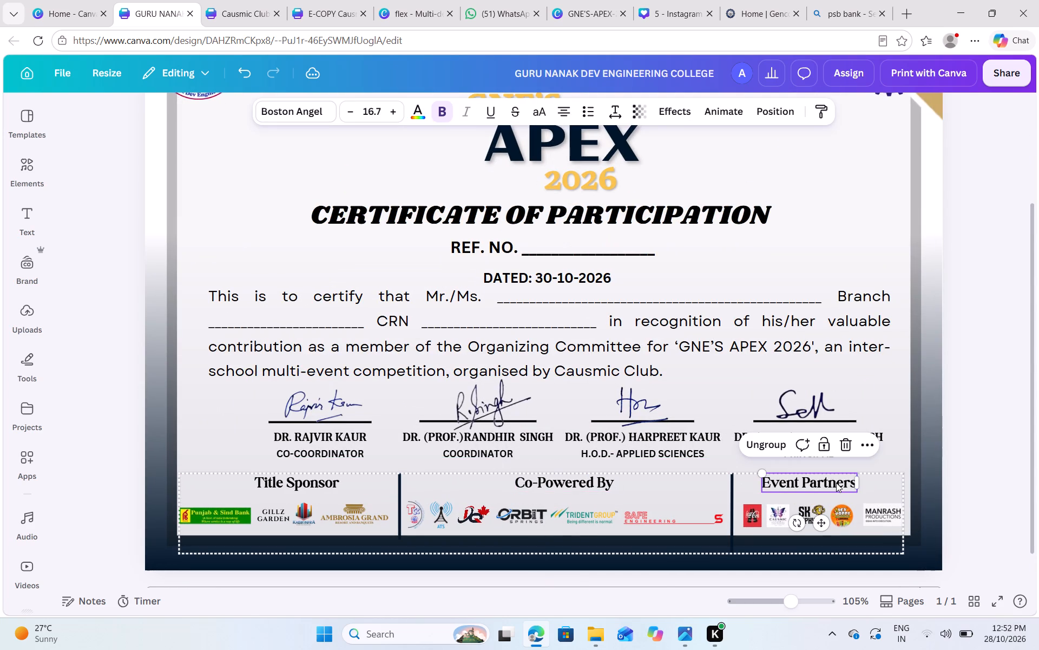
key("Right")
key("Right")
key("Right")
key("Right")
key("Right")
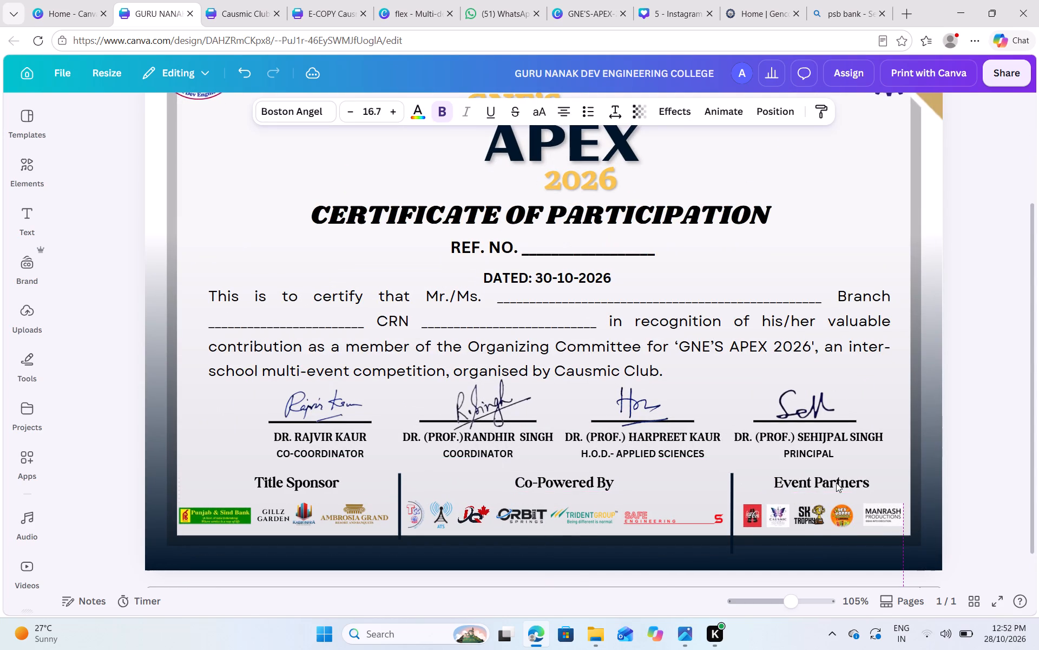
Nudge the Title Sponsor heading left to centre it over its sponsor logos.
left_click(294, 484)
key("Left")
key("Left")
key("Left")
key("Left")
key("Left")
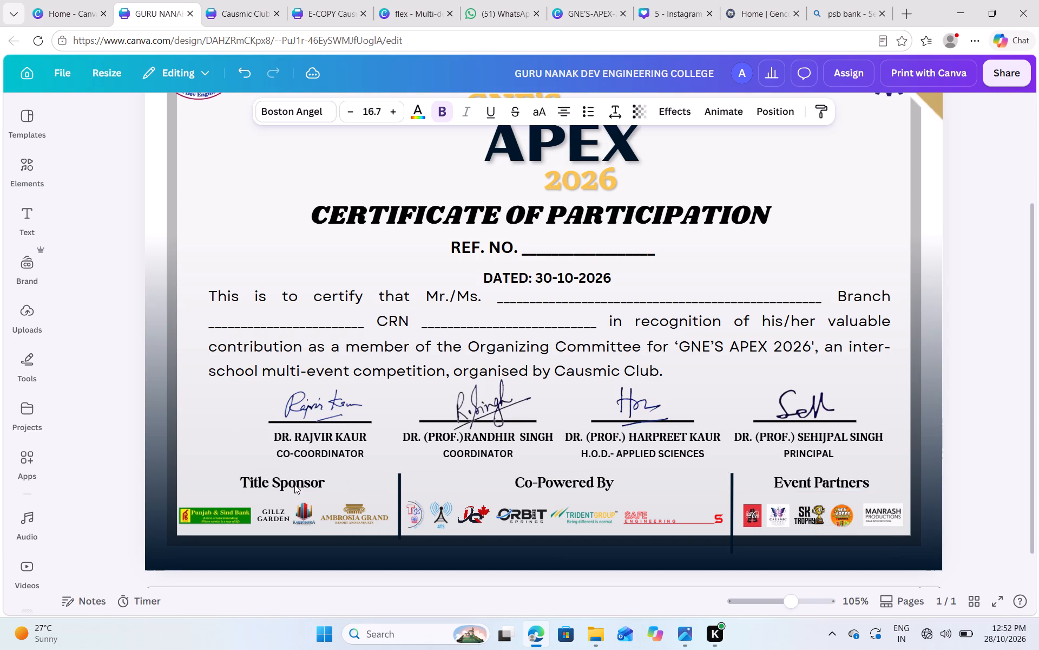
key("Right")
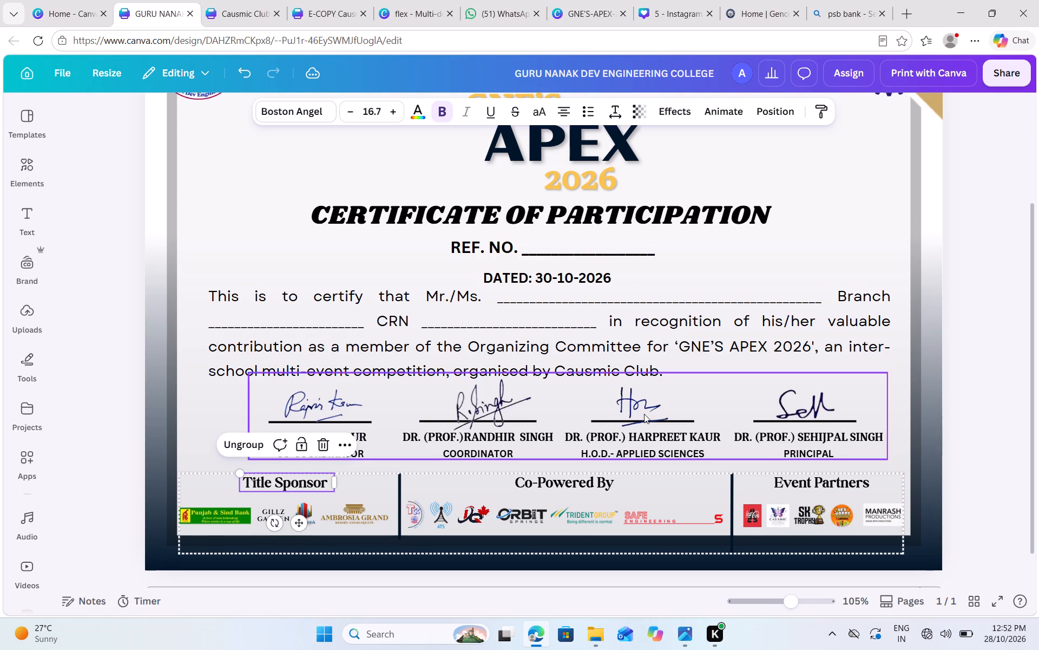
left_click(878, 447)
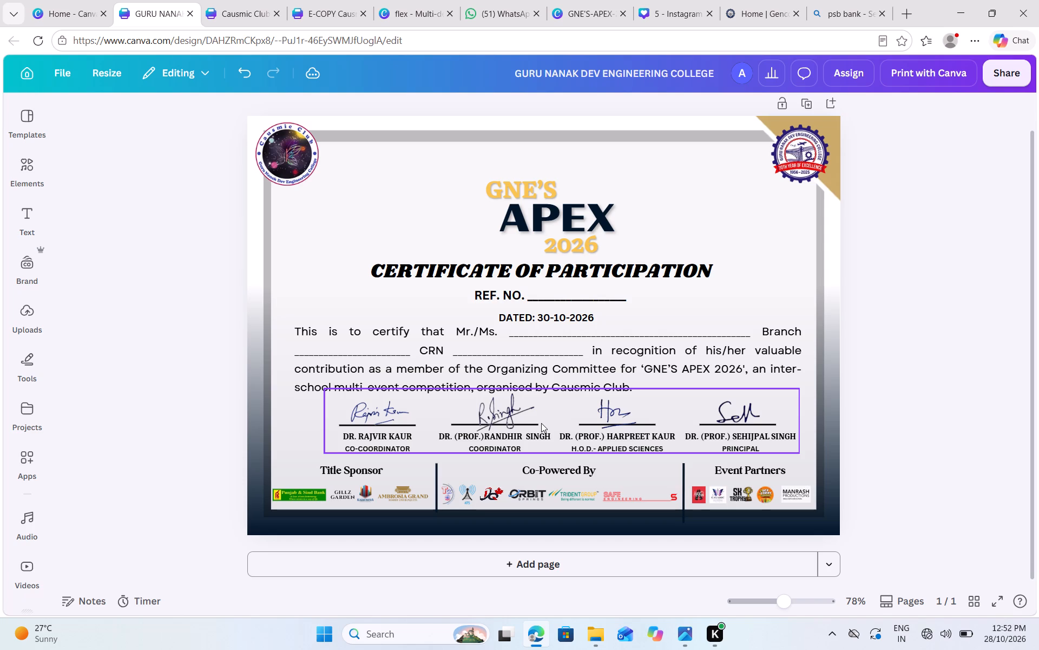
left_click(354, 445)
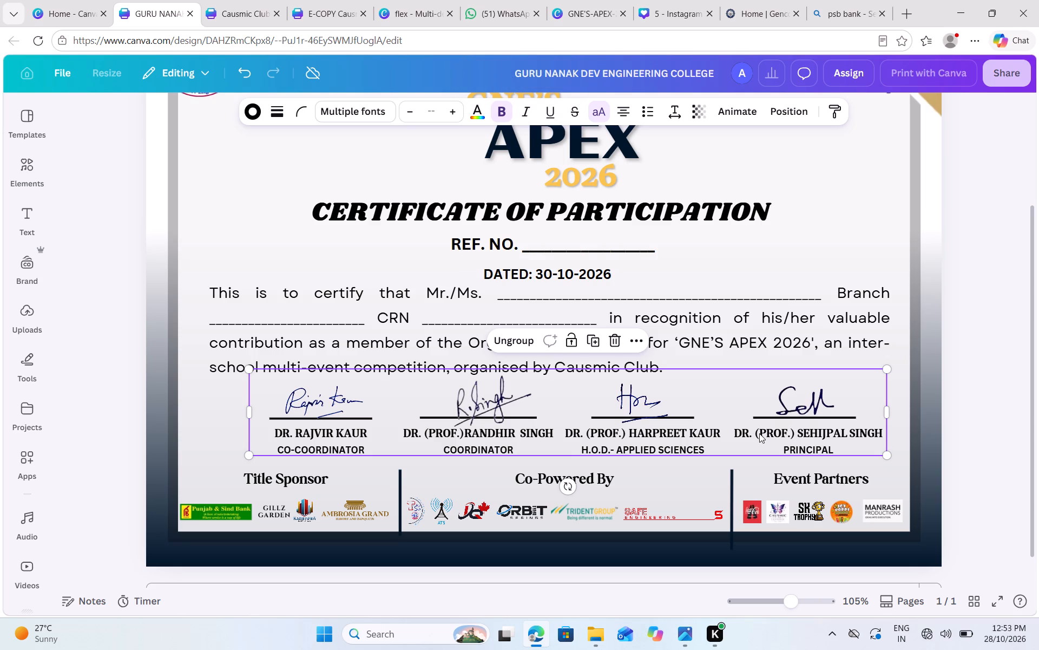
Reconnect the computer to a Wi-Fi network from the list of available networks and return to the certificate design.
left_click(931, 638)
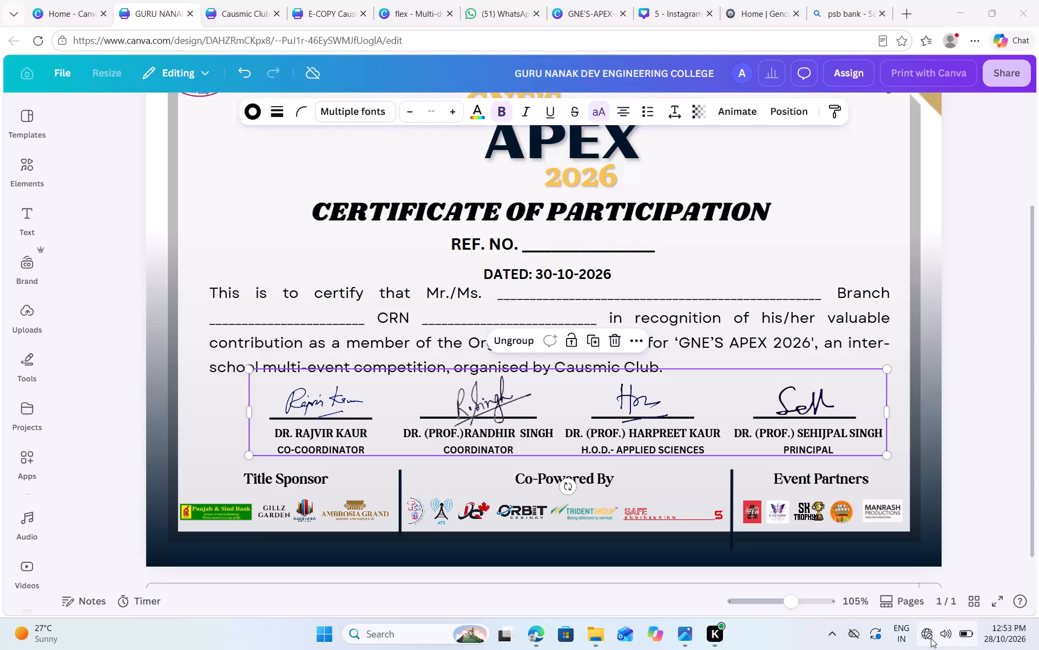
left_click(969, 649)
left_click(969, 649)
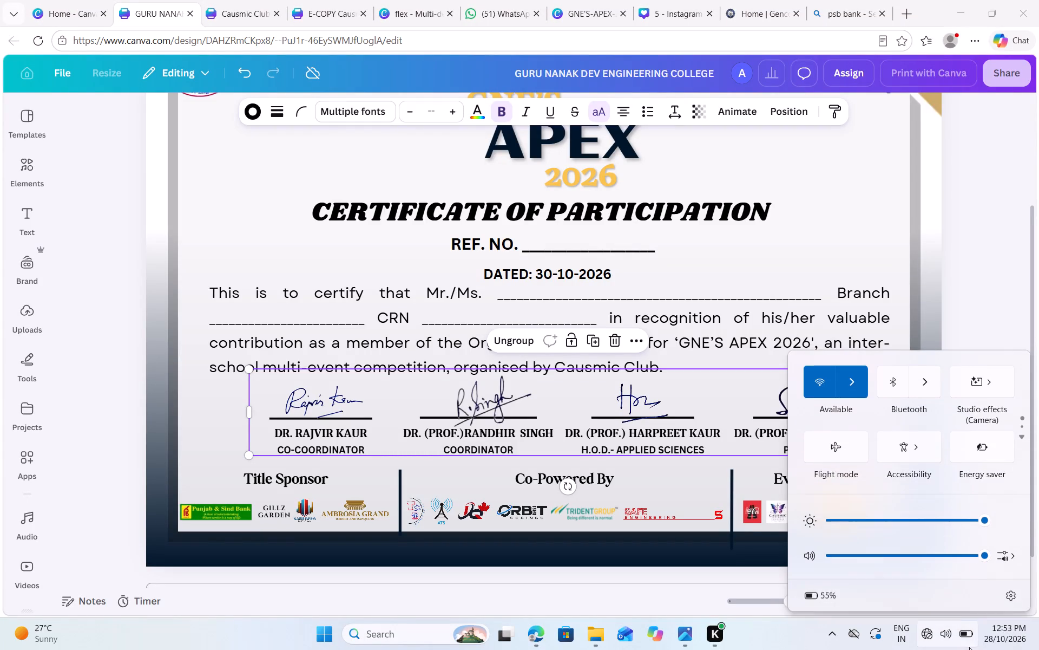
left_click(855, 371)
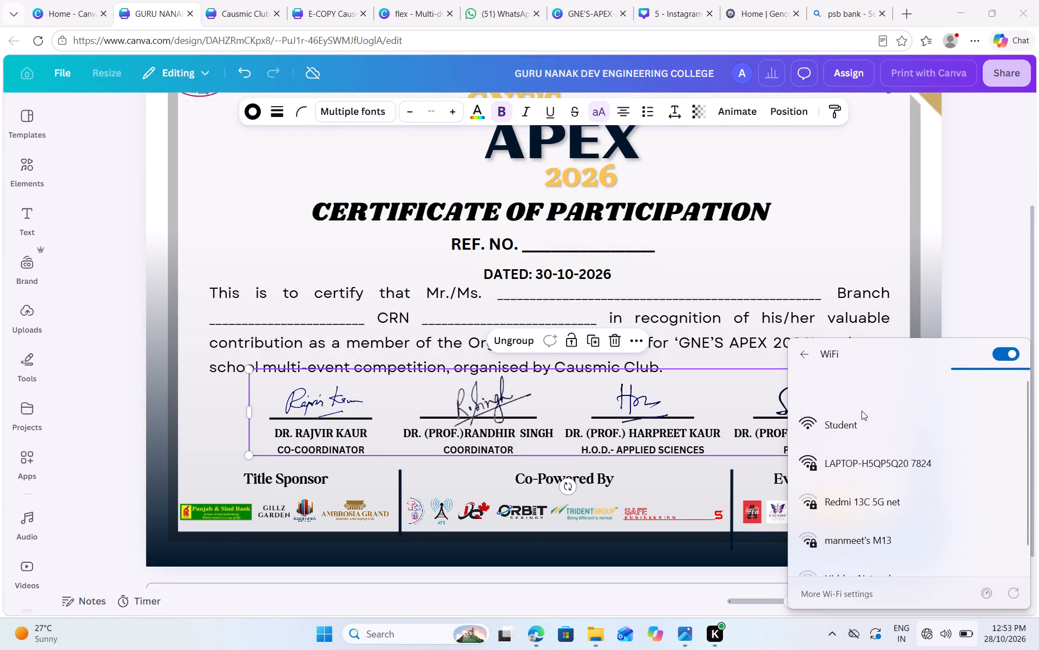
left_click(864, 396)
left_click(971, 245)
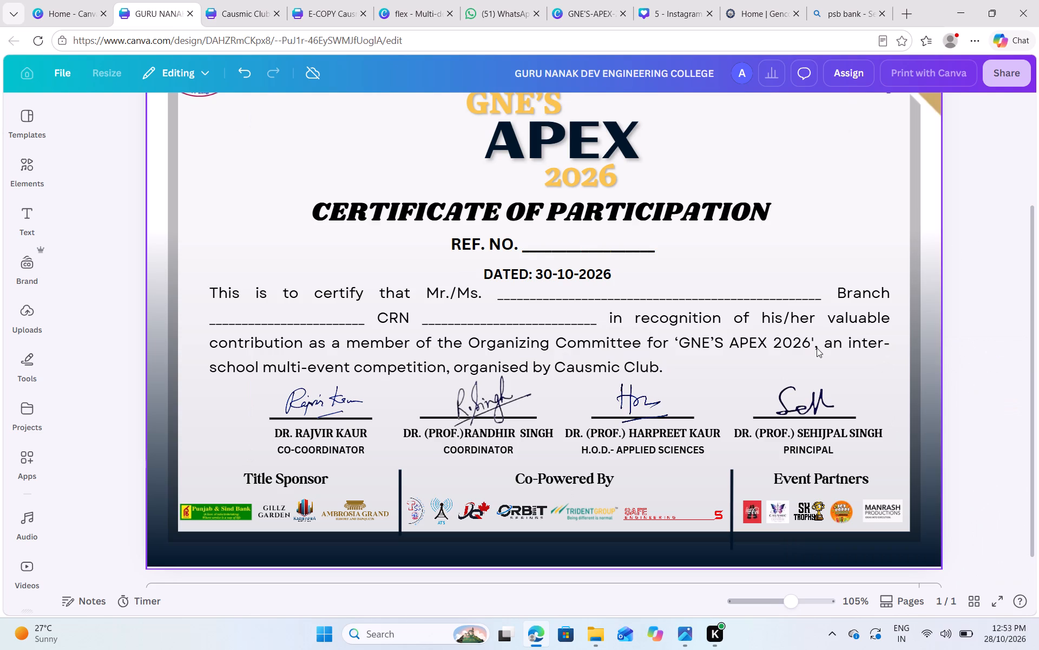
Shrink the group of four signatures proportionally to about 19.6 wide and 2.7 high, keeping its lower-left corner in place.
left_click(693, 420)
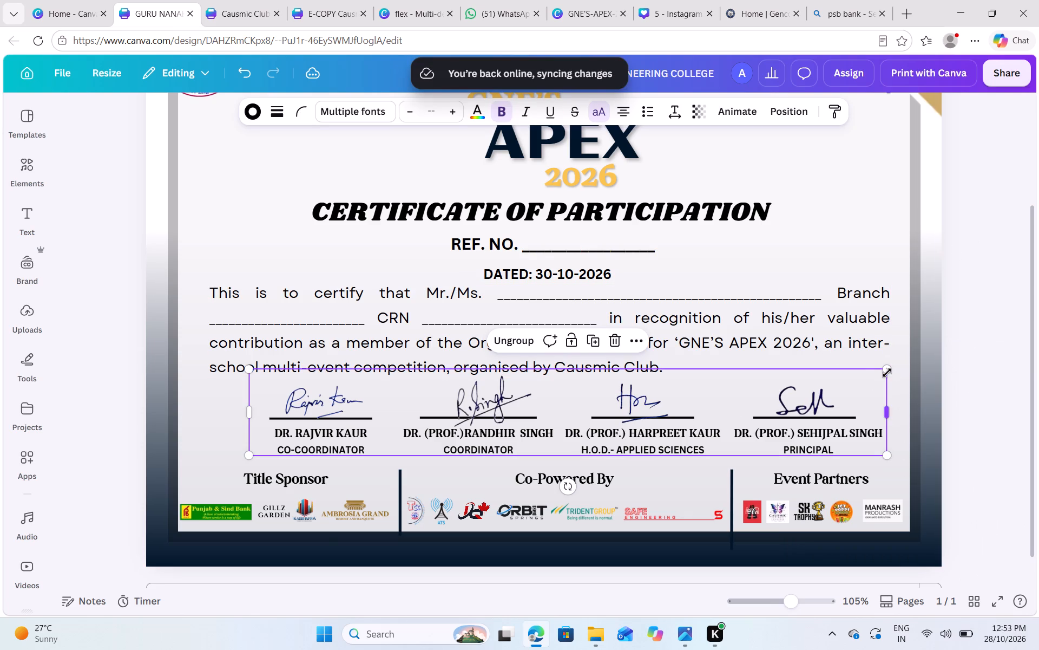
left_click_drag(884, 370, 835, 393)
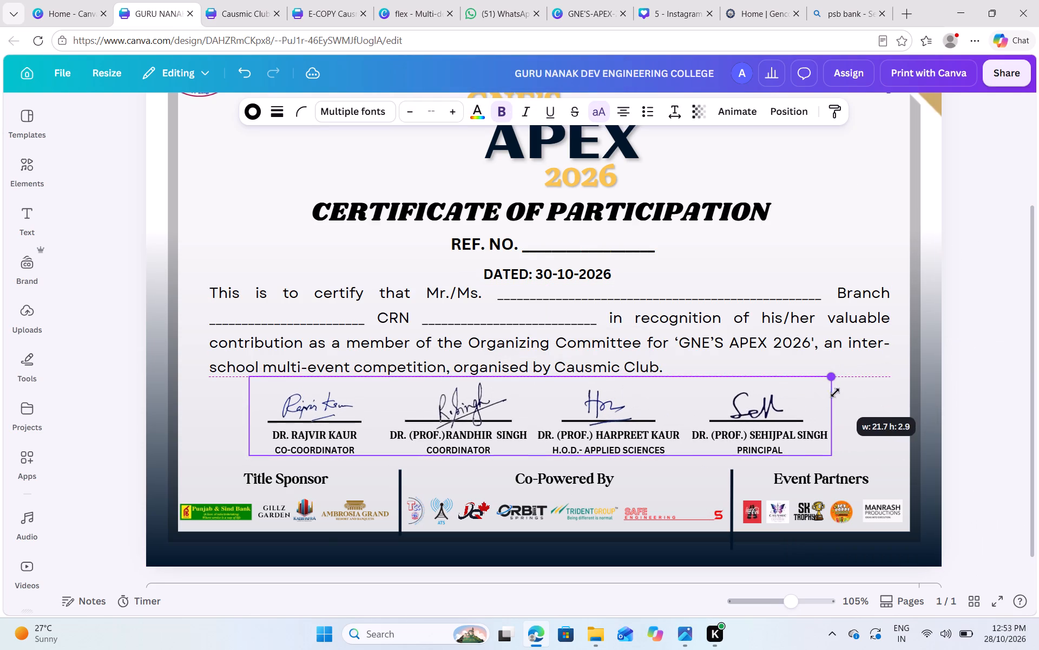
left_click_drag(835, 393, 823, 400)
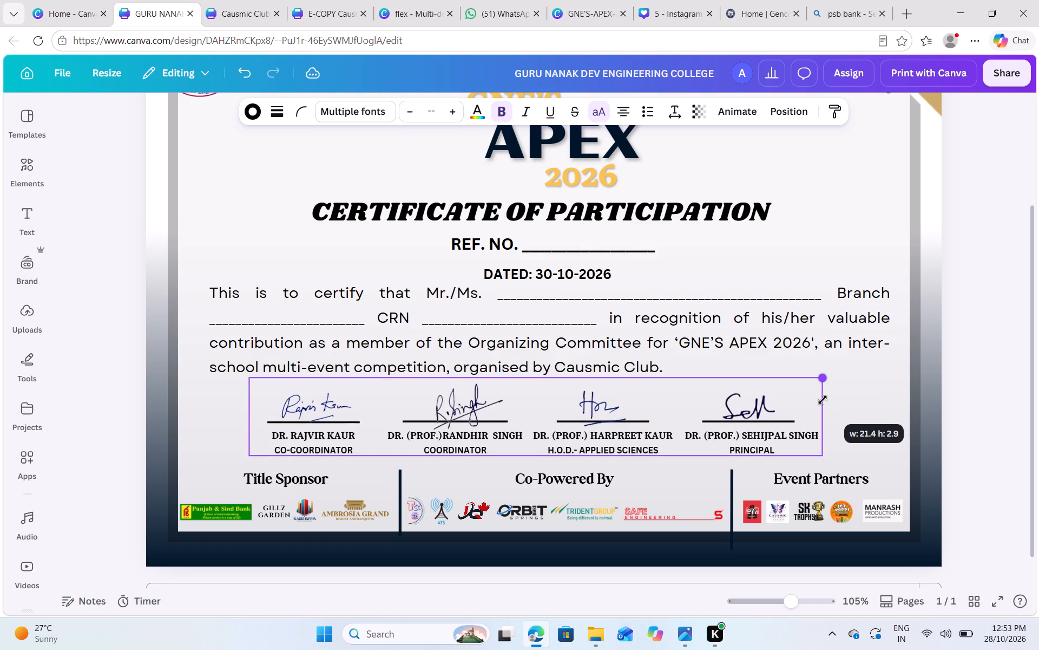
left_click_drag(823, 400, 775, 419)
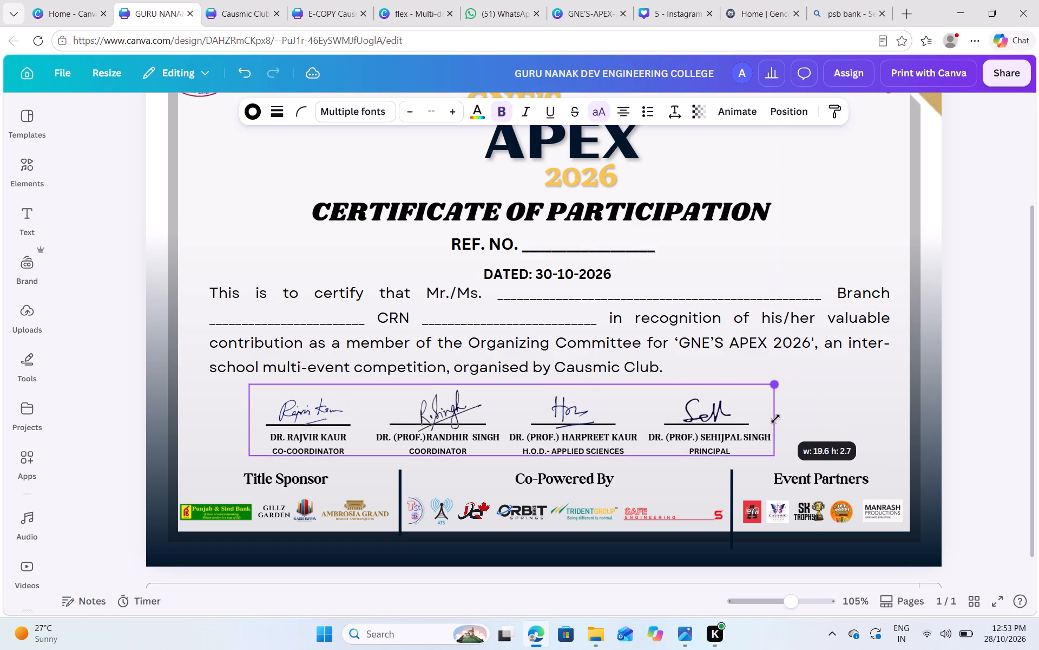
left_click_drag(775, 419, 771, 420)
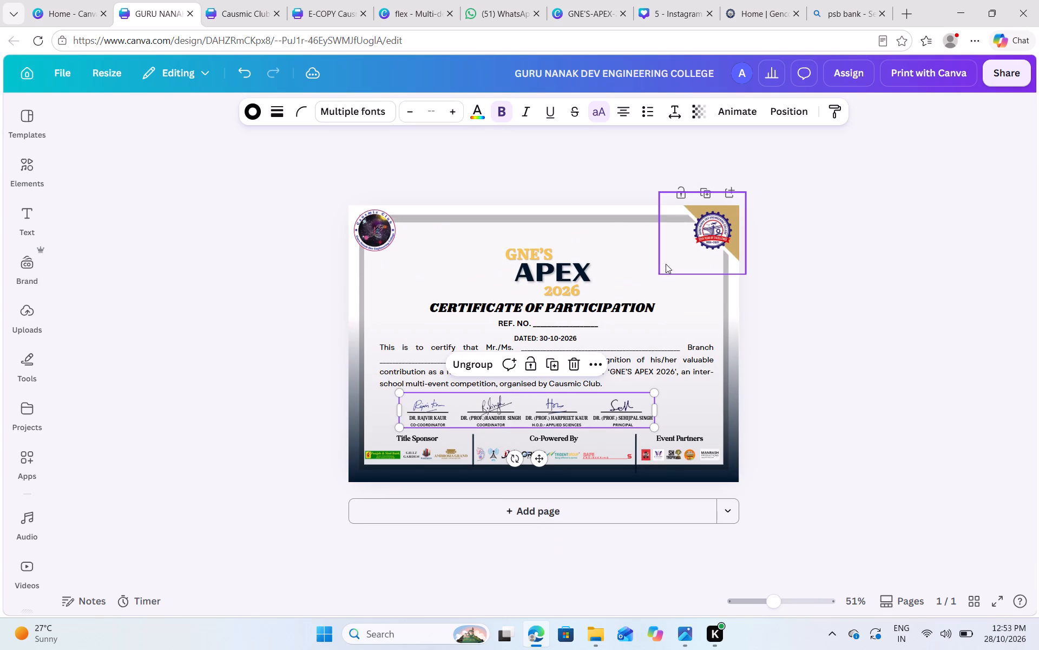
Ungroup the background frame and gradient shape, and move the dark gradient shape off the page to remove it.
left_click(725, 235)
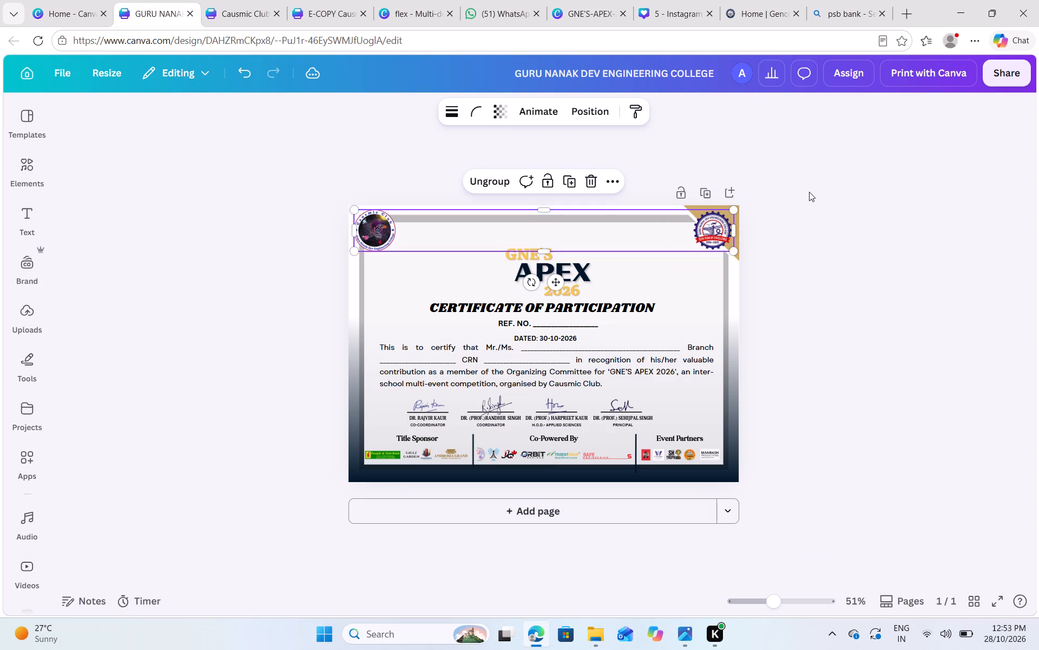
left_click(730, 413)
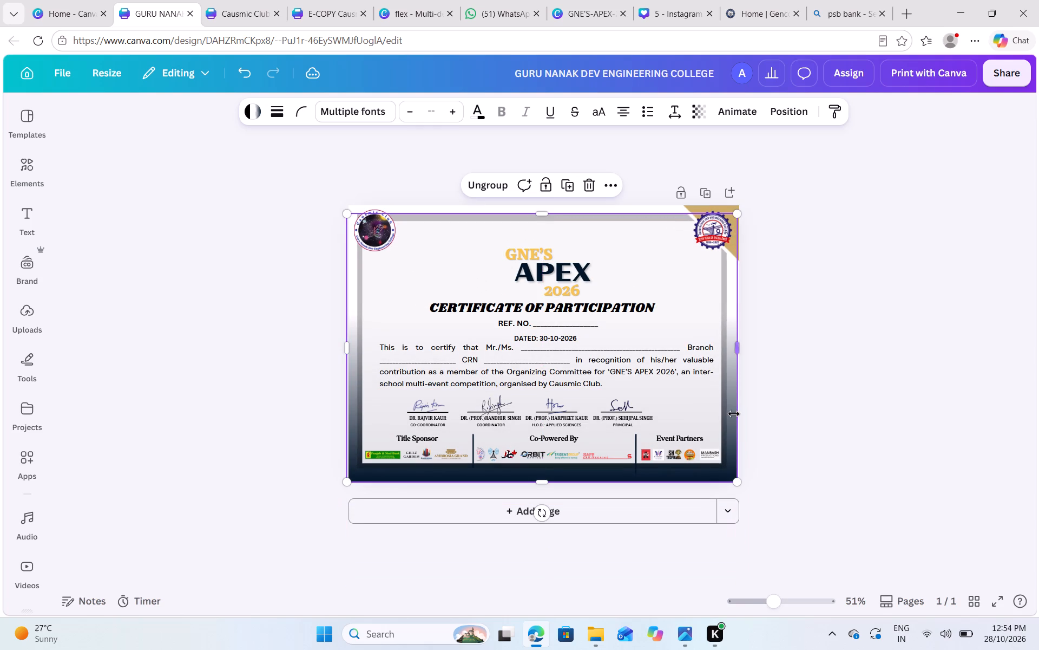
left_click(481, 183)
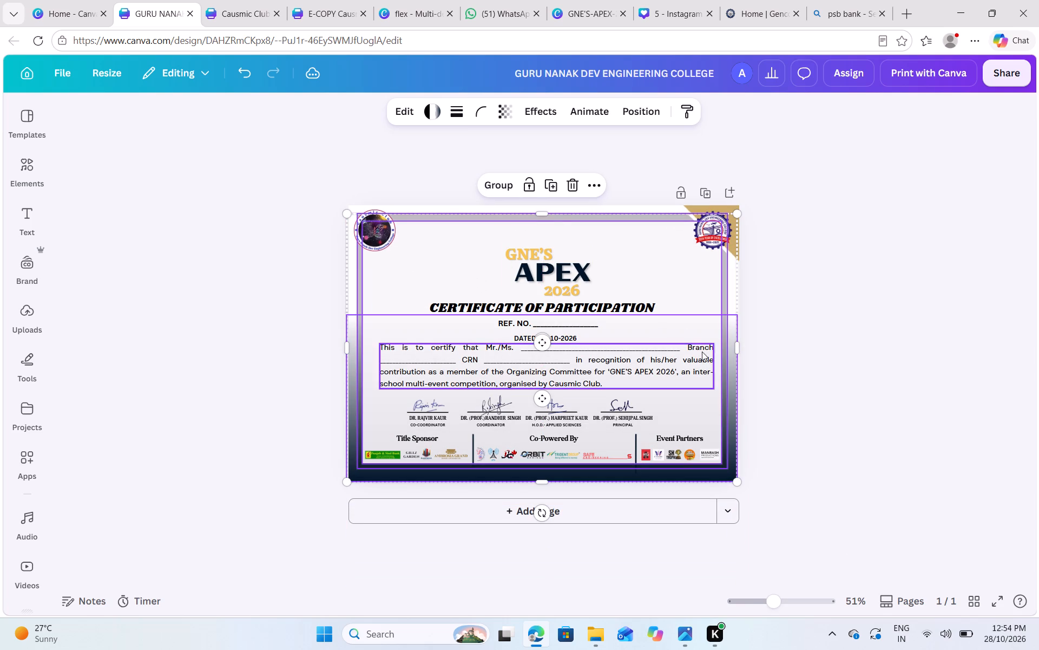
left_click(730, 400)
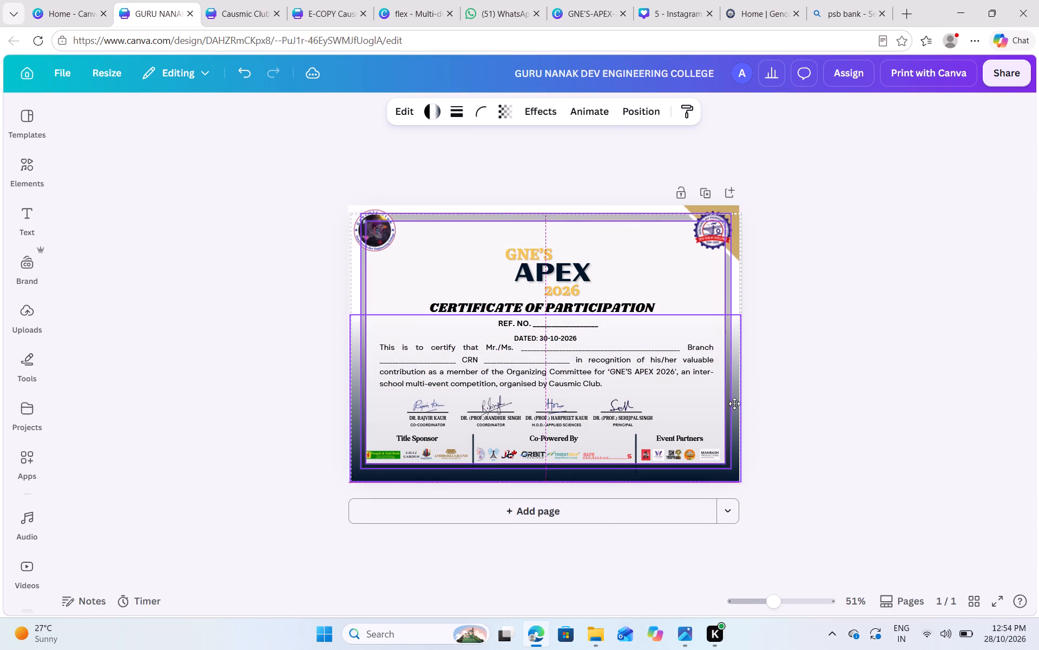
key("ctrl+z")
left_click(796, 396)
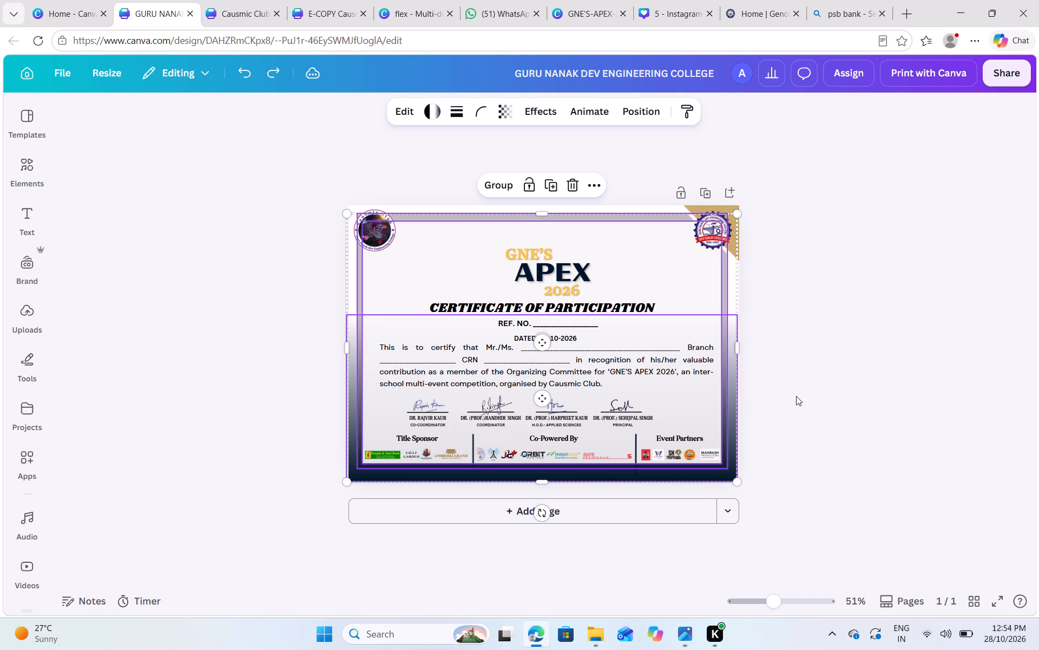
left_click_drag(728, 421, 735, 608)
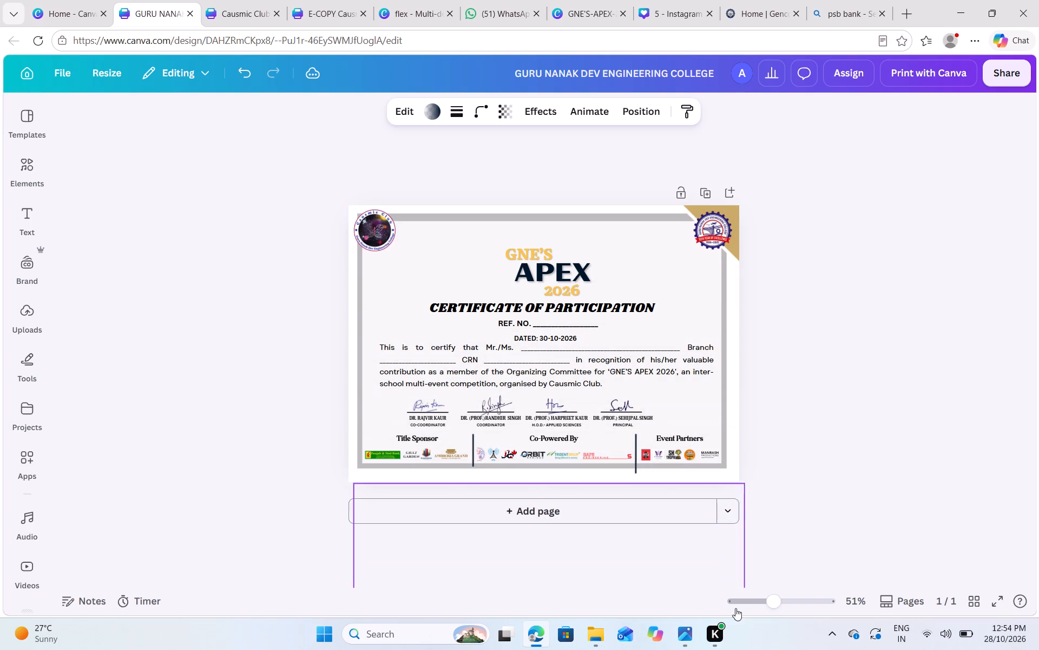
left_click_drag(735, 608, 1035, 626)
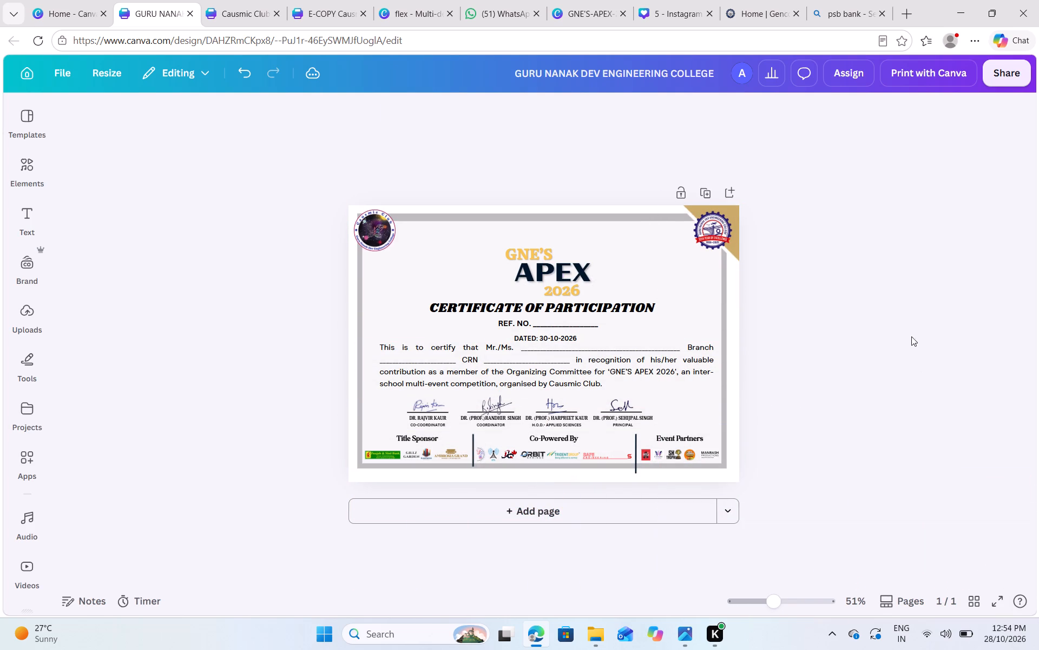
Recolour the page background, trying orange and a black-to-blue gradient before choosing dark gray blue #32344b from a search for blue.
left_click(732, 334)
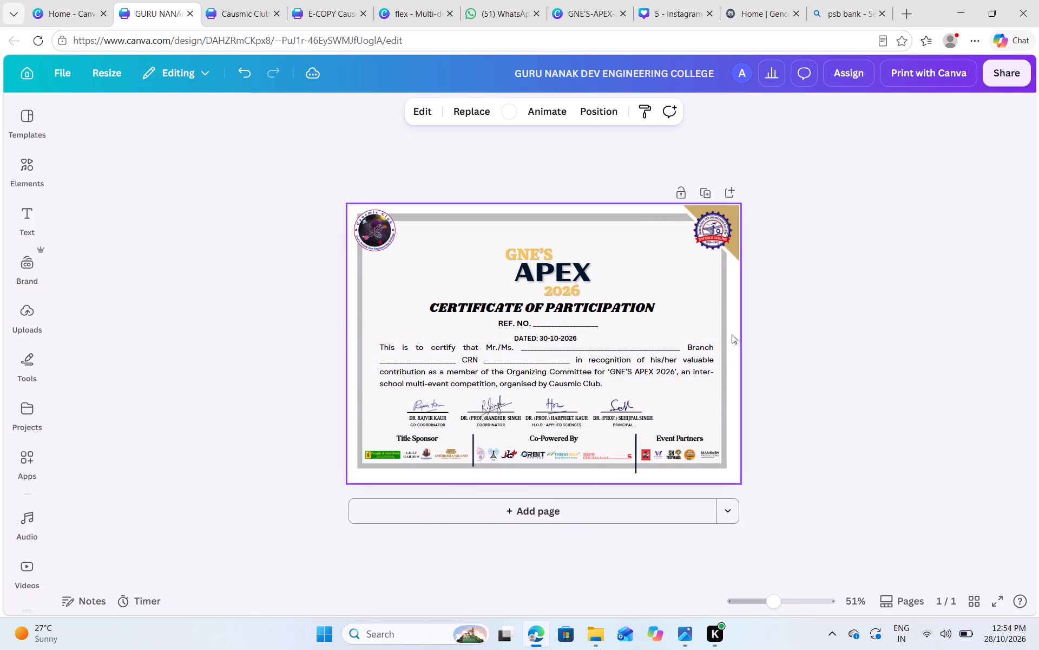
left_click(505, 108)
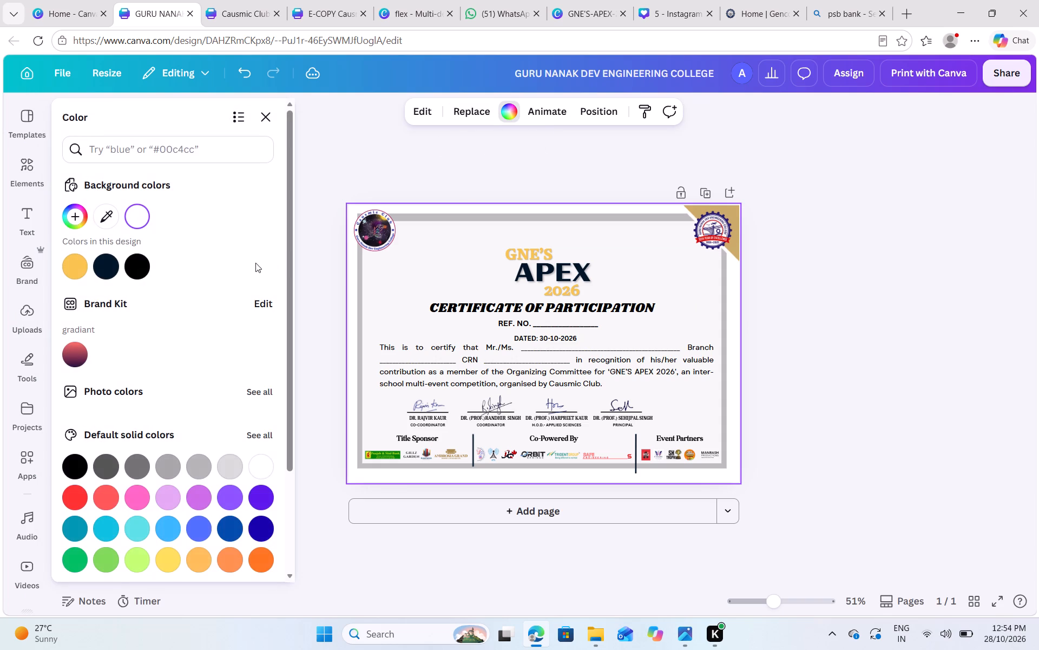
left_click(192, 554)
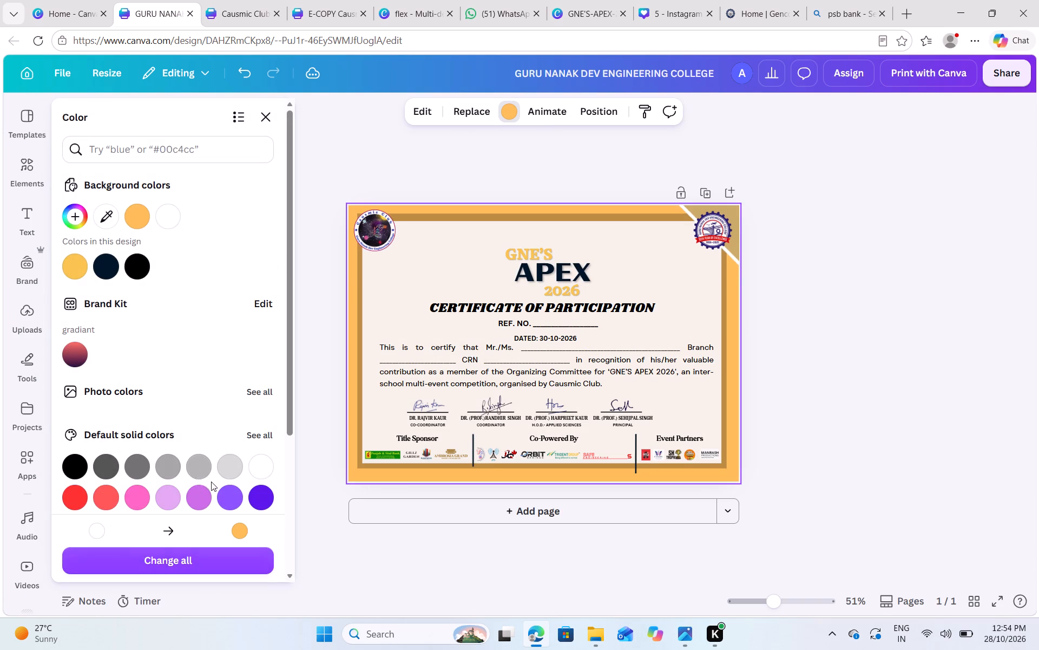
scroll(189, 490, "down", 3)
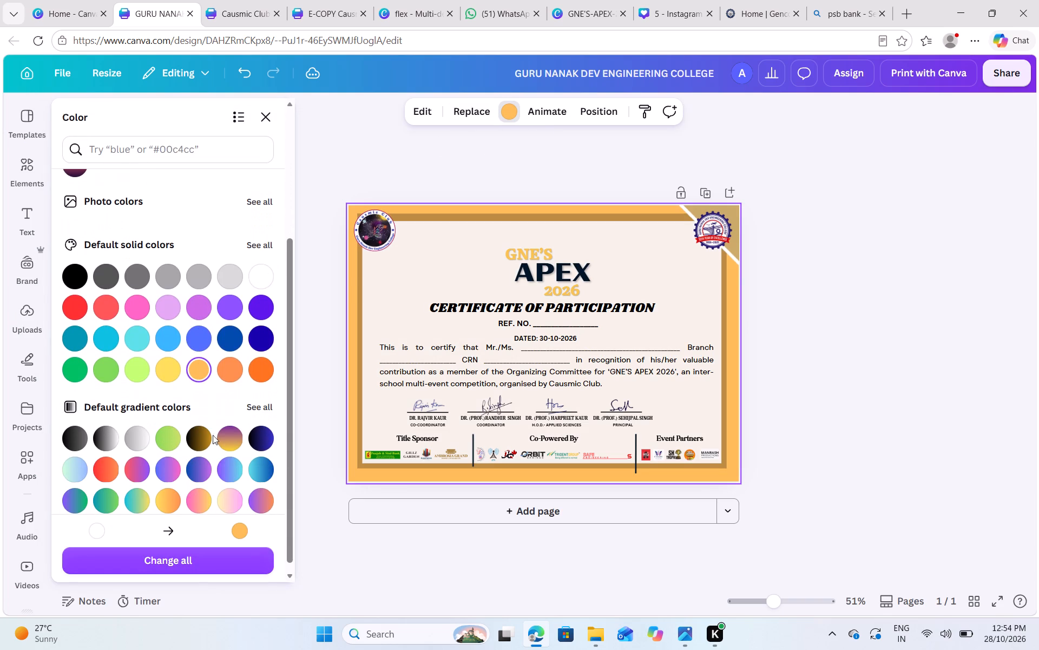
left_click(266, 435)
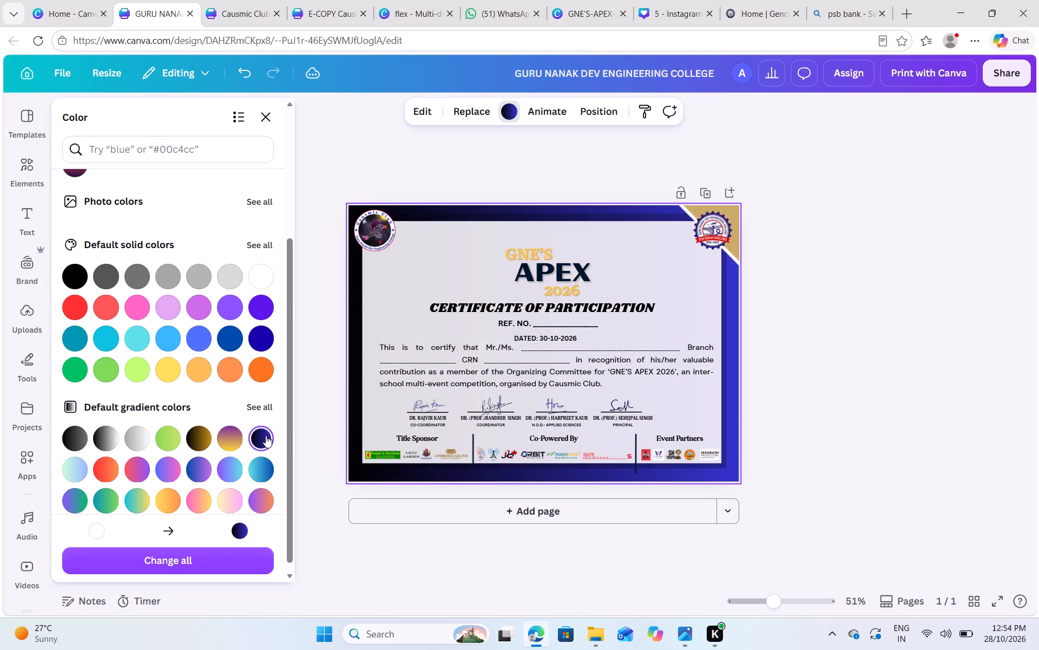
scroll(179, 345, "down", 2)
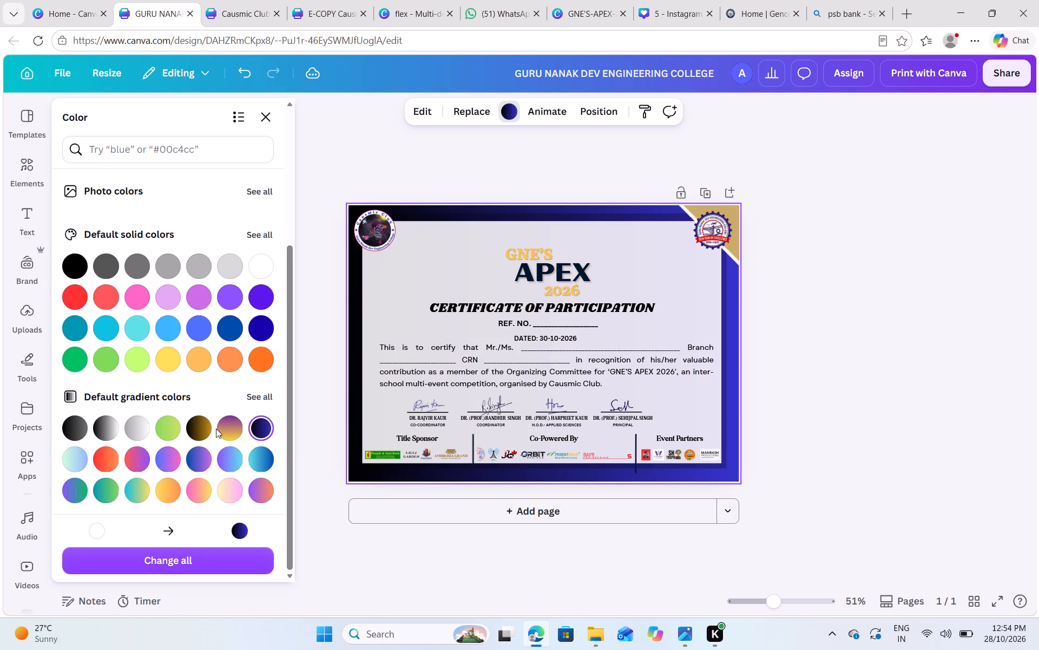
scroll(156, 199, "up", 3)
left_click(161, 160)
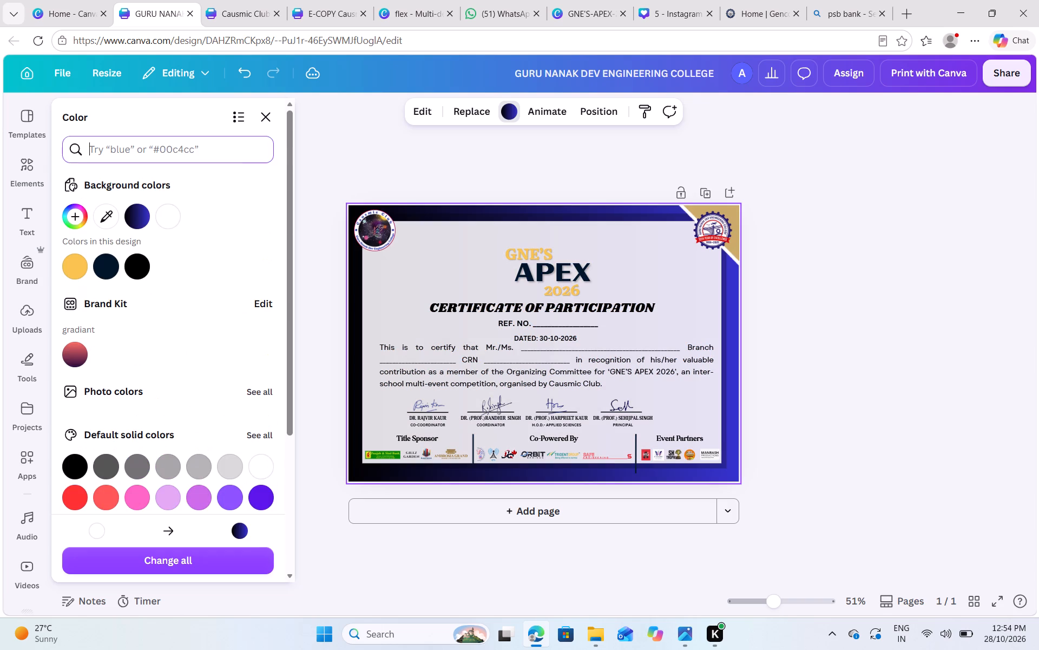
type("blue")
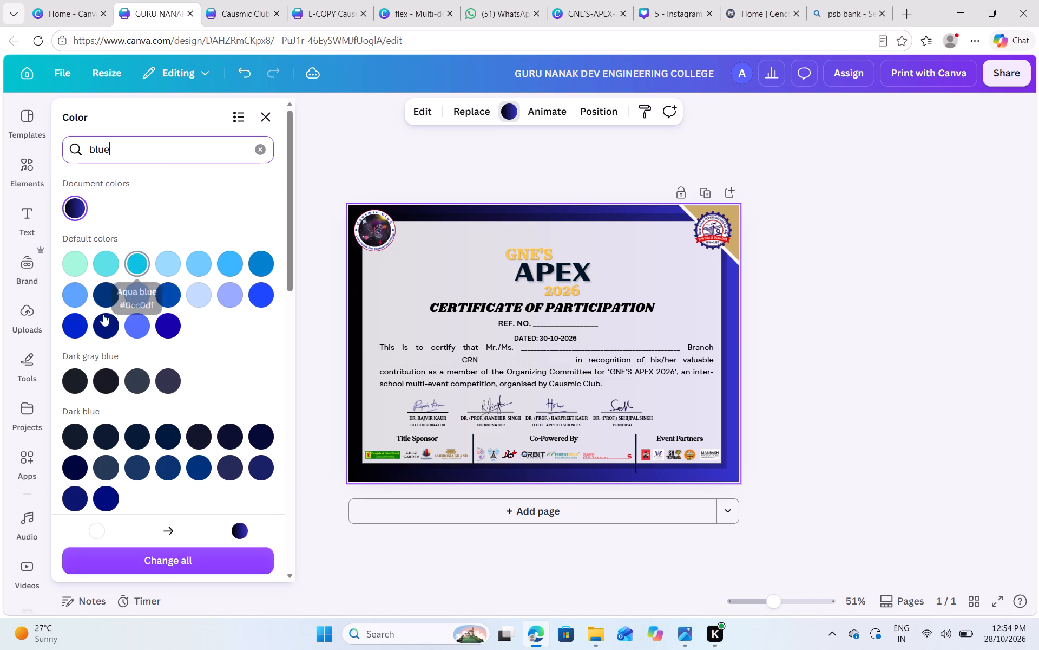
left_click(83, 379)
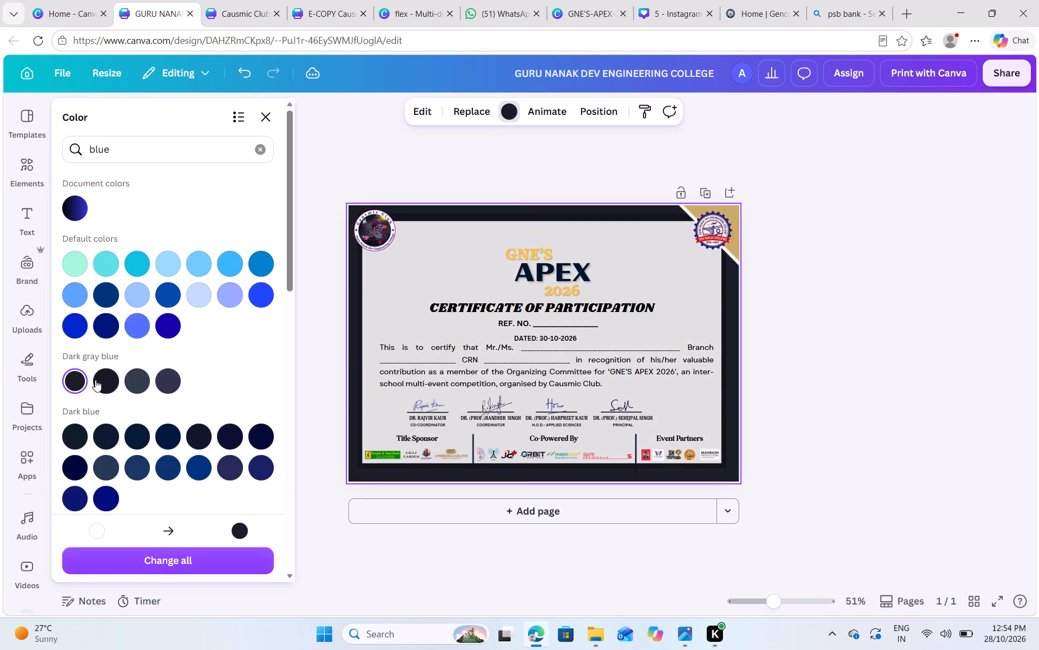
left_click(98, 381)
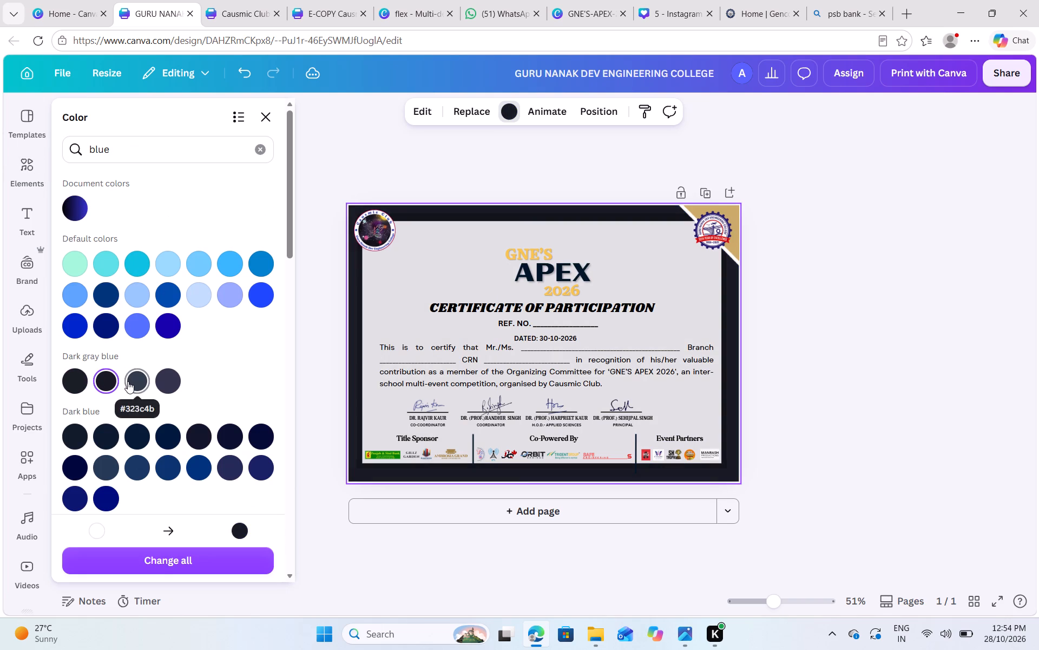
left_click(128, 381)
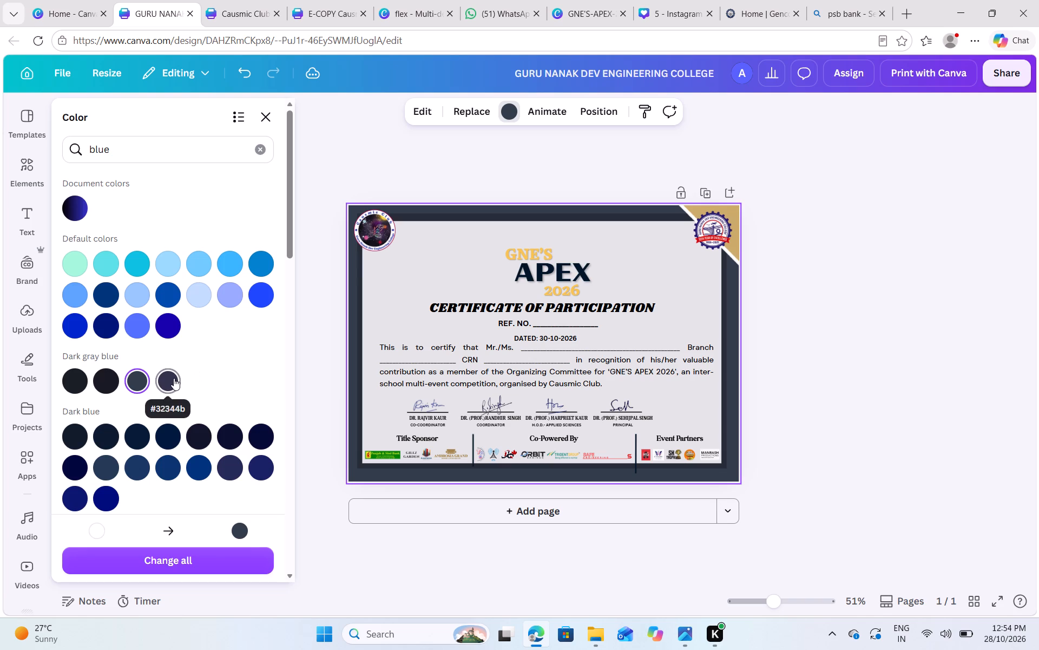
left_click(174, 378)
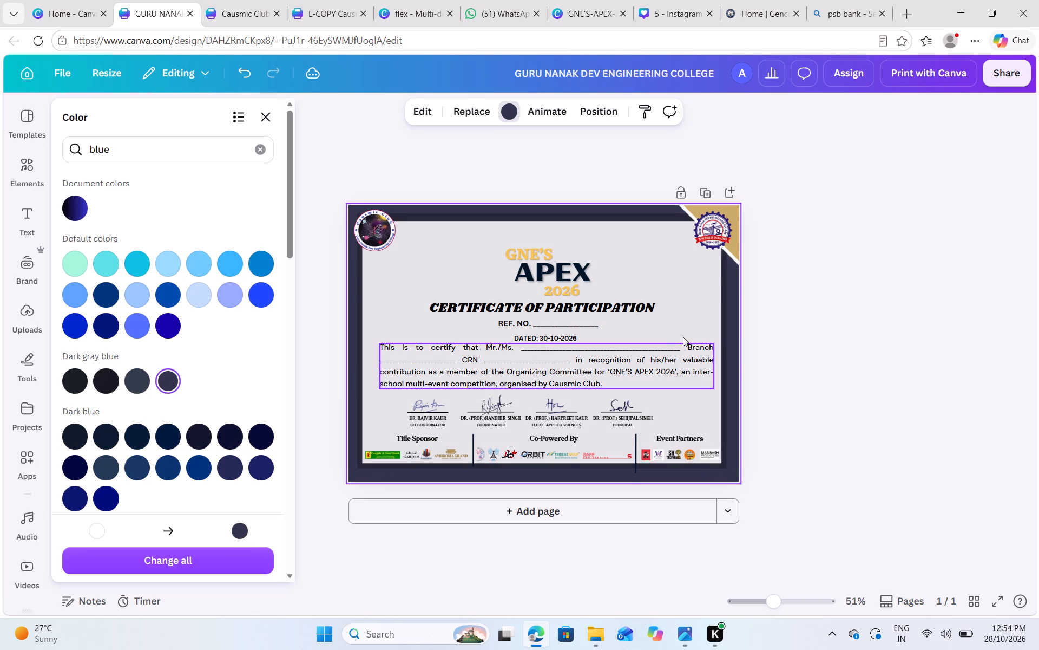
left_click(808, 319)
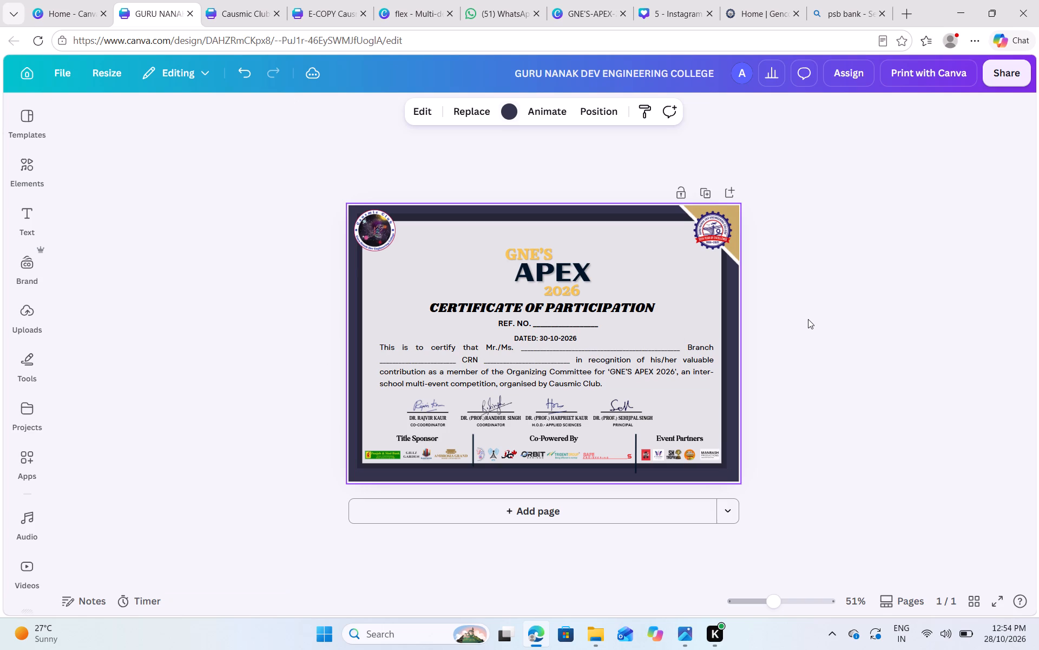
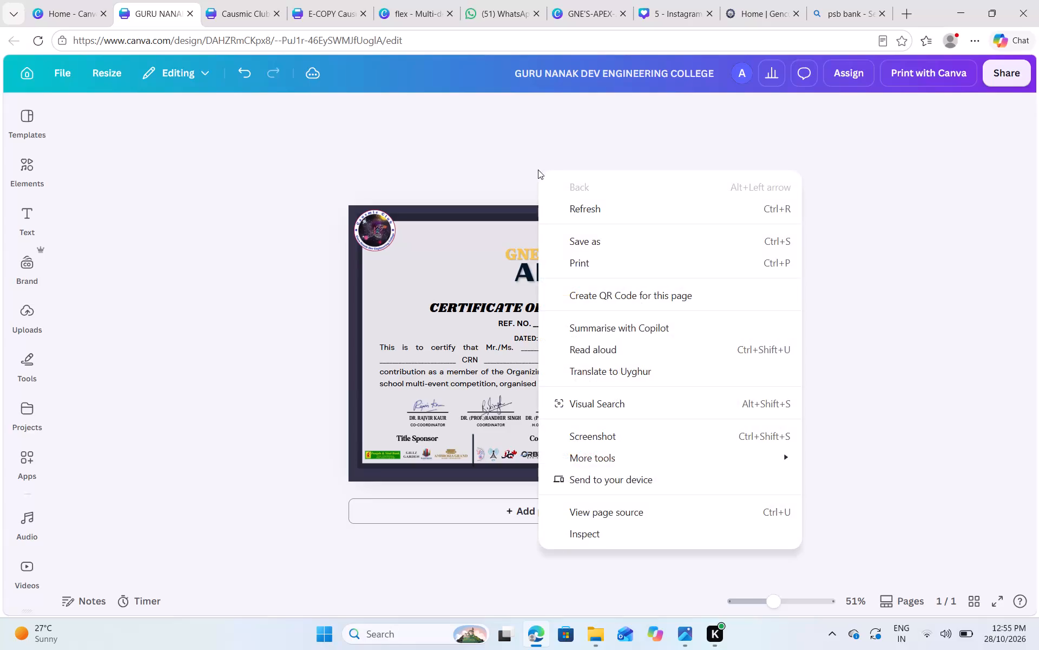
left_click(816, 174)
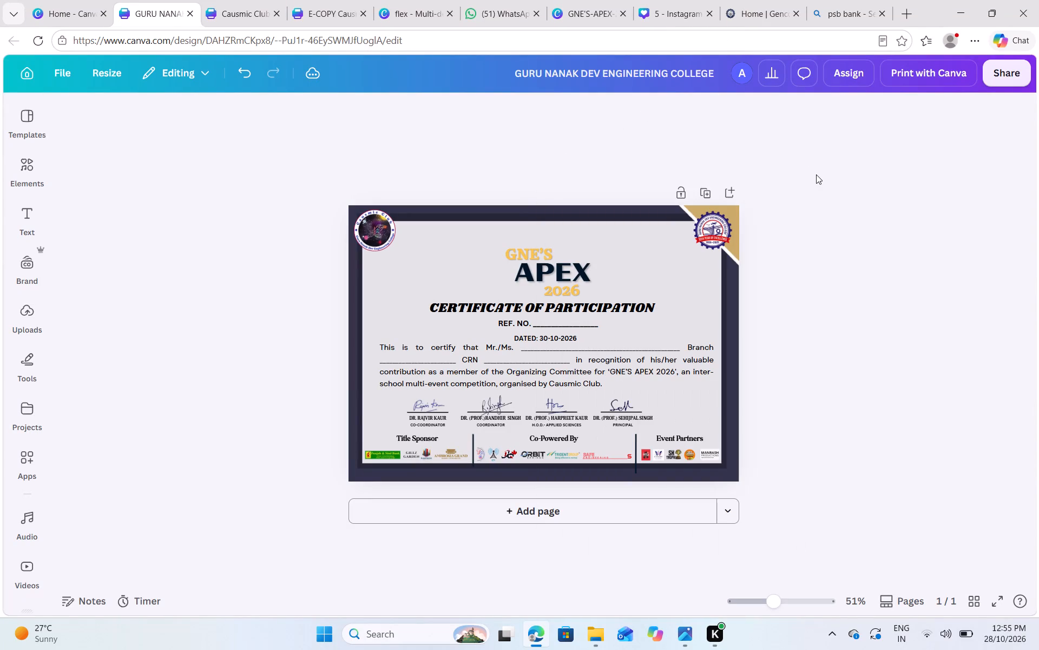
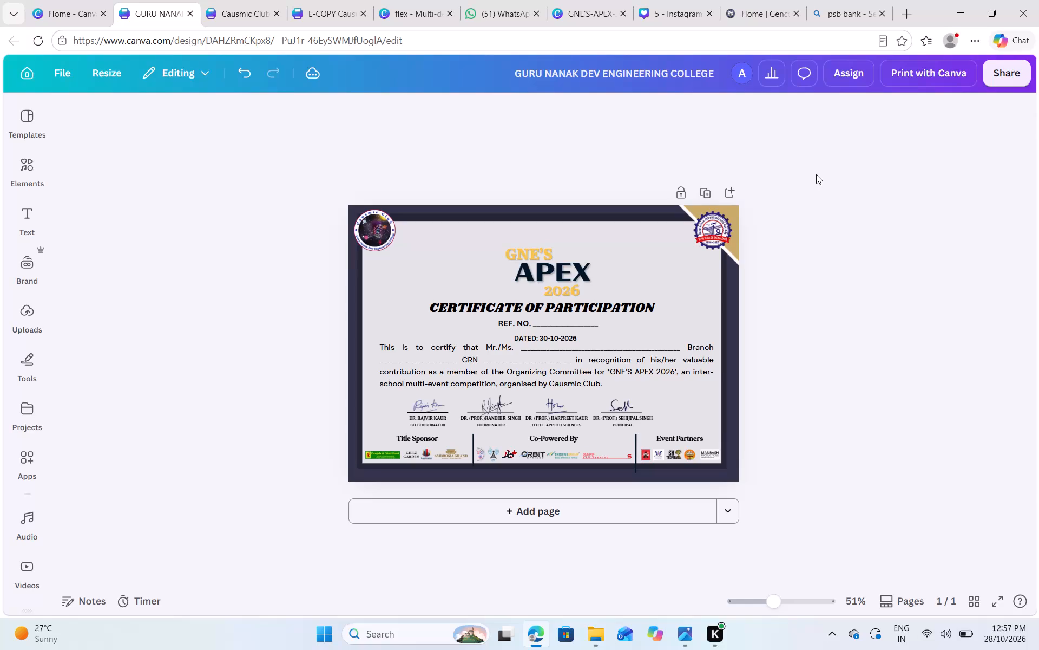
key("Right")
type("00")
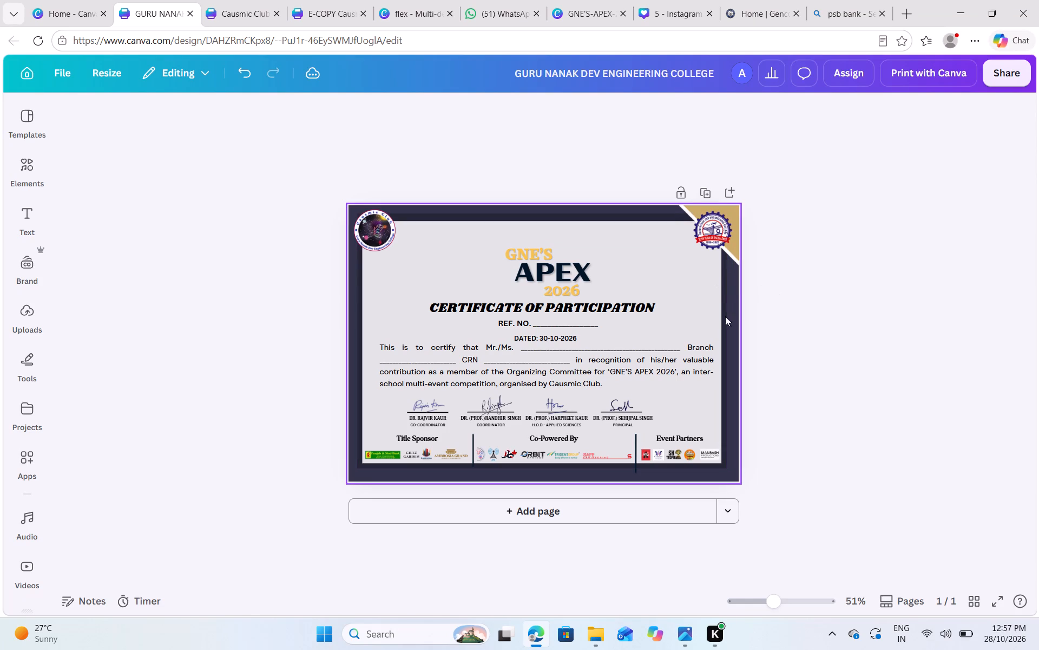
Move the grouped sponsor headings, logos and divider lines up so they fit inside the certificate's inner light panel.
left_click(441, 444)
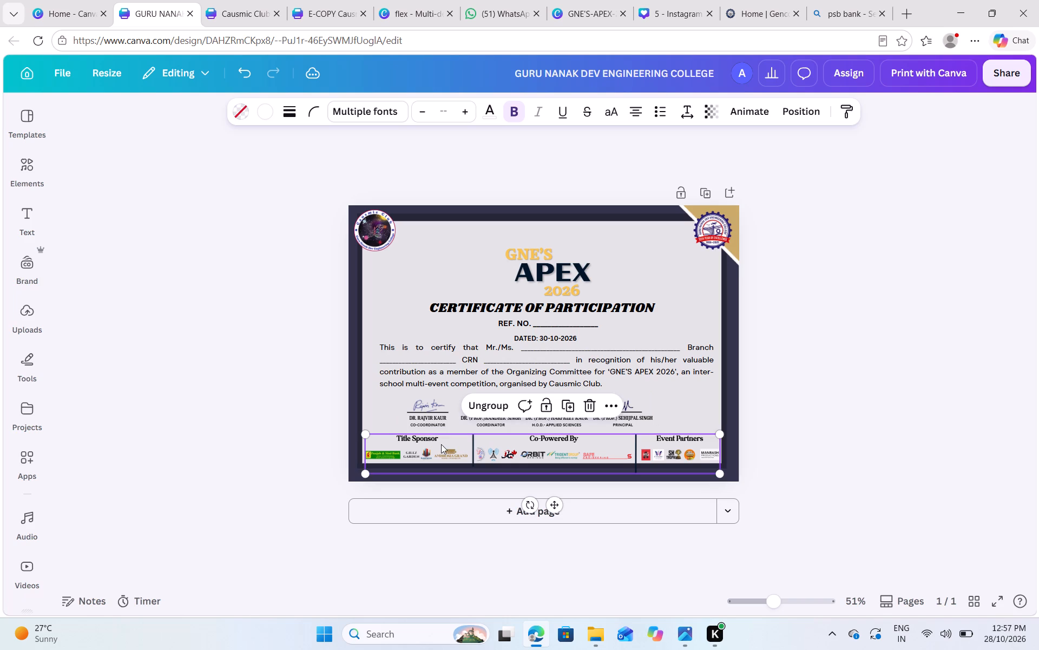
key("Up")
key("Up")
key("Up")
key("Up")
key("Up")
key("Up")
key("Up")
key("Up")
key("Up")
key("Up")
key("Up")
key("Up")
key("Up")
key("Up")
key("Down")
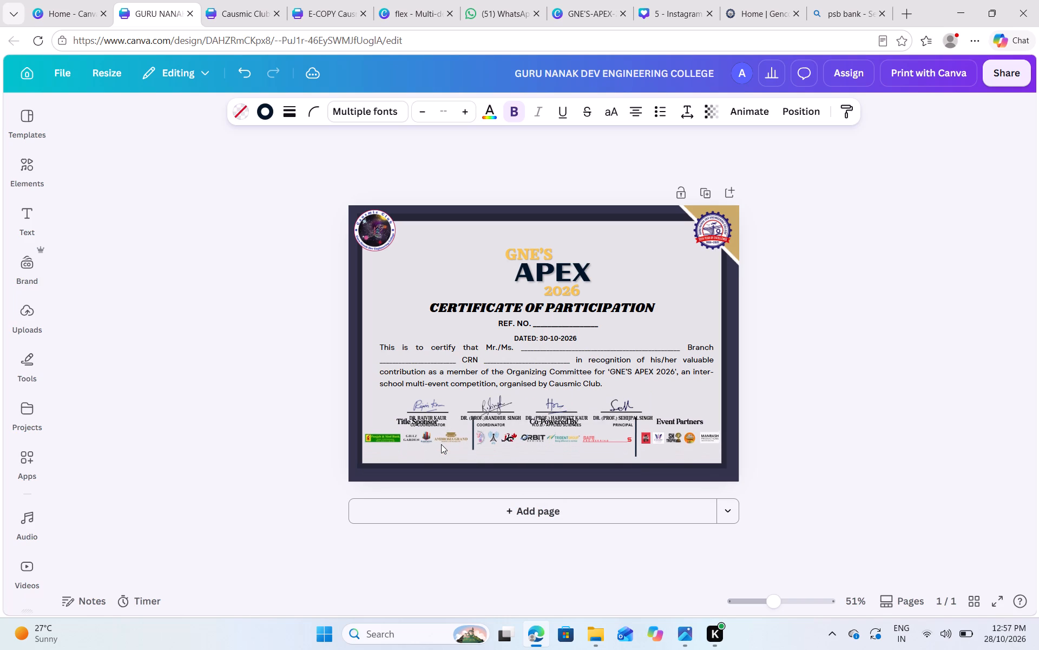
key("Down")
key("Down")
key("Down")
key("Down")
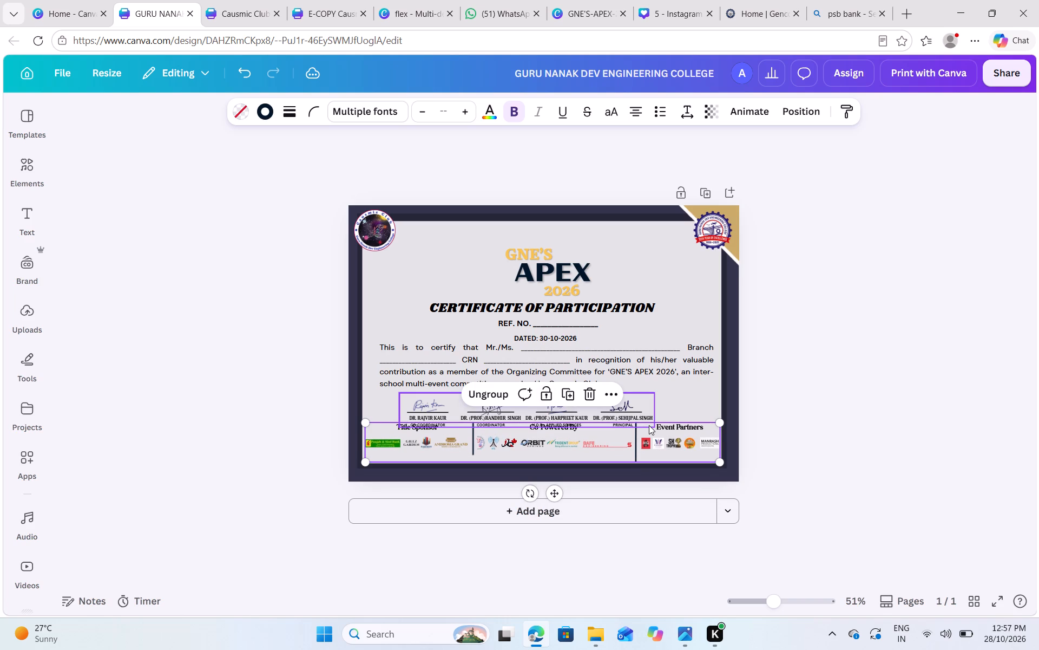
Nudge the GNE'S APEX 2026 title group slightly higher on the certificate.
left_click(546, 282)
key("Up")
key("Up")
key("Up")
key("Up")
key("Up")
key("Up")
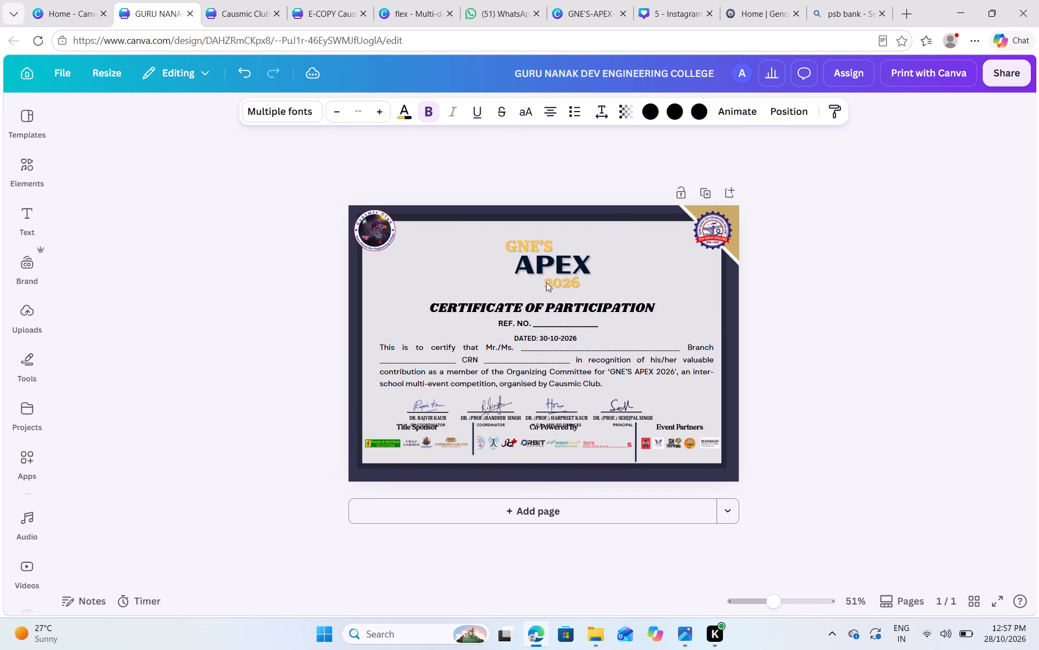
key("Up")
key("Up")
Nudge the CERTIFICATE OF PARTICIPATION heading up, closer beneath the GNE'S APEX 2026 title.
left_click(558, 310)
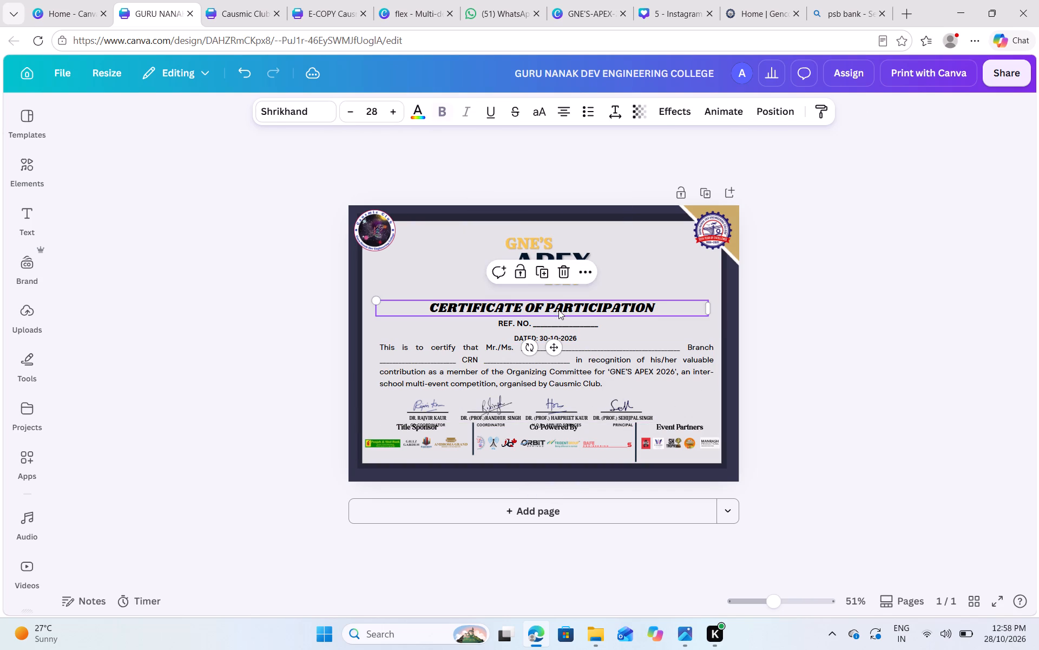
key("Up")
key("Up")
key("Up")
key("Up")
key("Up")
key("Up")
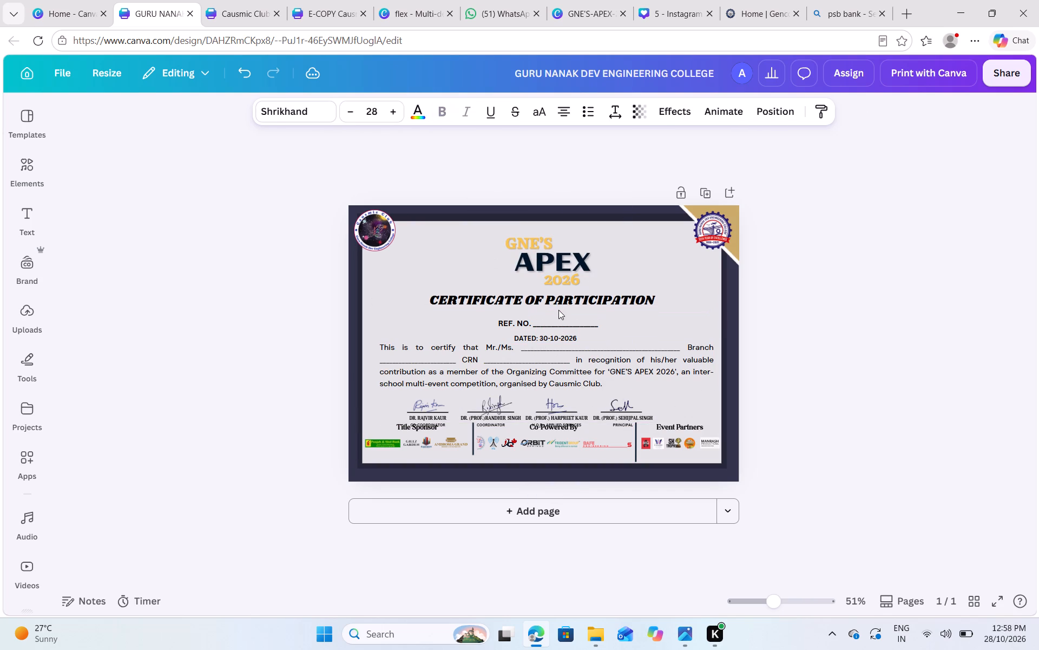
key("Up")
Move the REF. NO. line slightly up and across to the left margin of the certificate text.
left_click(553, 326)
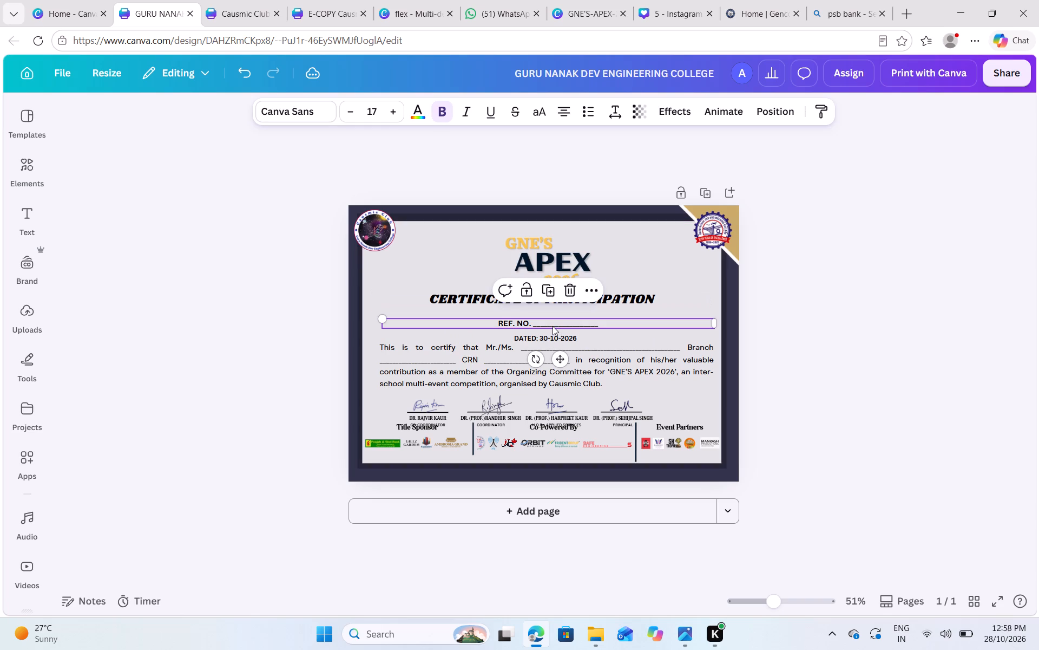
key("Up")
key("Up")
key("Up")
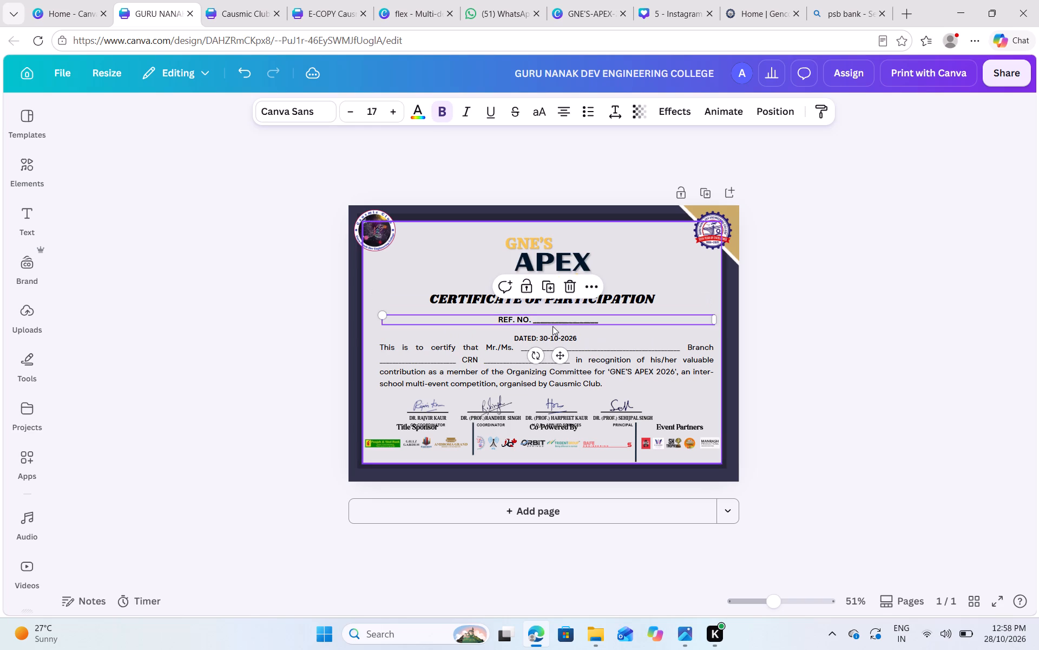
key("Left")
key("Left")
key("Left")
key("Left")
key("Left")
key("Left")
key("Left")
key("Left")
key("Left")
key("Left")
key("Left")
key("Left")
key("Left")
key("Left")
key("Left")
key("Left")
key("Left")
key("Left")
key("Left")
key("Left")
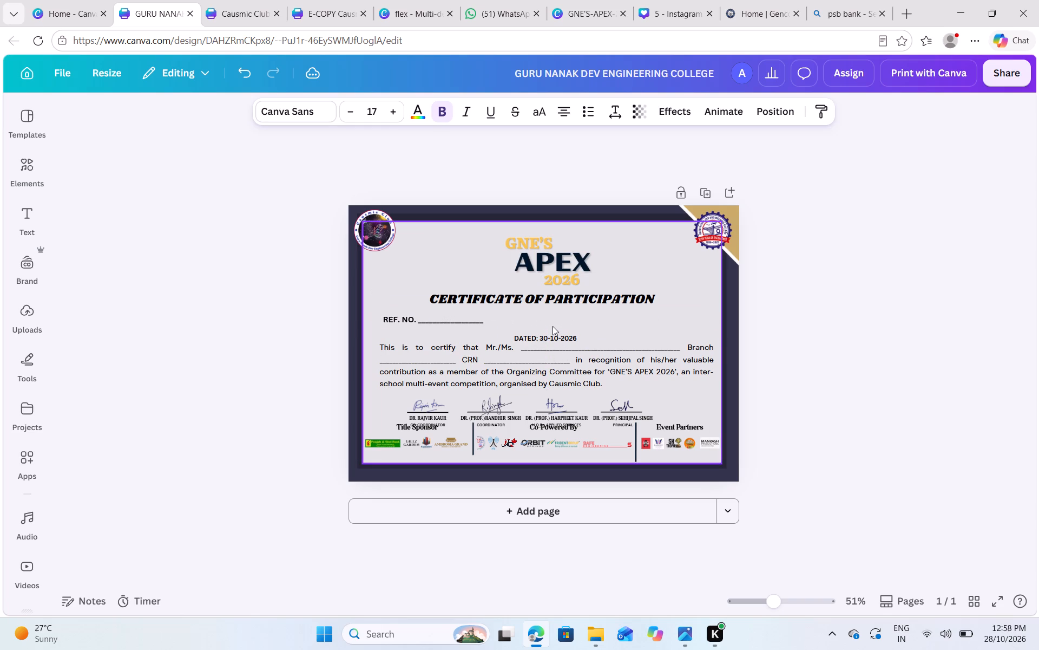
key("Right")
Raise the DATED: 30-10-2026 line to about the REF. NO. line's level and shift it towards the certificate's right side.
left_click(550, 335)
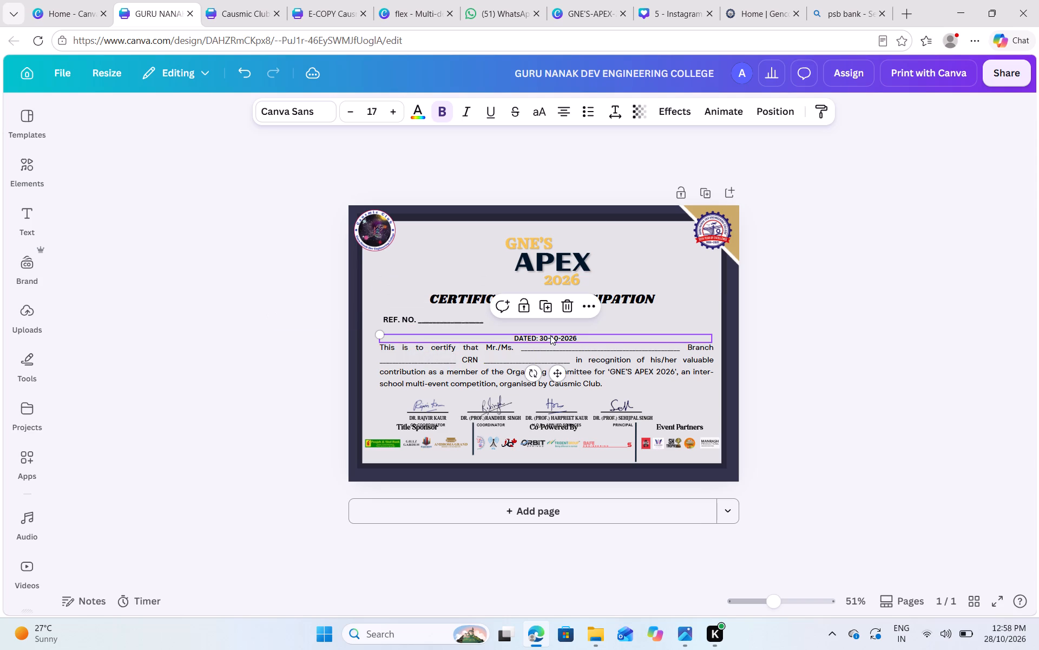
key("Up")
key("Up")
key("Up")
key("Up")
key("Up")
key("Up")
key("Up")
key("Up")
key("Up")
key("Up")
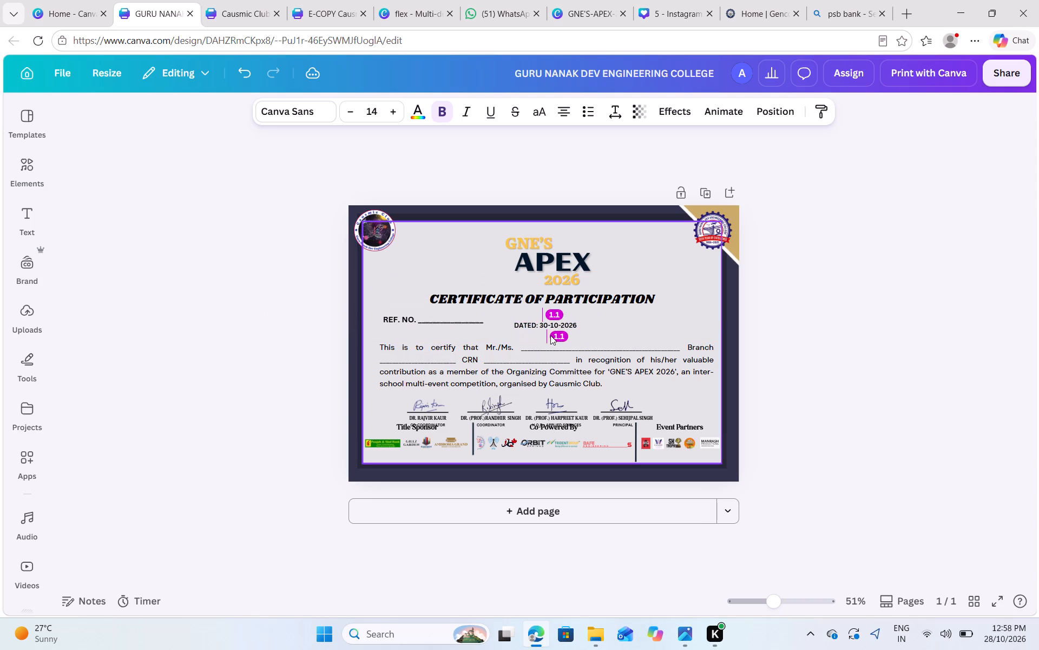
key("Up")
key("Up")
key("Up")
key("Right")
key("Right")
key("Right")
key("Right")
key("Right")
key("Right")
key("Right")
key("Right")
key("Right")
key("Right")
key("Right")
key("Right")
key("Right")
key("Right")
key("Right")
key("Right")
key("Right")
key("Right")
key("Right")
key("Right")
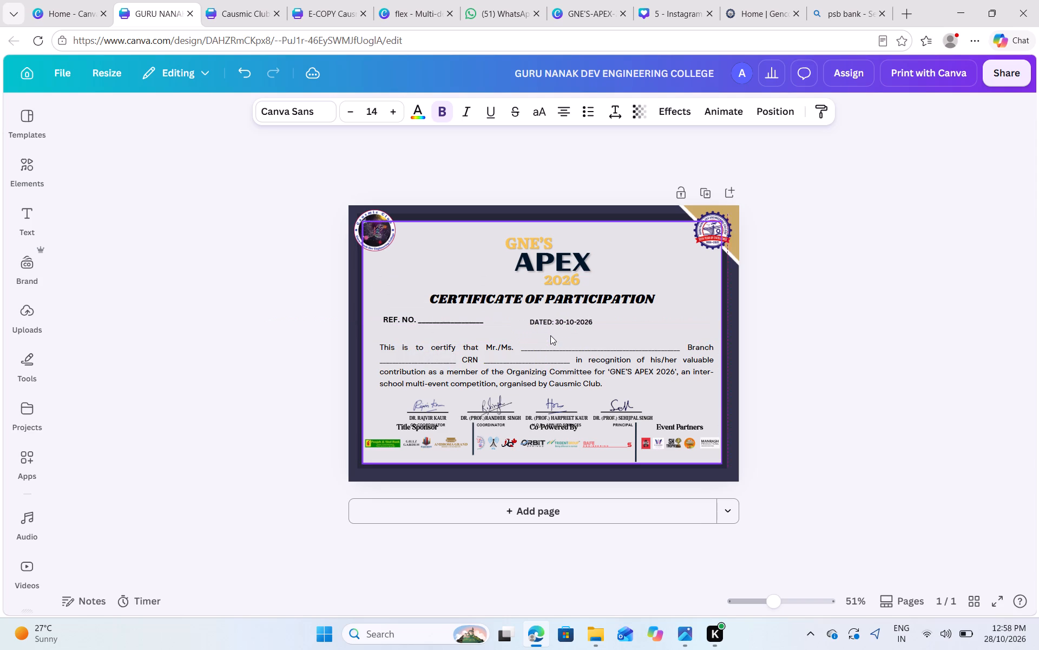
key("Right")
key("Right")
key("Right")
key("Right")
key("Right")
key("Right")
key("Right")
key("Right")
key("Right")
key("Right")
key("Right")
key("Right")
key("Right")
key("Right")
key("Right")
key("Right")
key("Right")
key("Right")
key("Right")
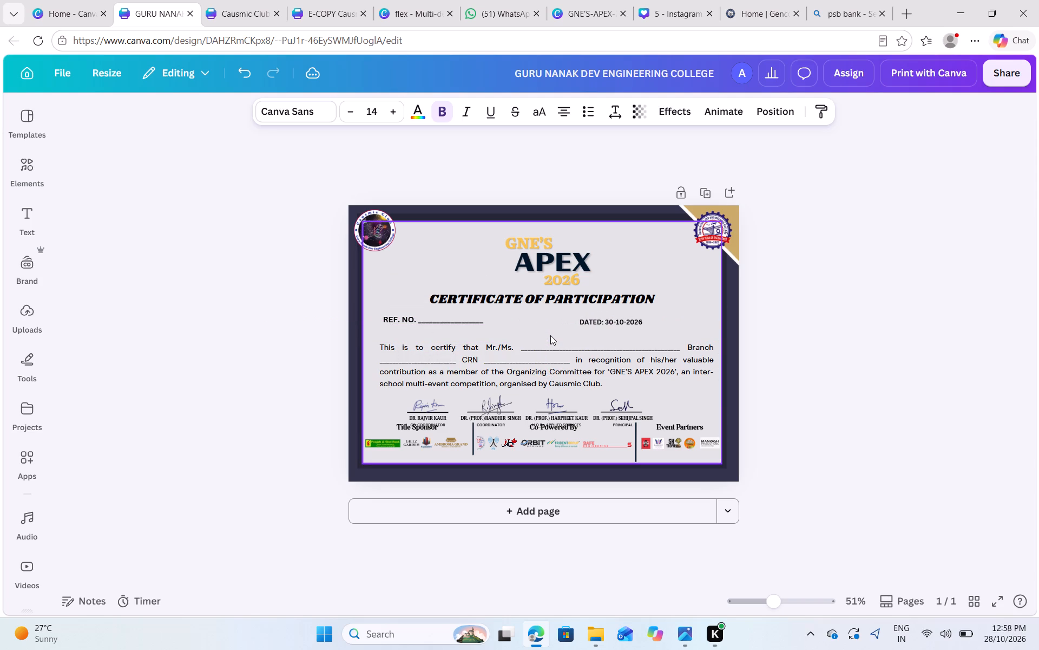
key("Right")
key("Right")
key("Right")
key("Right")
key("Right")
key("Right")
key("Right")
key("Right")
key("Right")
key("Right")
key("Right")
key("Right")
key("Right")
key("Right")
key("Right")
key("Right")
key("Right")
key("Right")
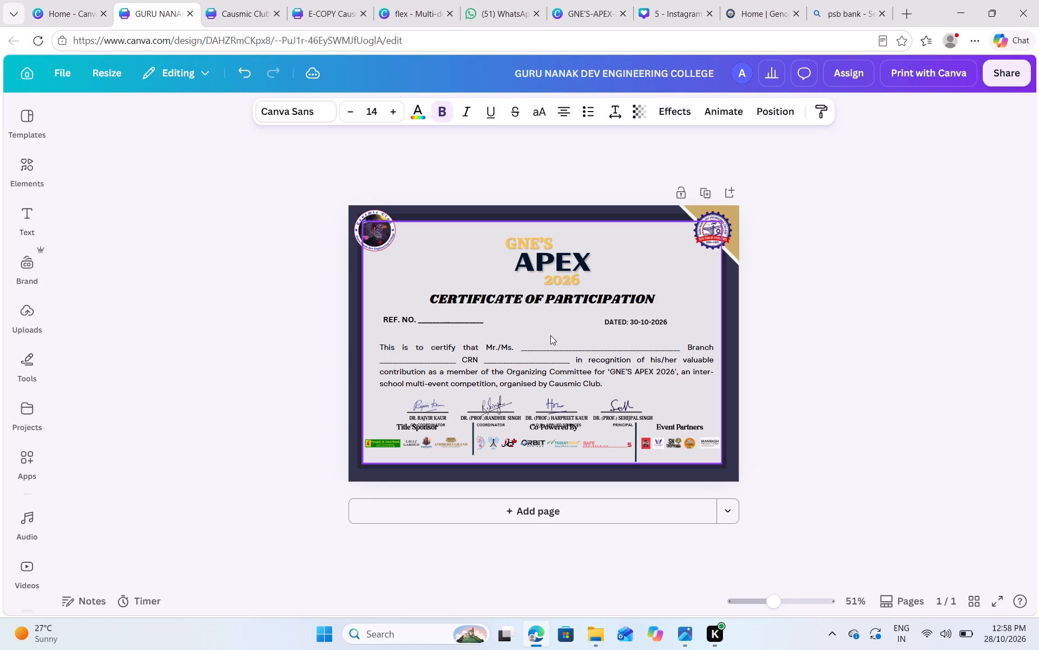
key("Right")
key("Right")
key("Right")
key("Right")
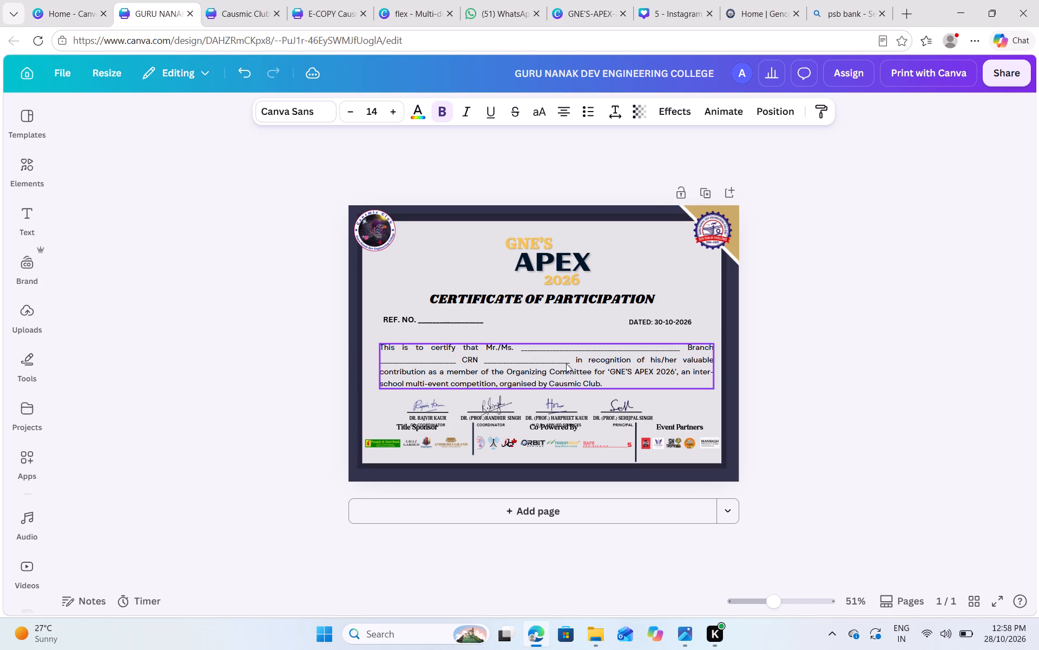
Shift the certificate body paragraph slightly left so it sits centred in the inner panel.
left_click(566, 364)
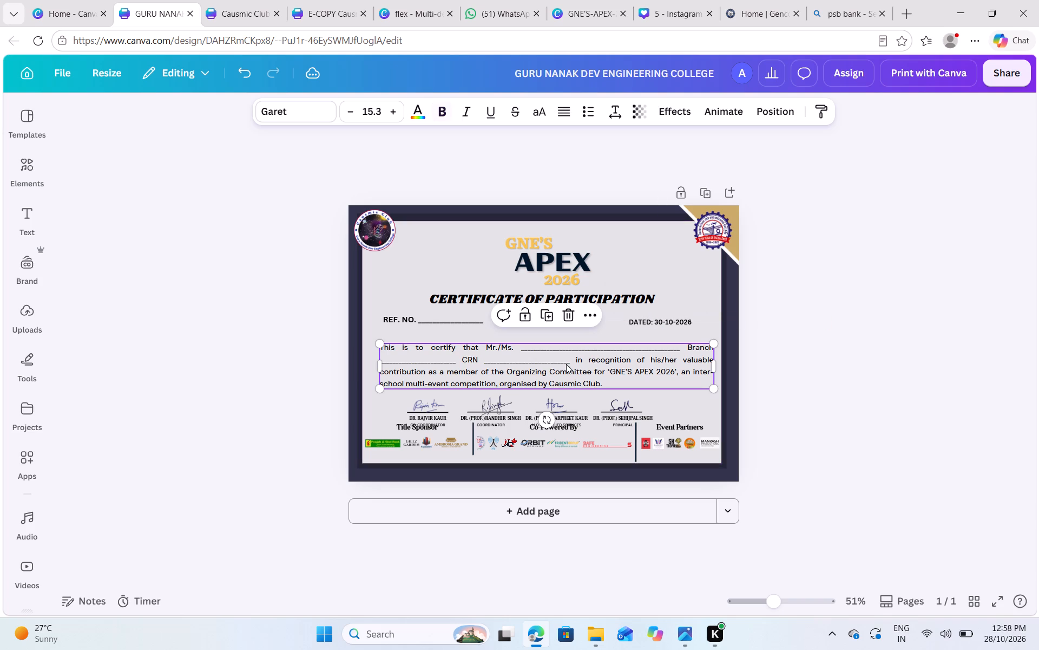
key("Left")
key("Left")
key("Left")
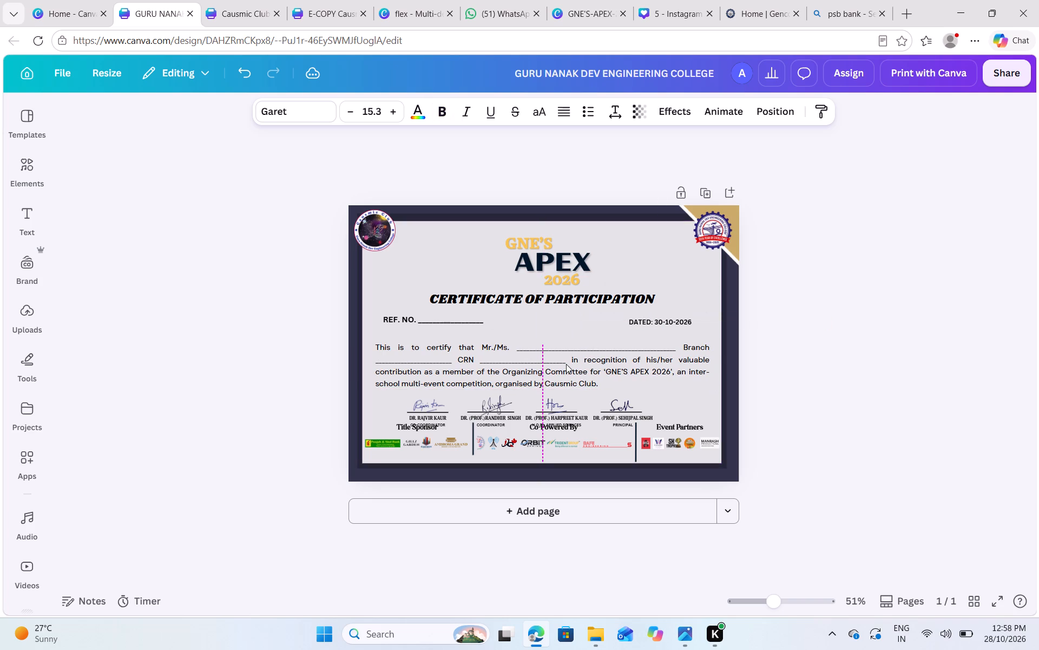
key("Right")
Lower the REF. NO. line slightly and bring it closer to the body paragraph's left edge.
left_click(466, 324)
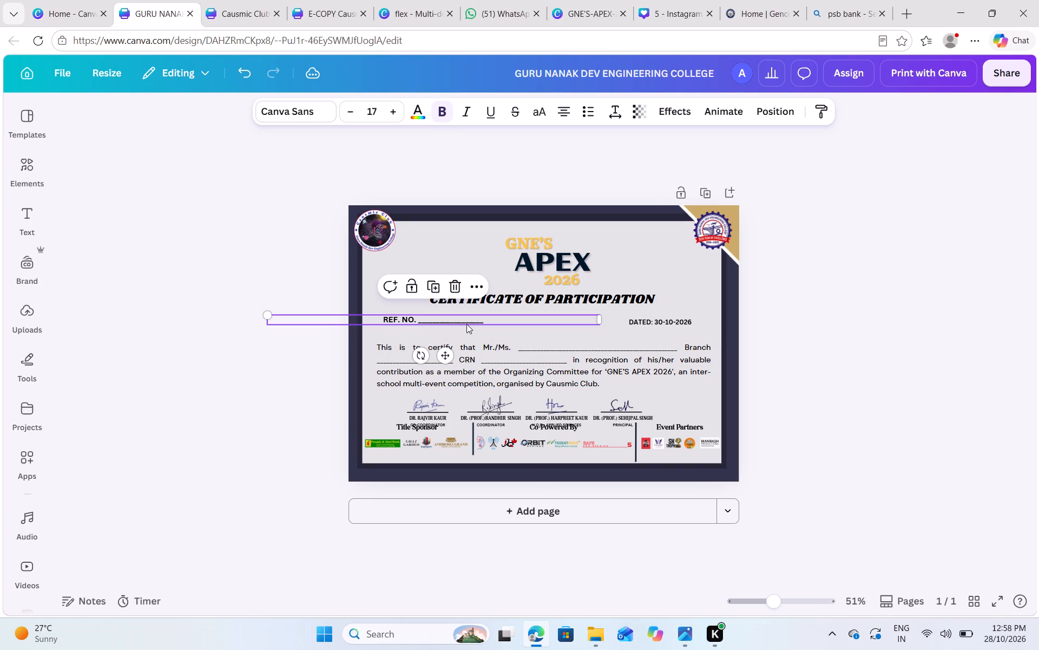
key("Down")
key("Down")
key("Down")
key("Left")
key("Left")
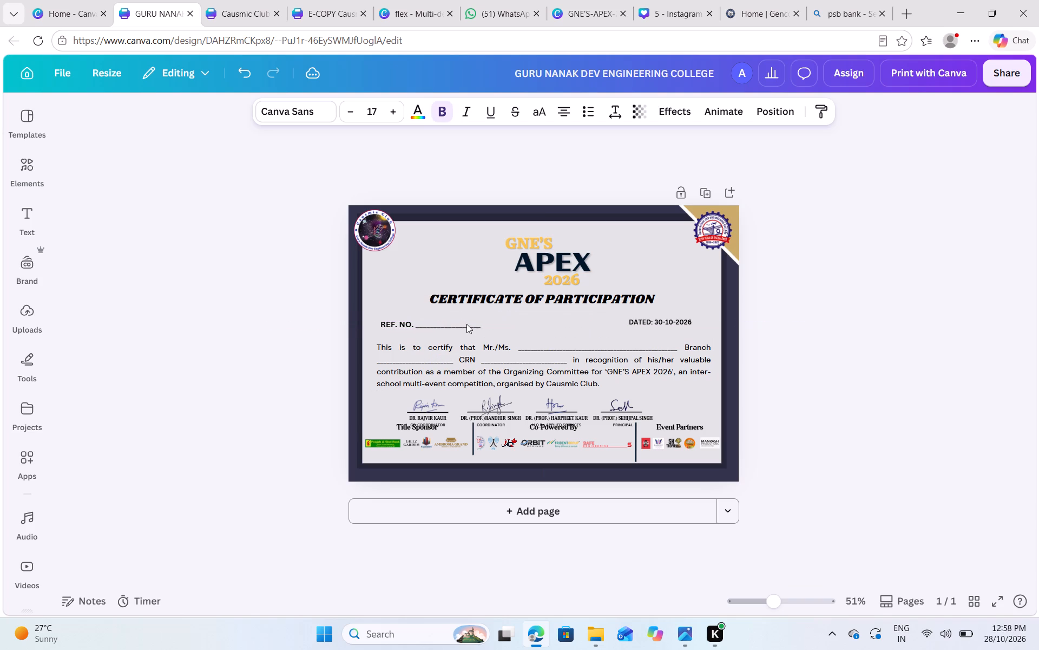
key("Left")
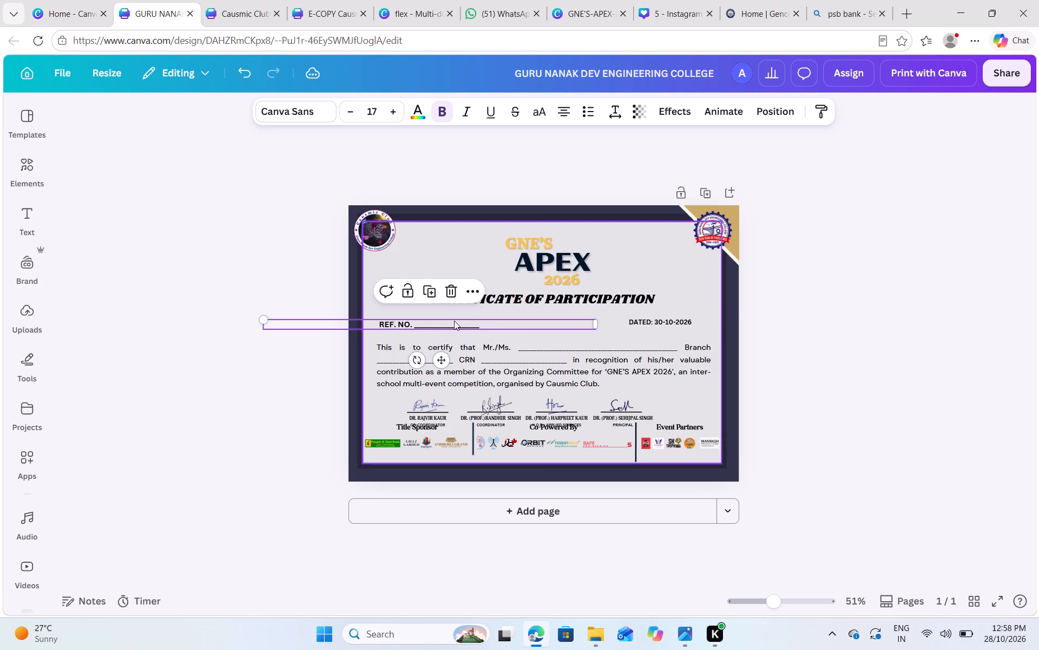
Duplicate the REF. NO. line and place the copy just below the DATED line.
key("ctrl+d")
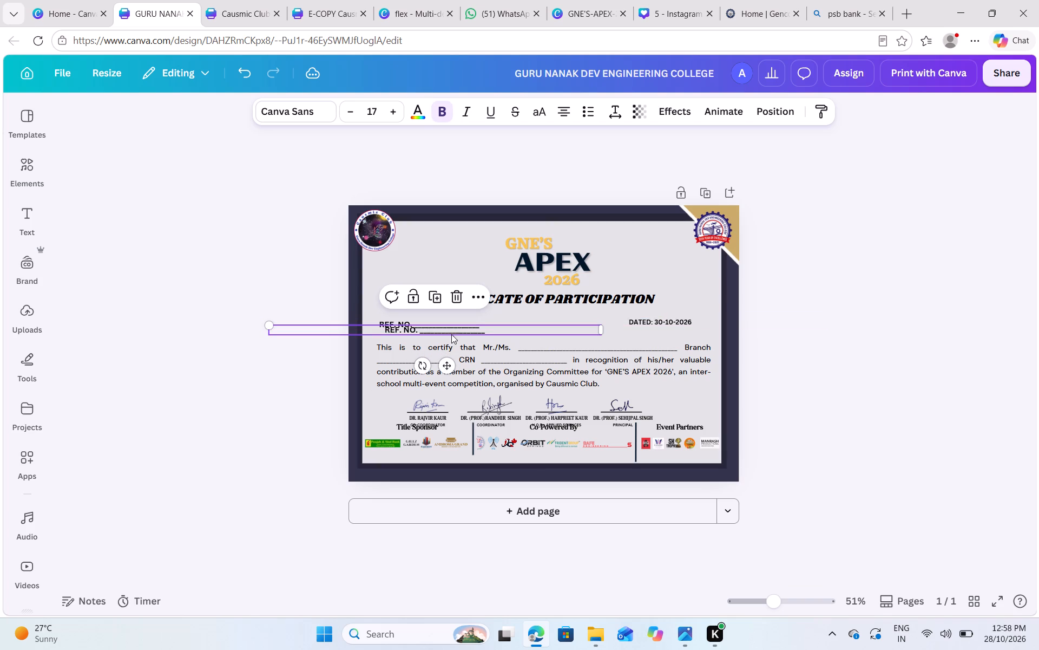
left_click_drag(451, 329, 654, 341)
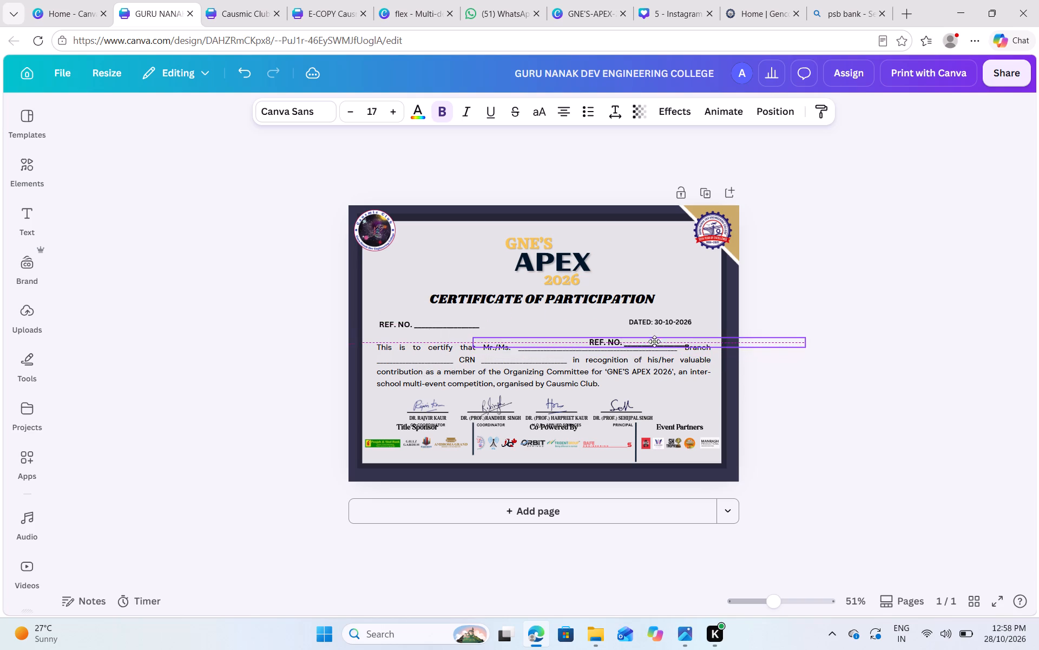
left_click_drag(654, 341, 654, 340)
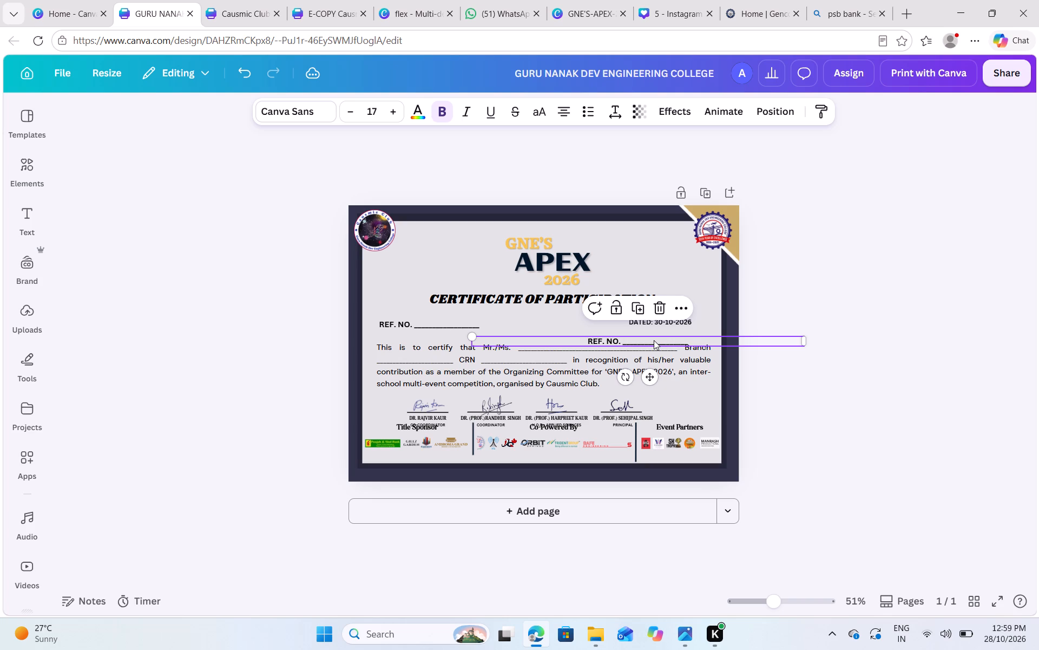
Replace the text of the duplicated REF. NO. line with "DATE." followed by a blank underscore line.
double_click(652, 340)
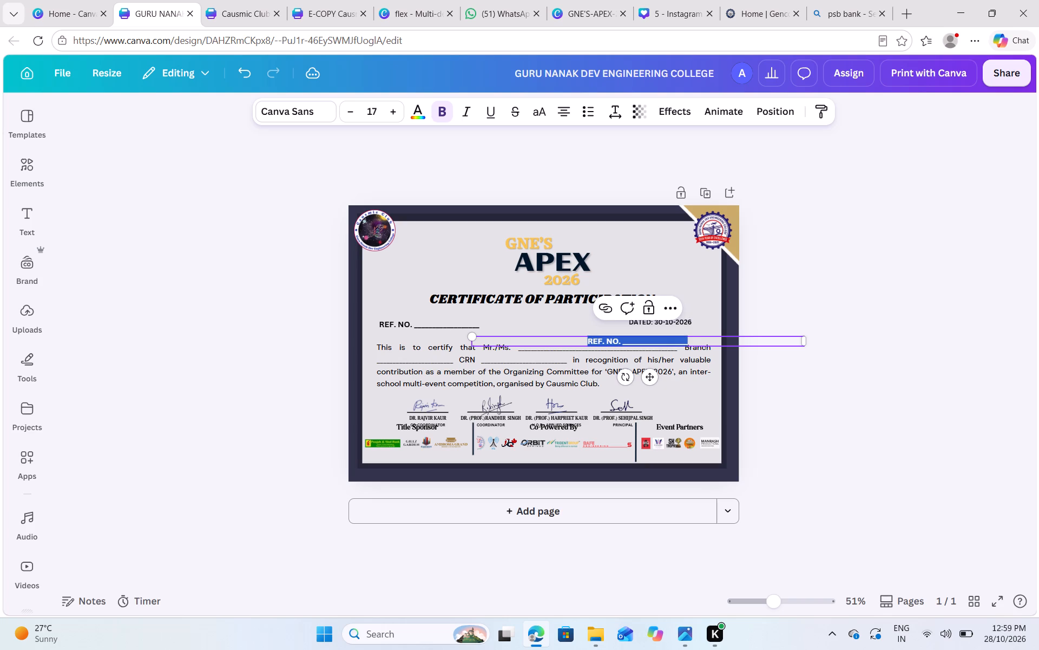
type("da")
key("BackSpace")
key("BackSpace")
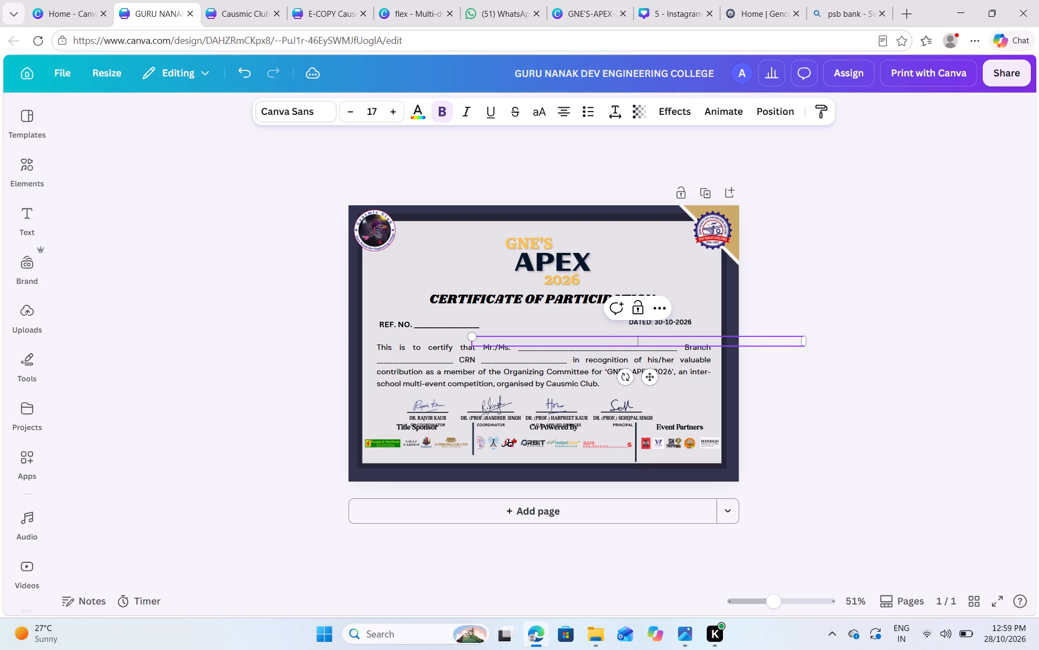
type("DATE")
key("shift+colon")
key("BackSpace")
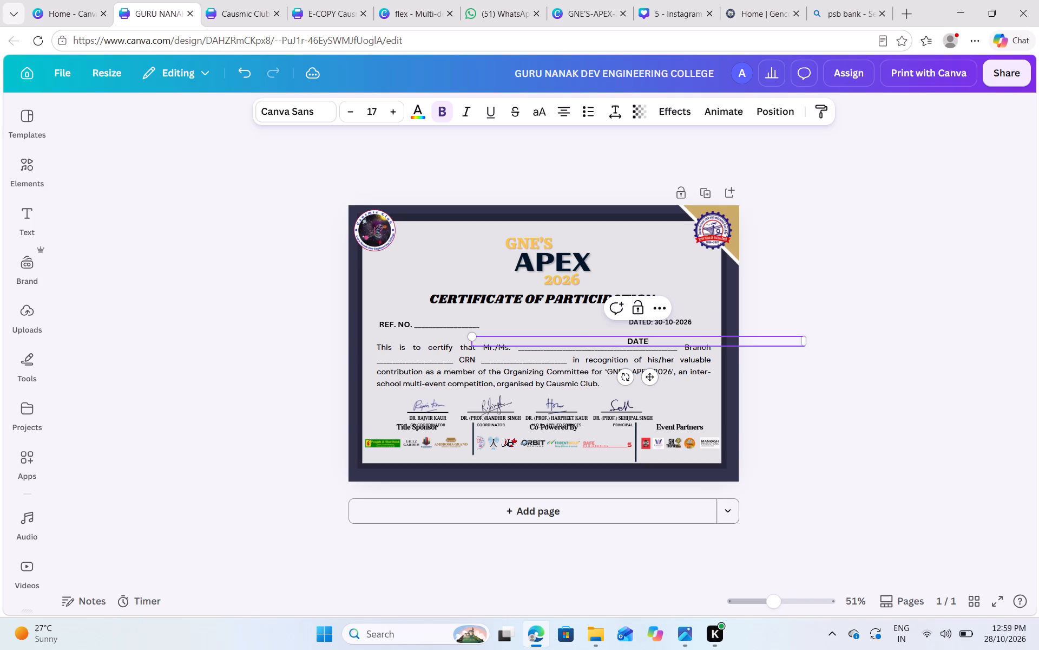
key("period")
type("____________")
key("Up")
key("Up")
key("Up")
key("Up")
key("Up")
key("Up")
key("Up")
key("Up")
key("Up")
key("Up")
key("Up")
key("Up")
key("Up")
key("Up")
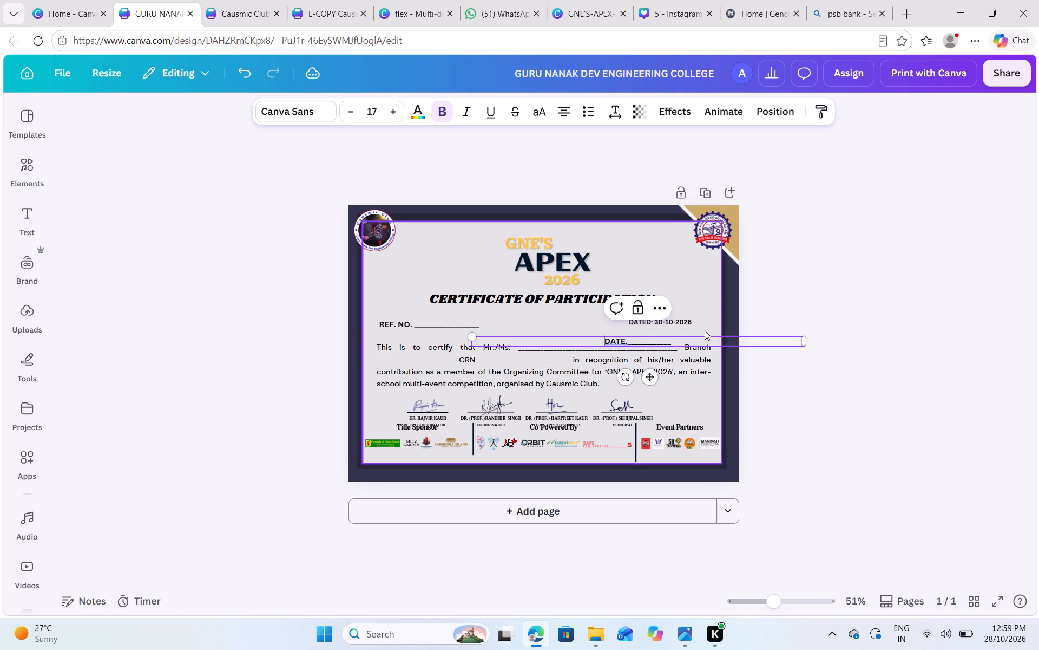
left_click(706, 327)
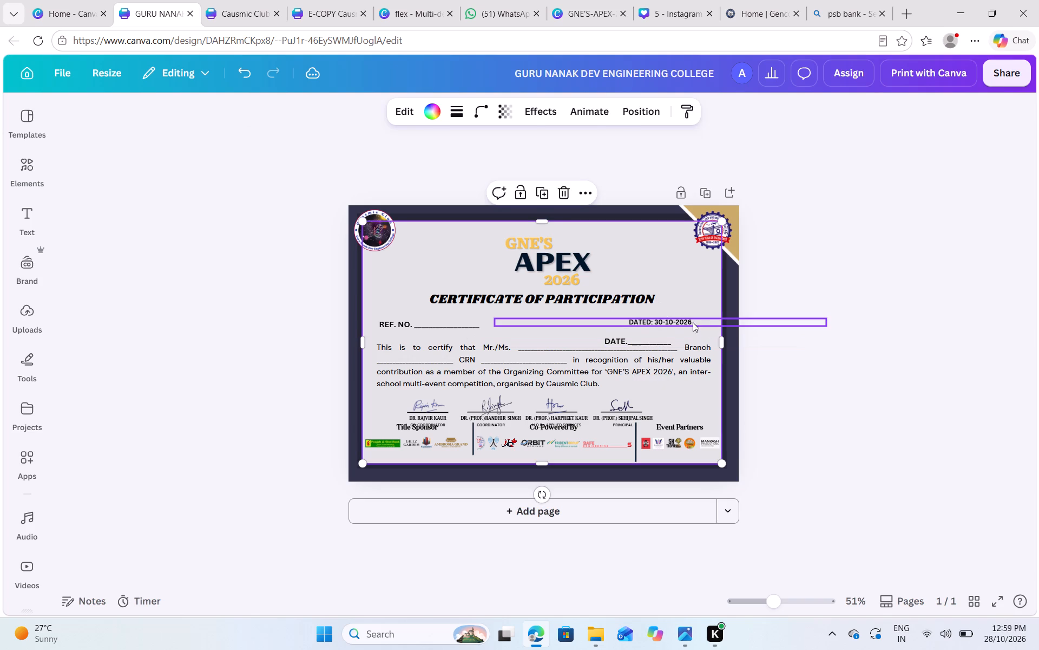
Delete the old DATED: 30-10-2026 line above the DATE. line.
left_click(683, 320)
key("BackSpace")
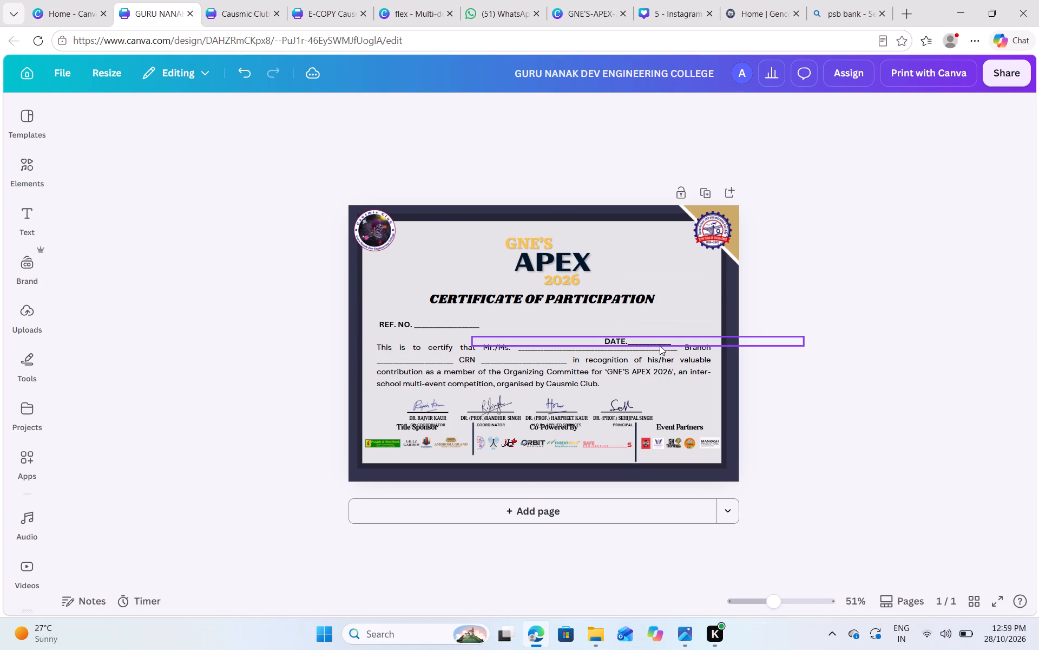
Raise the DATE. line to about the REF. NO. line's level and shift it right, near the body paragraph's right edge.
left_click(659, 344)
key("Up")
key("Up")
key("Up")
key("Up")
key("Up")
key("Up")
key("Up")
key("Up")
key("Up")
key("Up")
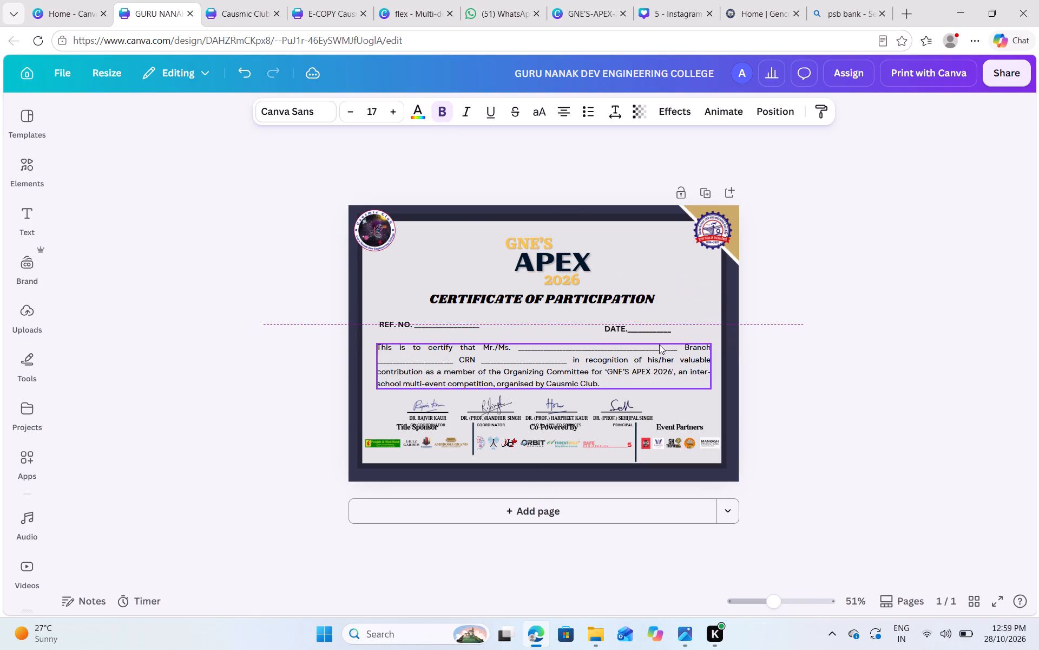
key("Up")
key("Up")
key("Up")
key("Right")
key("Right")
key("Right")
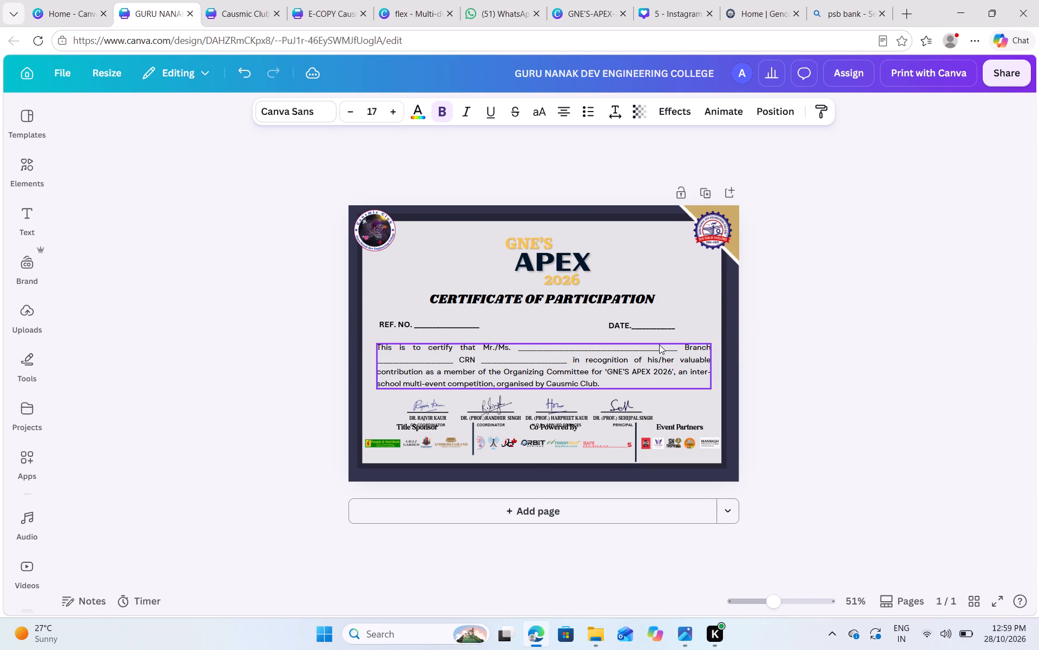
key("Right")
key("Right")
key("Right")
key("Right")
key("Right")
key("Right")
key("Right")
key("Right")
key("Right")
key("Right")
key("Right")
key("Right")
key("Right")
key("Right")
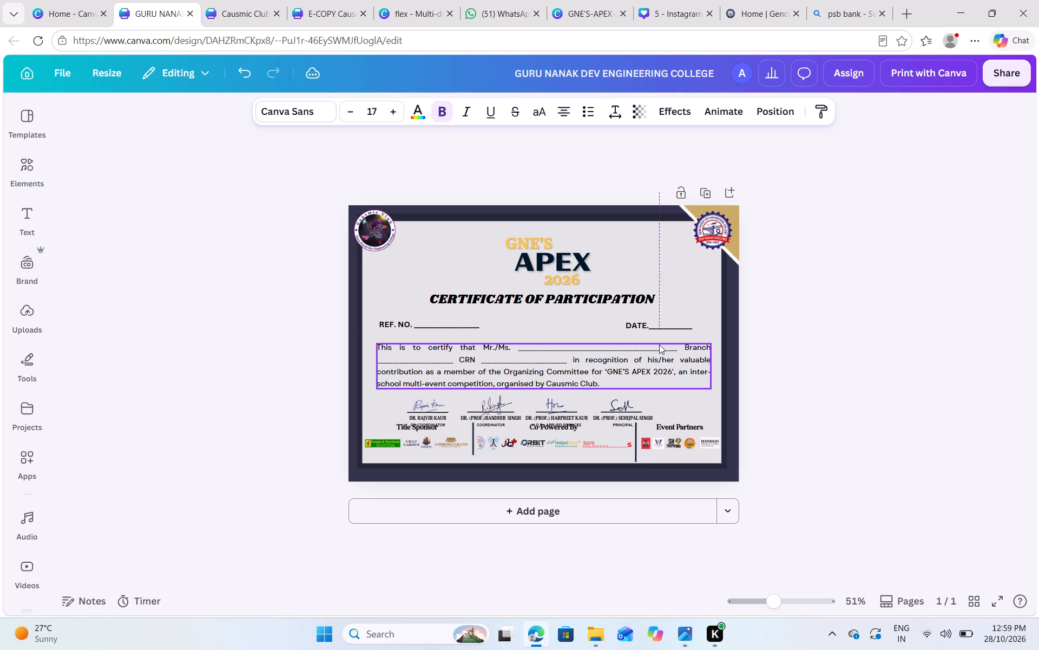
key("Right")
key("Right")
key("Right")
key("Right")
key("Right")
key("Right")
key("Right")
key("Right")
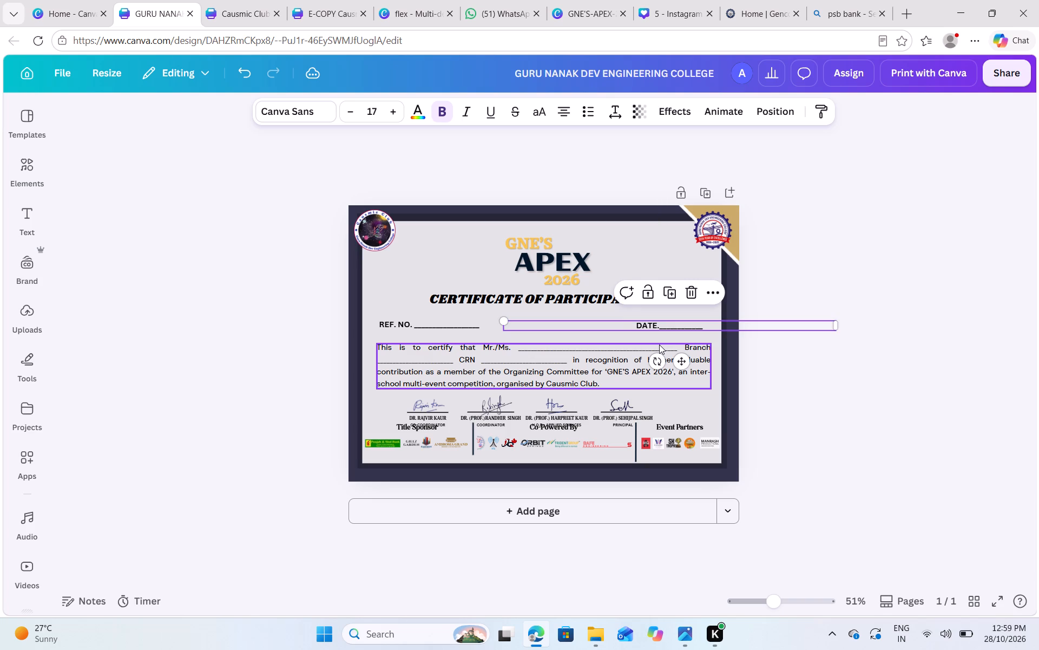
key("Right")
key("Right")
key("Right")
key("Right")
key("Left")
key("Left")
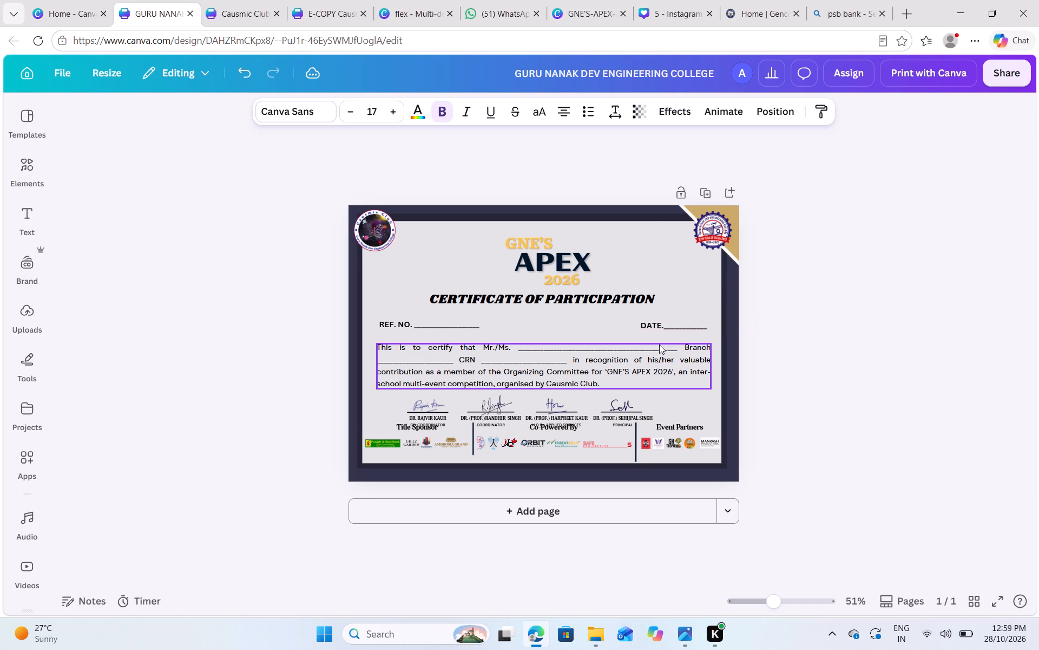
key("Left")
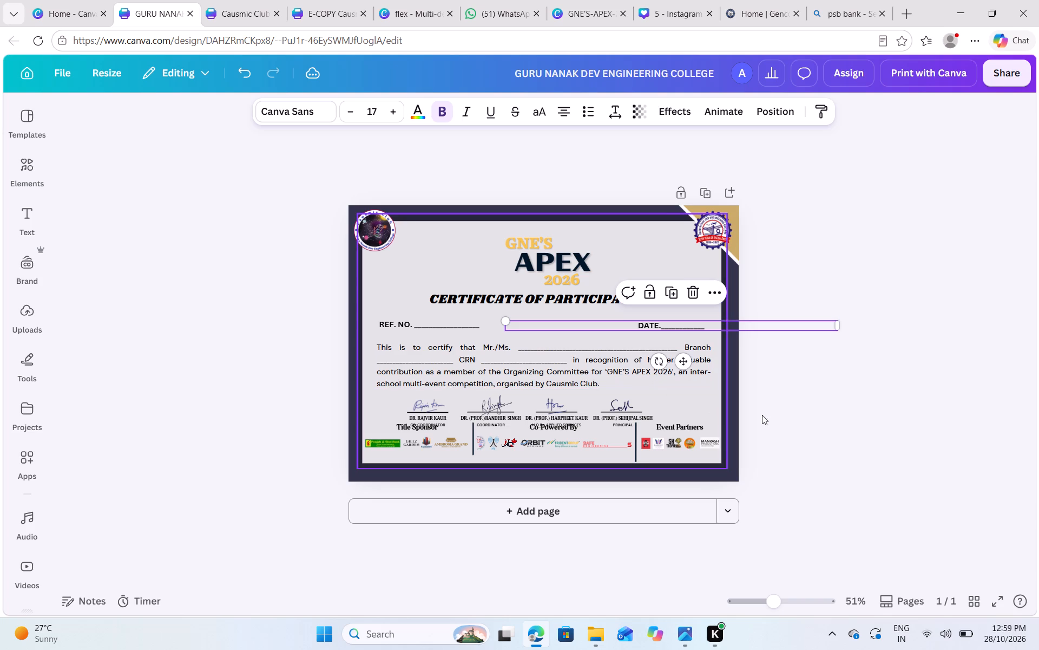
left_click(778, 419)
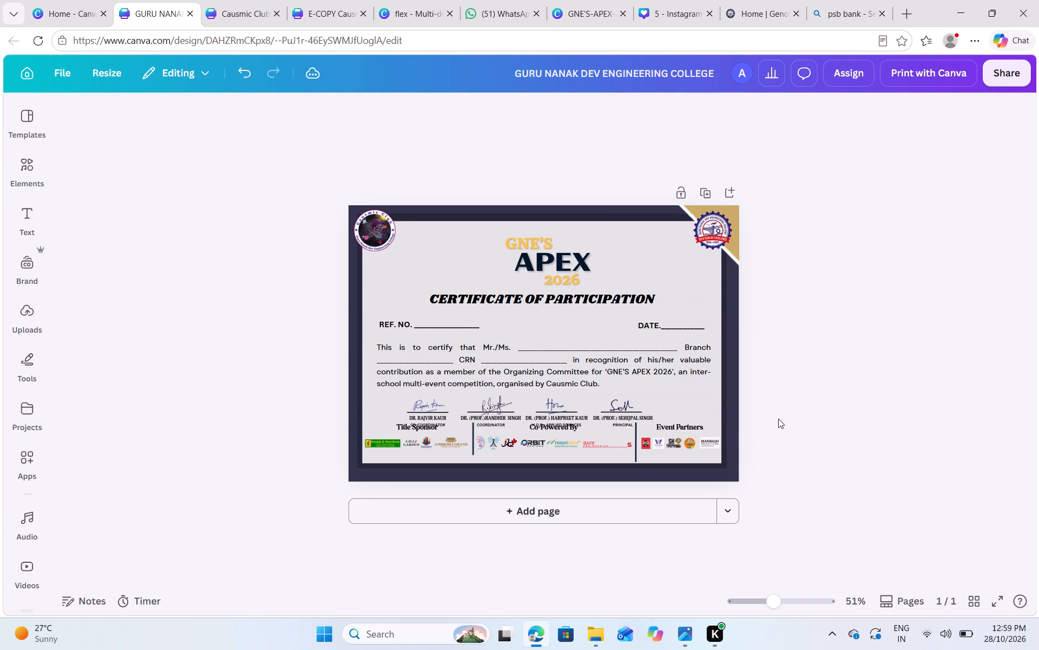
Widen the signature group rightwards to a width of about 23.1, ending near the end of the DATE. line.
left_click(659, 380)
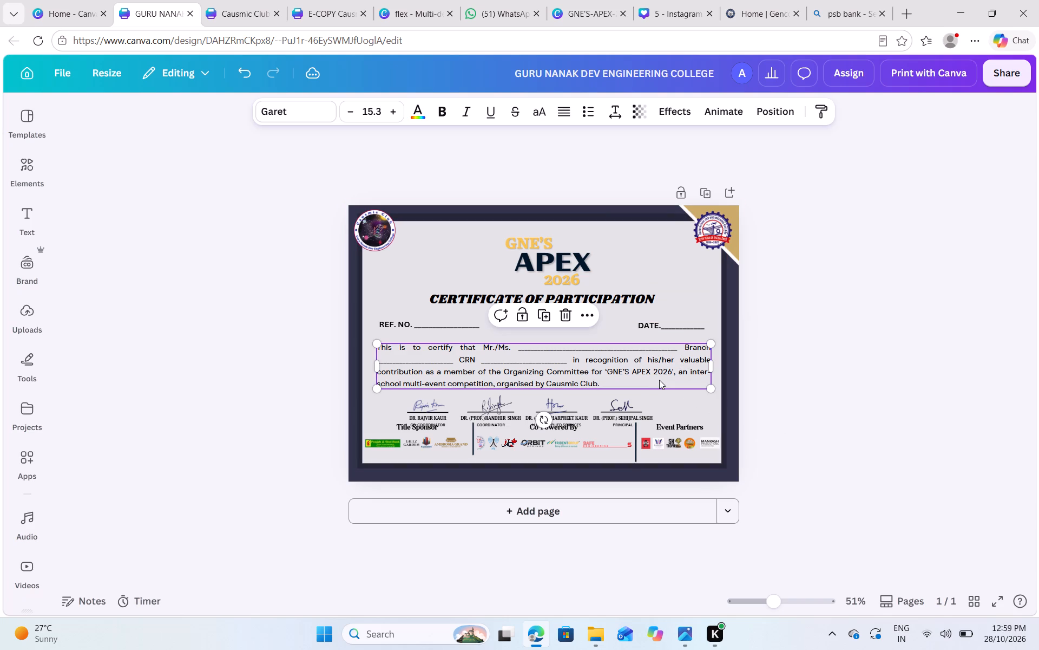
left_click(636, 396)
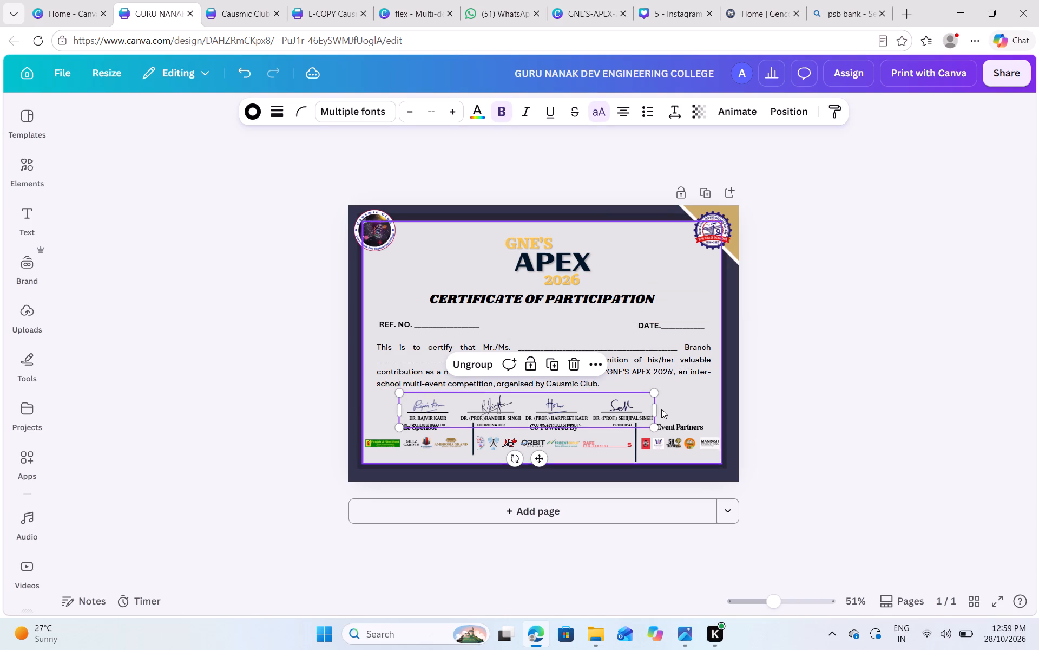
left_click_drag(659, 409, 703, 409)
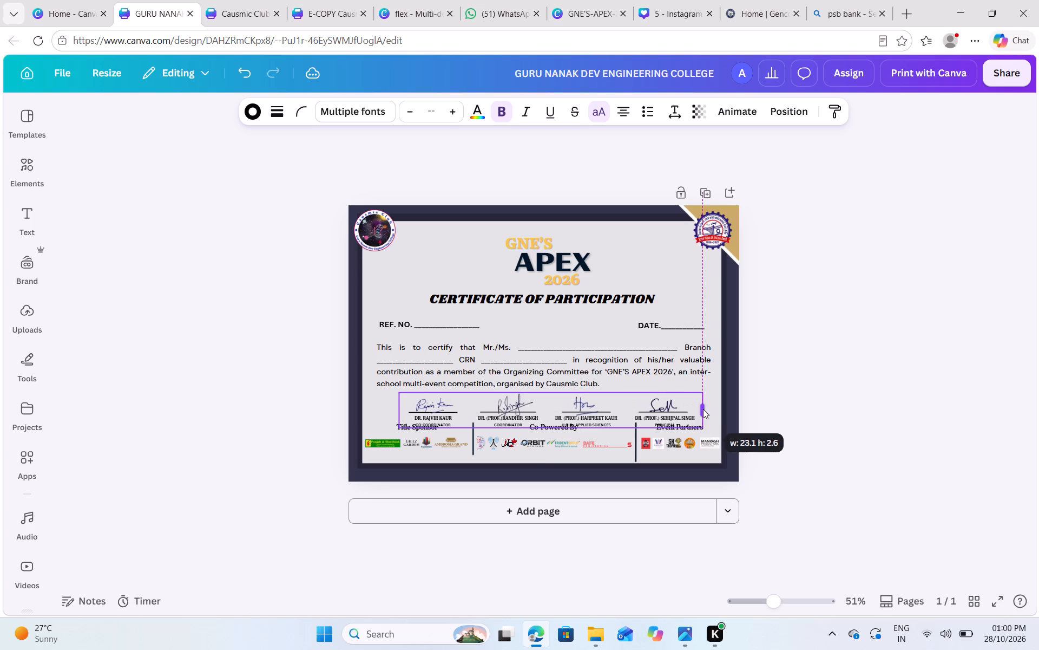
left_click_drag(703, 409, 705, 409)
Move the certificate body paragraph up slightly, closer to the REF. NO. and DATE. lines.
left_click(642, 365)
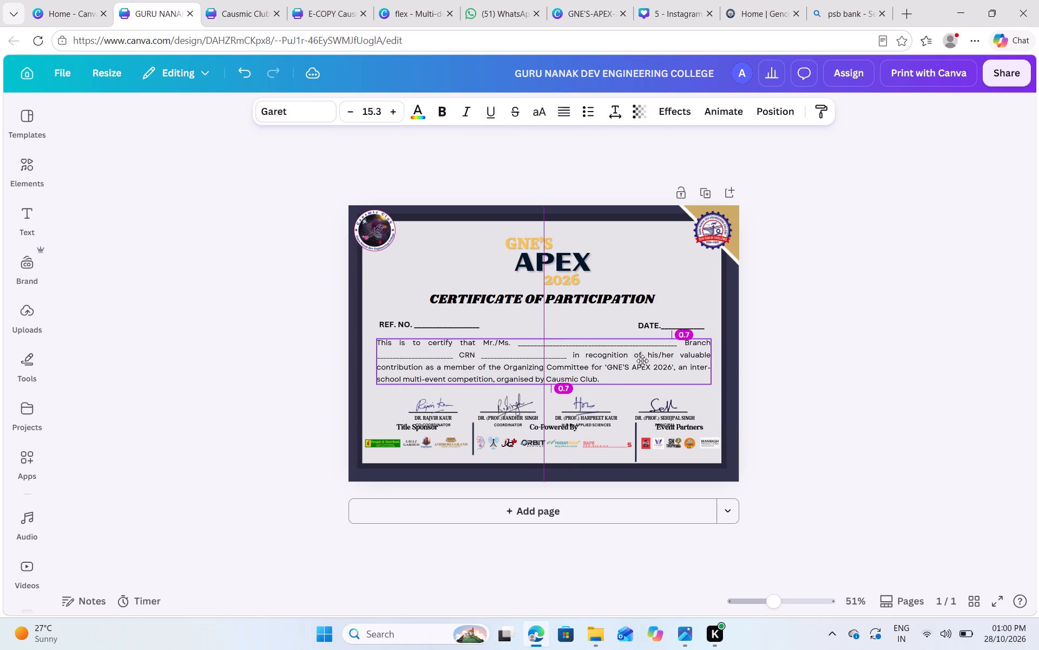
Move the signature group up and slightly left so it clears the sponsor headings.
left_click_drag(600, 399, 599, 398)
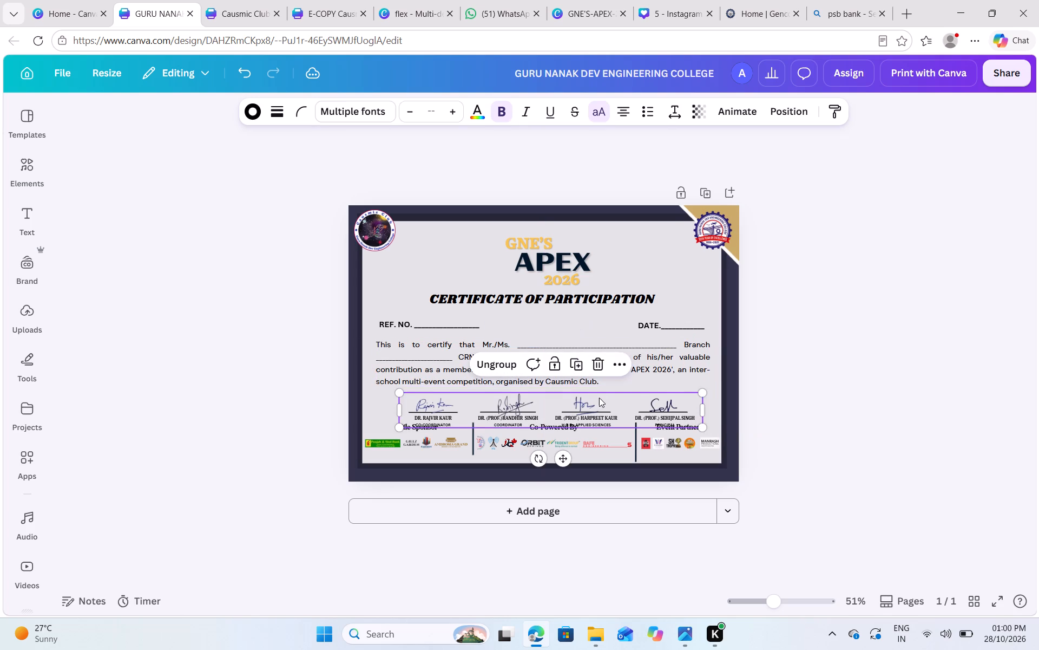
left_click_drag(599, 398, 597, 394)
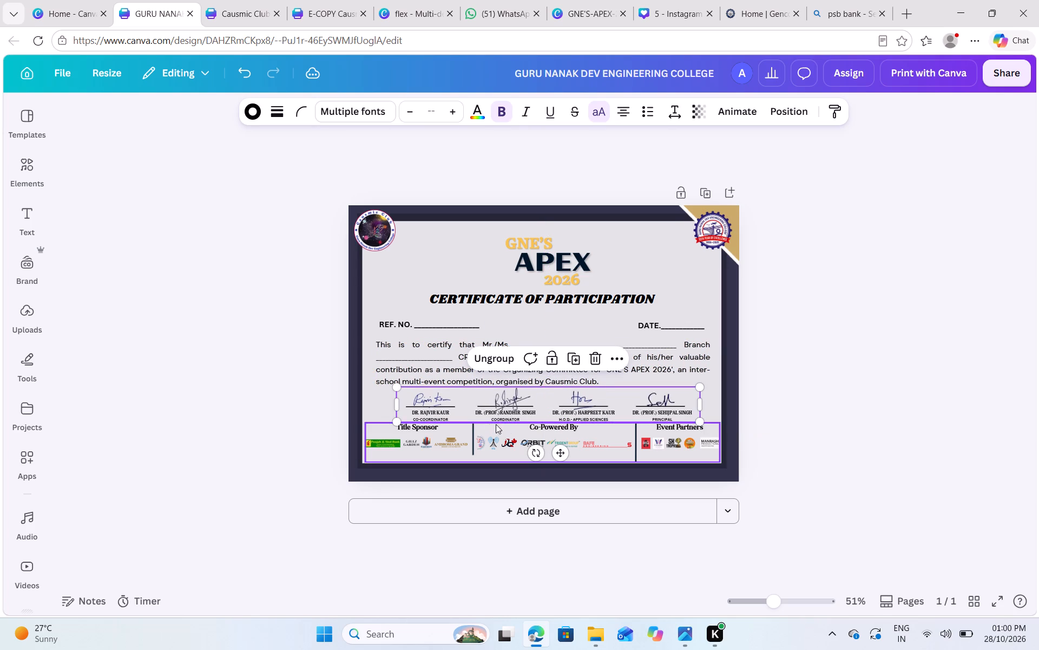
Lower the sponsor group slightly to leave a gap beneath the signatories' titles.
left_click(468, 427)
key("Down")
key("Down")
key("Down")
key("Down")
key("Down")
key("Down")
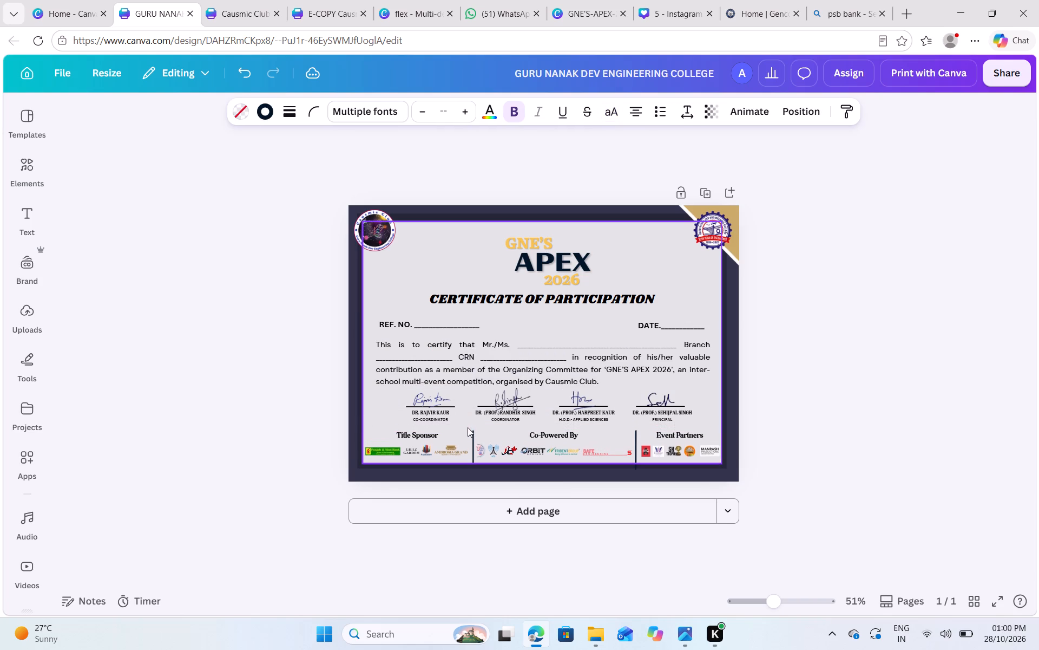
key("Up")
key("Up")
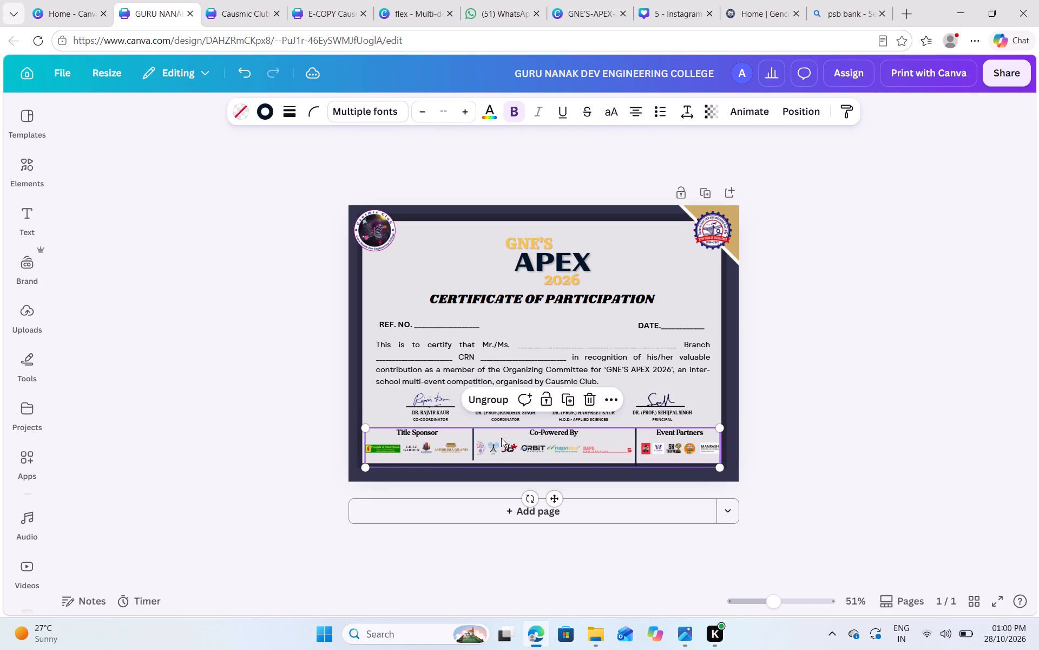
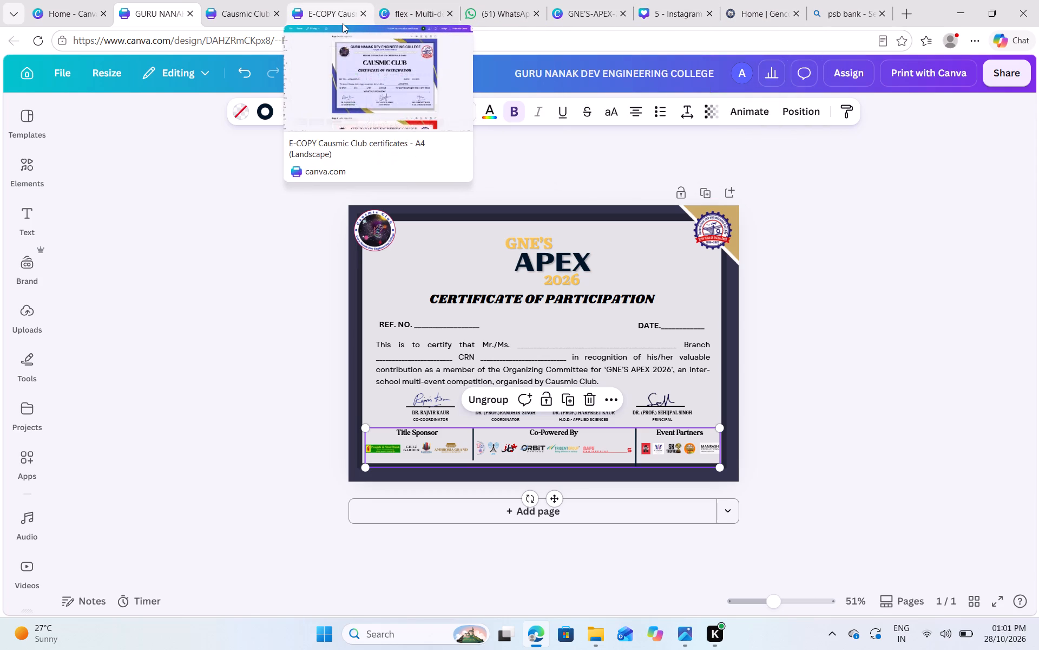
Copy the rounded rectangle frame around the upper sponsor strip on page 18 of the flex design.
left_click(400, 27)
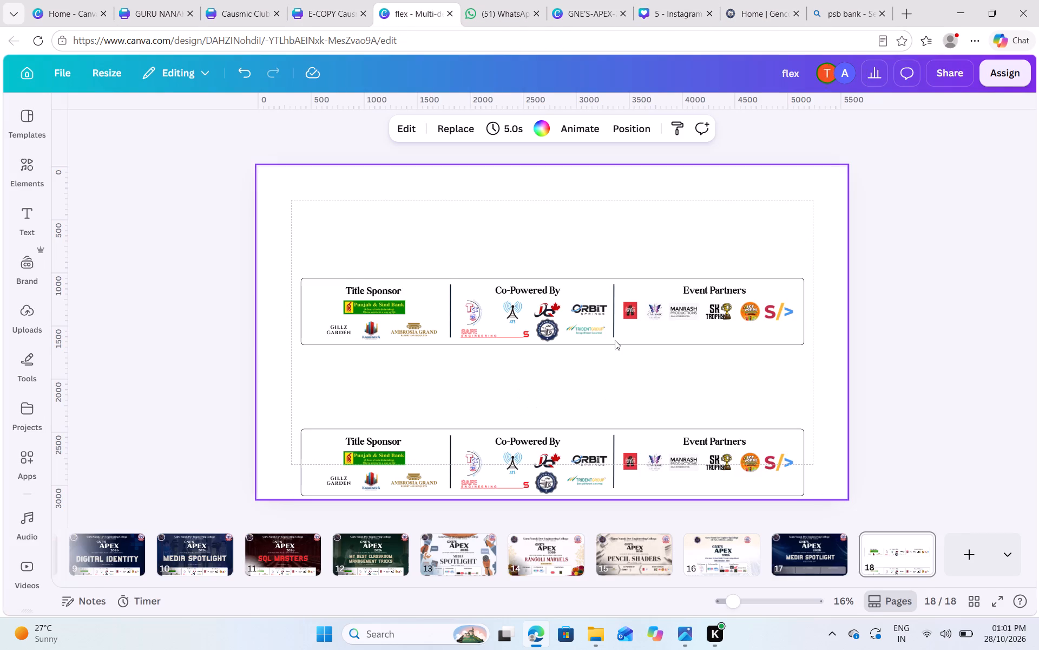
double_click(615, 336)
left_click(657, 337)
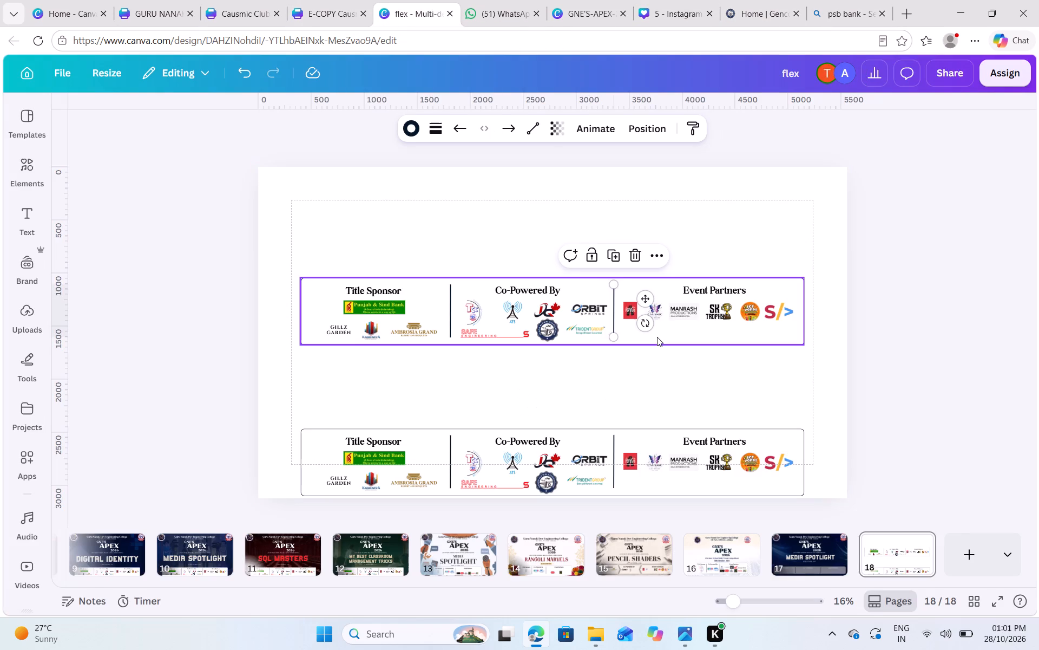
left_click(702, 369)
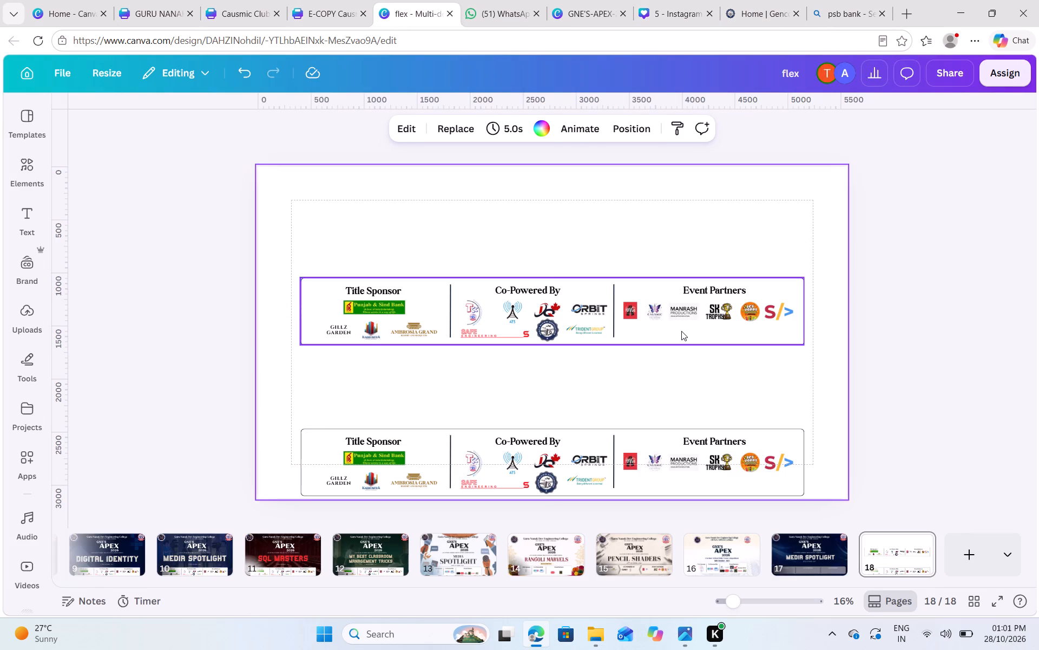
left_click(681, 331)
key("ctrl+c")
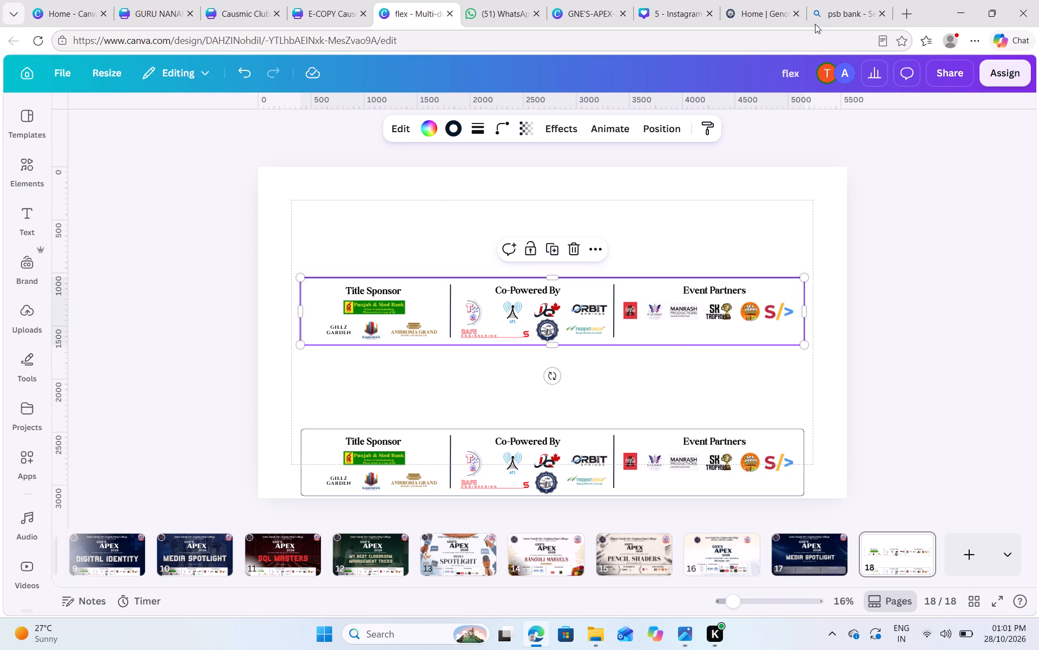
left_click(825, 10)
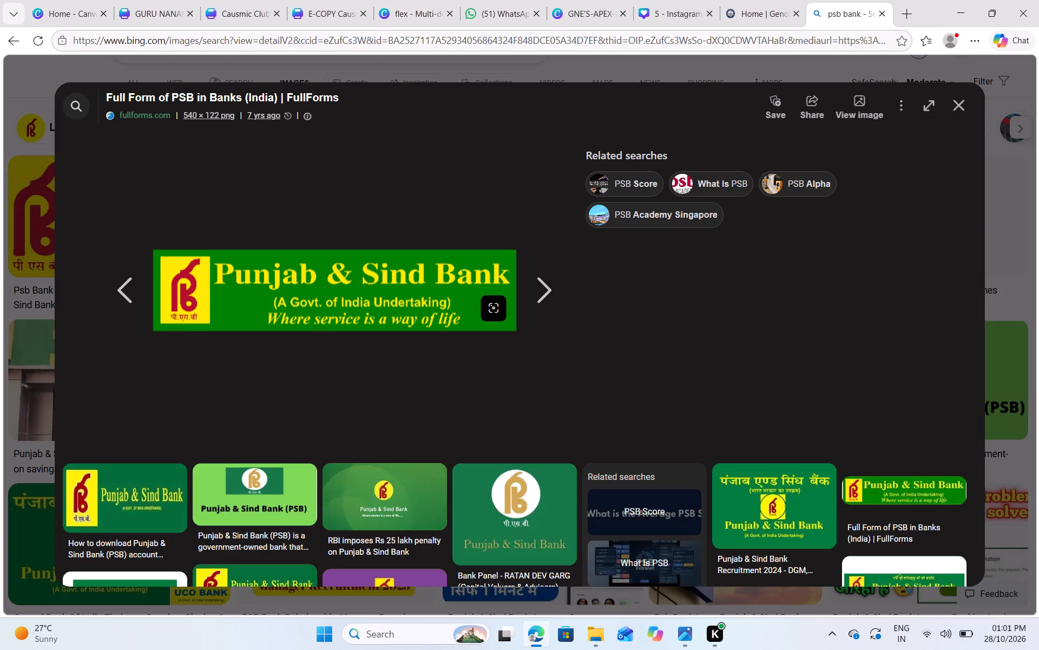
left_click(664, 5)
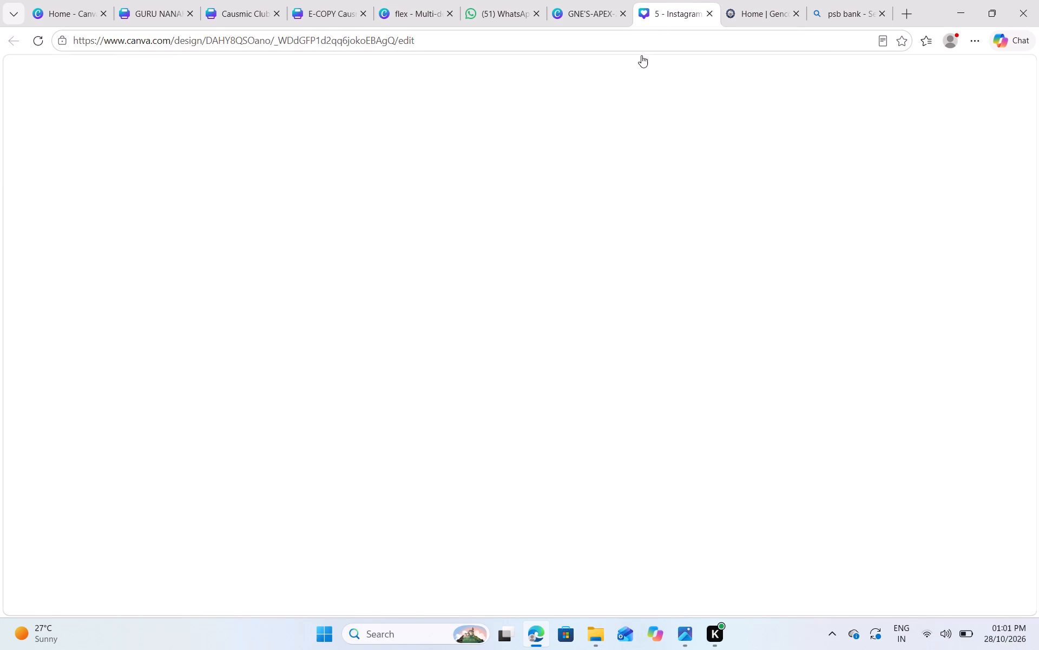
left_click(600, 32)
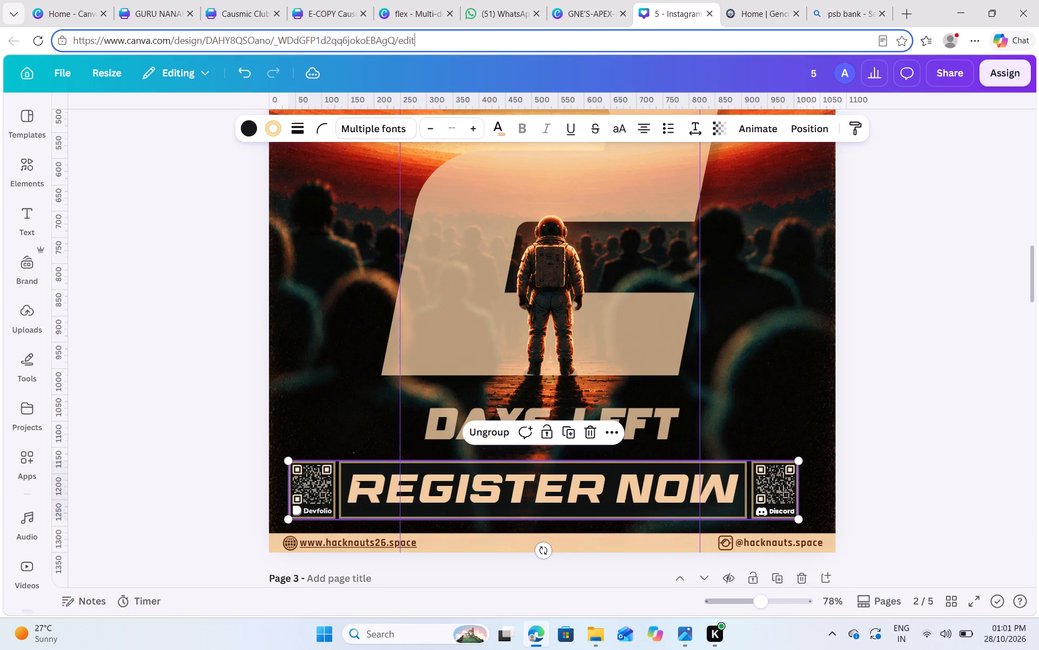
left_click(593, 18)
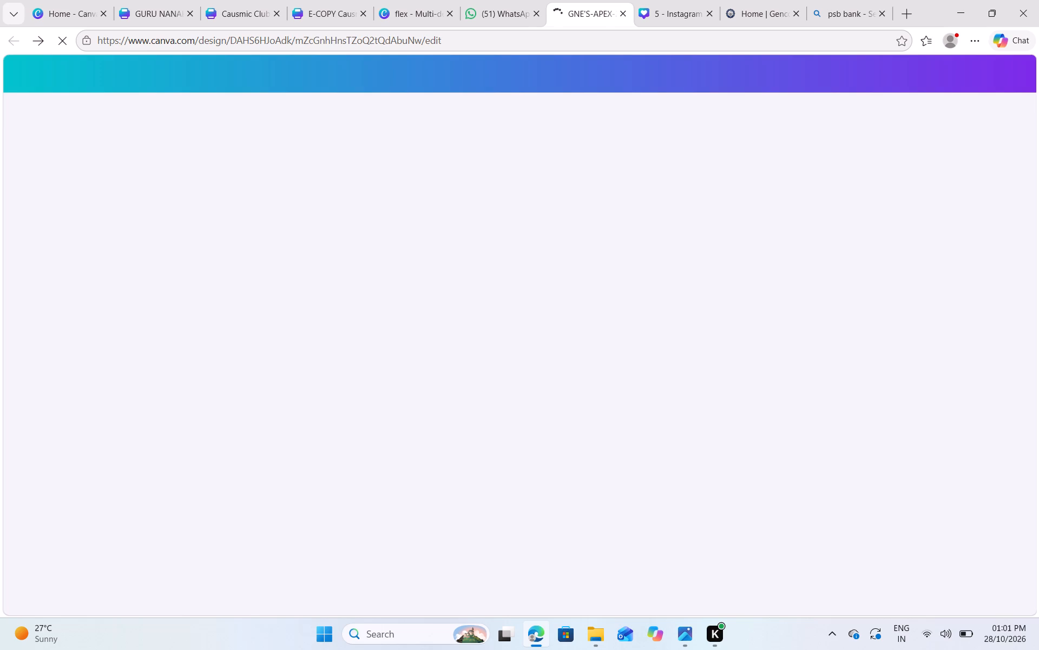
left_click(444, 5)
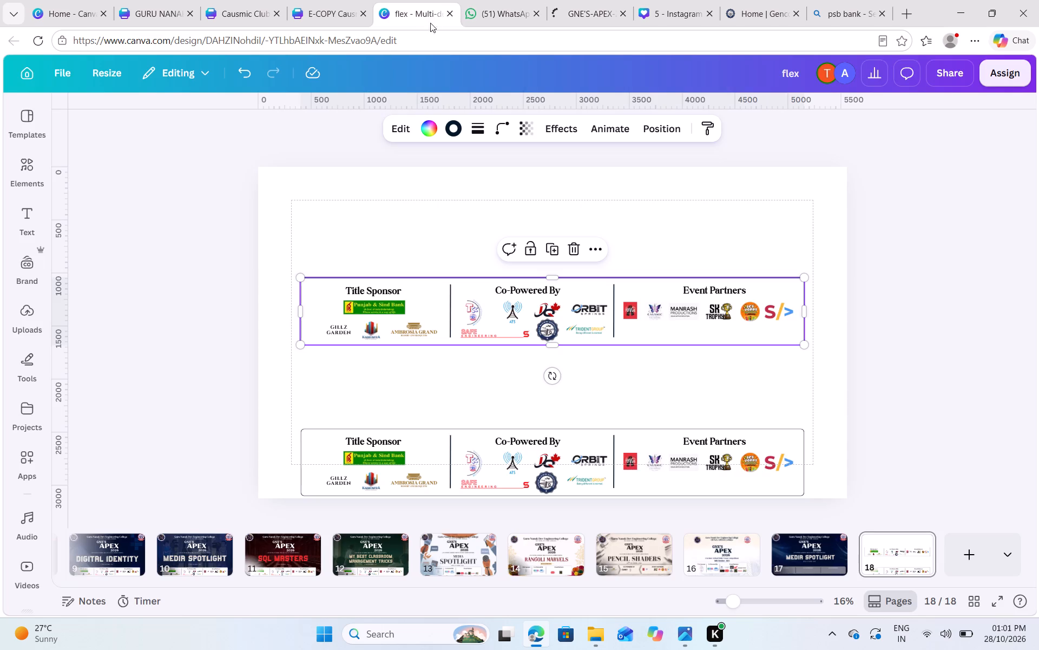
Switch to the GURU NANAK DEV ENGINEERING COLLEGE certificate design and duplicate its page.
left_click(340, 11)
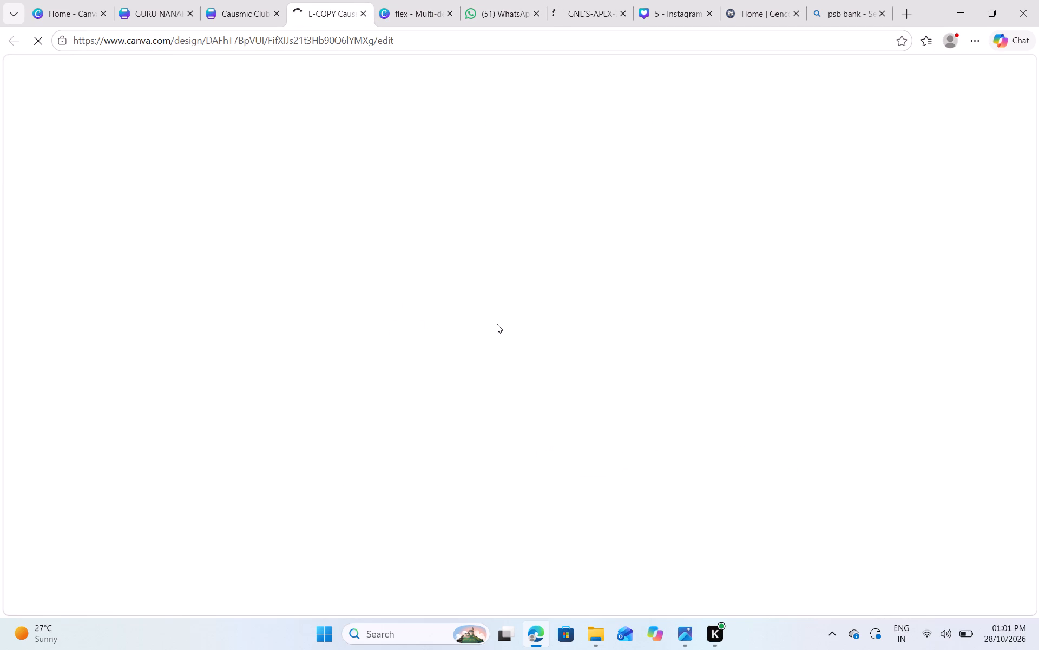
left_click(65, 21)
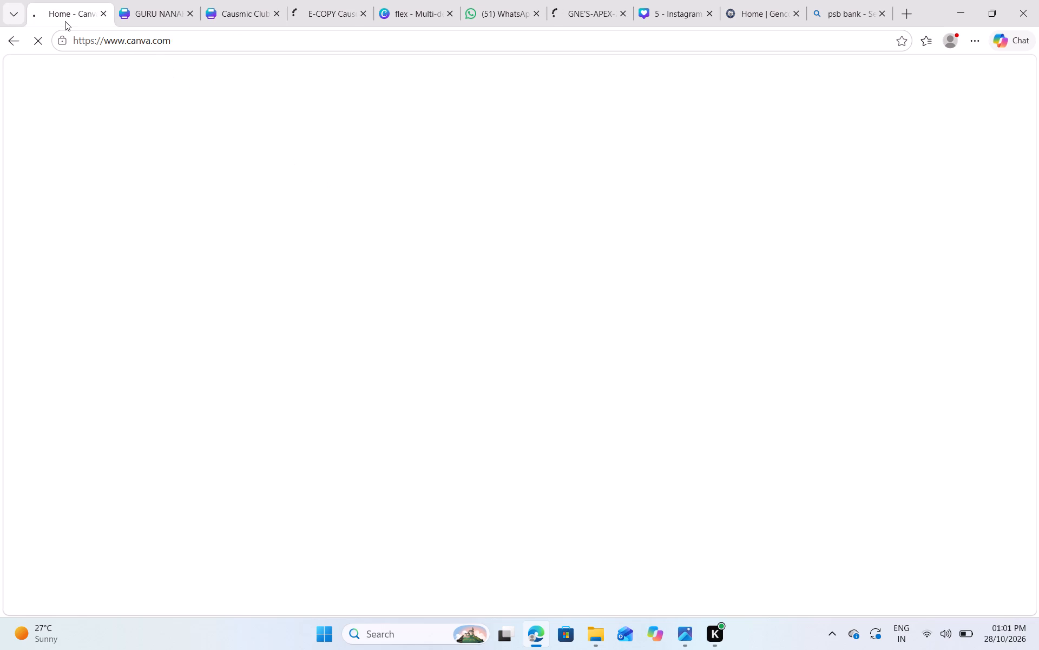
left_click(130, 23)
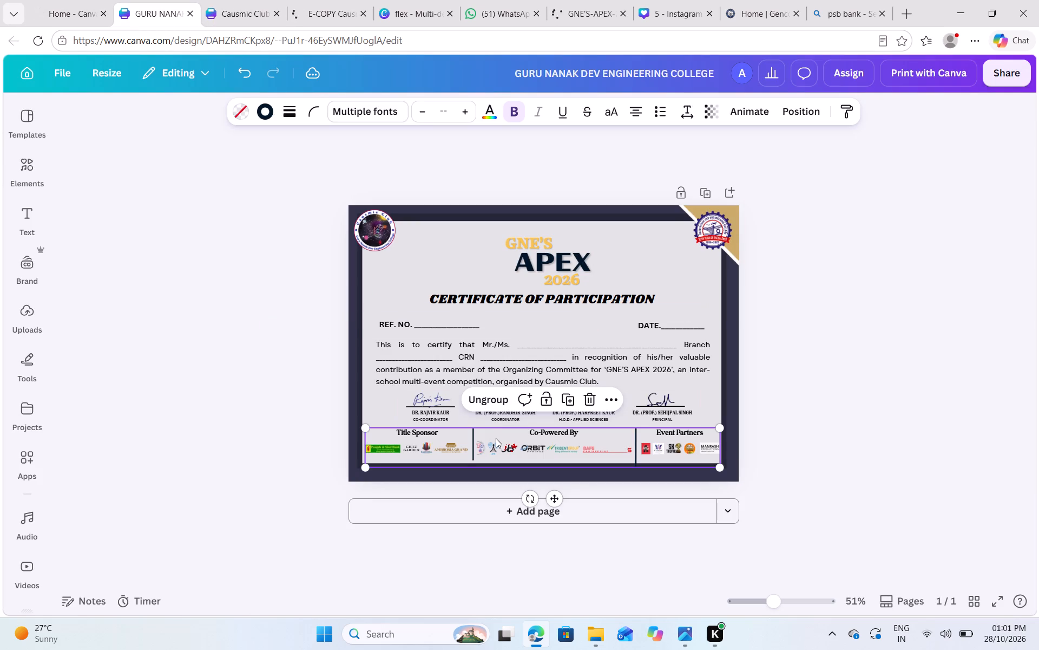
left_click(709, 192)
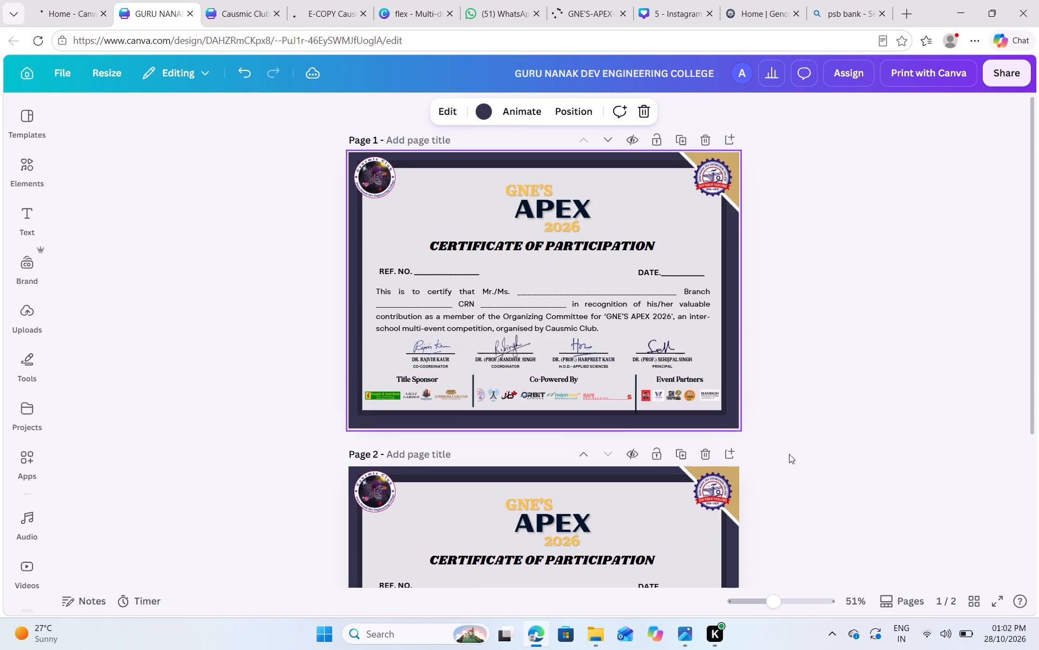
Delete the sponsor group with its headings and logos from the bottom of page 2.
scroll(639, 524, "down", 2)
scroll(599, 490, "down", 1)
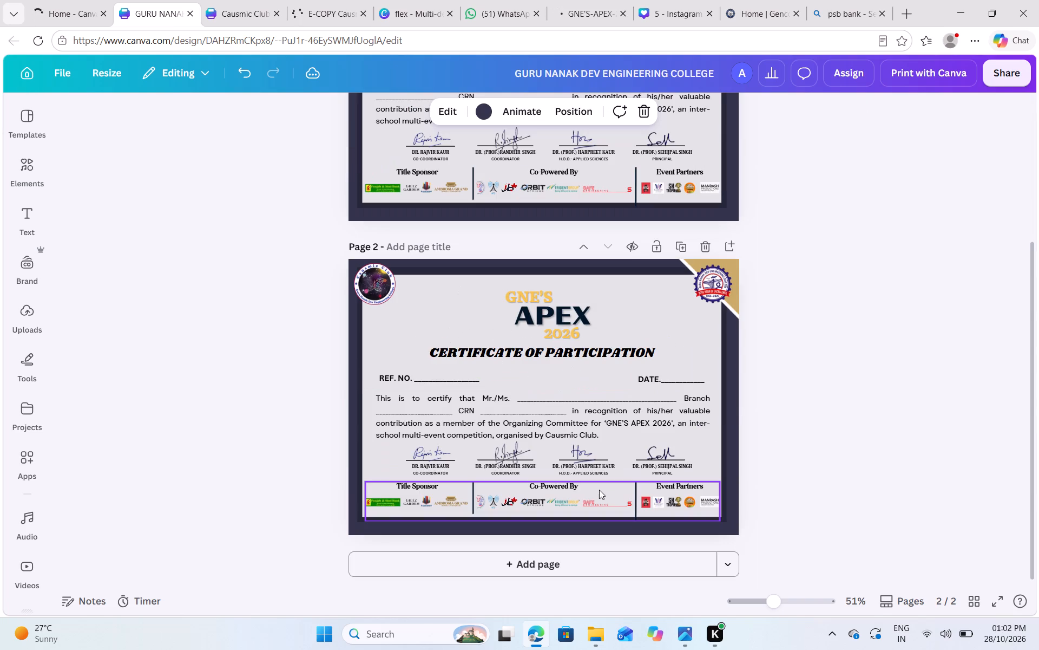
left_click(597, 499)
key("ctrl+b")
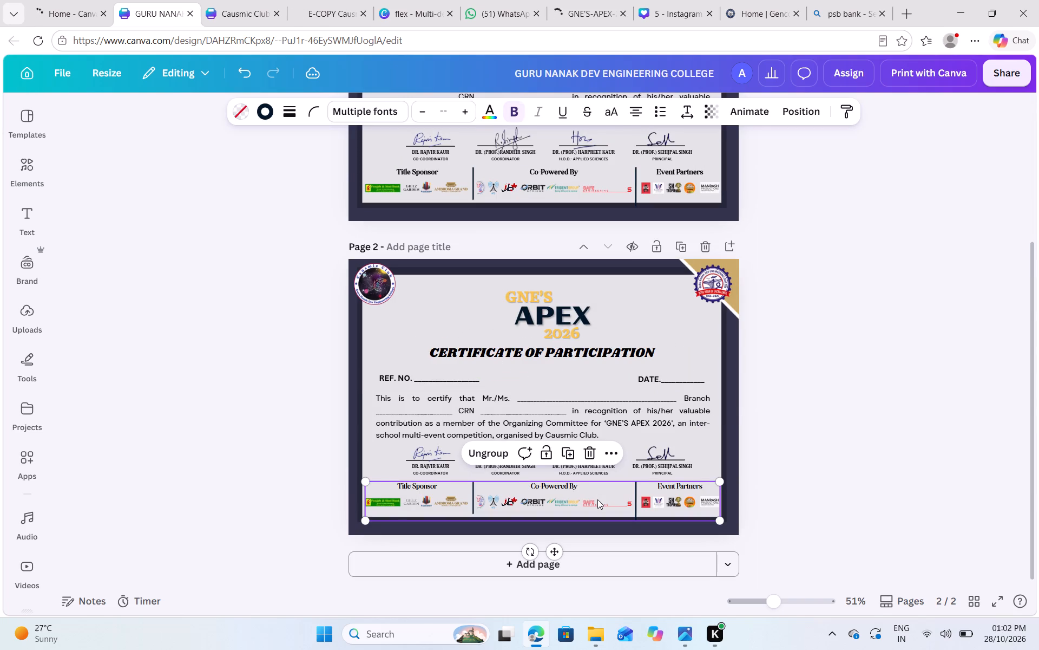
key("ctrl+z")
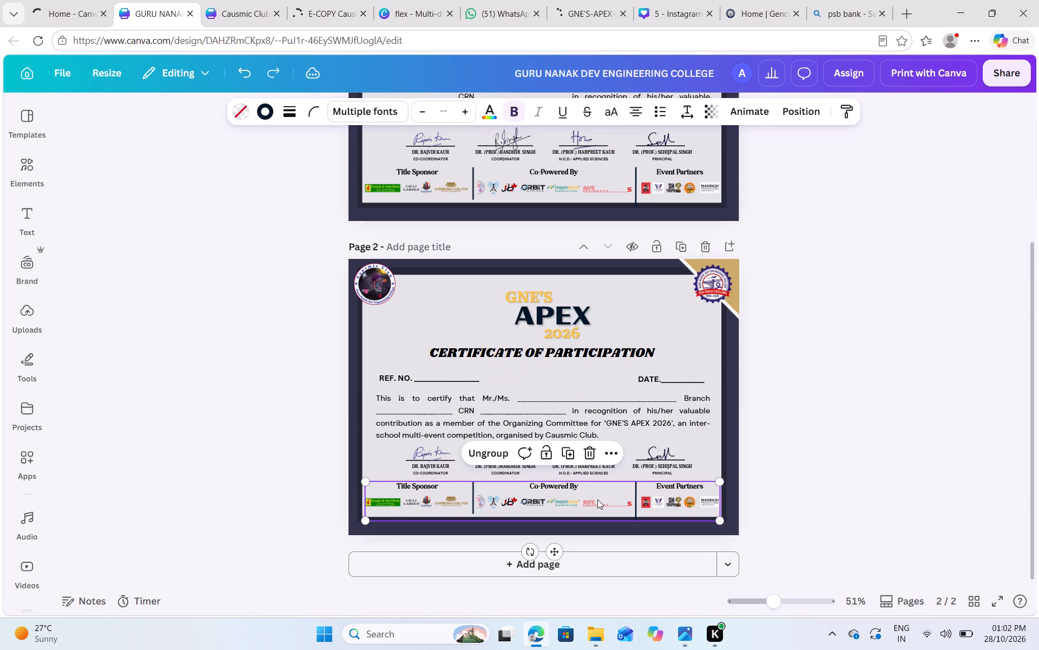
key("BackSpace")
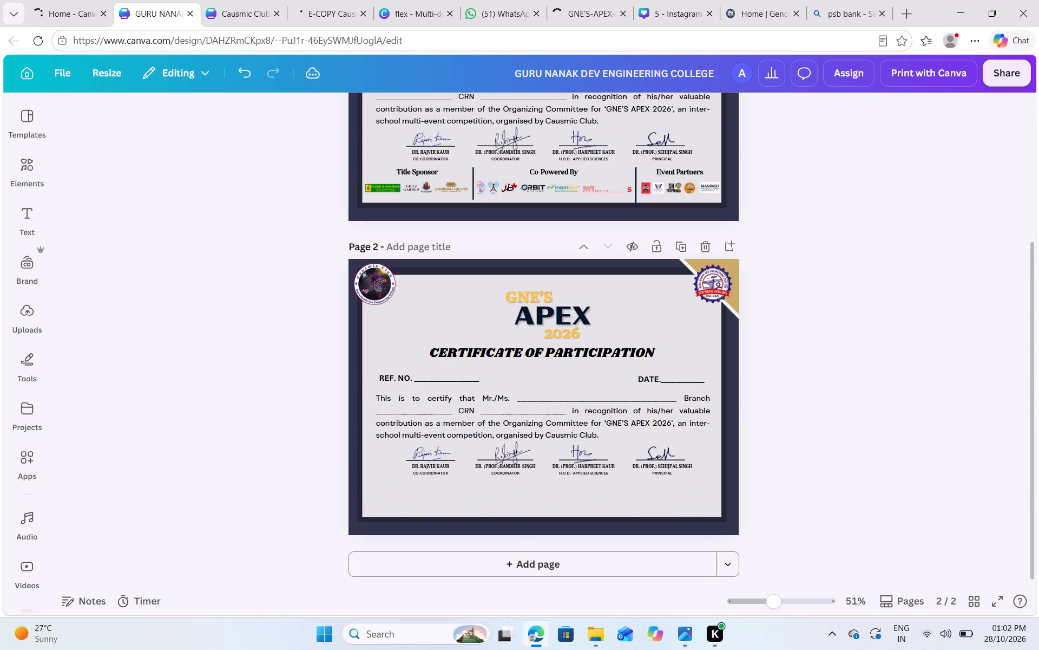
Paste the copied white outlined sponsor panel on page 2, shrink it to about 23.1 by 2.3, and place it just below the signatures.
key("ctrl+v")
left_click_drag(582, 302, 581, 447)
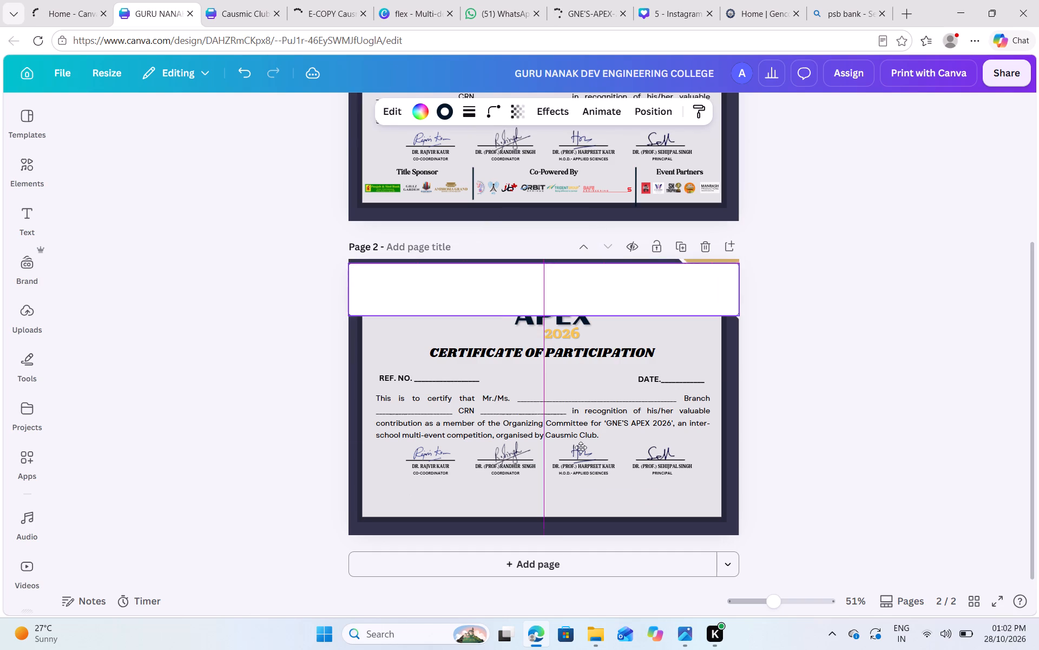
left_click_drag(581, 447, 584, 521)
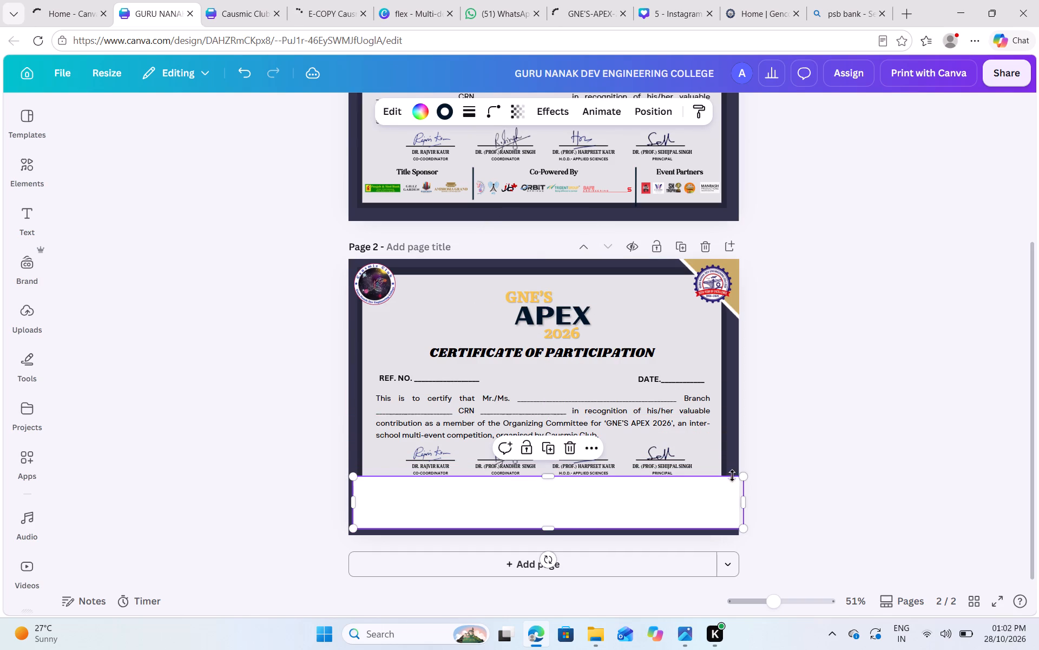
left_click_drag(744, 478, 680, 493)
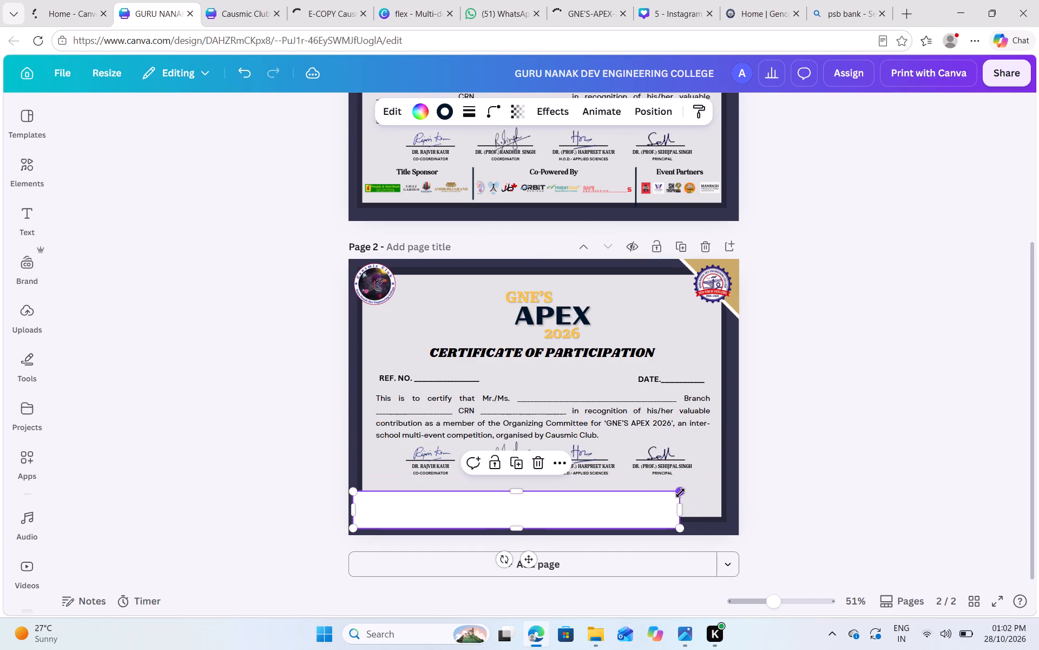
left_click_drag(641, 503, 666, 494)
left_click_drag(709, 480, 689, 489)
left_click(669, 493)
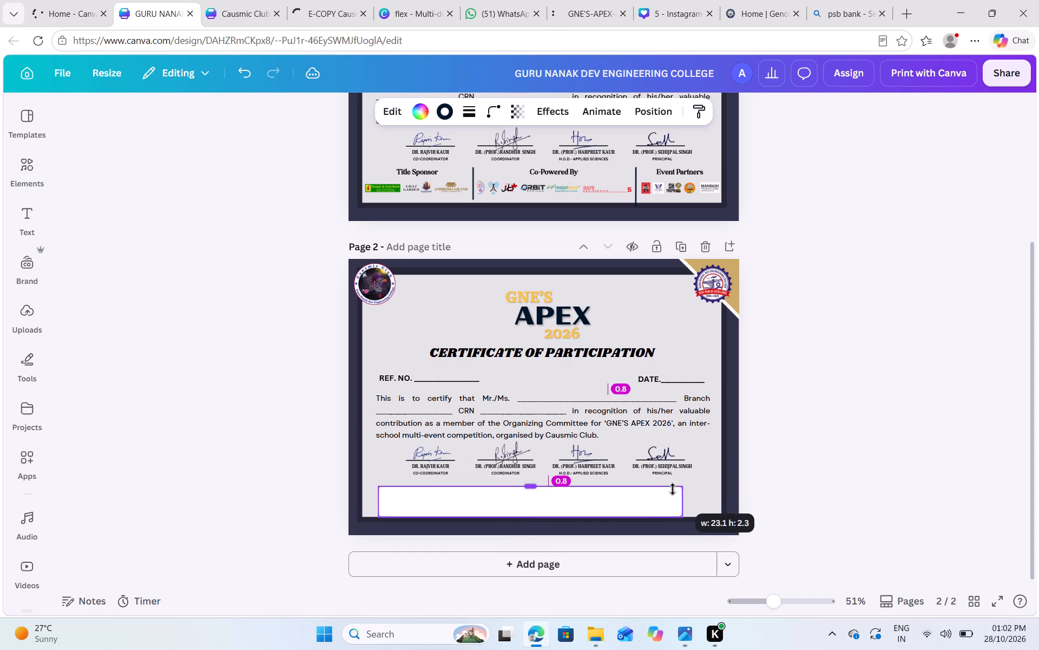
left_click_drag(663, 496, 671, 496)
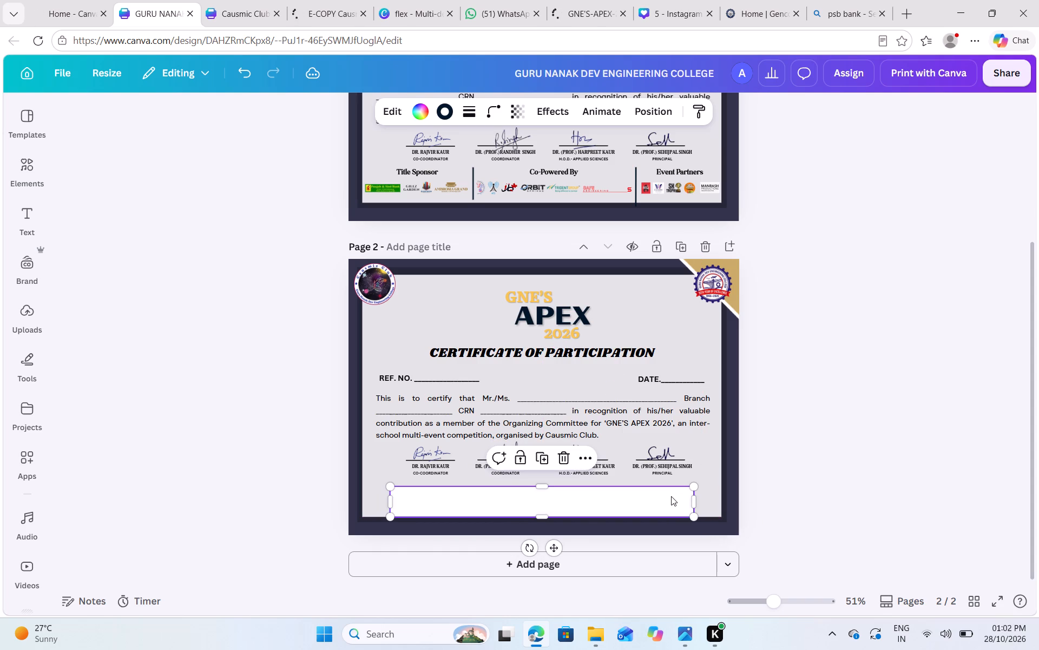
left_click(667, 500)
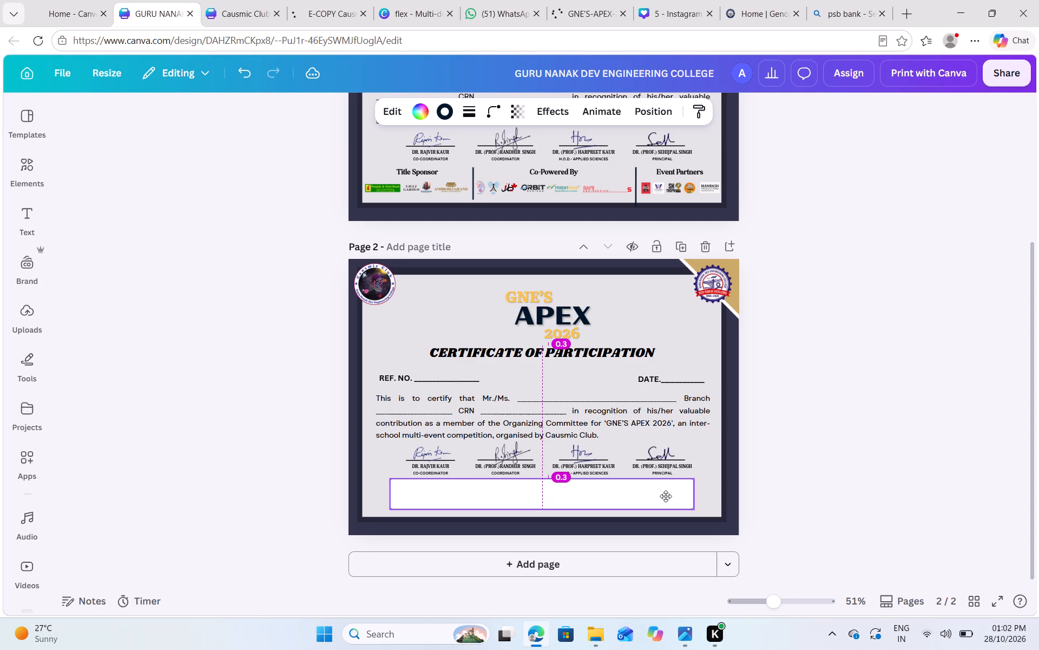
key("Up")
key("Up")
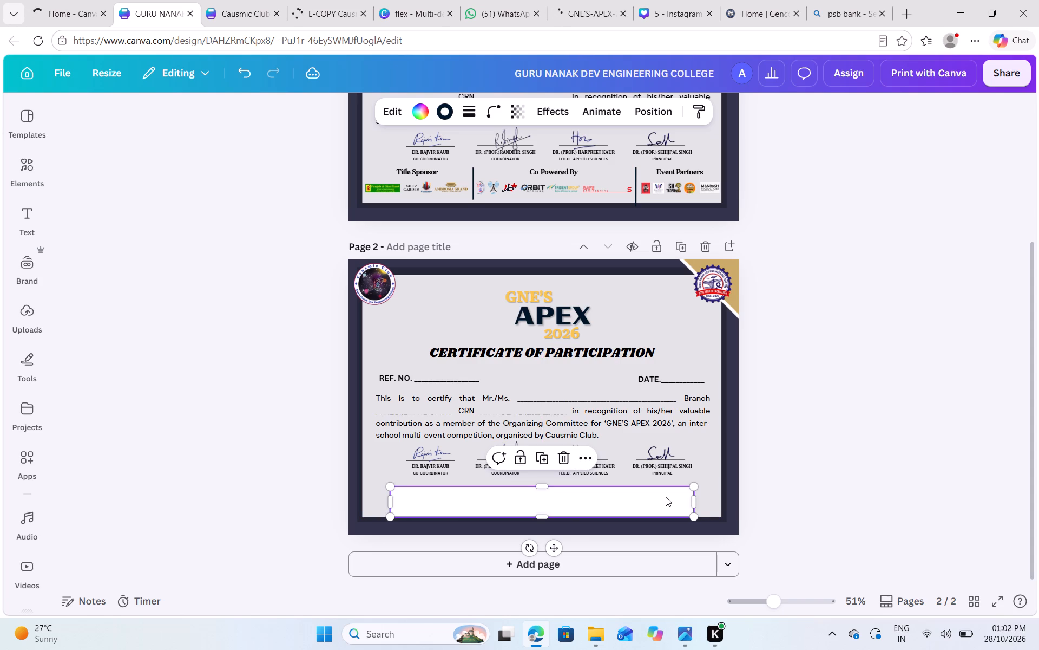
key("Up")
Widen the white panel on both sides so it runs from the body paragraph's left edge to near the end of the DATE. line.
left_click_drag(695, 499, 703, 501)
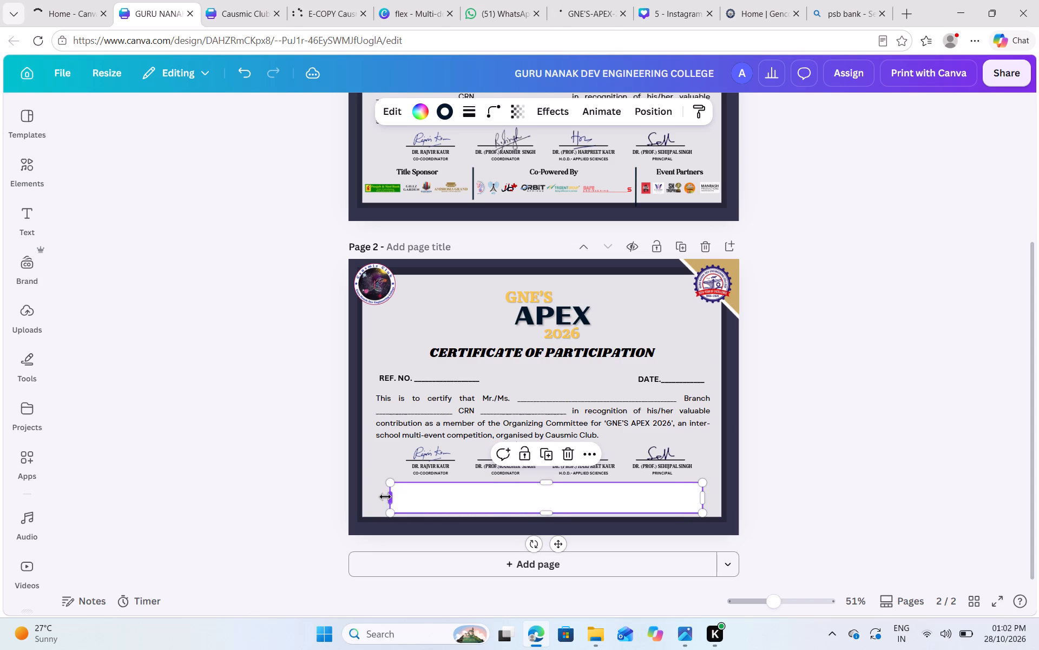
left_click(385, 497)
left_click_drag(385, 497, 372, 497)
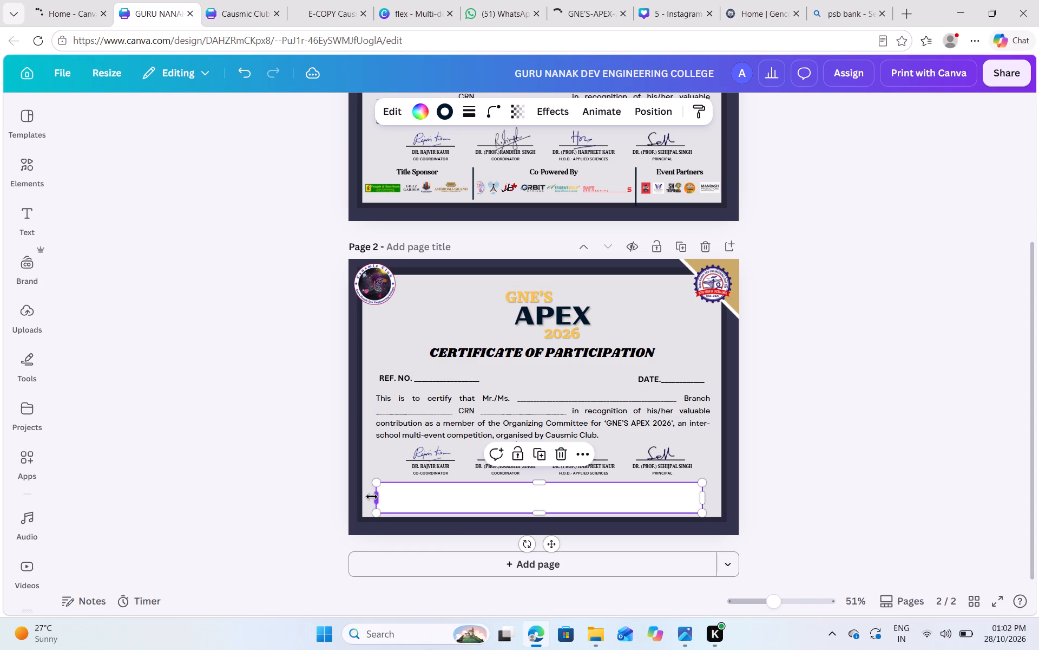
left_click(731, 490)
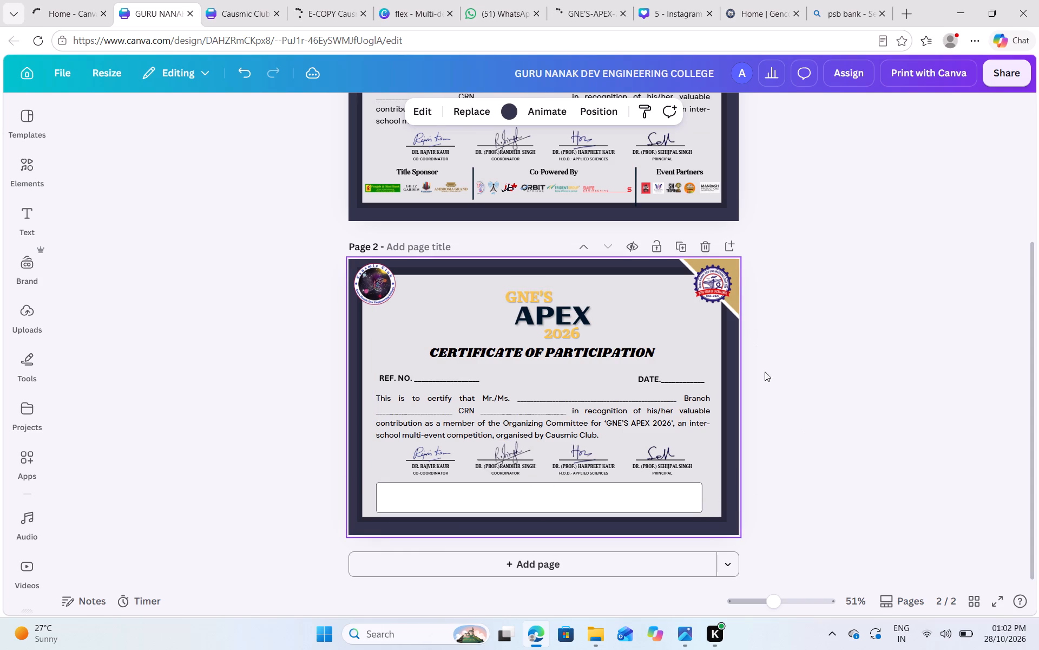
Nudge the signature group on page 2 up slightly, towards the body paragraph.
left_click(594, 459)
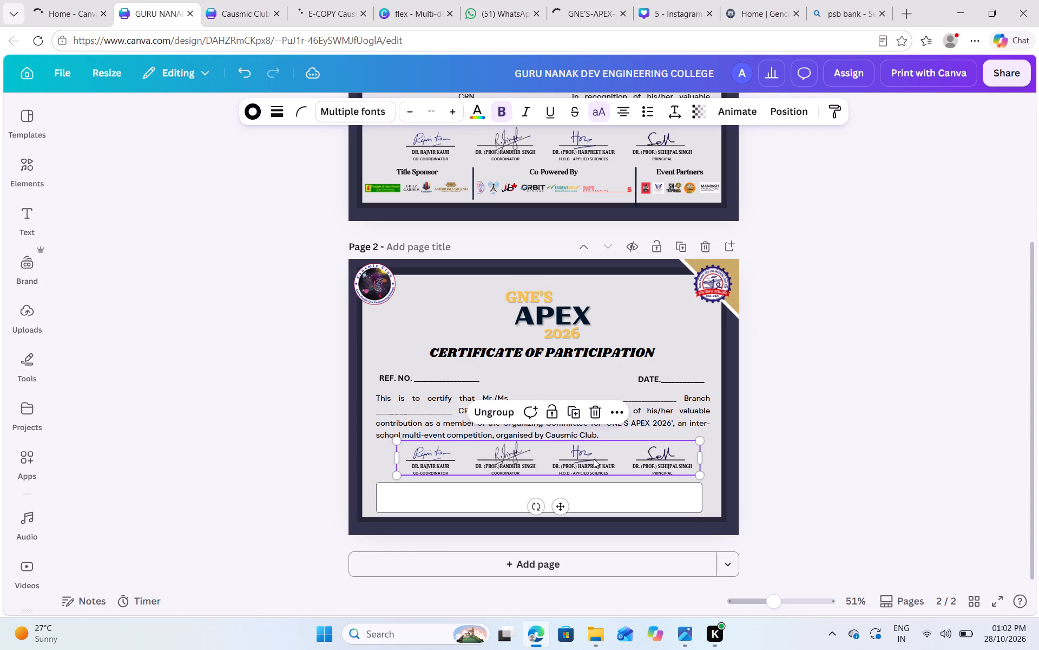
key("Up")
key("Up")
key("Up")
key("Down")
key("Down")
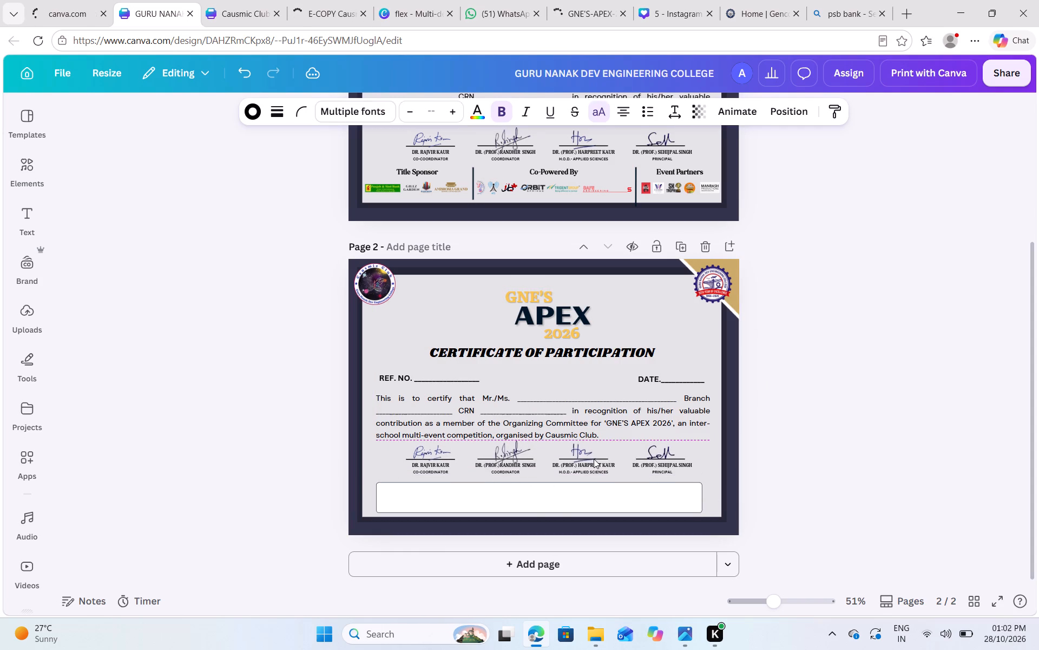
Select the certificate body paragraph on page 2.
left_click(580, 430)
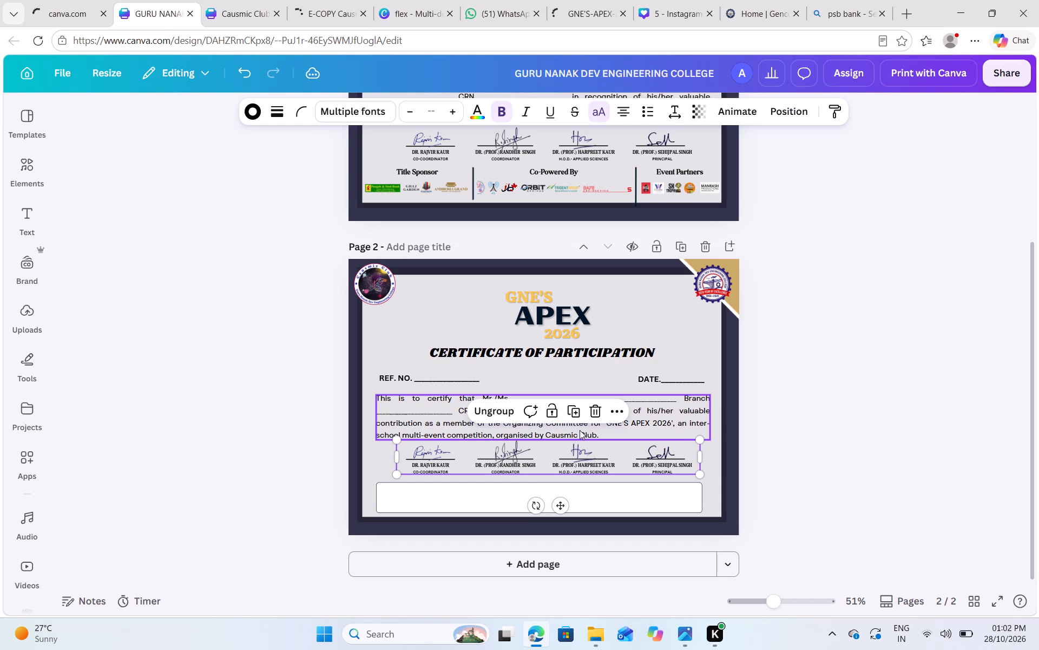
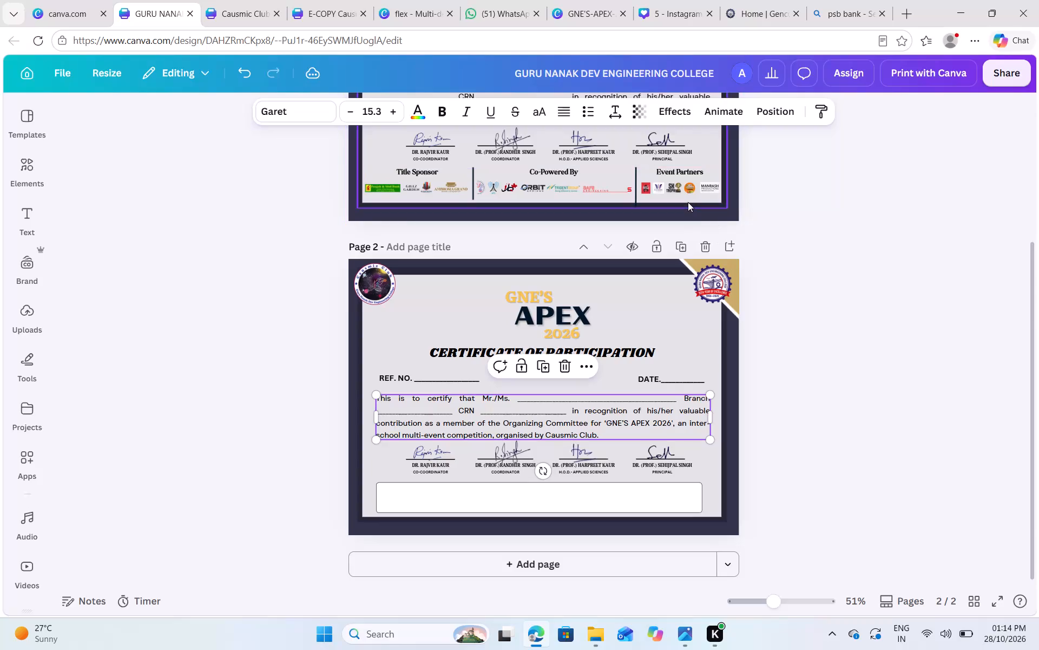
Slightly shrink the MANRASH PRODUCTIONS logo under Event Partners on page 1.
scroll(688, 202, "up", 4)
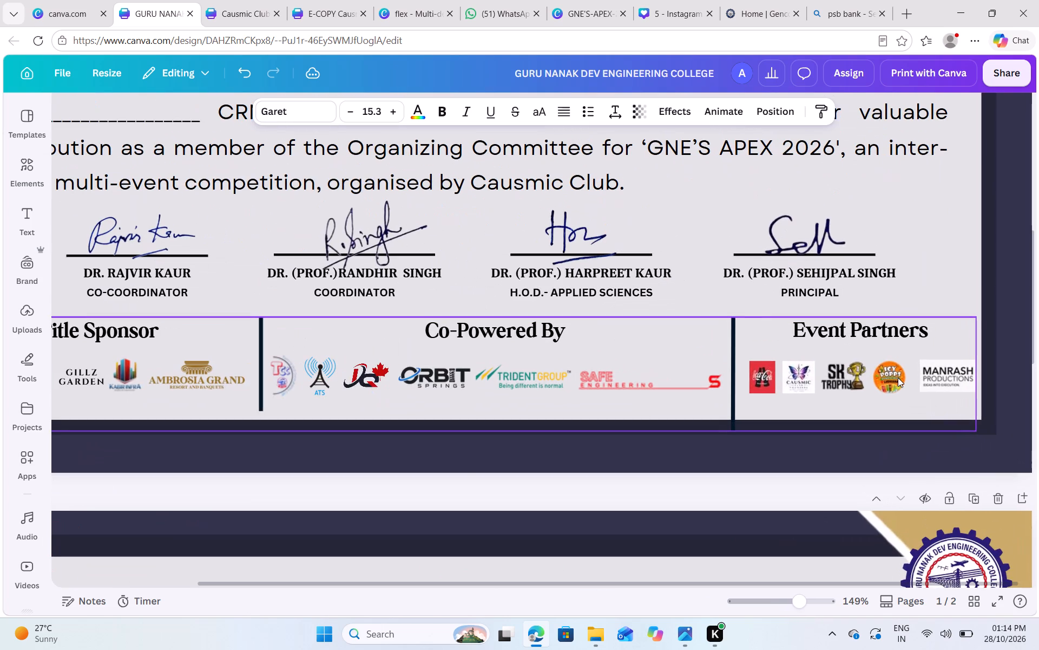
left_click(890, 379)
left_click(939, 380)
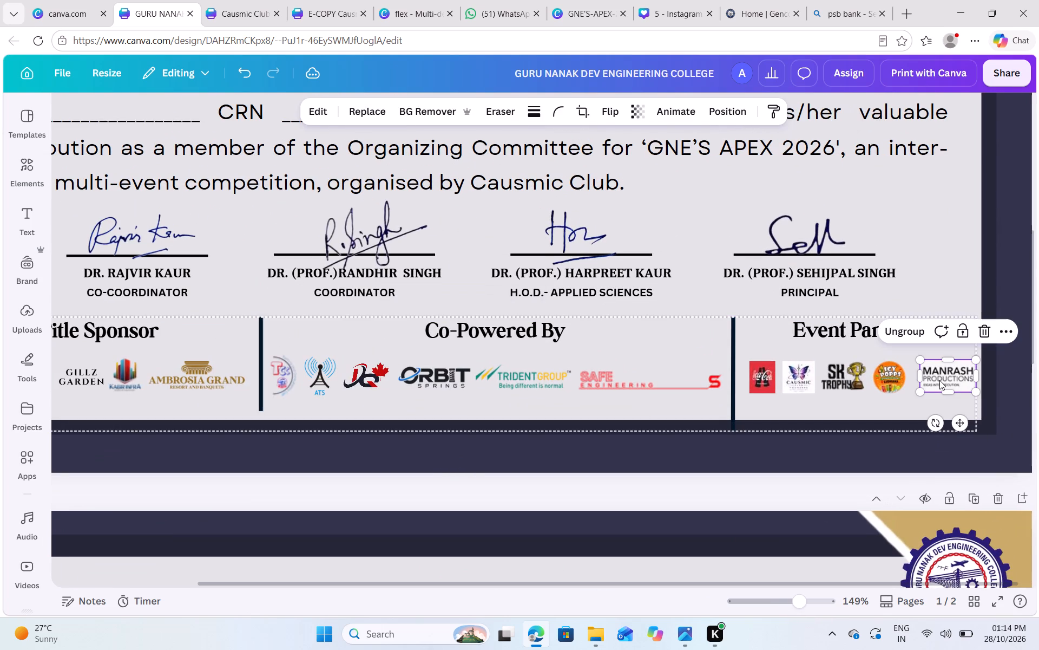
scroll(939, 380, "left", 1)
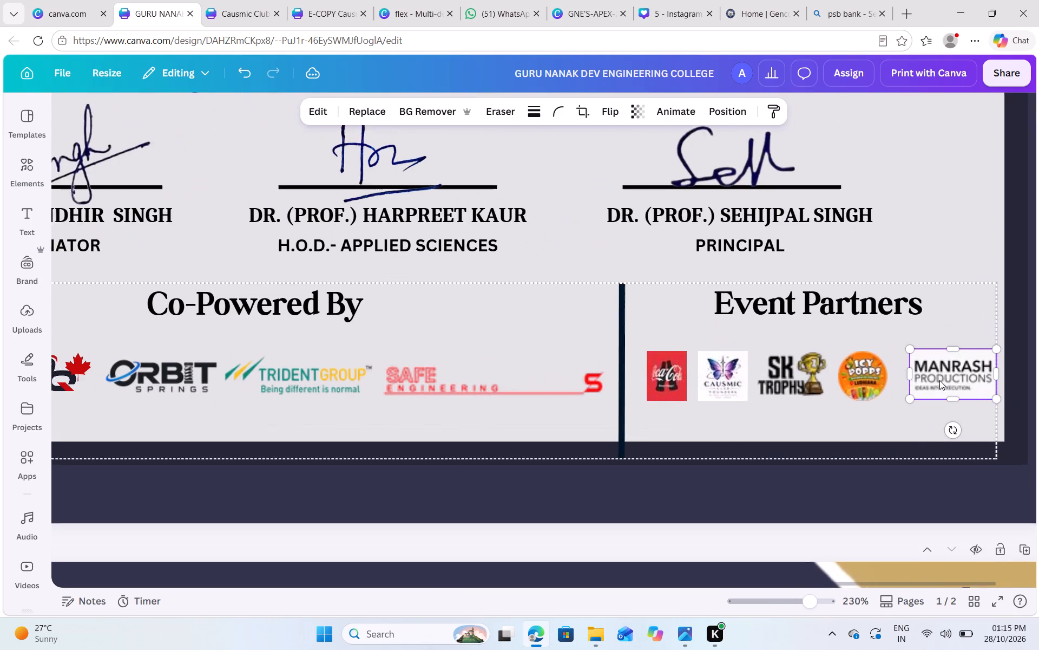
scroll(939, 380, "left", 1)
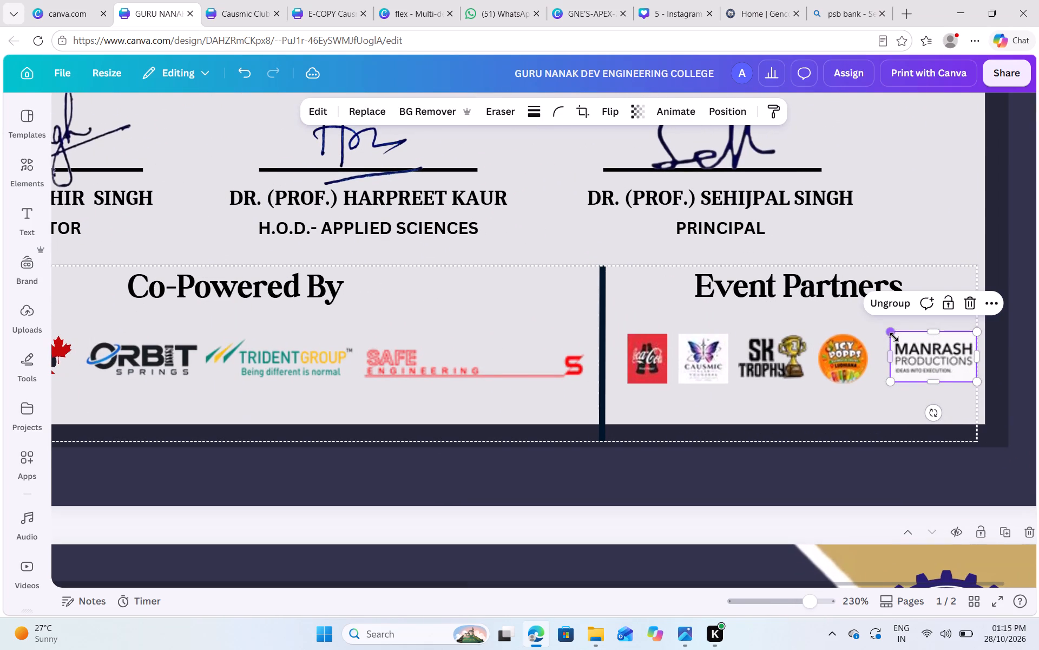
left_click_drag(891, 335, 896, 338)
left_click(1038, 417)
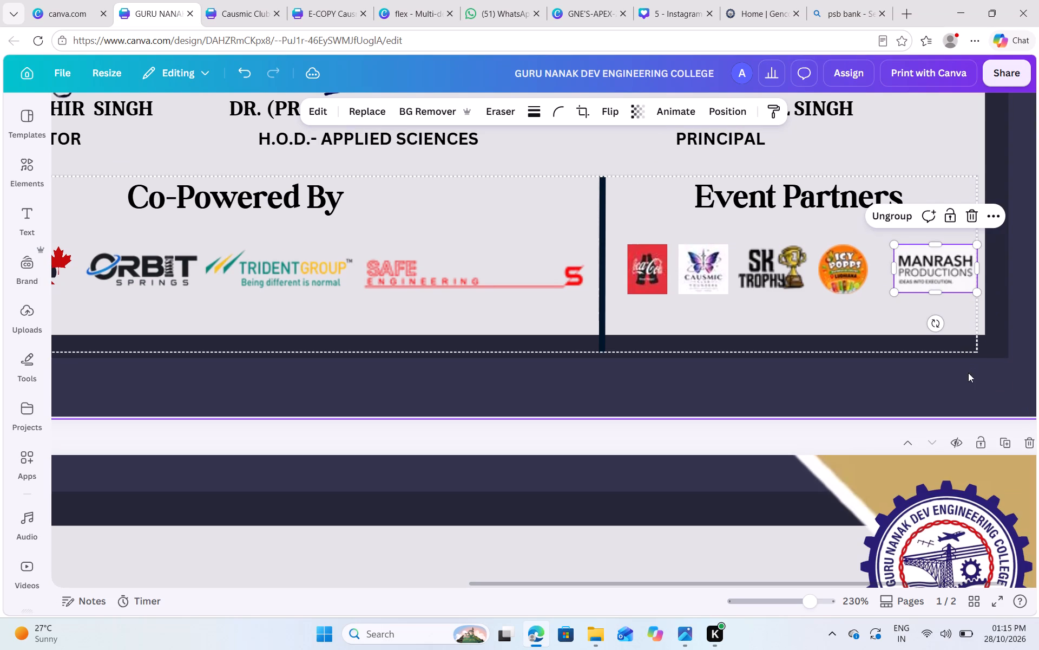
left_click(973, 383)
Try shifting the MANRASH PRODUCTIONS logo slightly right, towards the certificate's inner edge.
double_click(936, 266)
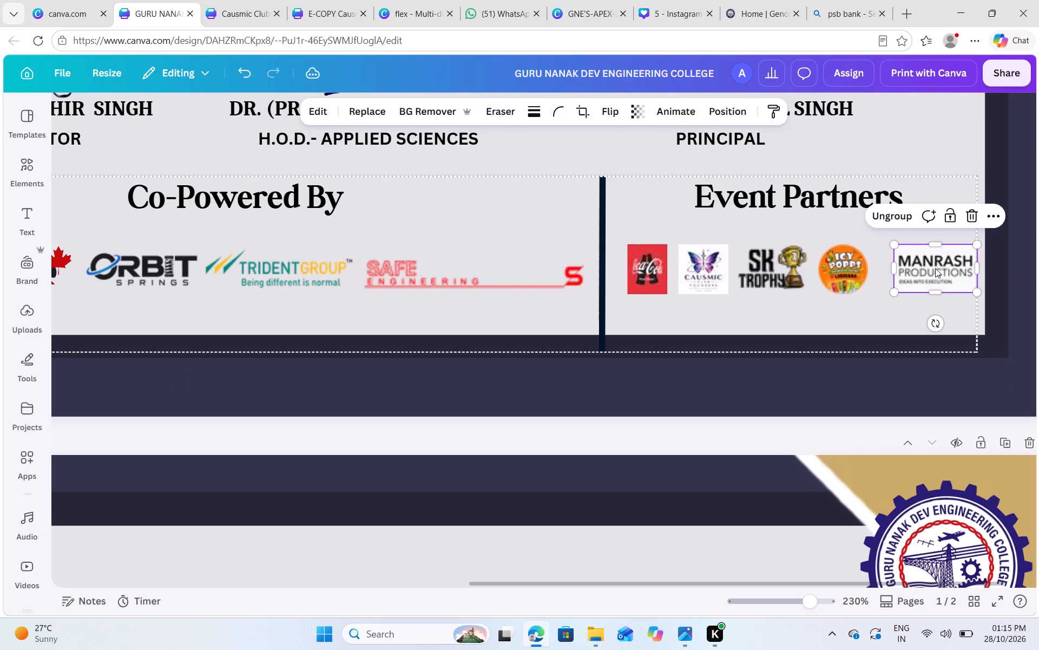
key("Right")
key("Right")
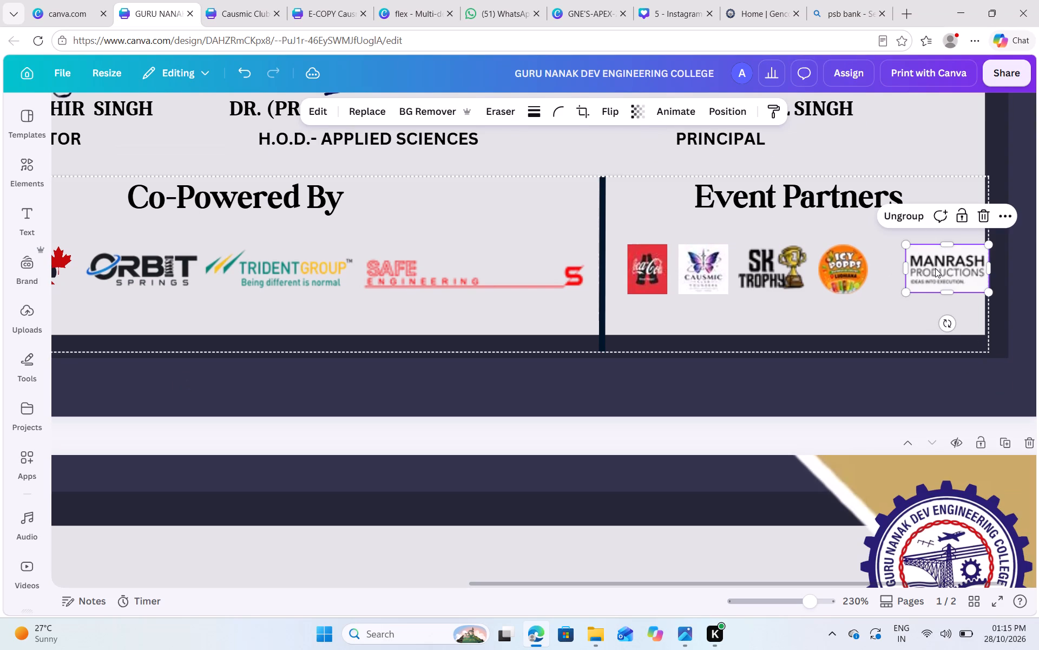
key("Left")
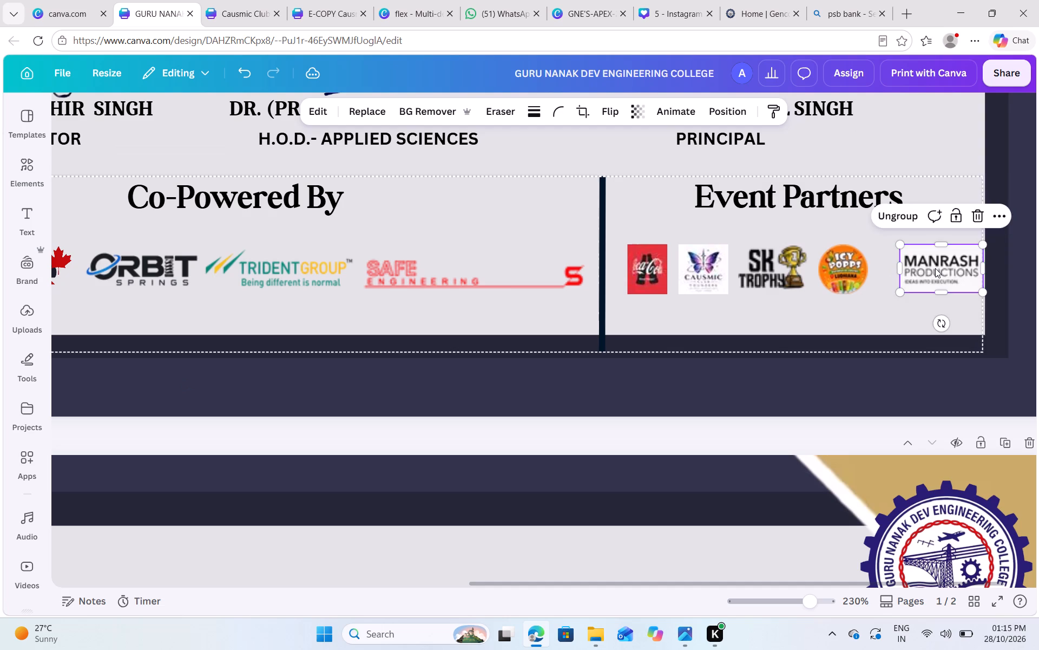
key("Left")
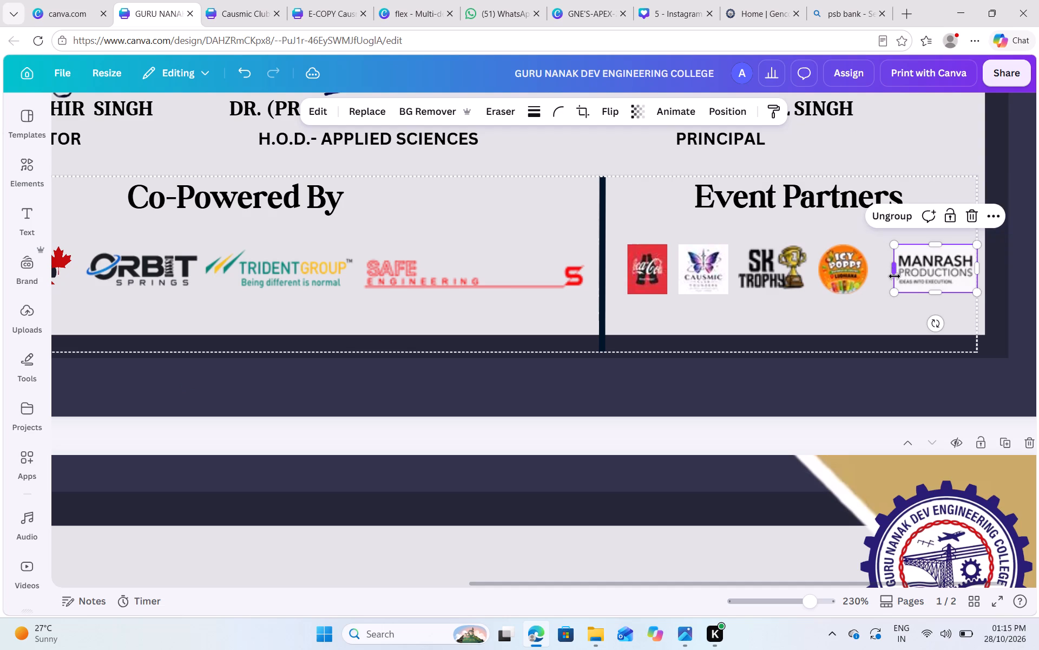
Nudge the ICY POPPS logo on page 1 right, closer to the MANRASH PRODUCTIONS logo.
left_click(848, 275)
key("Right")
key("Right")
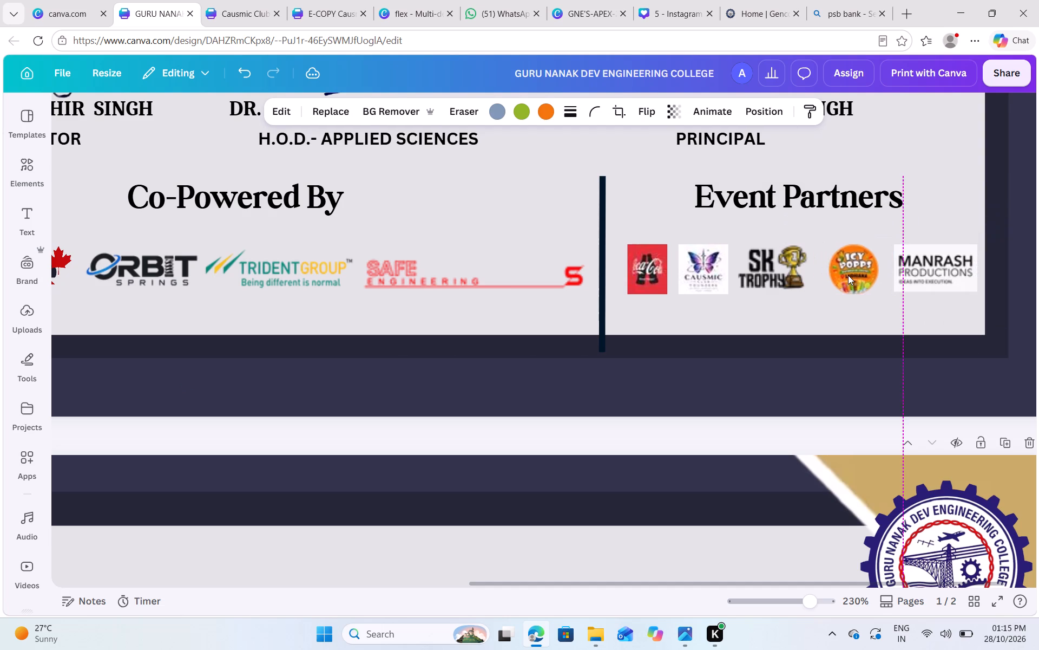
key("Right")
left_click(848, 275)
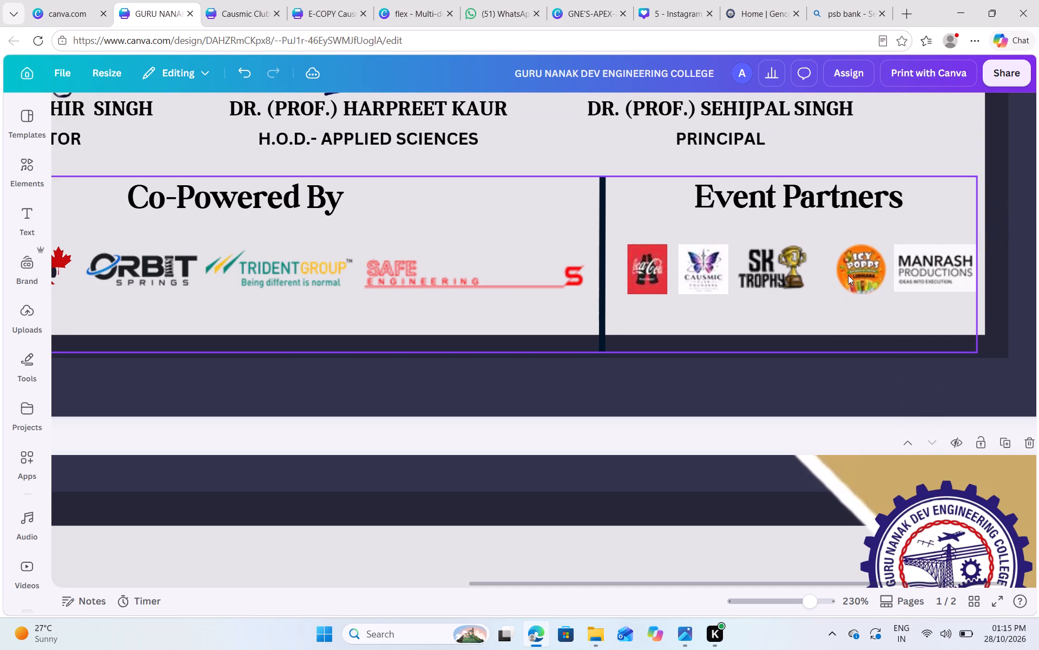
Nudge the SK TROPHY logo right until it sits beside the ICY POPPS logo.
left_click(777, 275)
left_click(777, 275)
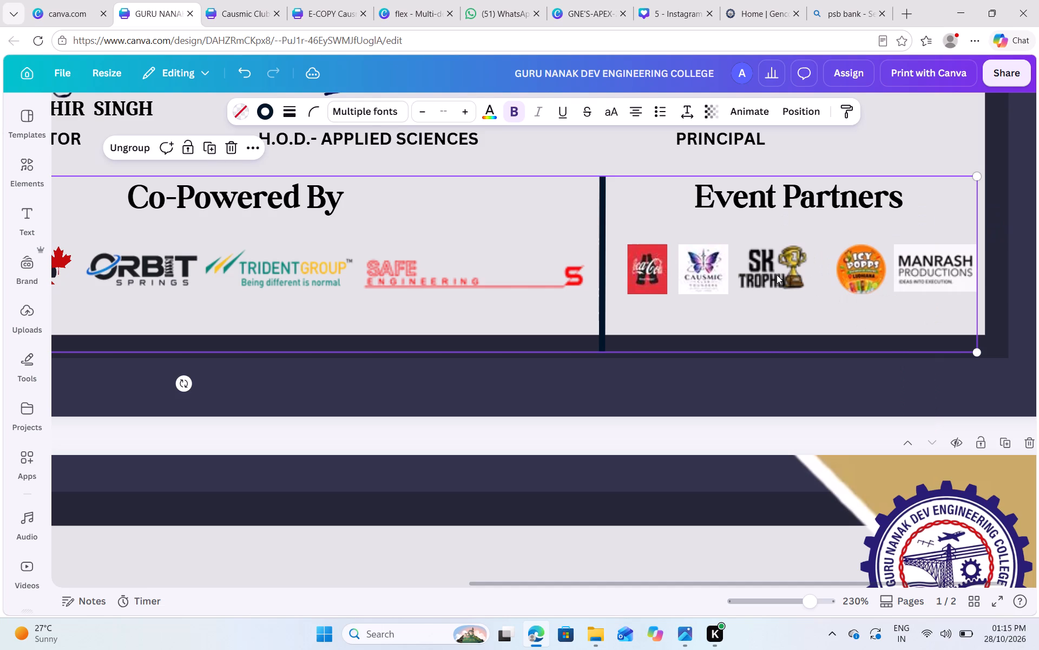
key("Right")
key("Right")
key("Right")
key("Right")
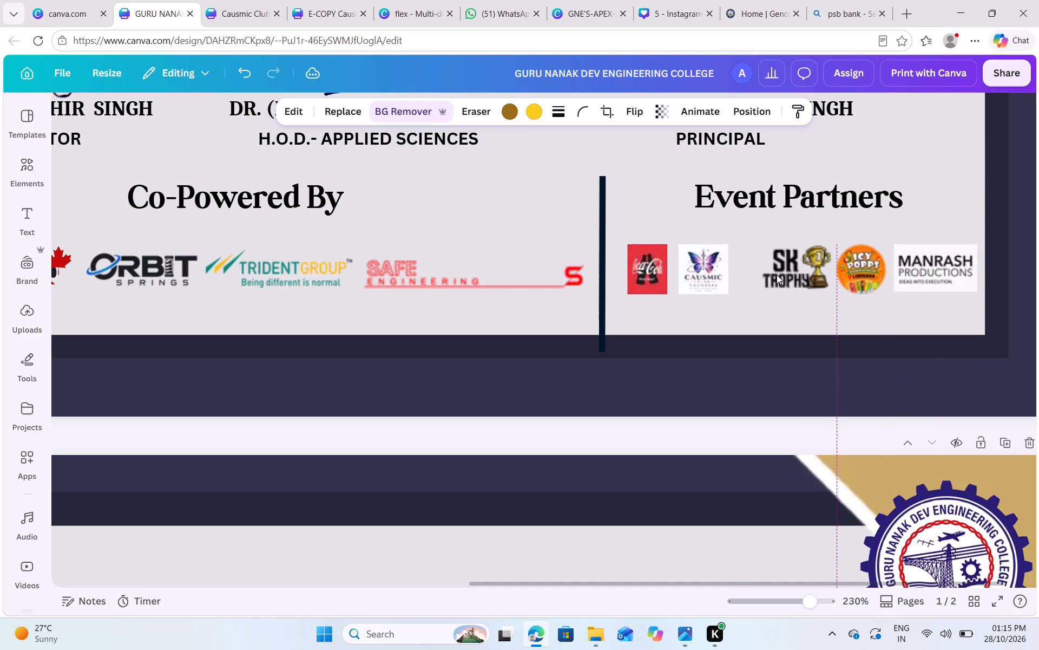
key("Right")
key("Left")
Nudge the Causmic butterfly logo right, centring it between the Coca-Cola and SK TROPHY logos.
left_click(707, 263)
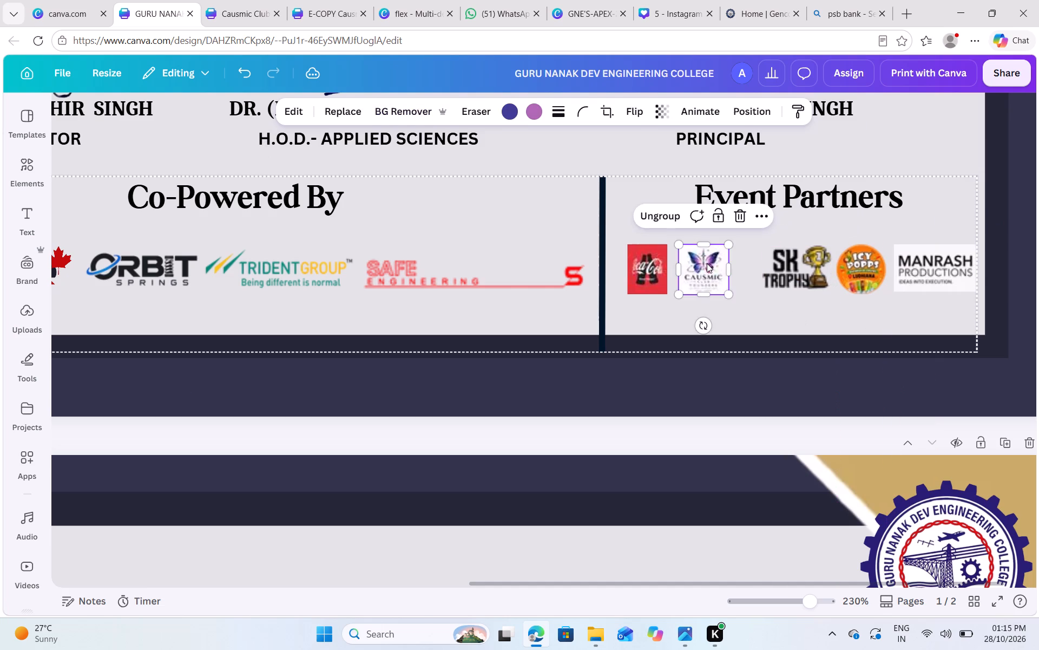
key("Right")
key("Right")
key("Right")
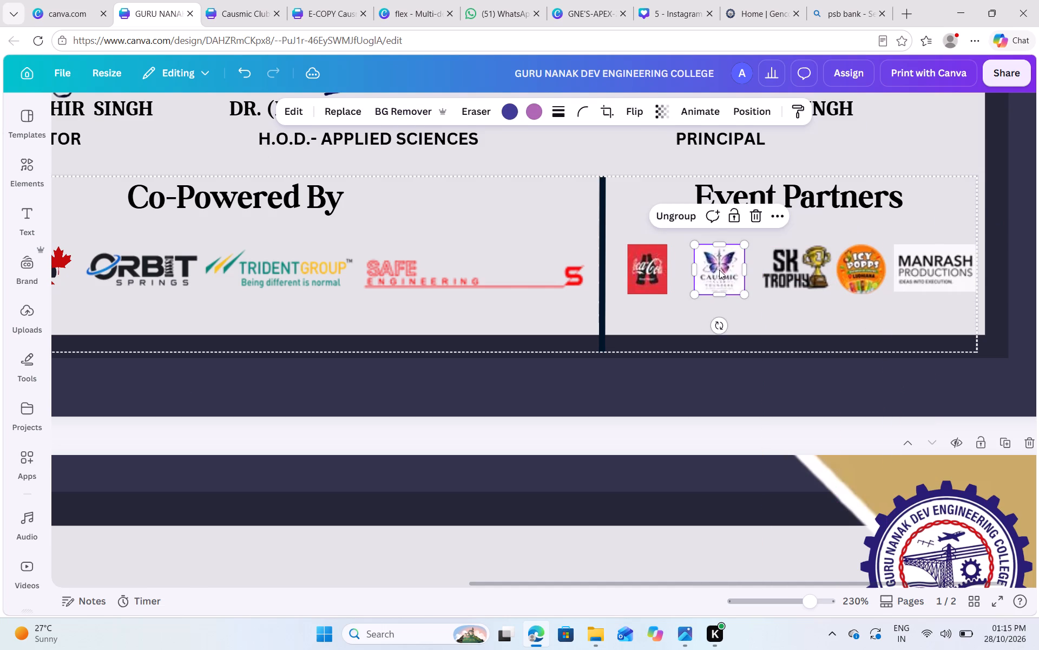
left_click(943, 213)
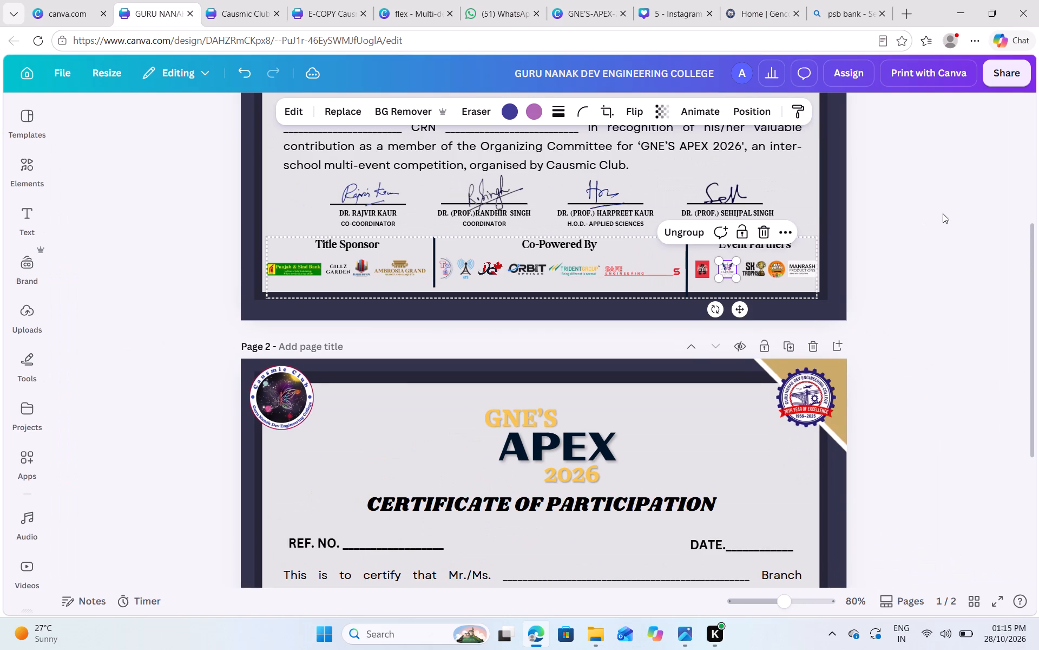
Even out the Event Partners row by nudging the Coca-Cola, Causmic and SK TROPHY logos slightly left.
scroll(943, 213, "up", 2)
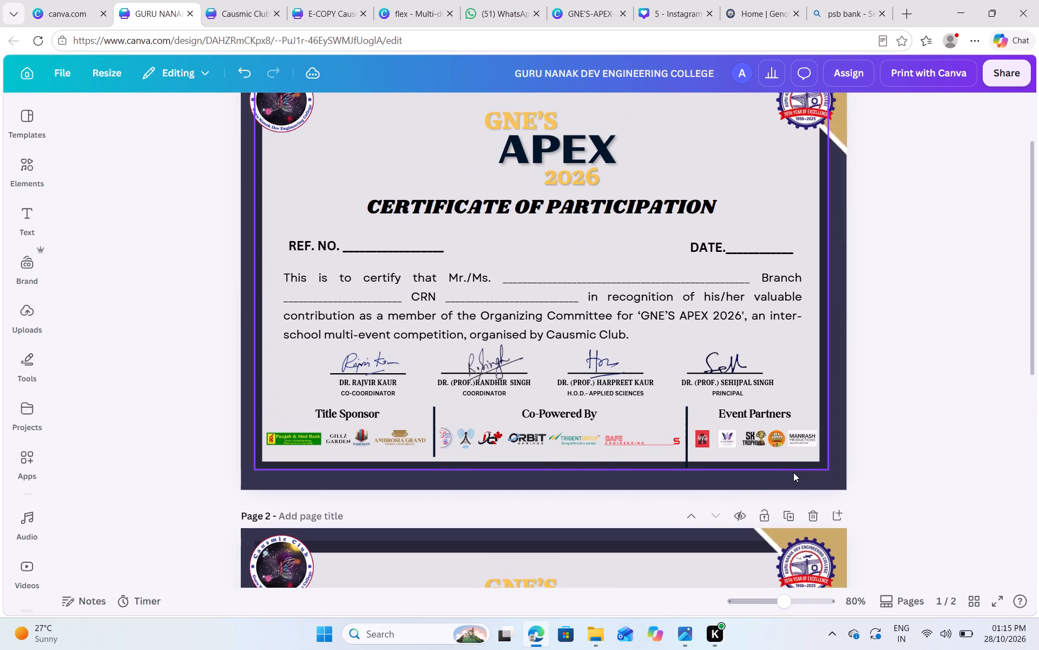
left_click(744, 433)
left_click(744, 433)
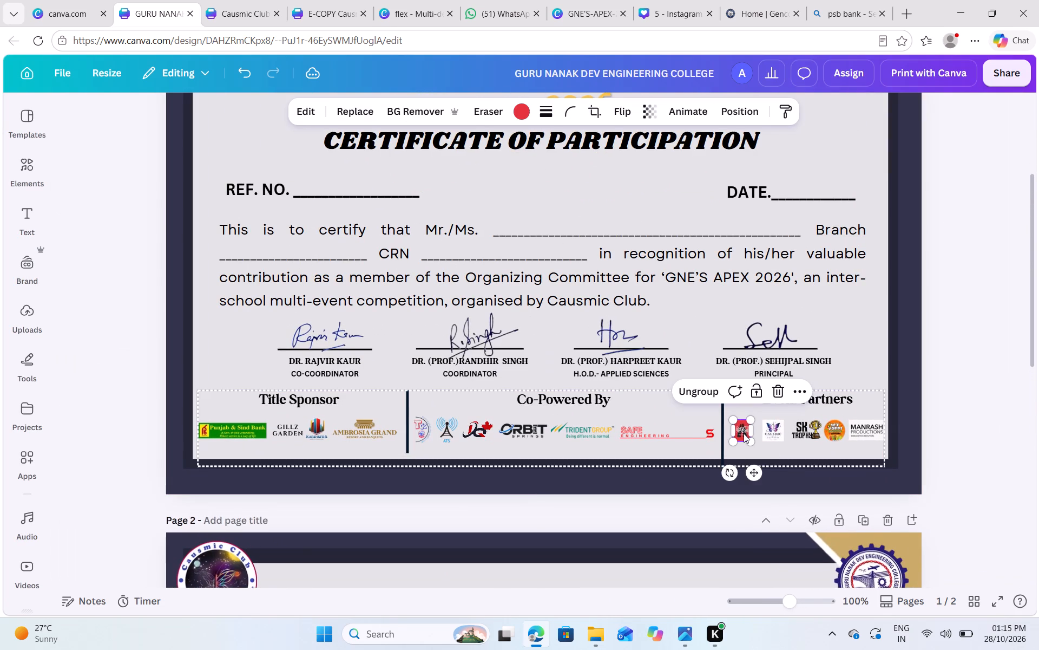
key("Left")
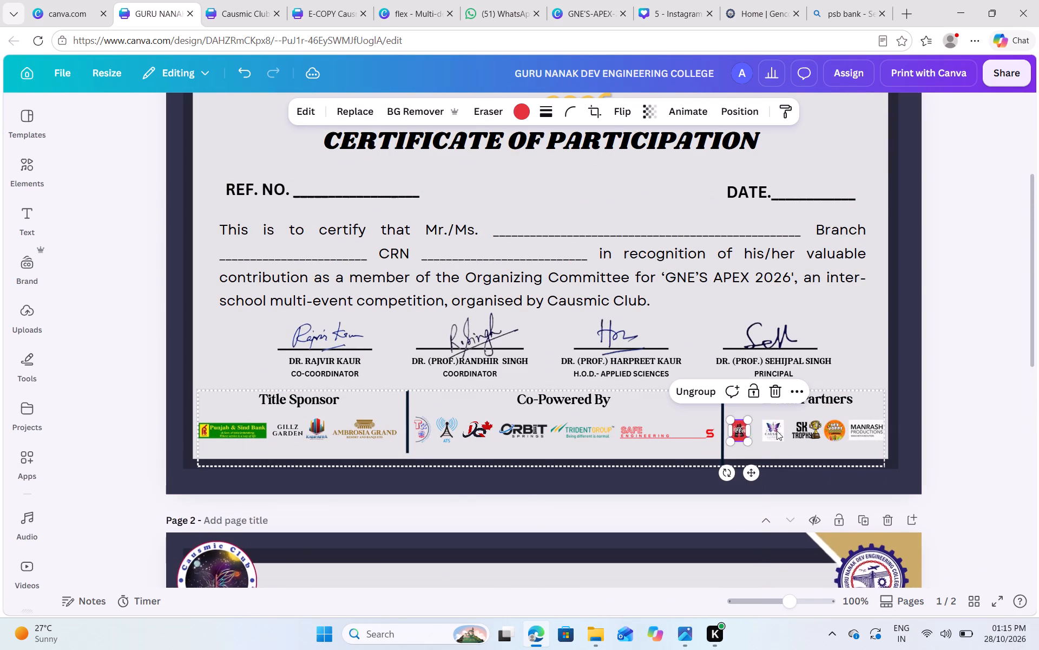
left_click(774, 437)
key("Left")
key("Left")
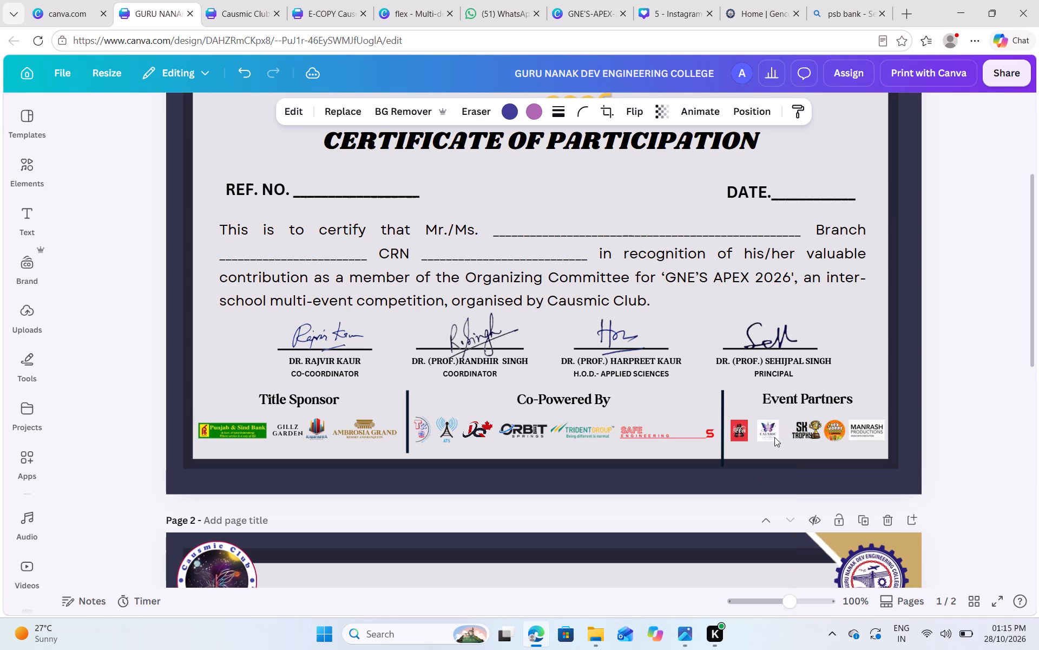
left_click(812, 433)
key("Left")
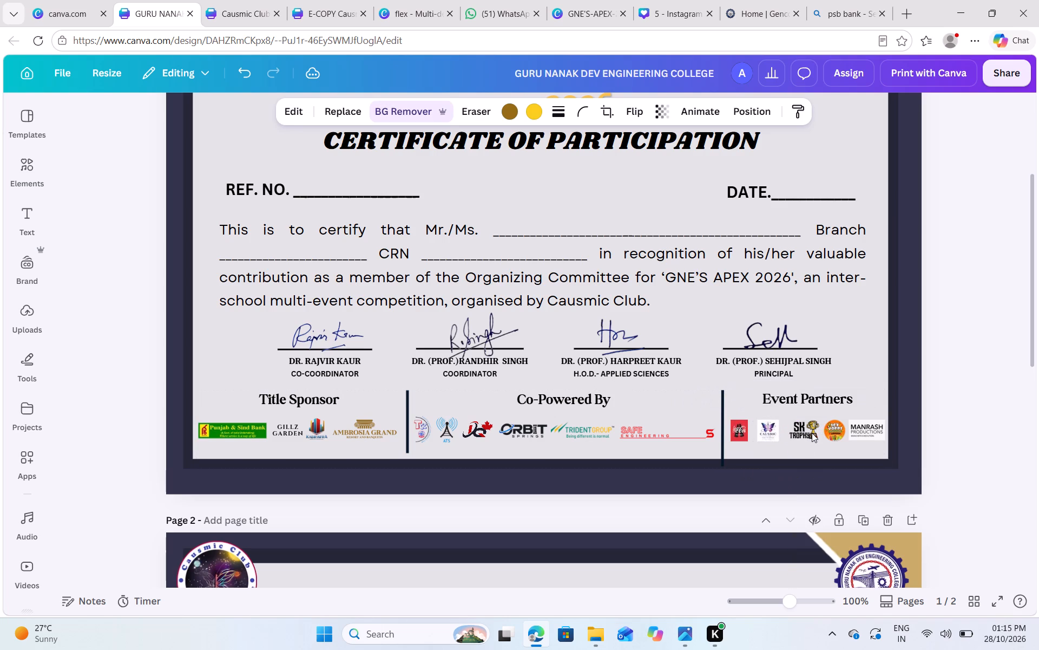
key("Left")
Fine-tune the ICY POPPS logo's horizontal position so it sits evenly between the SK TROPHY and MANRASH PRODUCTIONS logos.
left_click(833, 427)
key("Left")
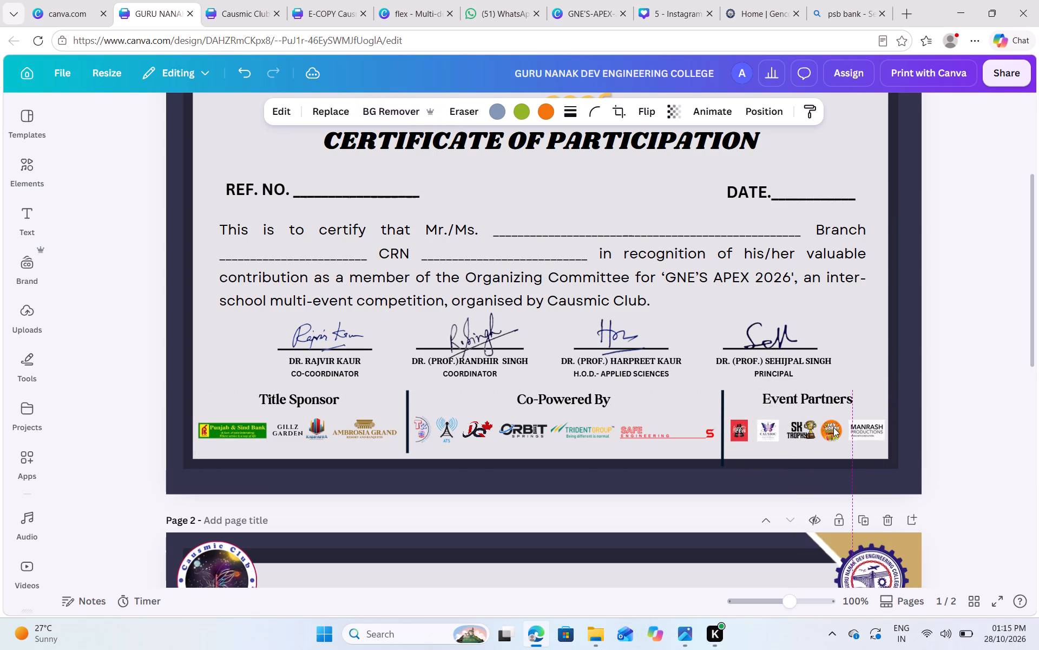
key("Right")
key("Left")
key("Right")
key("Right")
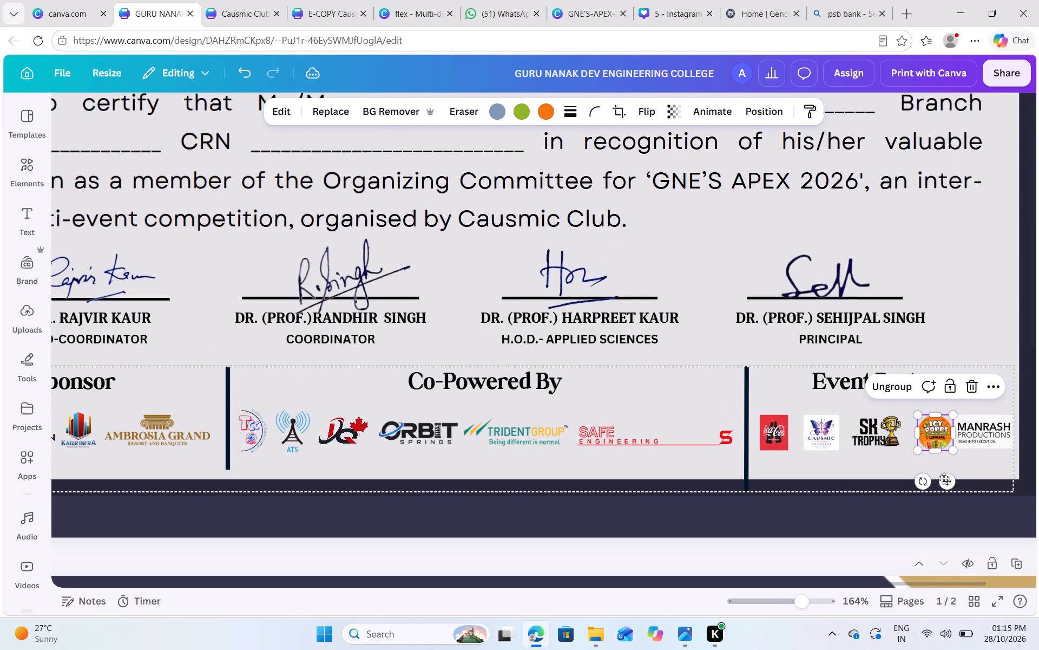
left_click_drag(944, 483, 937, 483)
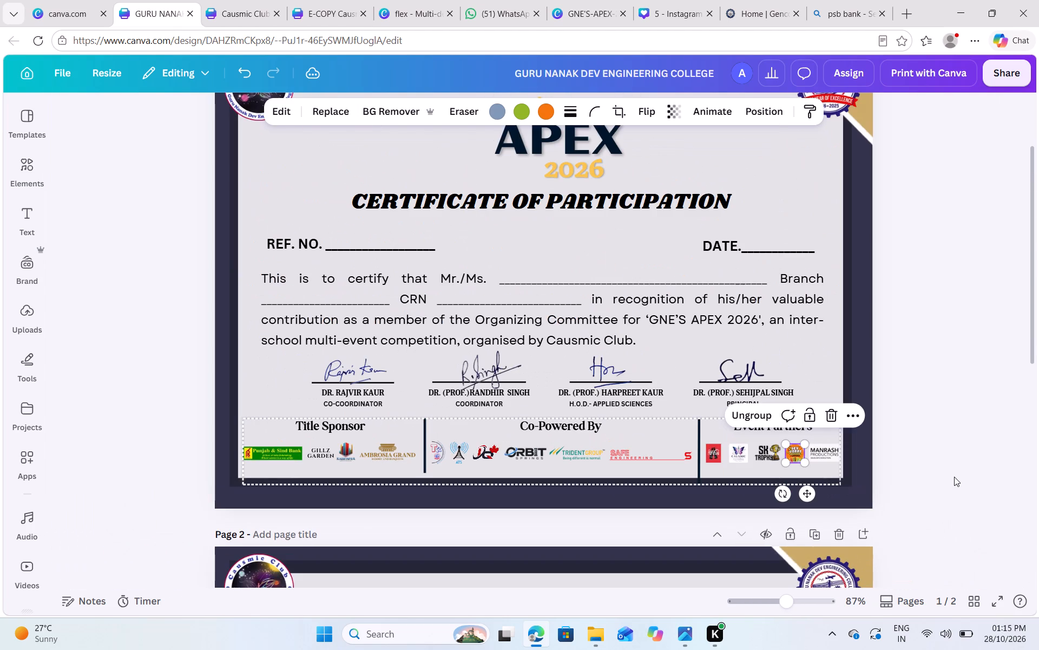
left_click(939, 458)
Nudge the SAFE ENGINEERING and TRIDENT GROUP logos under Co-Powered By slightly right.
scroll(939, 458, "right", 1)
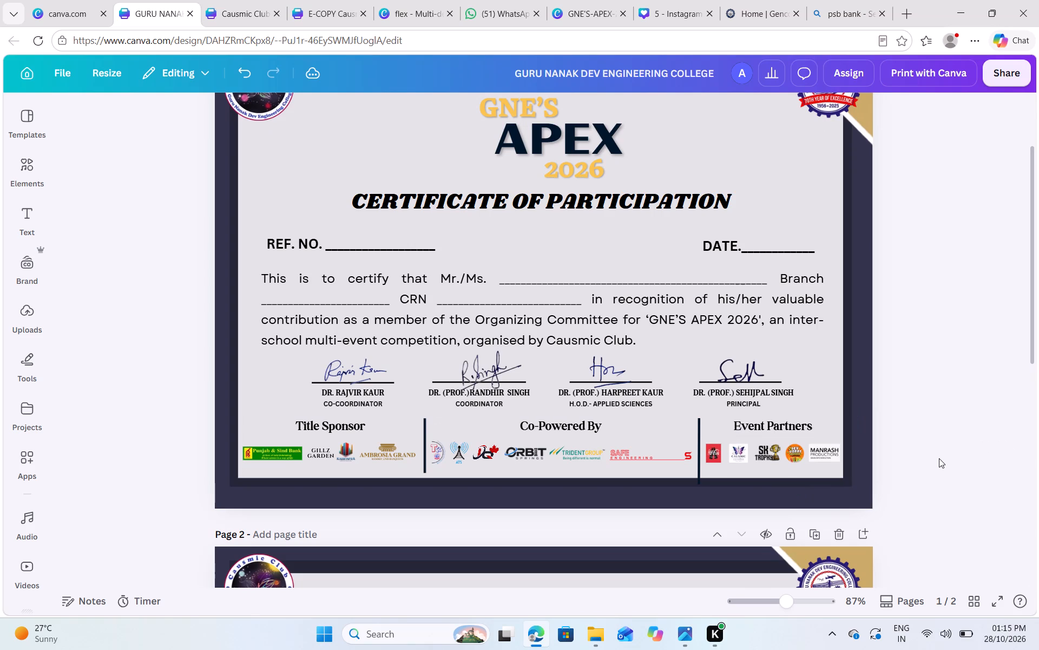
scroll(939, 458, "right", 1)
double_click(645, 453)
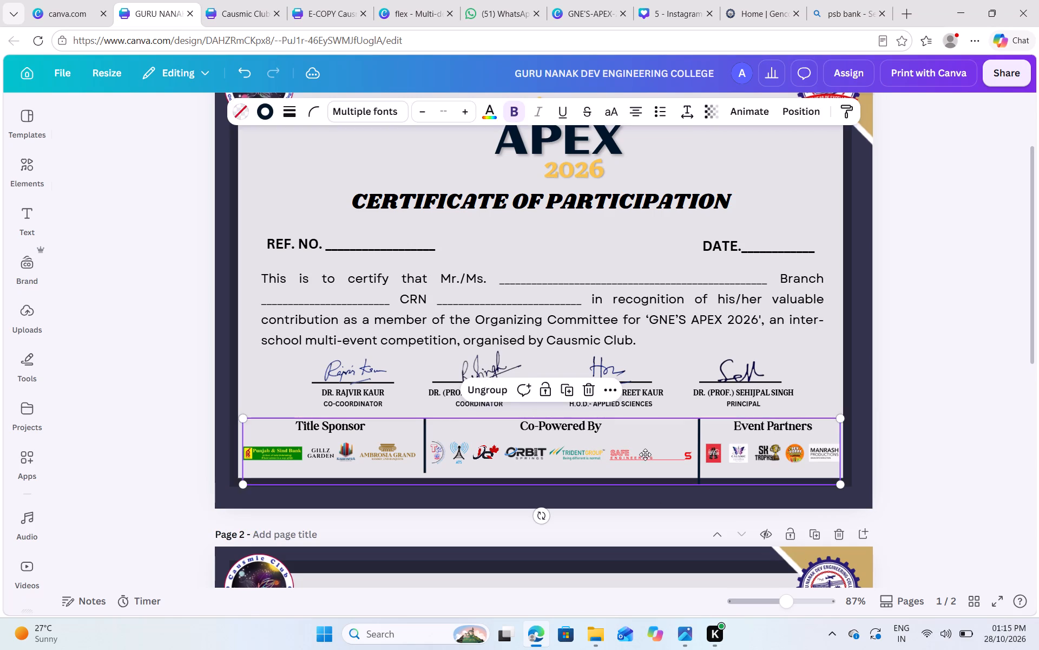
left_click(663, 404)
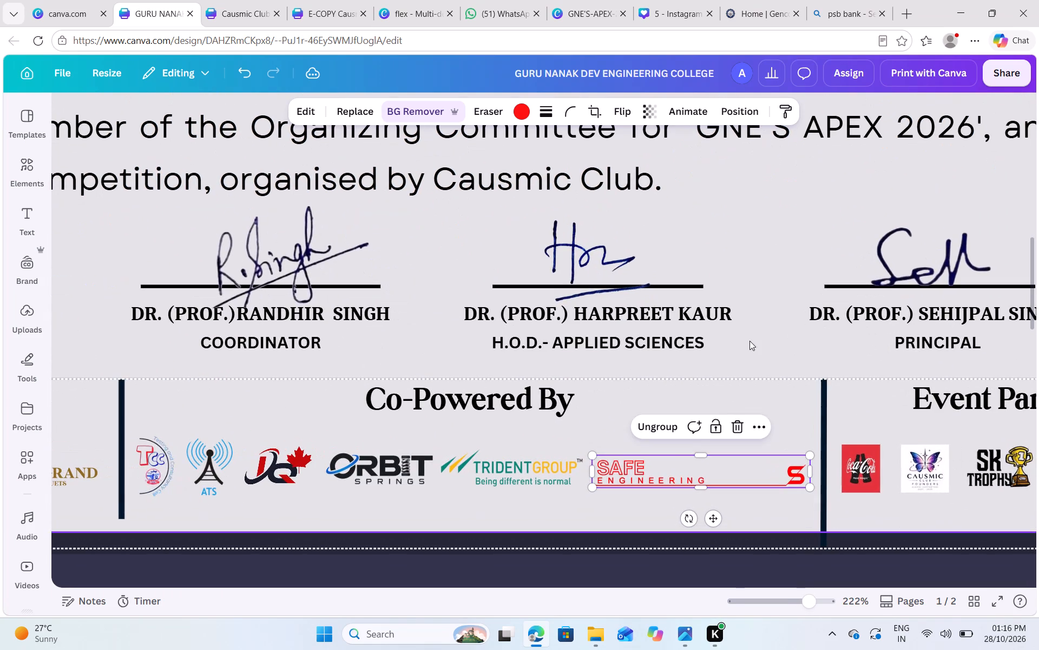
key("Right")
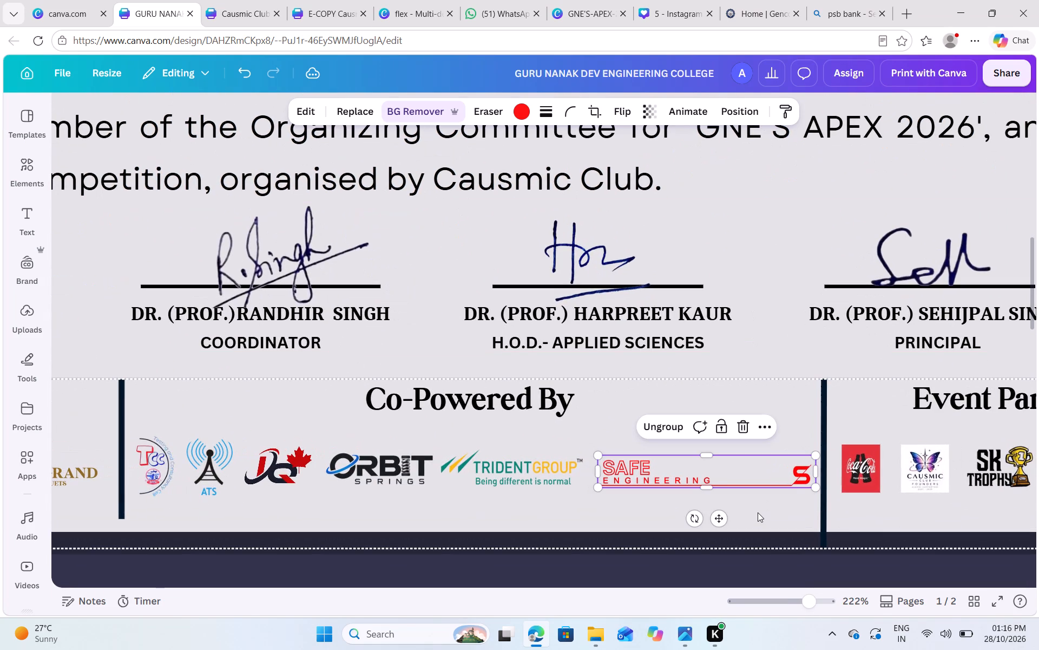
left_click(559, 484)
key("Right")
key("Right")
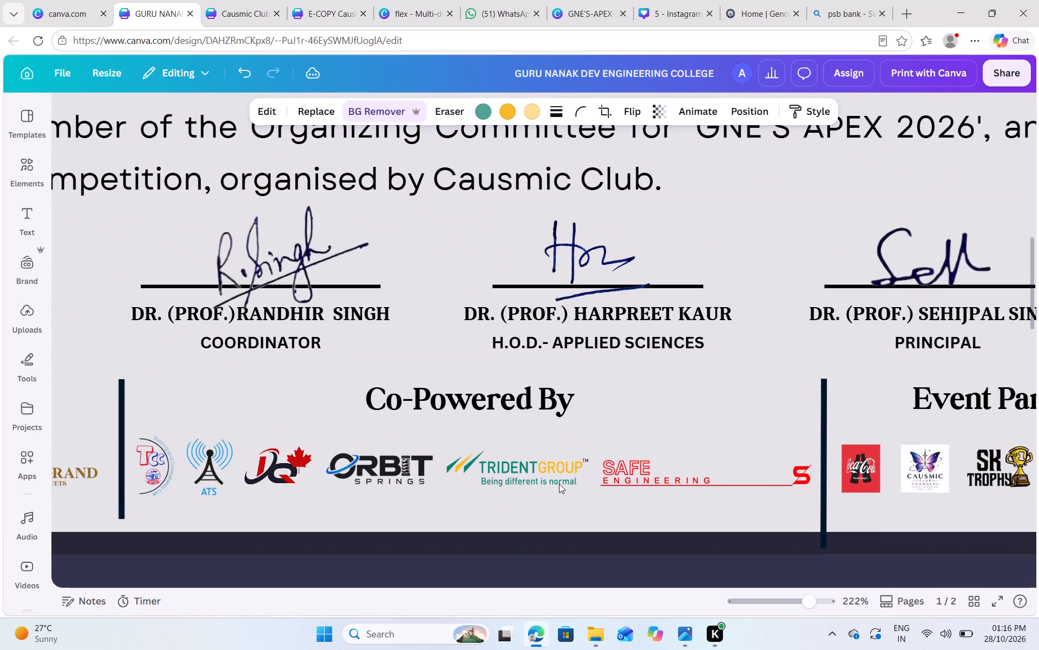
key("Left")
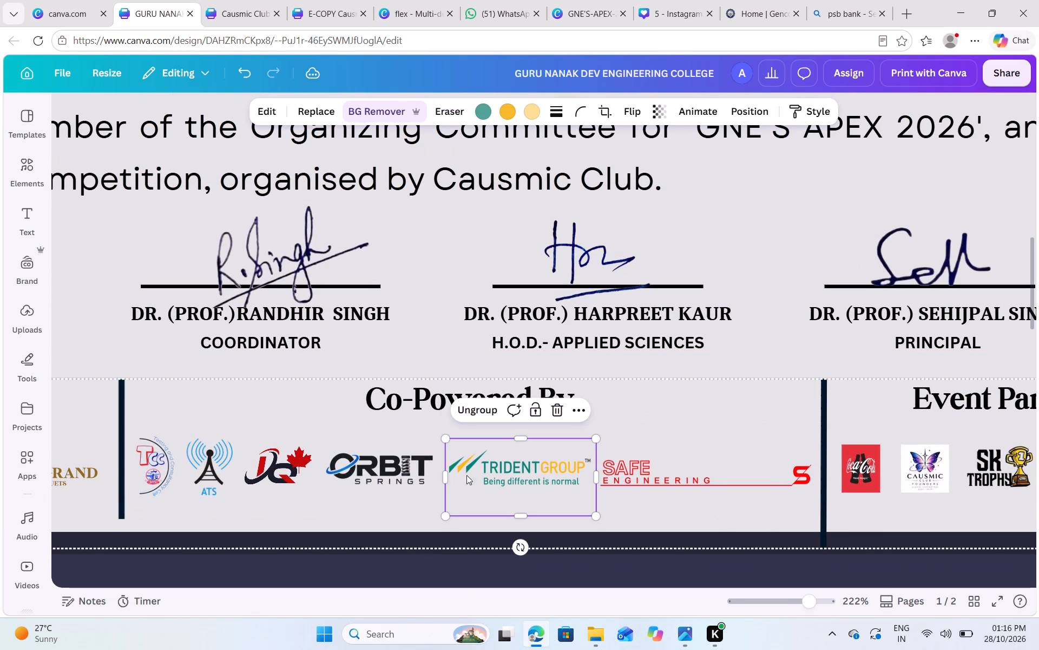
Space out the Co-Powered By row by nudging the ORBIT SPRINGS, JQ and ATS logos slightly right.
left_click(402, 459)
key("Right")
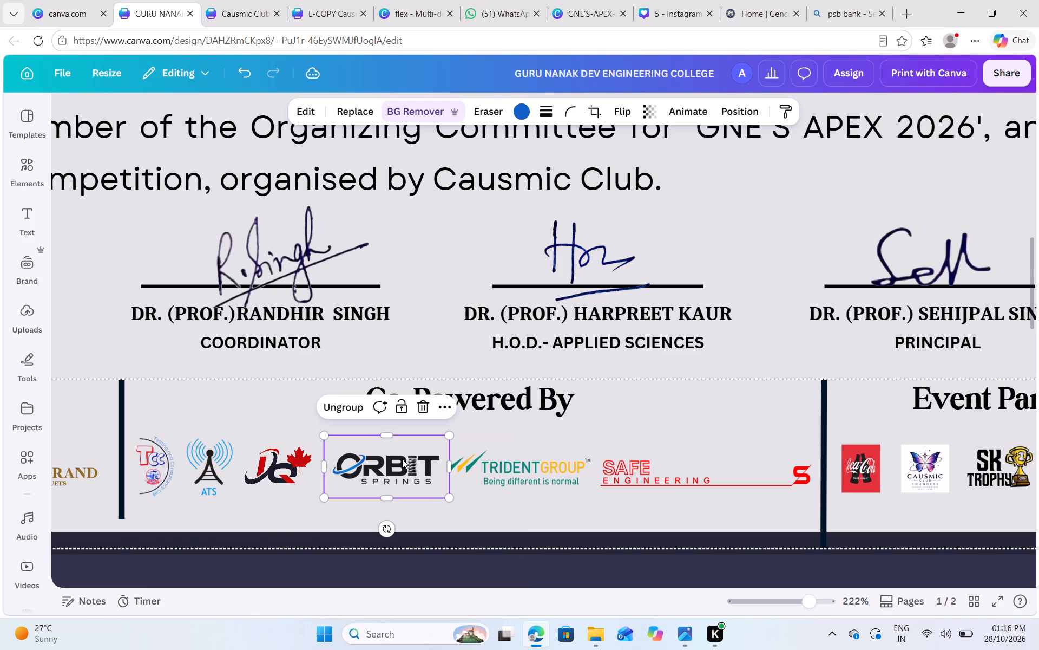
left_click(271, 464)
key("Right")
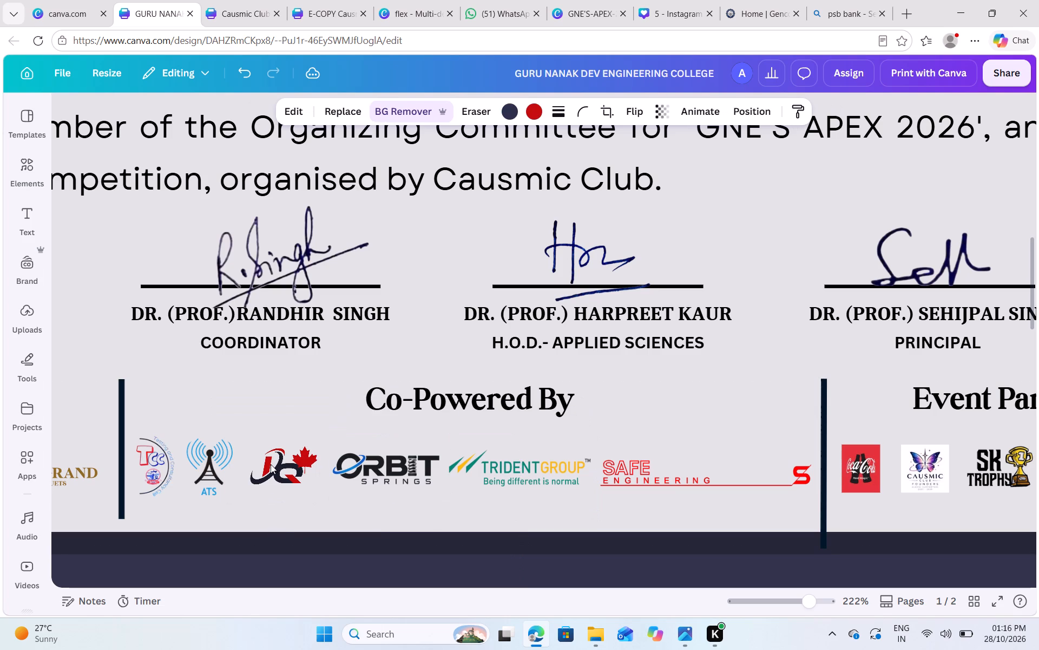
key("Right")
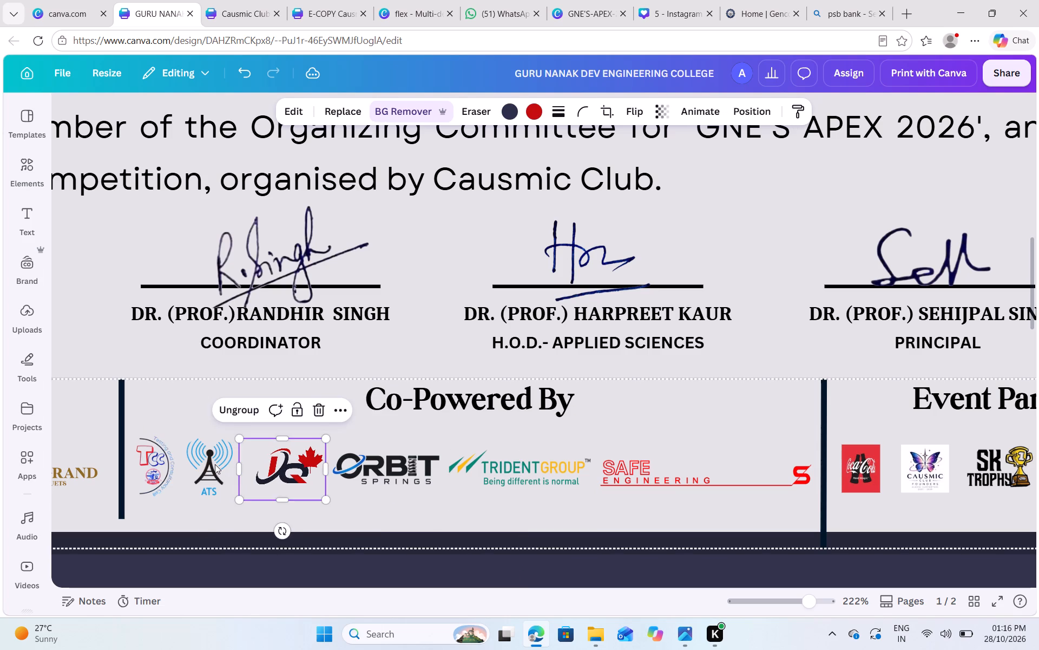
left_click(214, 464)
key("Right")
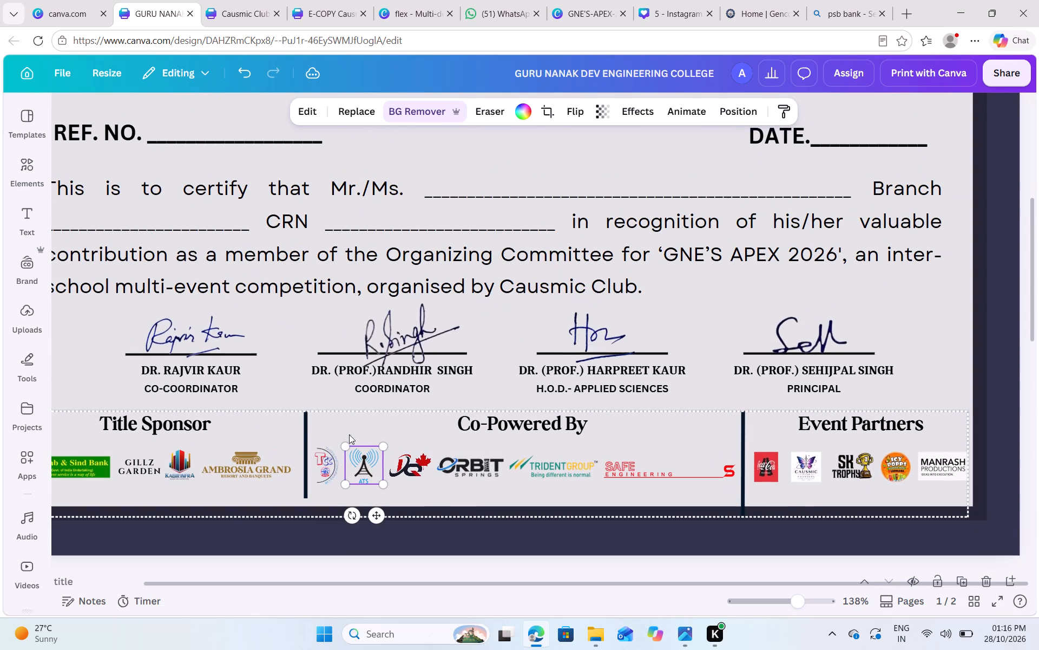
Nudge the SAFE ENGINEERING logo further right, towards the divider before Event Partners.
left_click(629, 473)
key("Right")
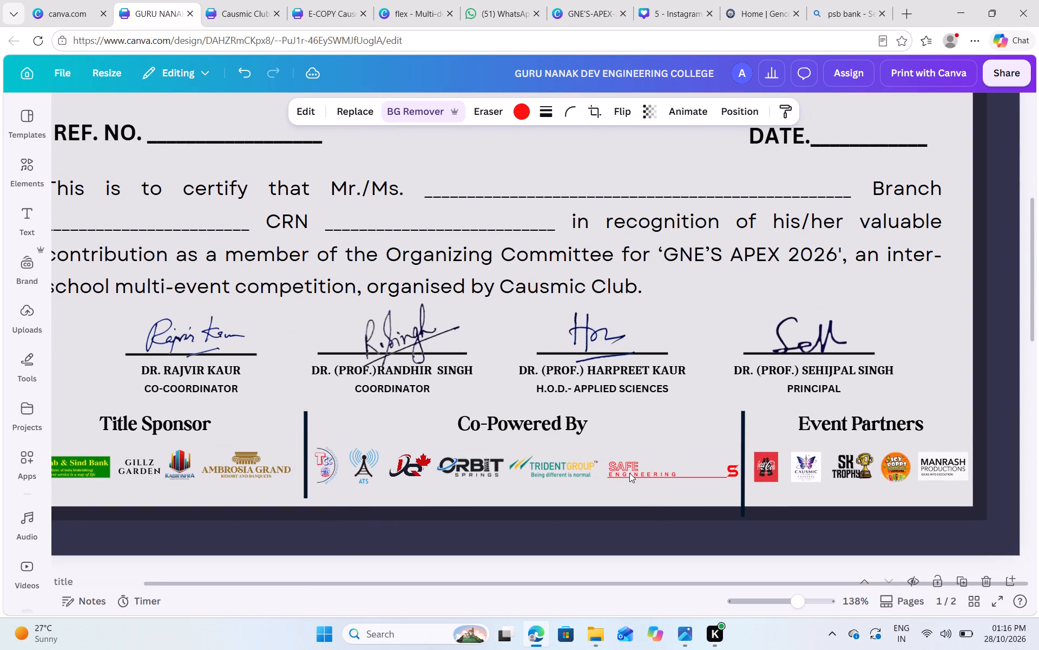
Nudge the SAFE ENGINEERING logo slightly left and fine-tune the adjacent TRIDENT GROUP logo's horizontal position under Co-Powered By.
key("Left")
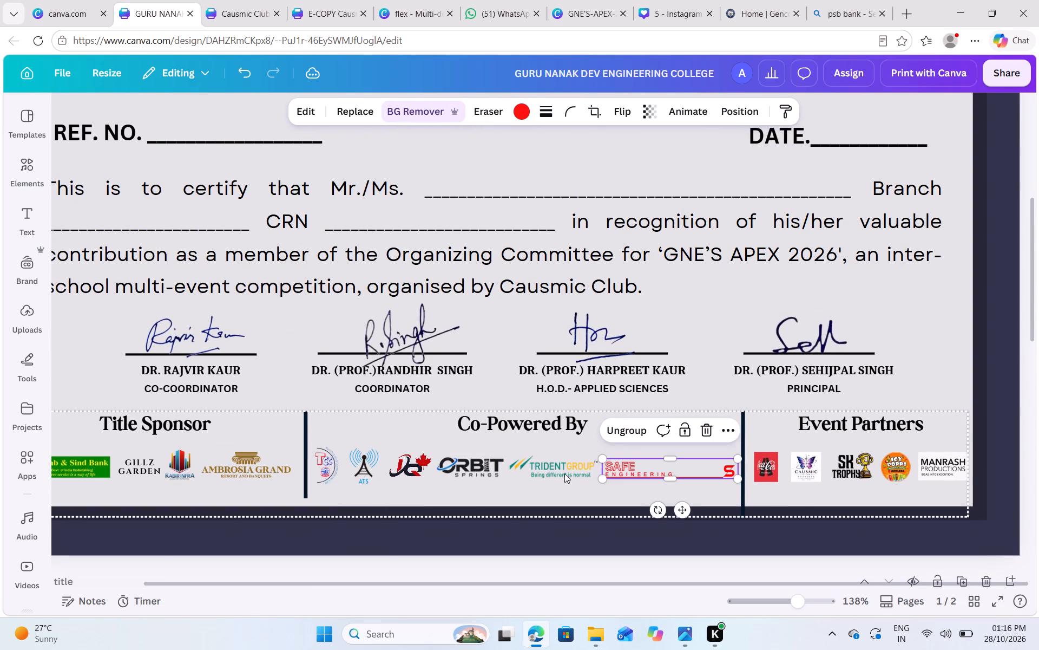
left_click(555, 471)
key("Right")
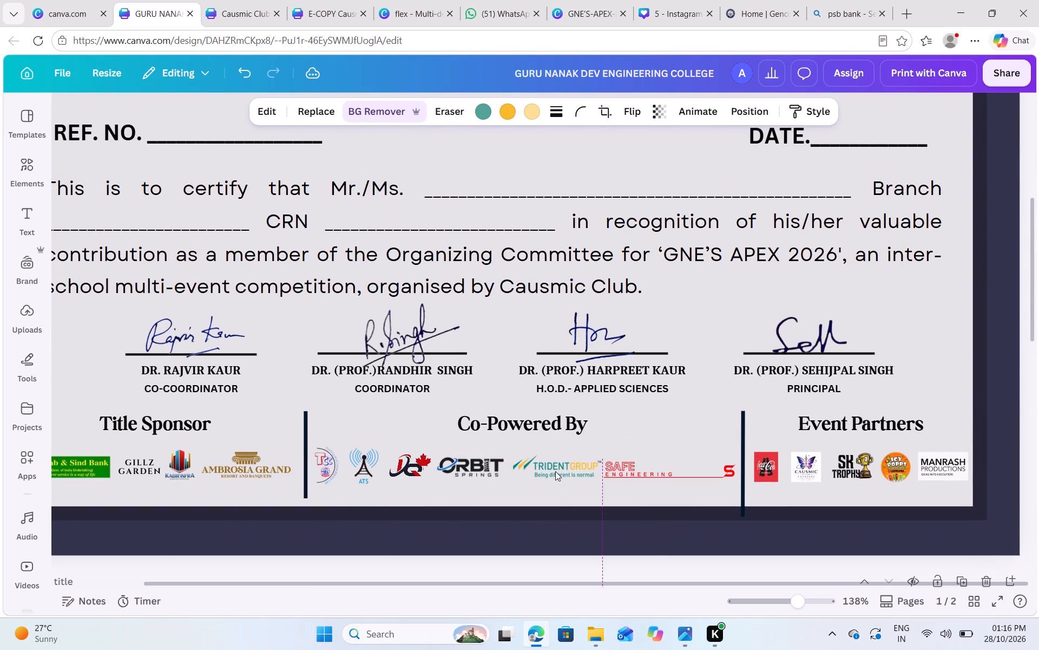
key("Left")
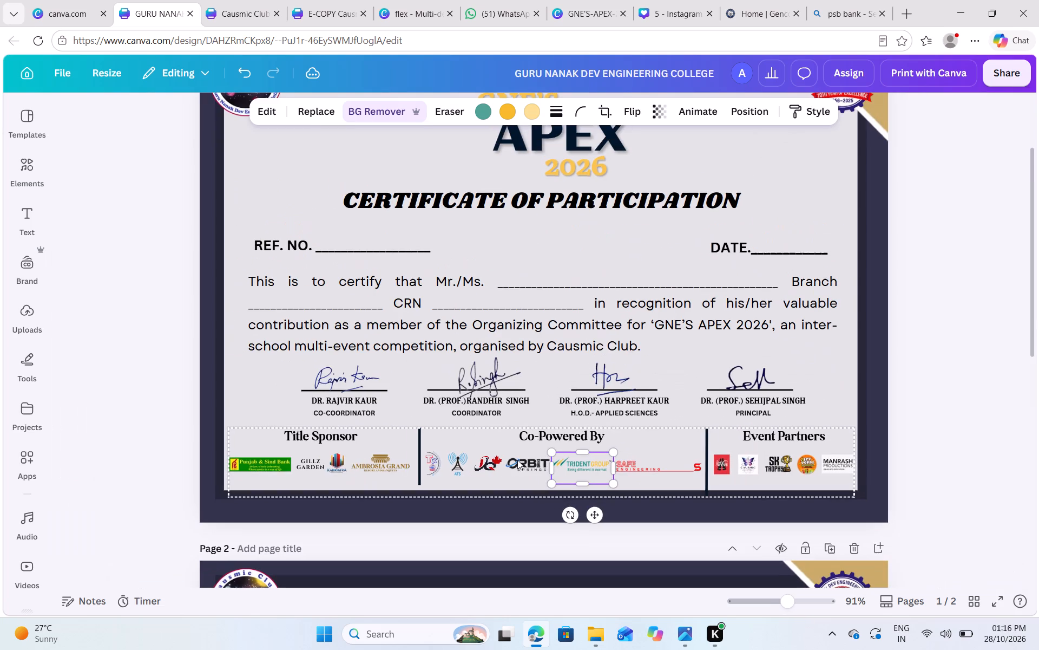
left_click(970, 333)
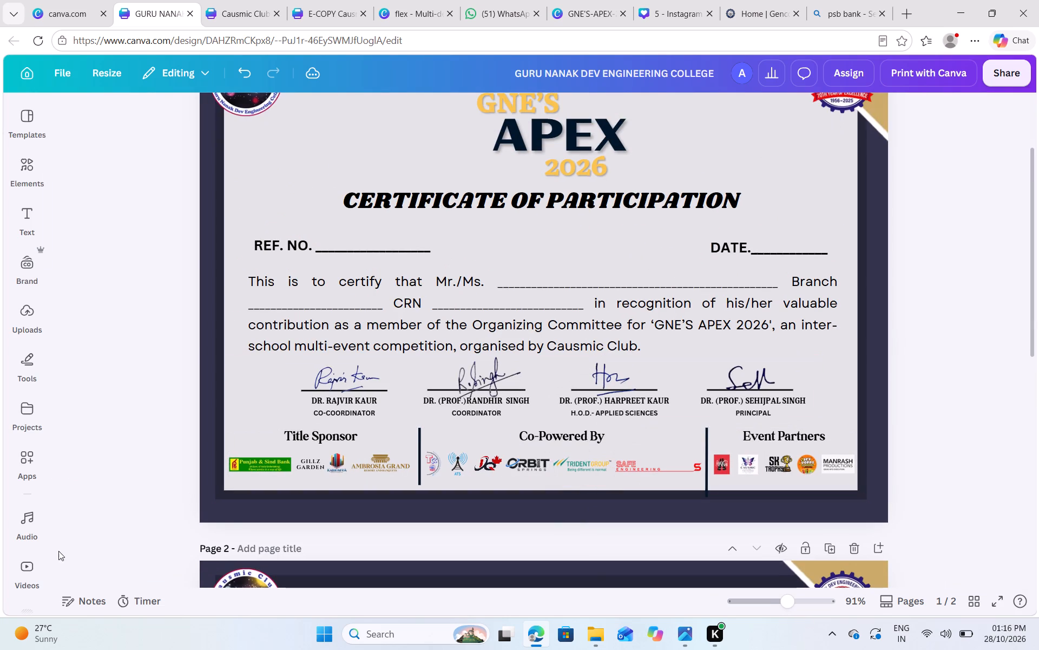
Scale down the grouped row of four signatures from its upper-left corner to about 22 wide by 2.5 high.
scroll(25, 550, "up", 1)
left_click(470, 400)
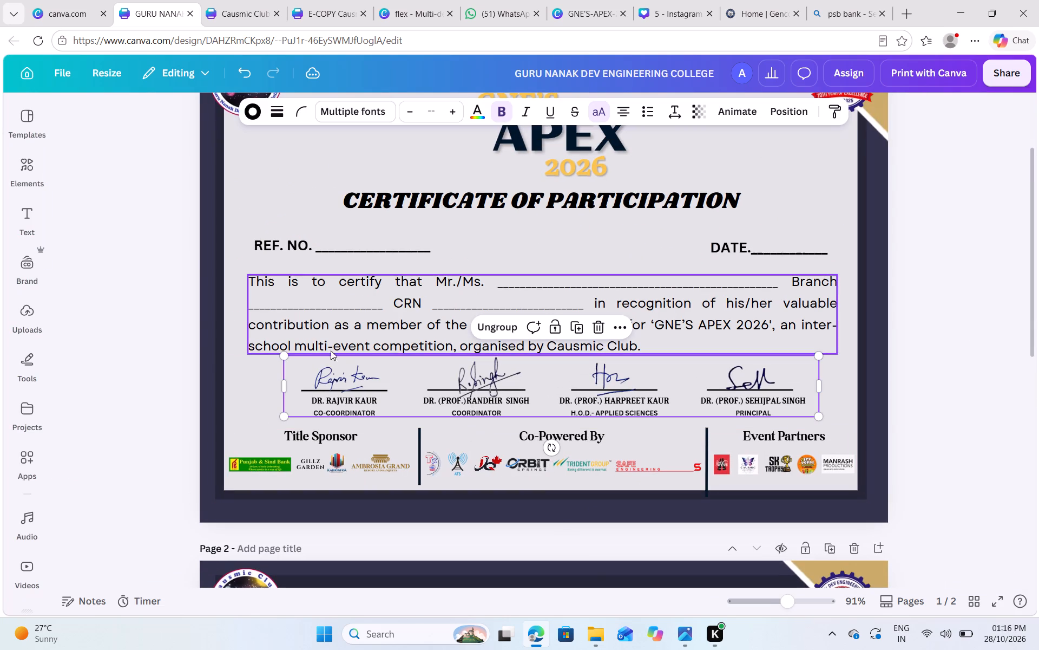
left_click_drag(282, 356, 308, 369)
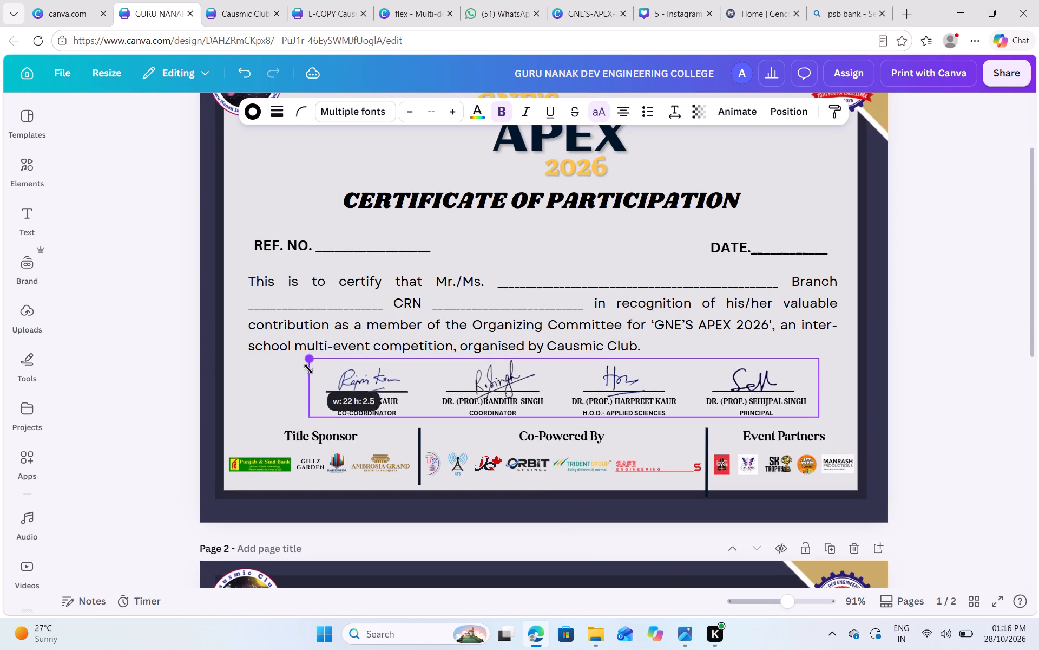
left_click_drag(308, 369, 311, 369)
left_click(865, 365)
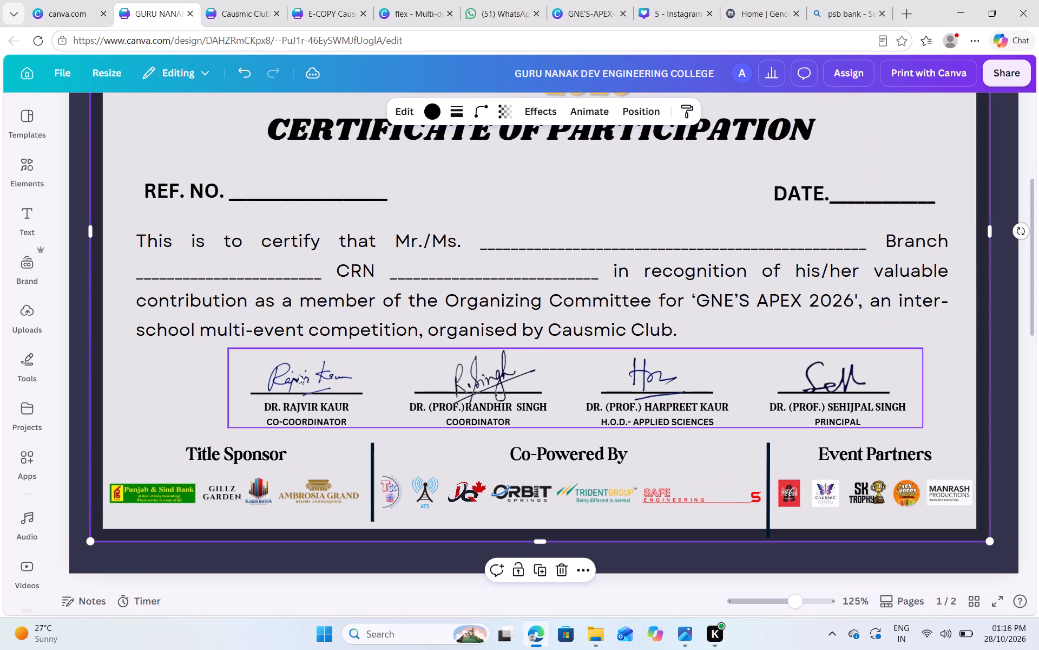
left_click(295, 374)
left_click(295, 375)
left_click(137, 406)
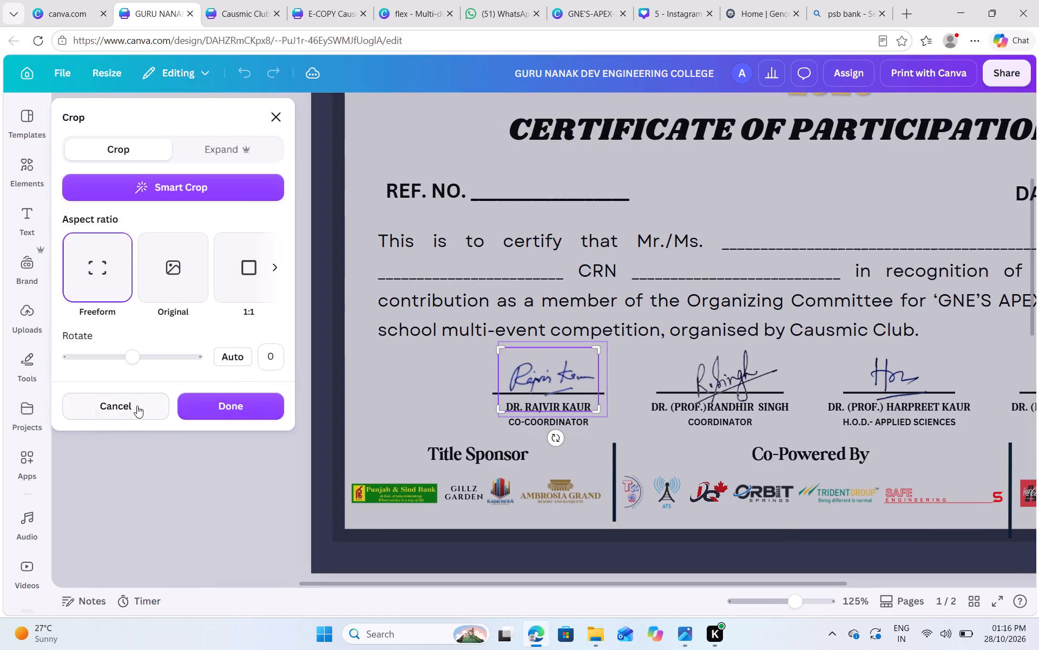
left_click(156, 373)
Ungroup the row of four signatures so each signatory's elements can be handled separately.
left_click(497, 382)
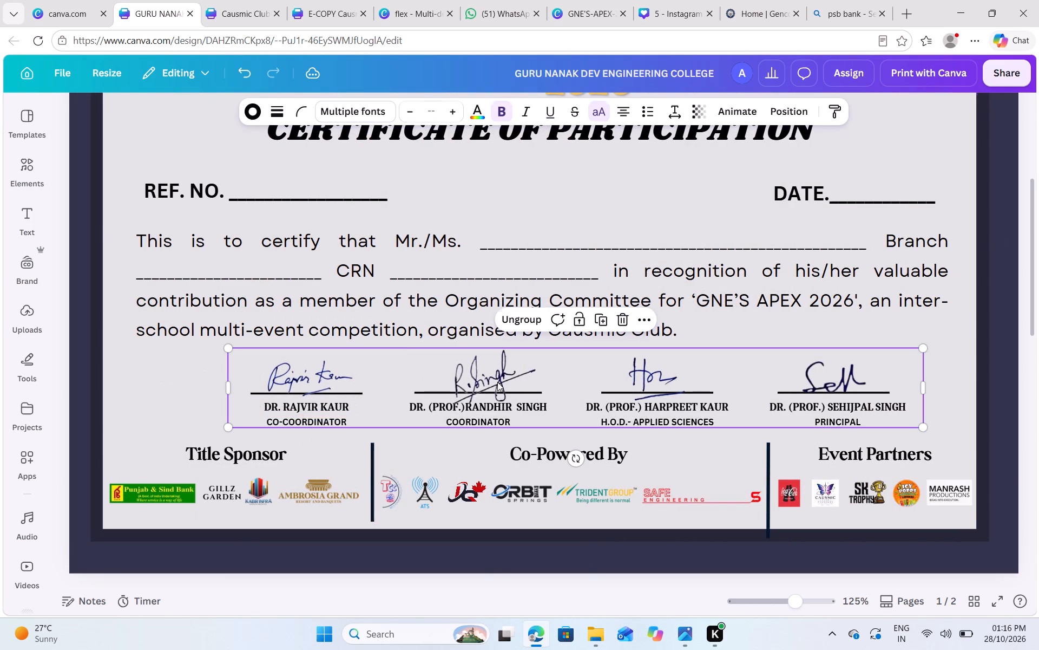
left_click(514, 320)
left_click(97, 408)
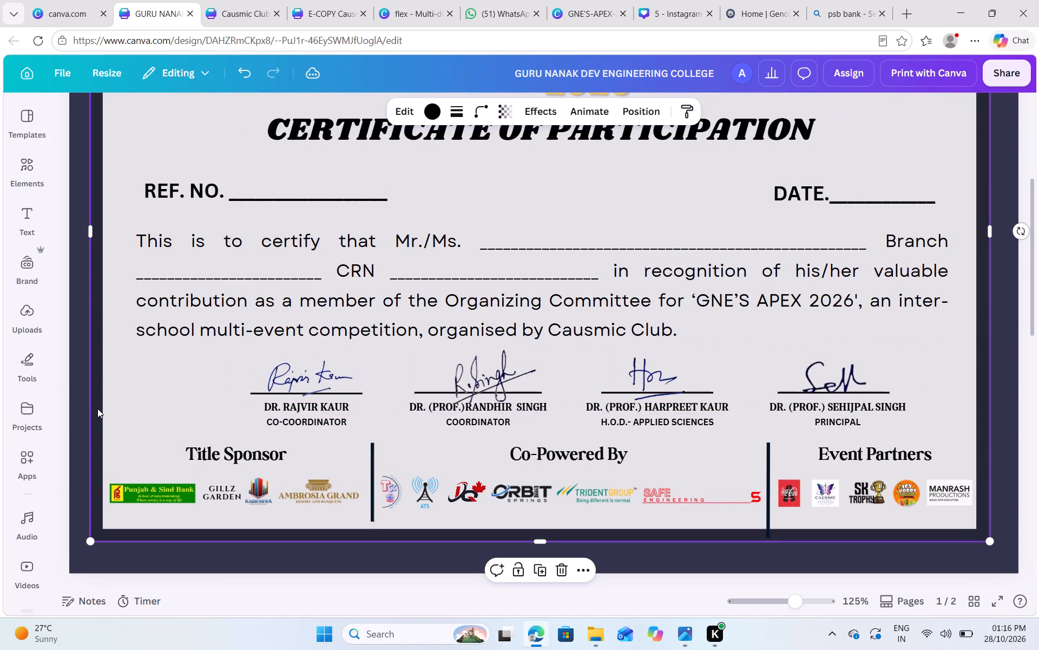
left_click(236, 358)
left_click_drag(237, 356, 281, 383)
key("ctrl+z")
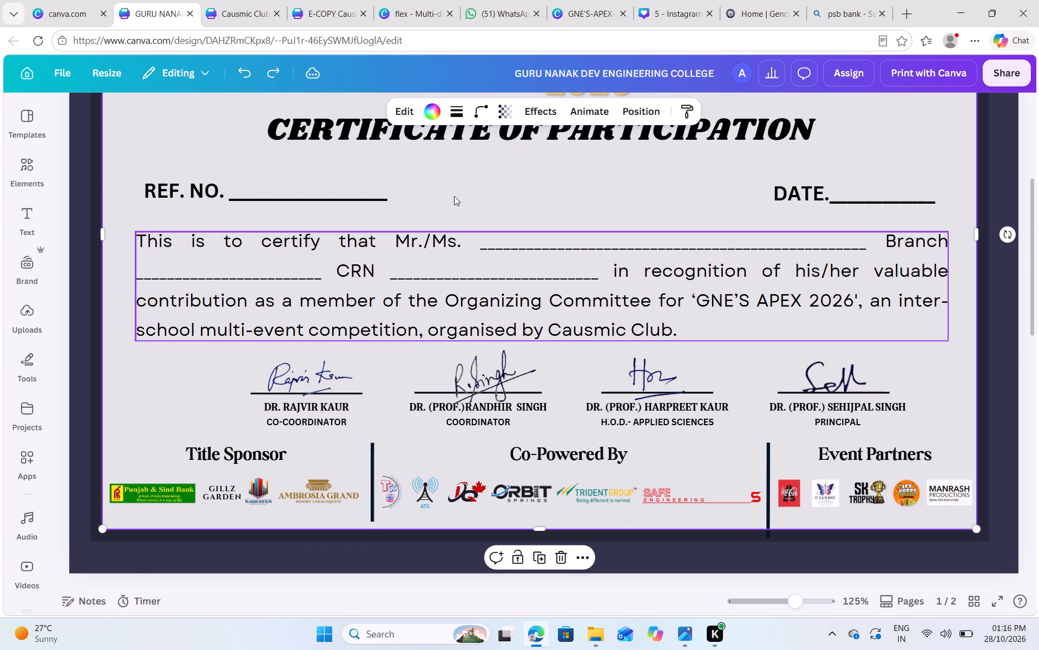
Lock the certificate's light grey background panel.
left_click(516, 552)
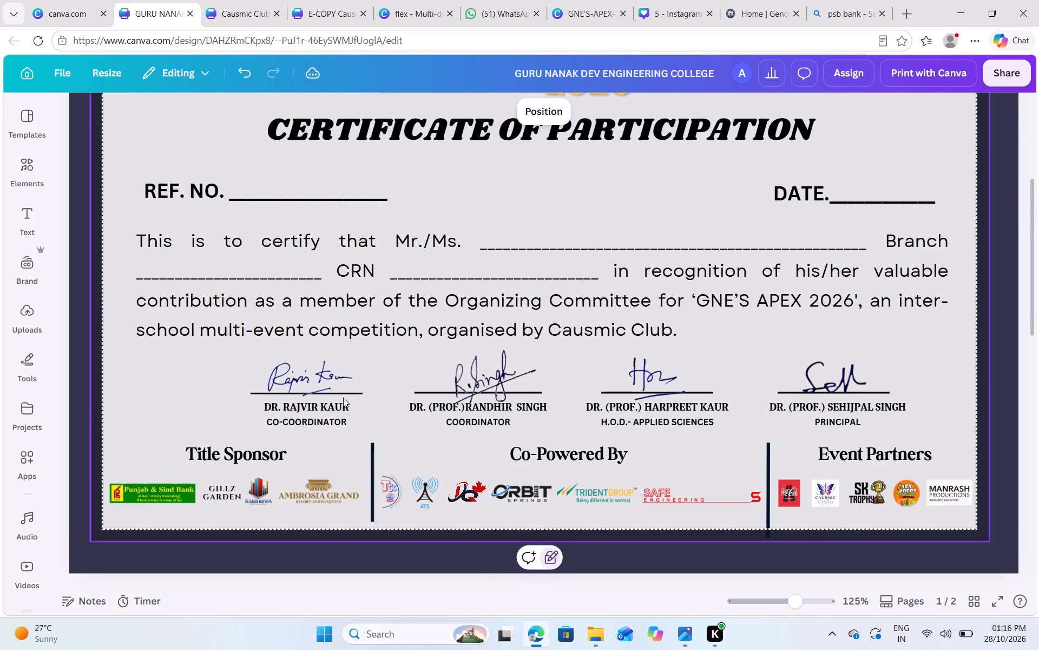
Group the co-coordinator's signature, signature line, name and CO-COORDINATOR title into one block.
left_click(319, 381)
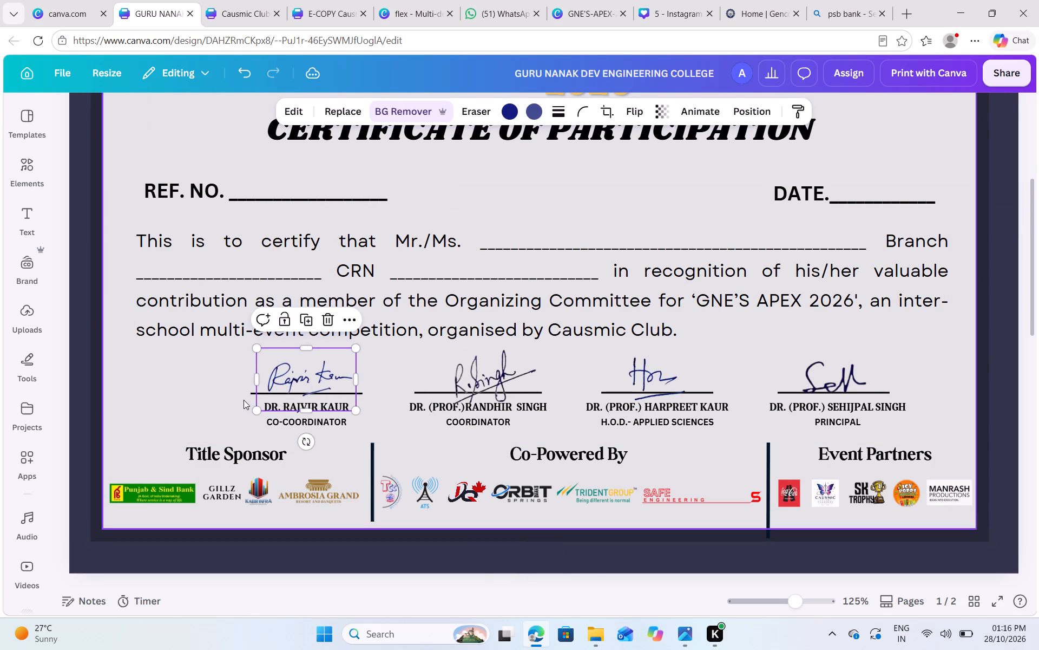
left_click(253, 393)
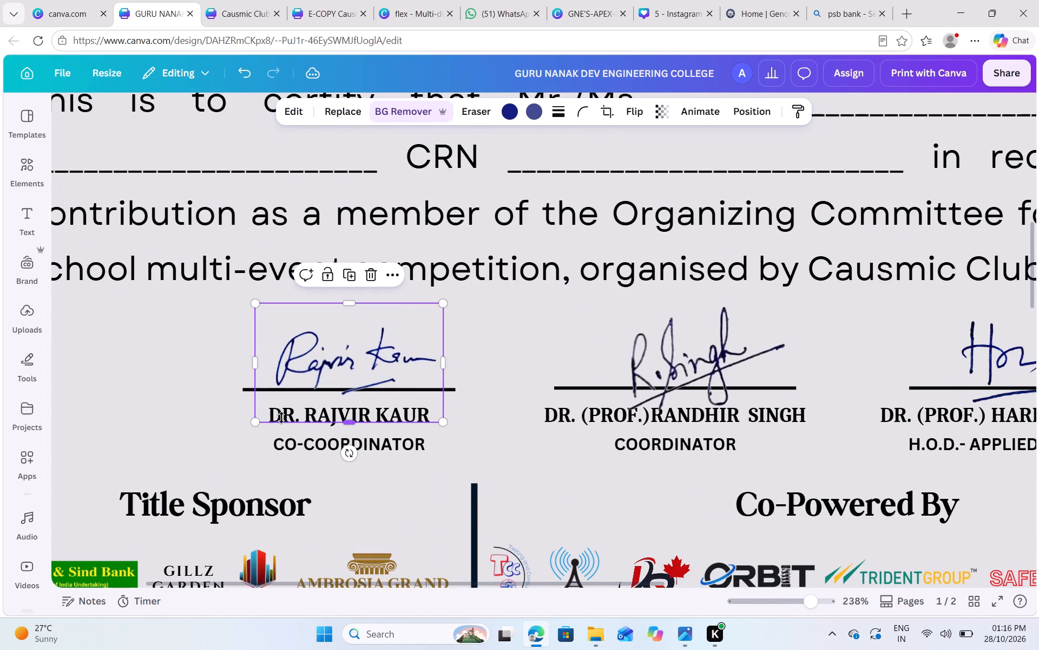
left_click(295, 416)
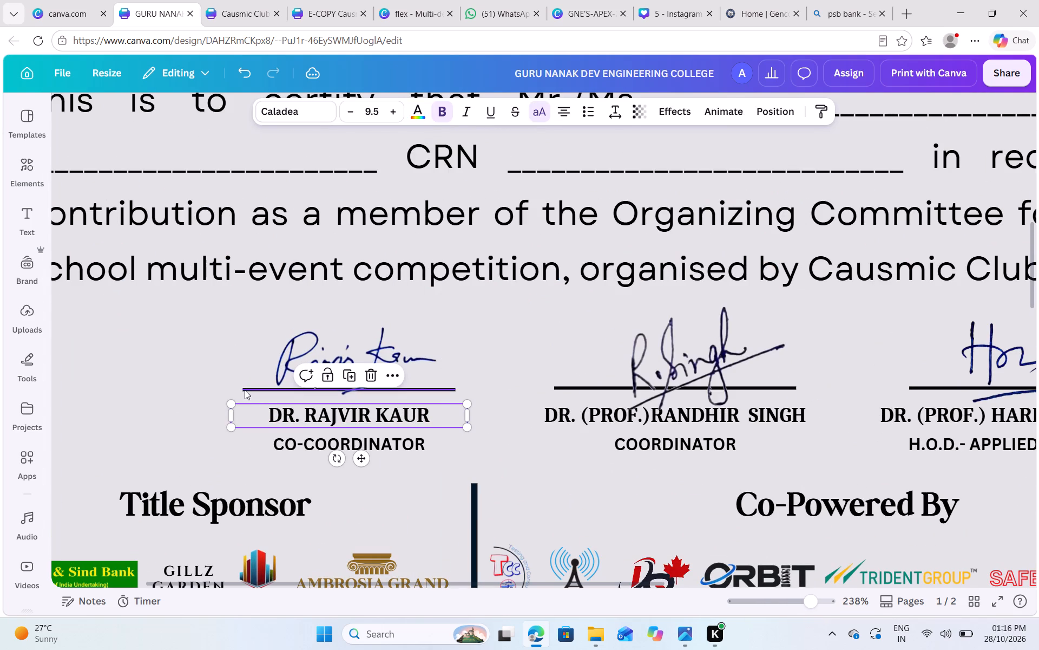
left_click(245, 390)
left_click(276, 367)
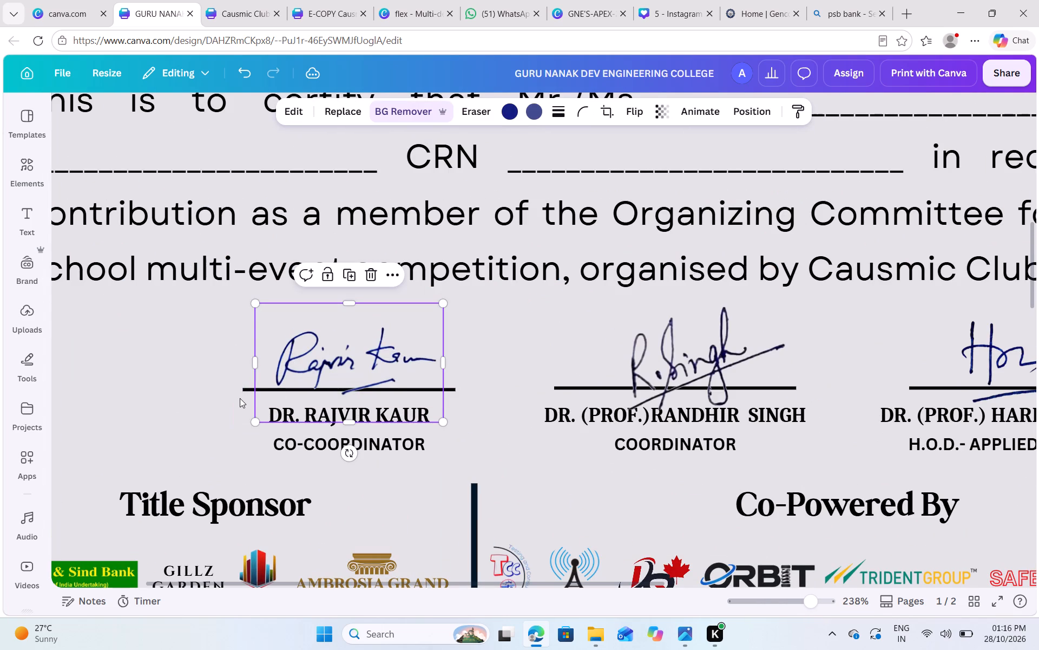
left_click(244, 391)
left_click(274, 414)
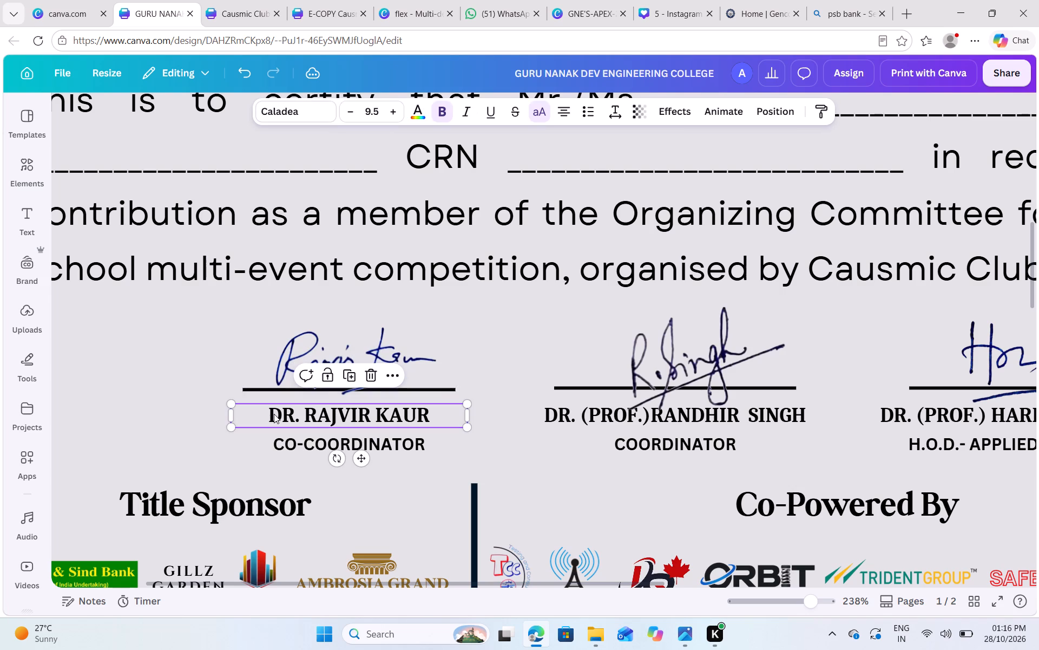
left_click(274, 414, "shift")
left_click(246, 390, "shift")
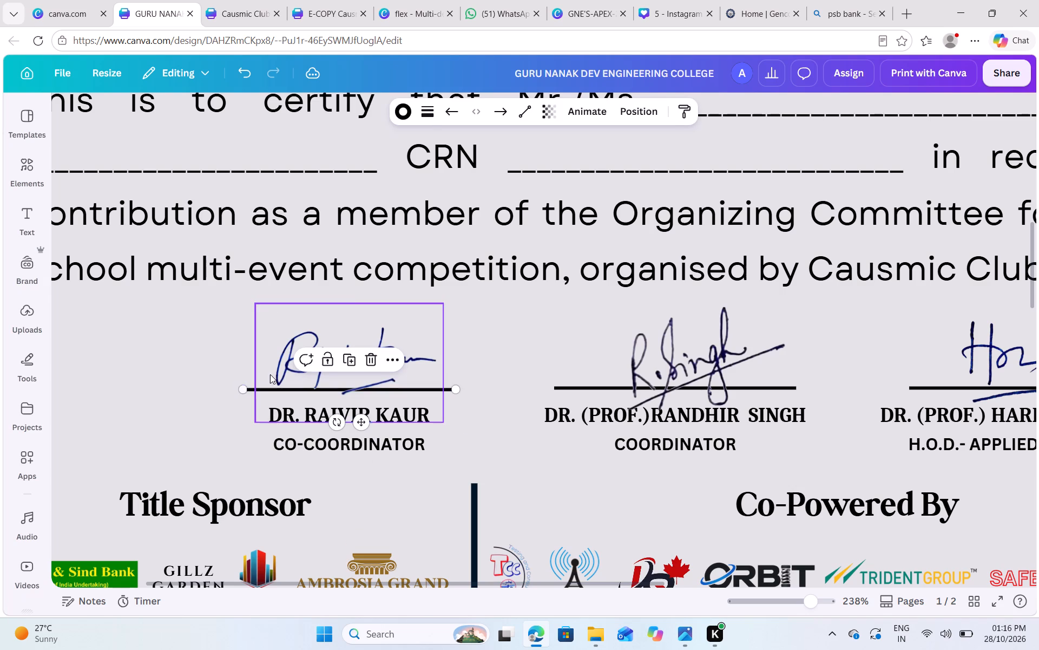
left_click(271, 373, "shift")
left_click(294, 445, "shift")
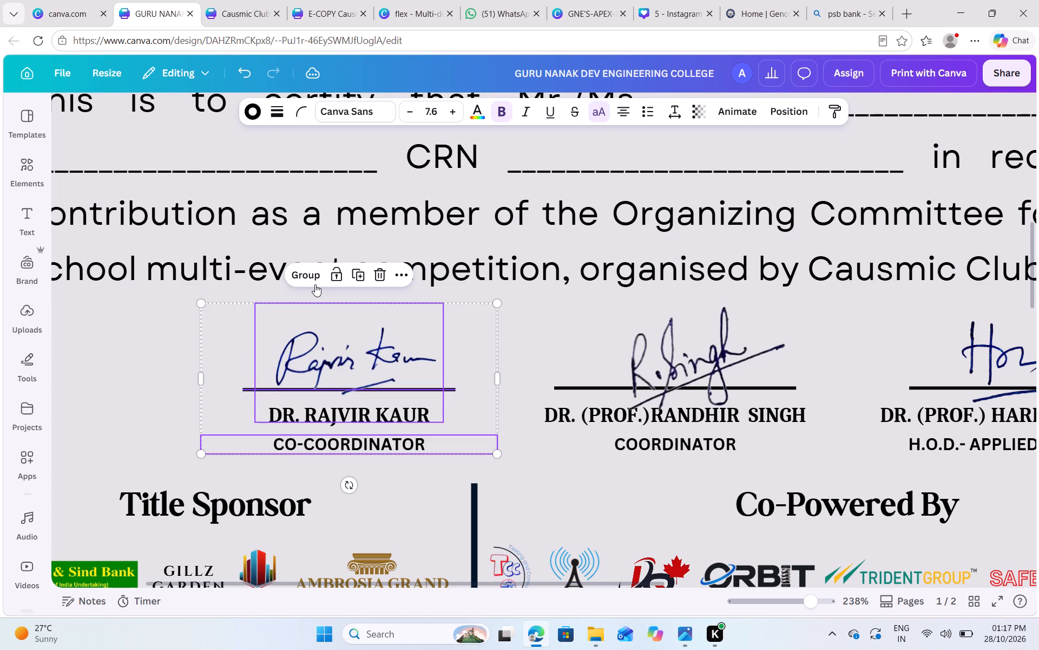
left_click(314, 284)
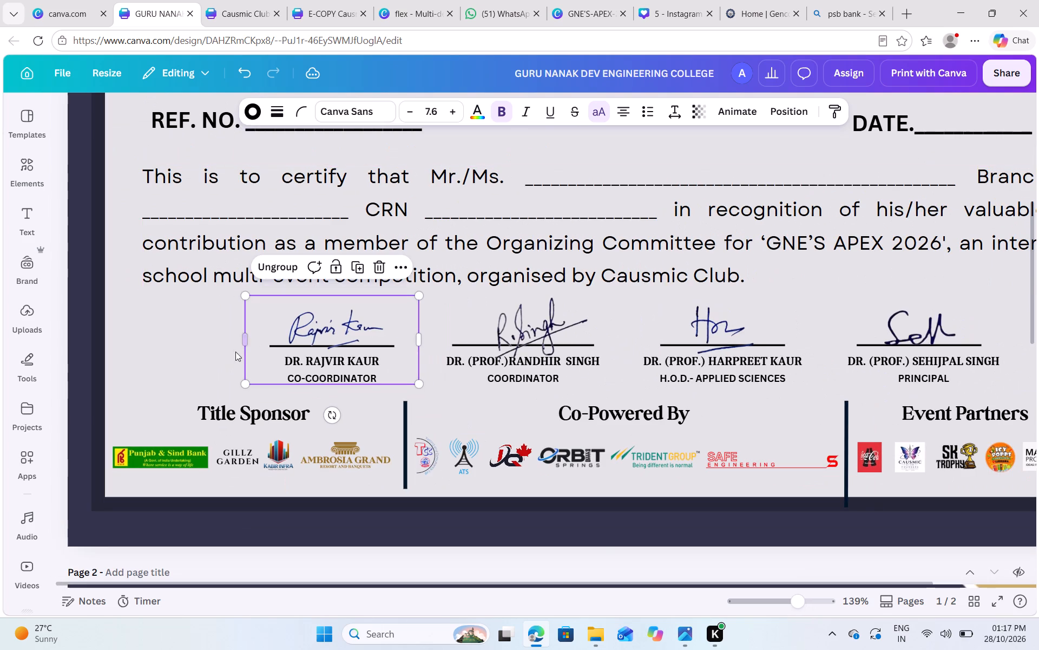
Move the co-coordinator's signature block left so it sits above the Title Sponsor heading.
left_click(233, 352)
left_click(316, 336)
key("Left")
key("Left")
key("Left")
key("Left")
key("Left")
key("Left")
key("Left")
key("Left")
key("Left")
key("Left")
key("Left")
key("Left")
key("Left")
key("Left")
key("Left")
key("Left")
key("Left")
key("Left")
key("Left")
key("Left")
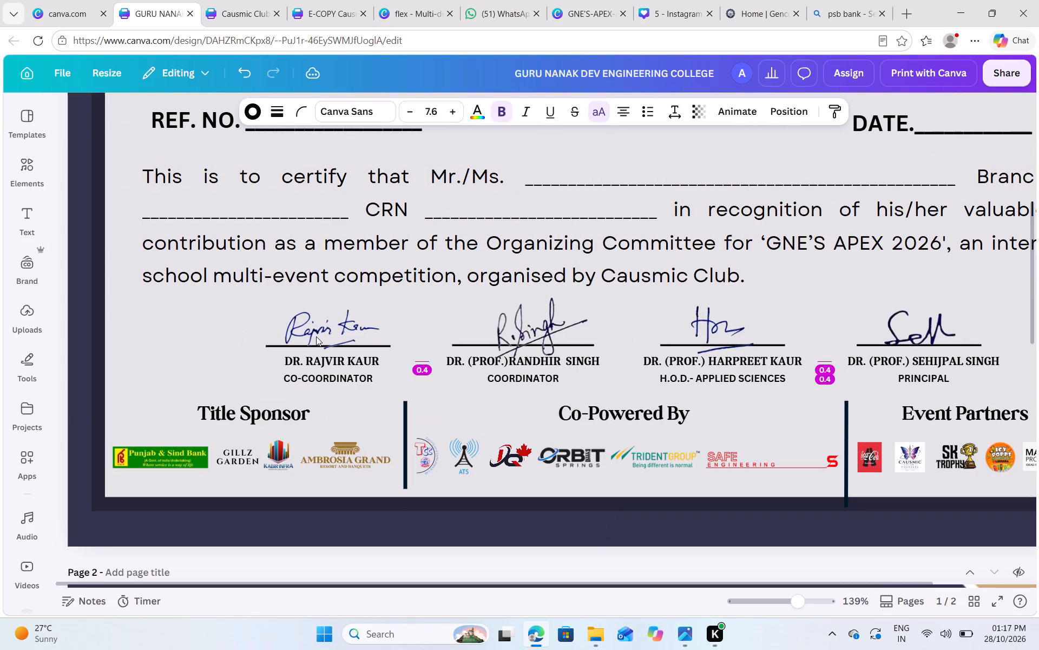
Undo the leftward move of the co-coordinator's signature block.
key("Right")
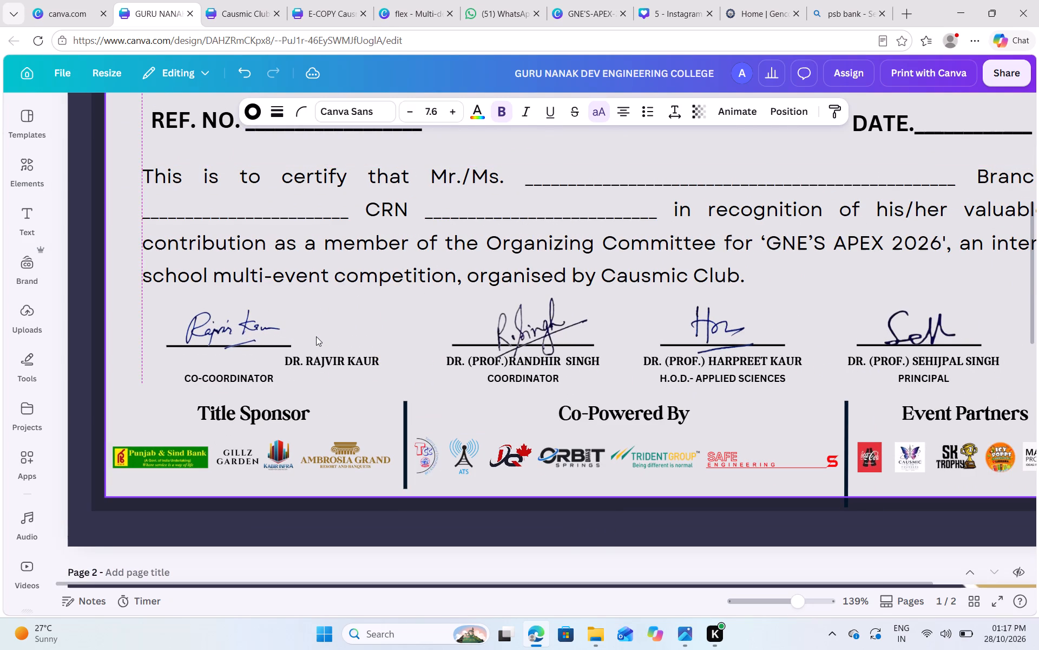
key("ctrl+z")
Group the co-coordinator's name with the block holding the signature, signature line and CO-COORDINATOR title.
left_click(286, 362)
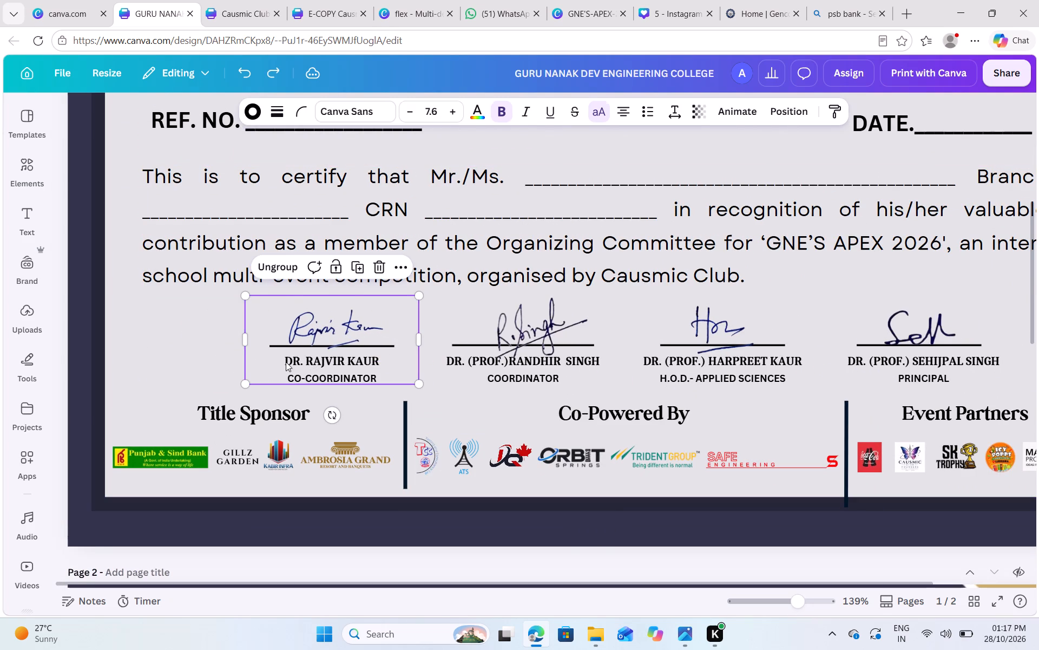
left_click(261, 363)
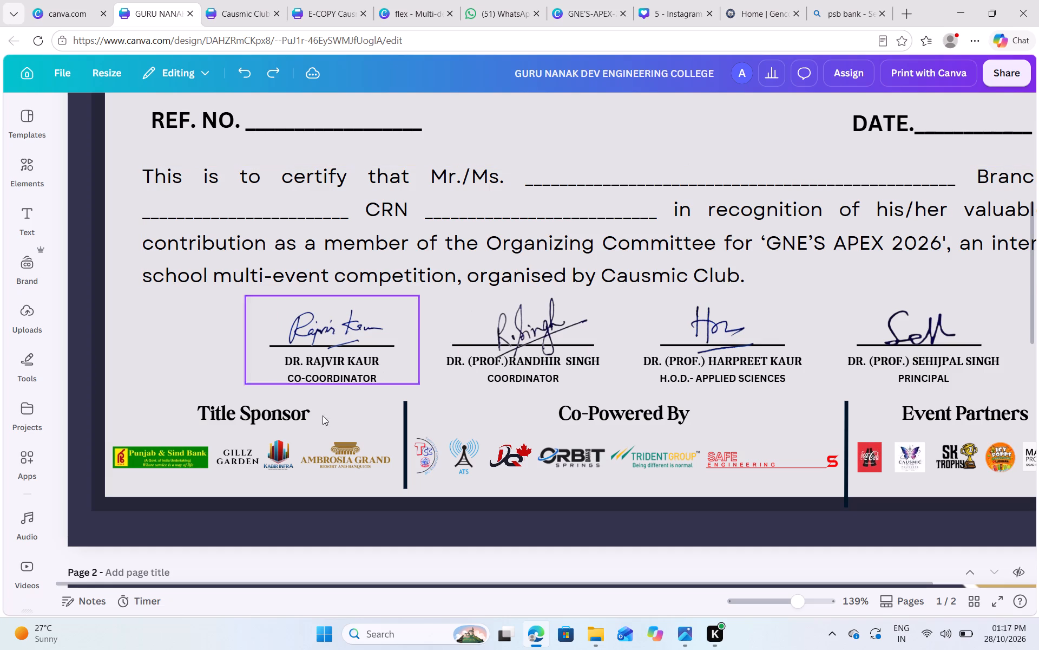
left_click(310, 415)
left_click(349, 363)
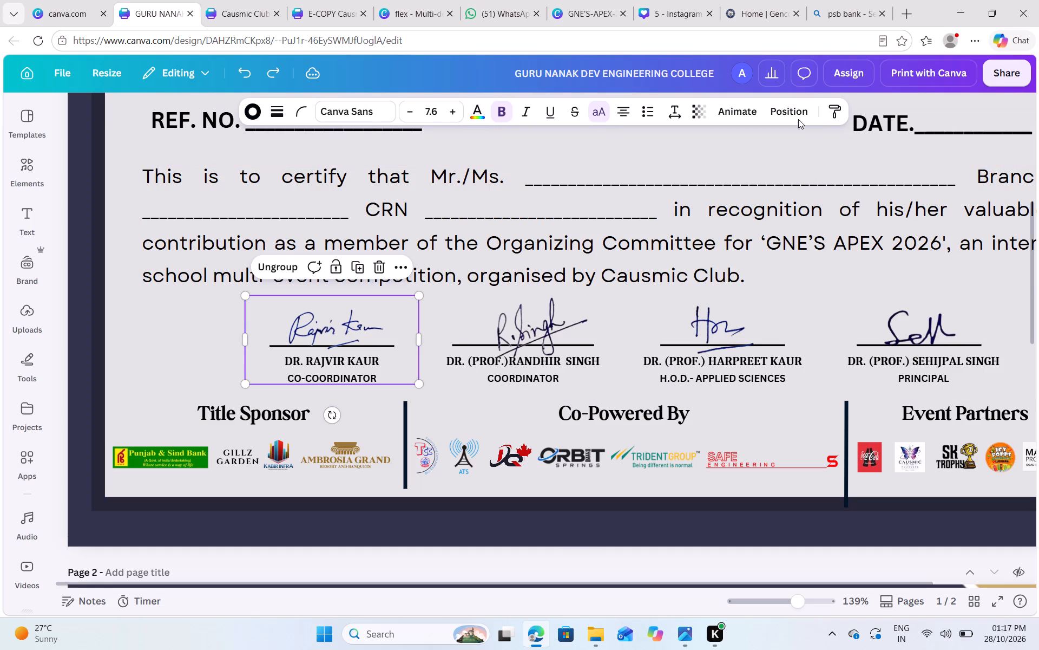
left_click(798, 115)
left_click(233, 179)
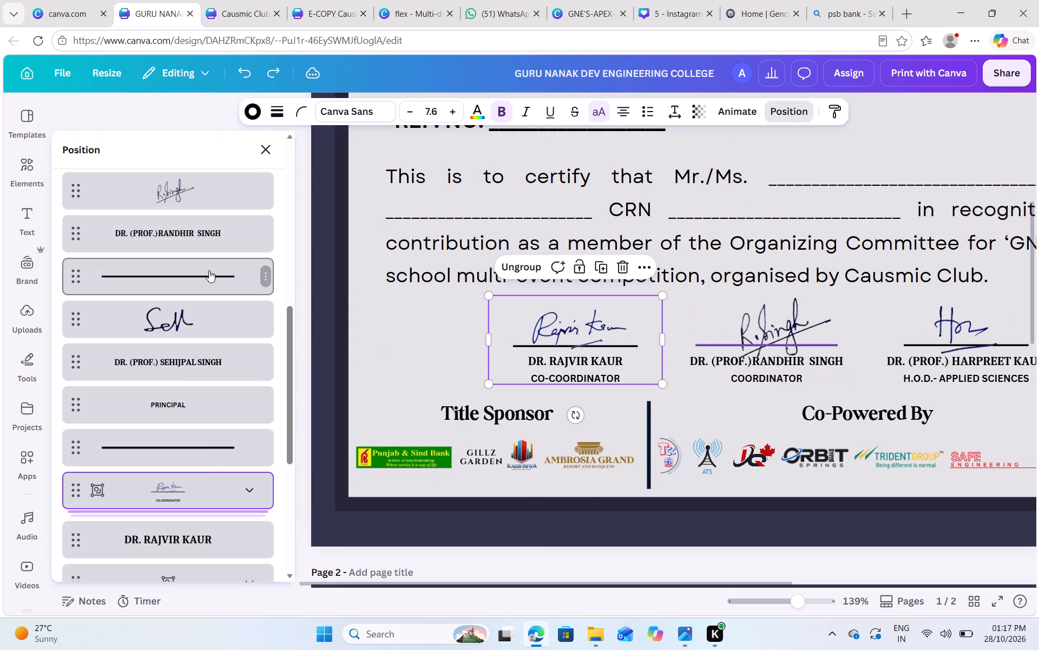
scroll(182, 428, "down", 1)
left_click(187, 443)
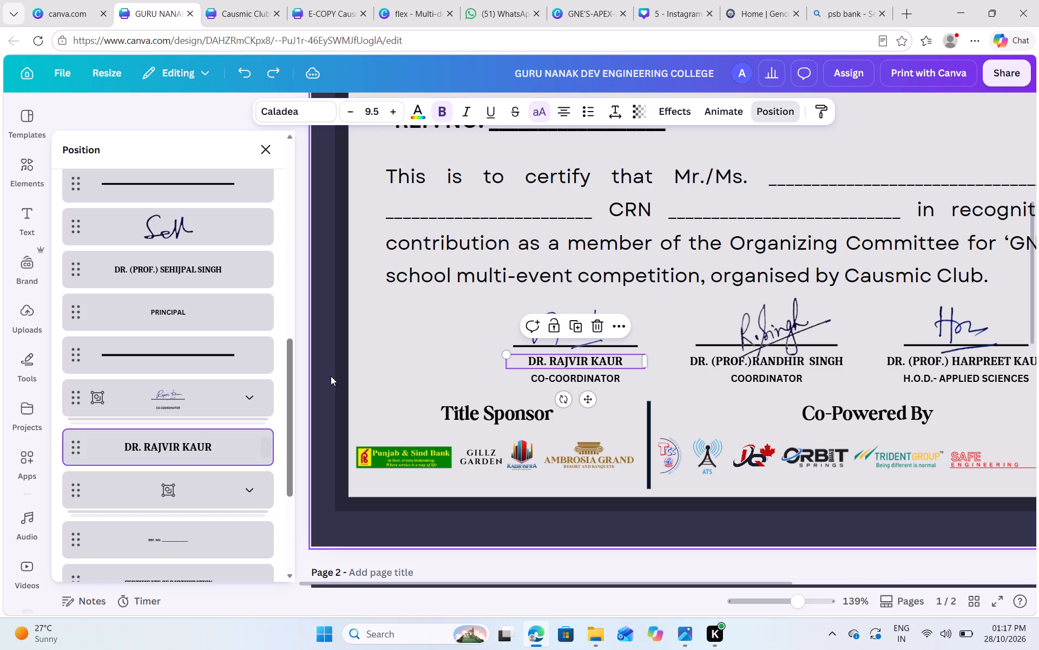
left_click(555, 376, "shift")
left_click(540, 270)
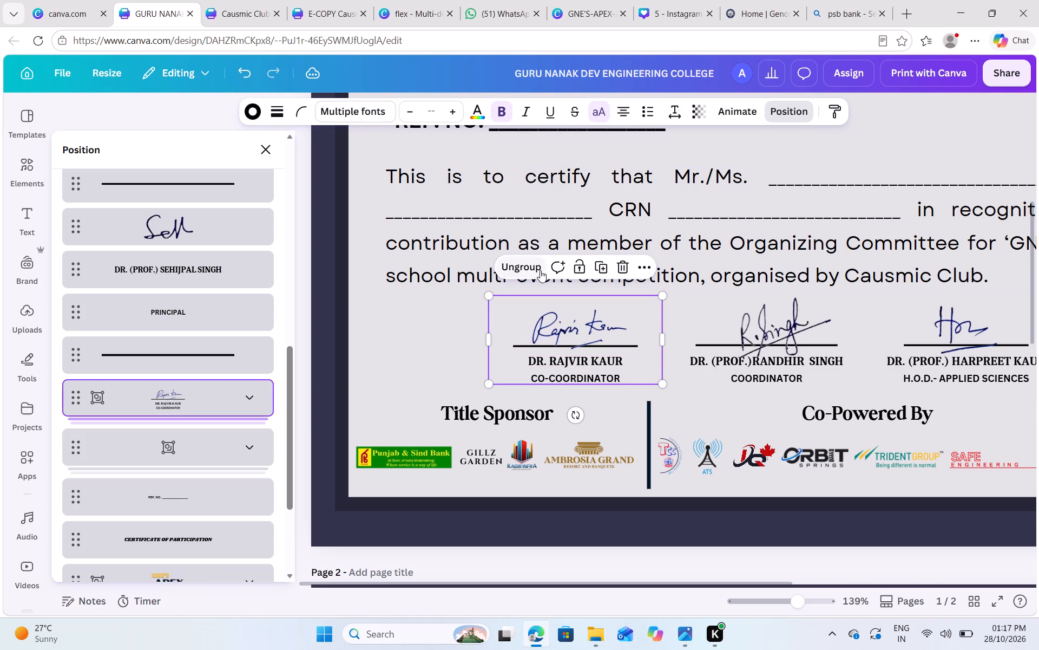
Move the complete co-coordinator signature block left so it sits above the Title Sponsor heading.
left_click(453, 353)
left_click(542, 357)
key("Left")
key("Left")
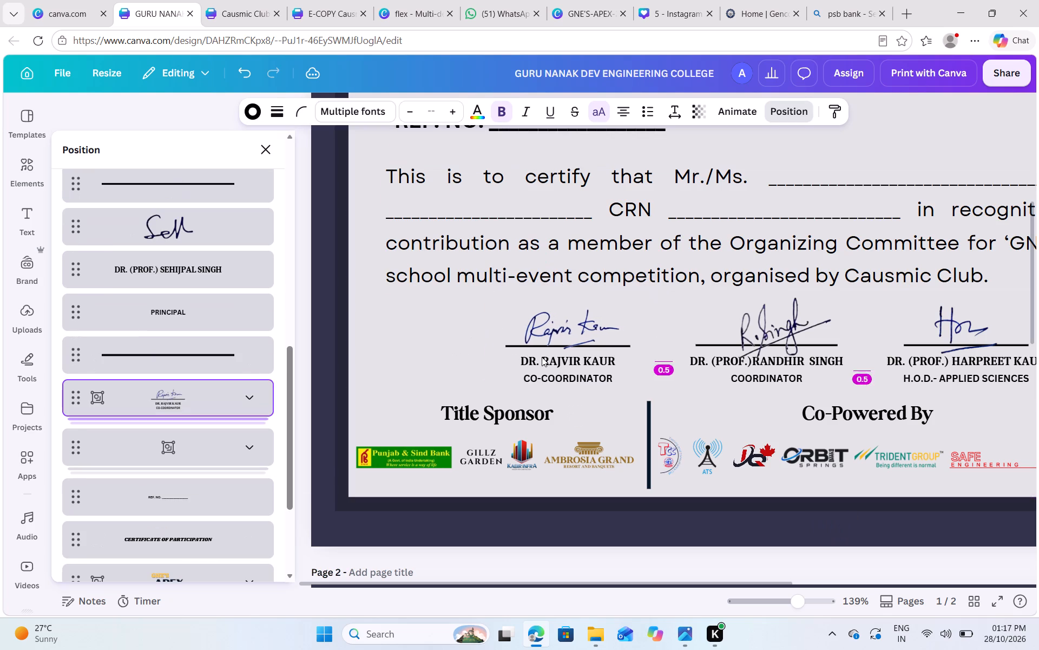
key("Left")
key("Left")
key("Left")
key("Left")
key("Left")
key("Left")
key("Left")
key("Left")
key("Left")
key("Left")
key("Left")
key("Left")
key("Left")
key("Left")
key("Left")
key("Left")
key("Left")
key("Left")
key("Left")
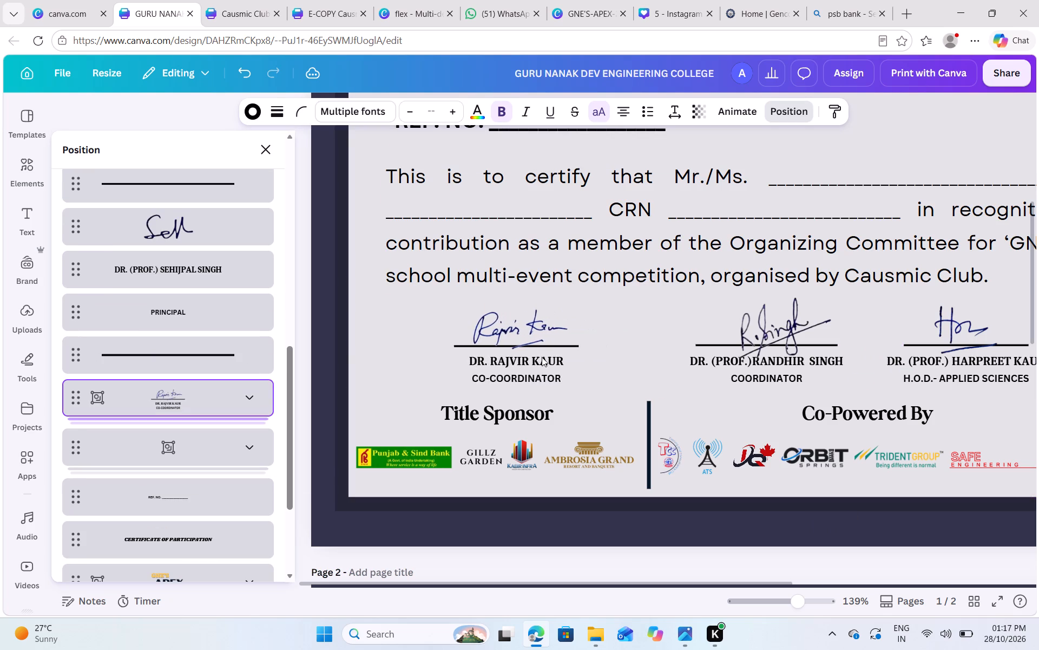
key("Left")
key("Left")
key("Left")
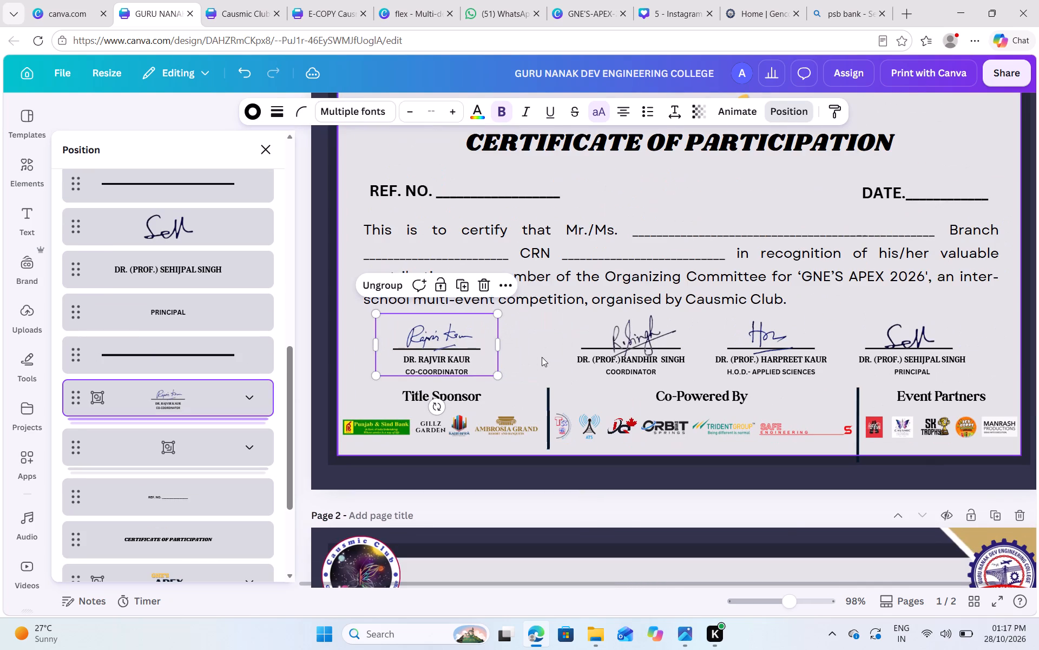
Group the principal's signature, signature line, name and PRINCIPAL title into one block.
scroll(542, 357, "left", 1)
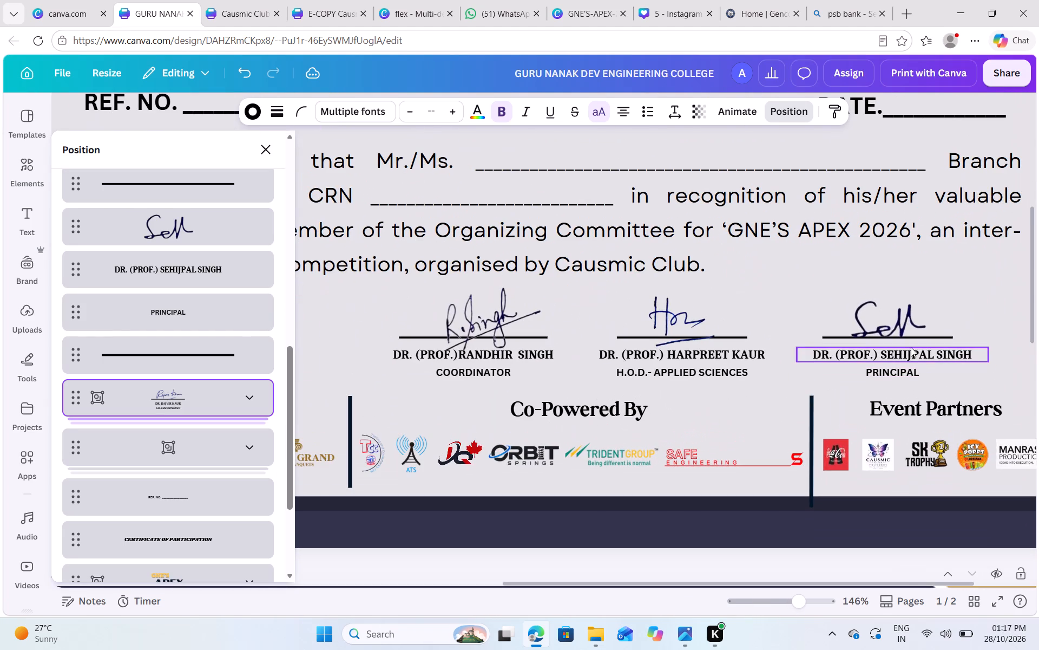
left_click(909, 349)
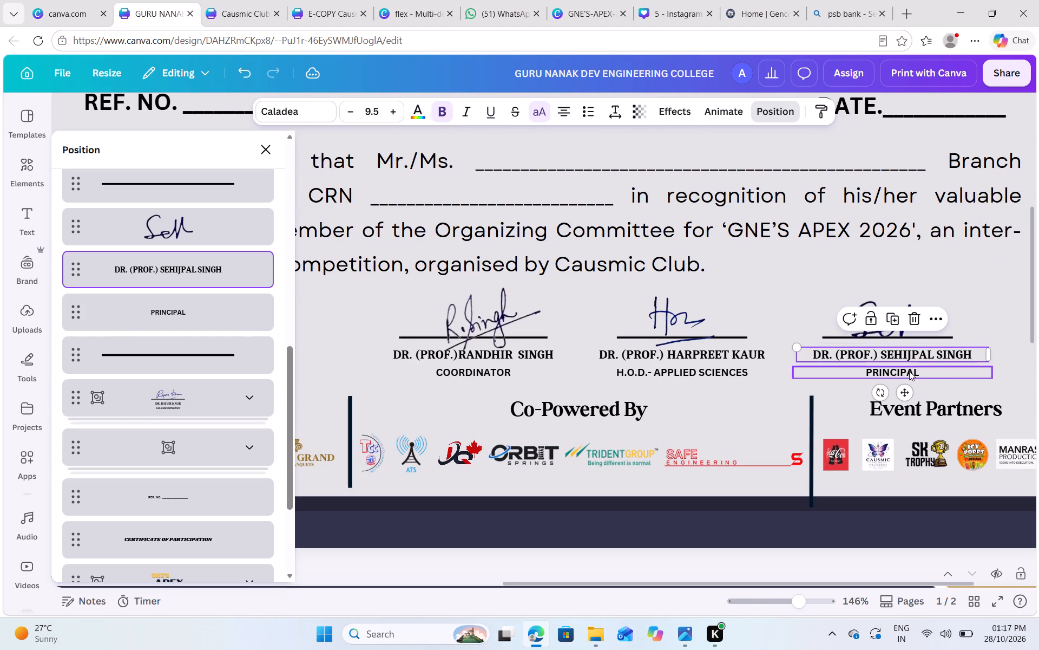
left_click(908, 371, "shift")
left_click(837, 337, "shift")
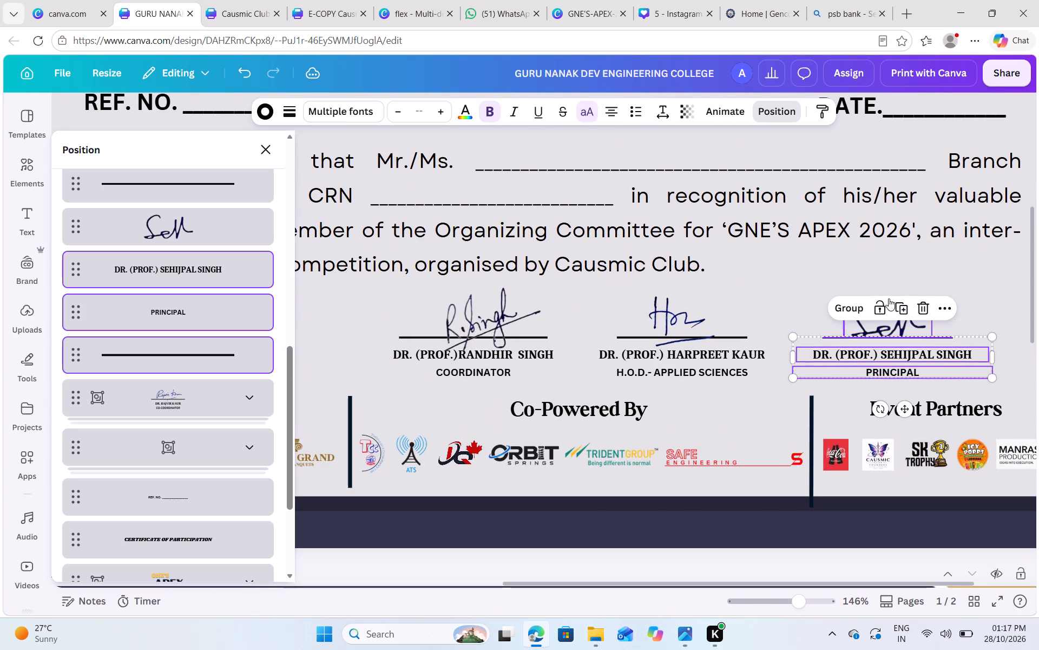
left_click(872, 328, "shift")
left_click(847, 269)
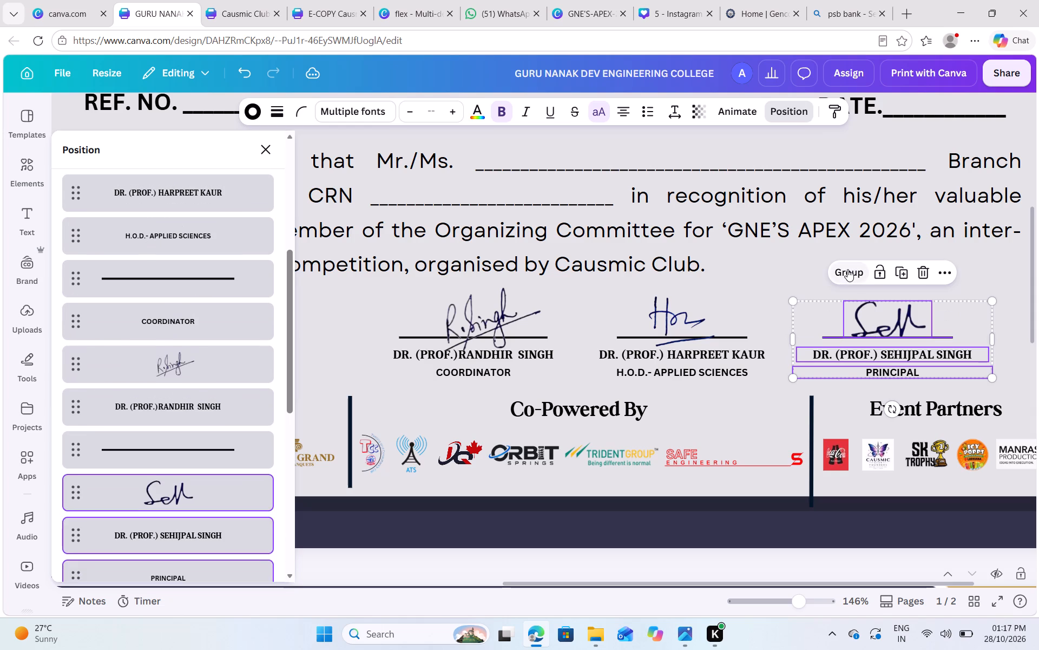
Move the principal's signature block right, towards the centre of the Event Partners heading.
left_click(762, 283)
left_click(893, 349)
key("Right")
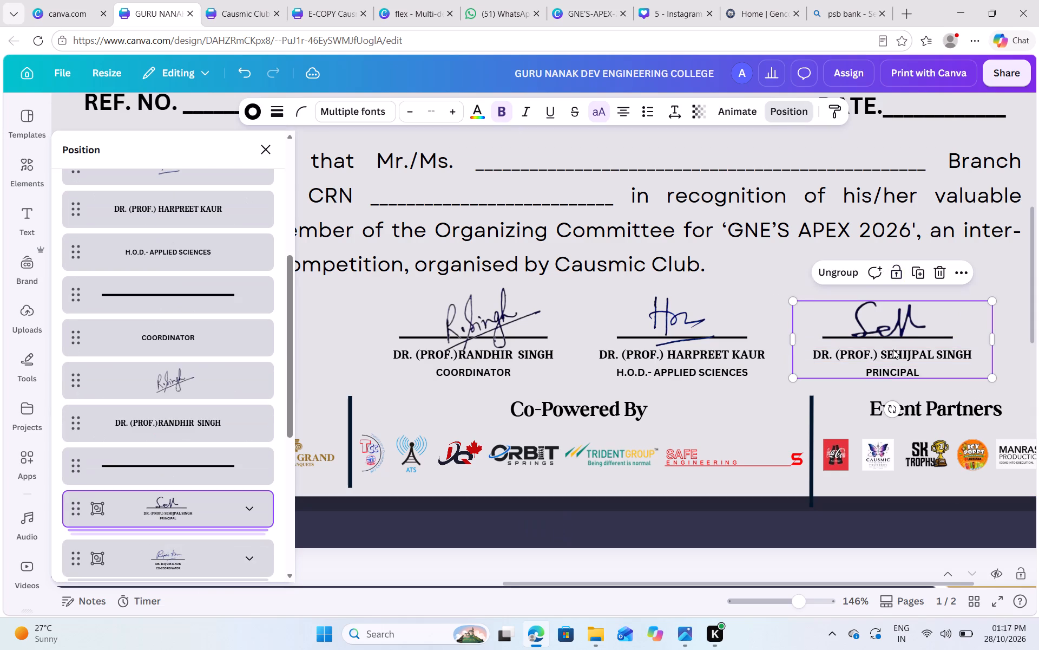
Move the principal's signature block right so it sits above the Event Partners heading.
key("Right")
key("Right")
key("Right")
key("Right")
key("Right")
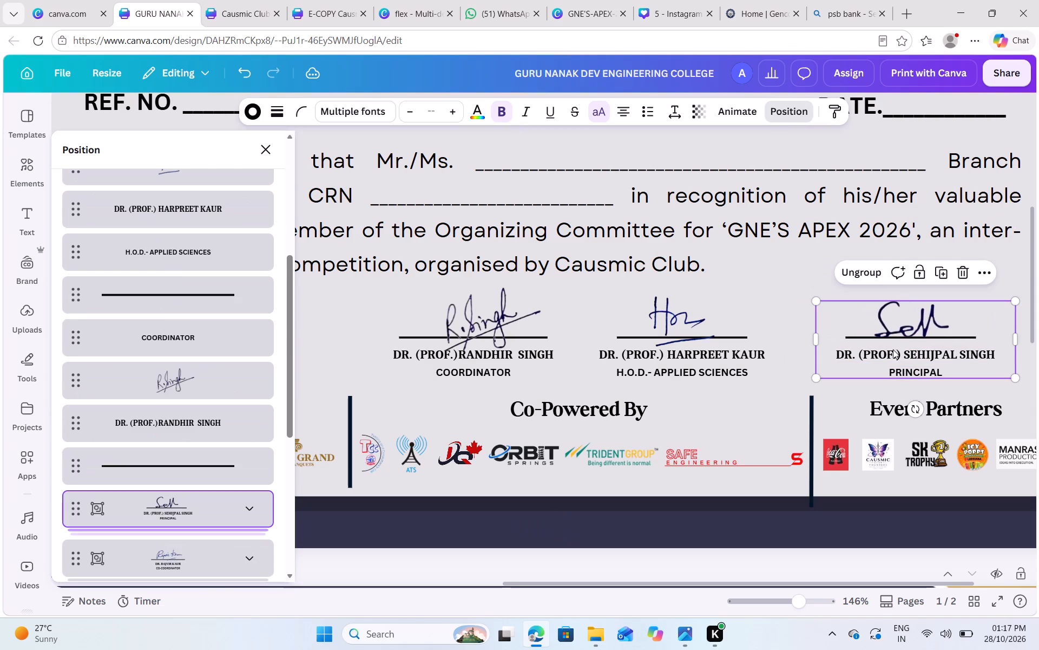
scroll(893, 349, "left", 2)
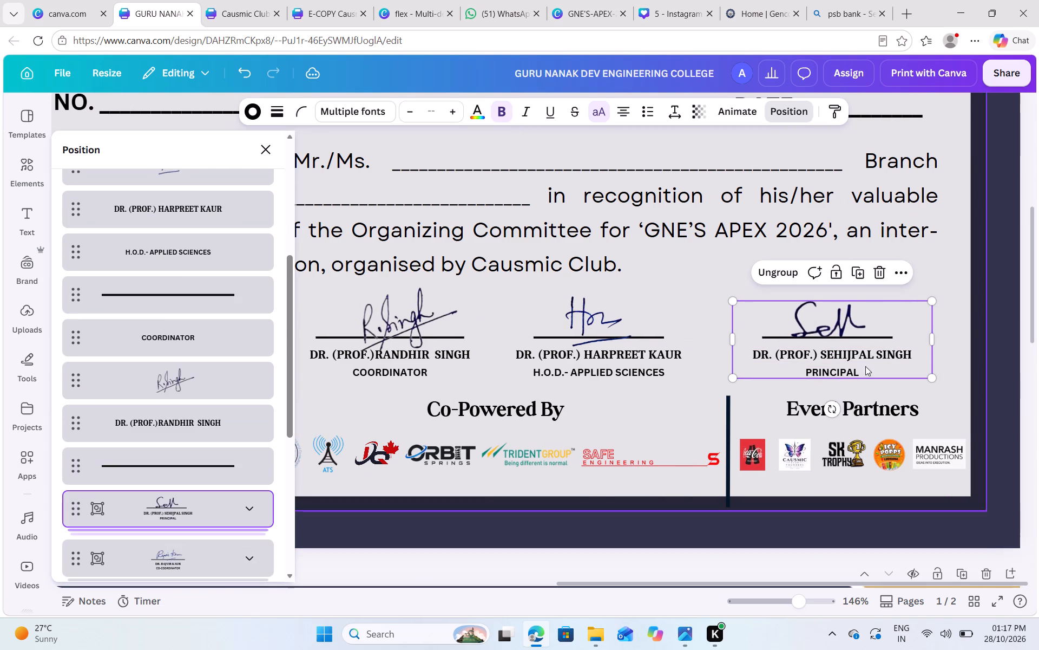
key("Right")
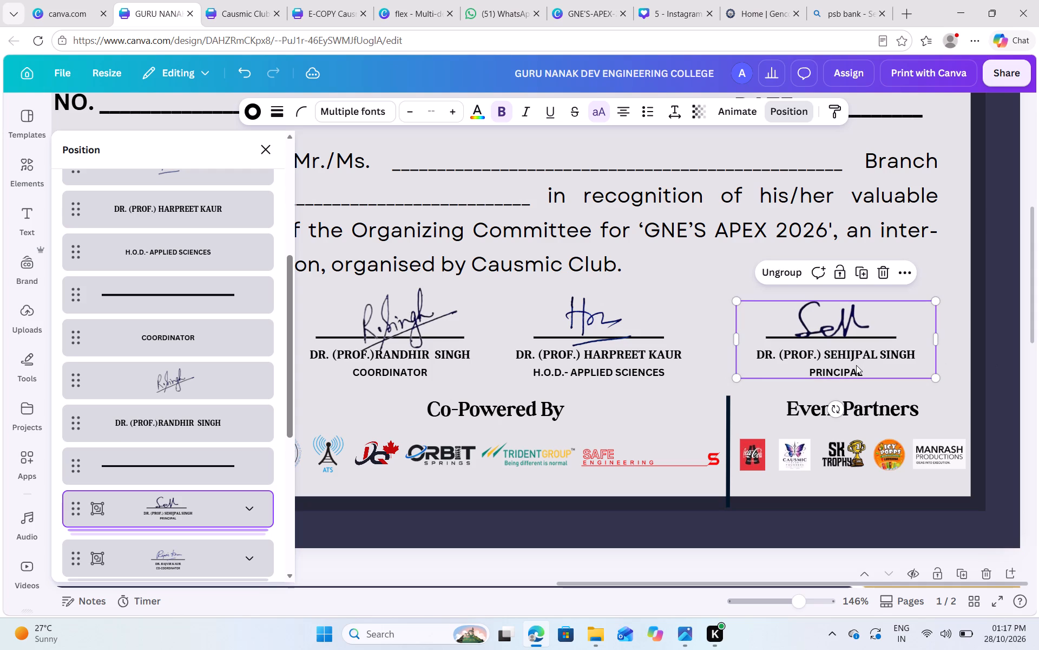
key("Right")
key("Right")
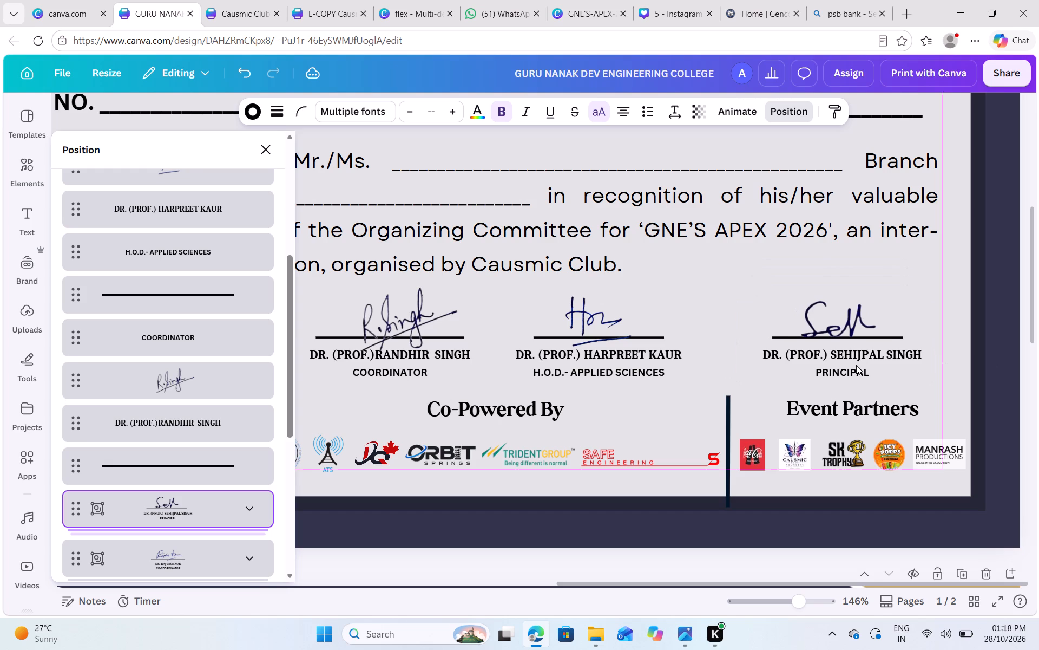
key("Right")
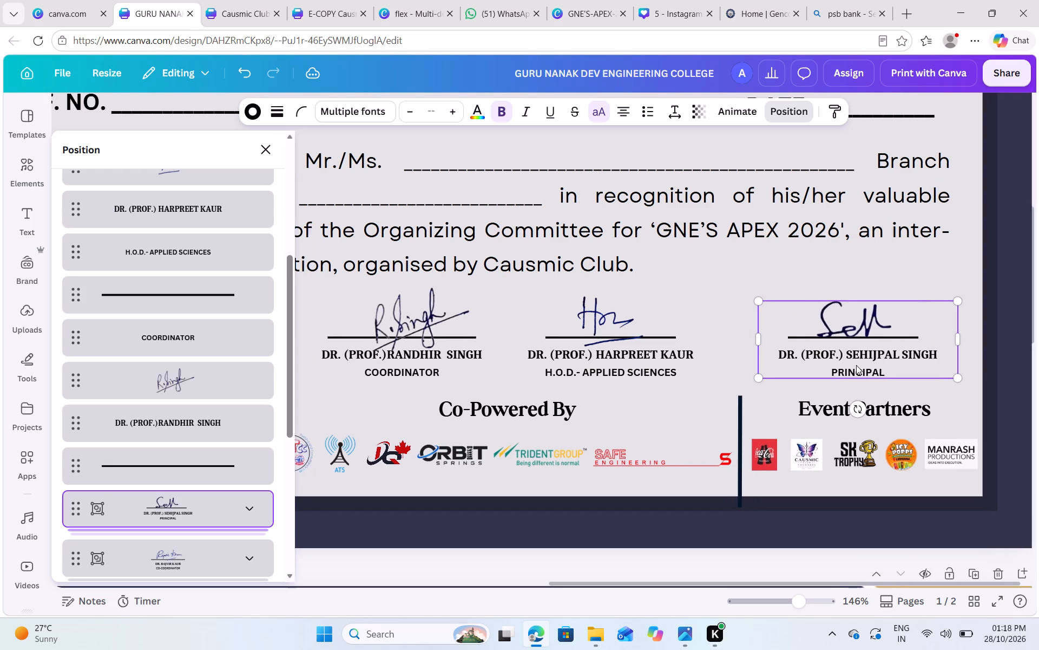
scroll(856, 365, "right", 1)
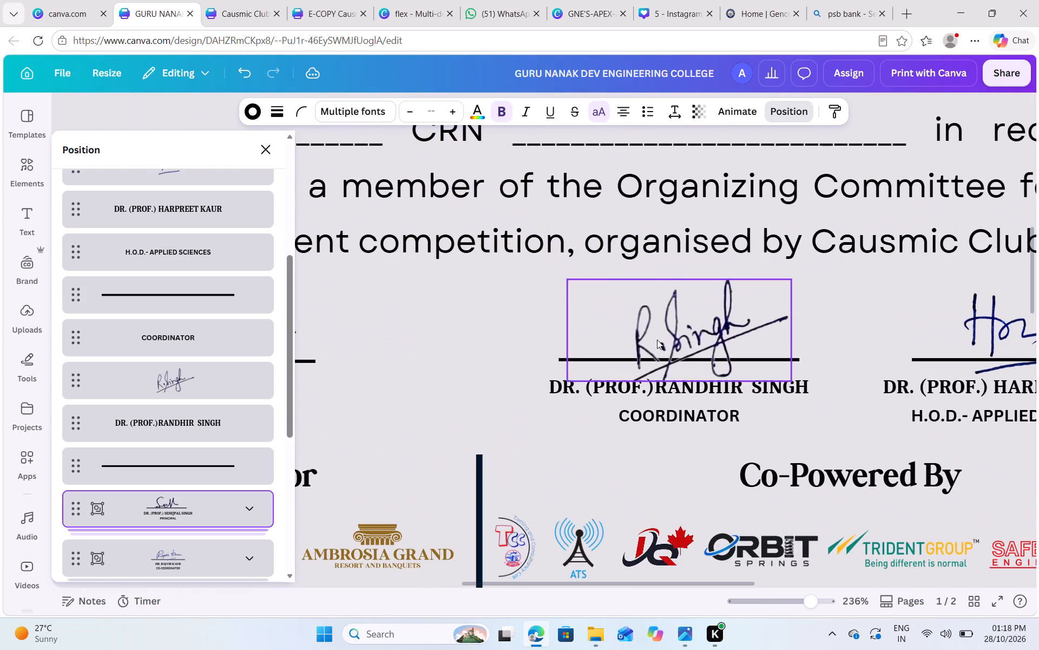
Group the coordinator's signature, signature line, name and COORDINATOR title into one block.
left_click(671, 339)
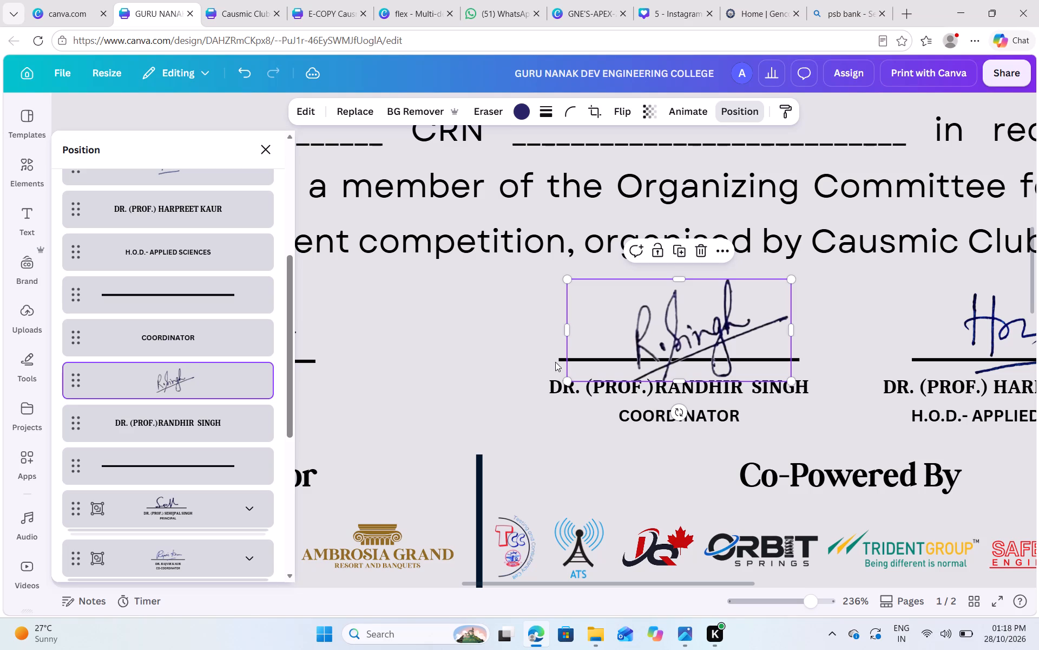
left_click(561, 360, "shift")
left_click(553, 389, "shift")
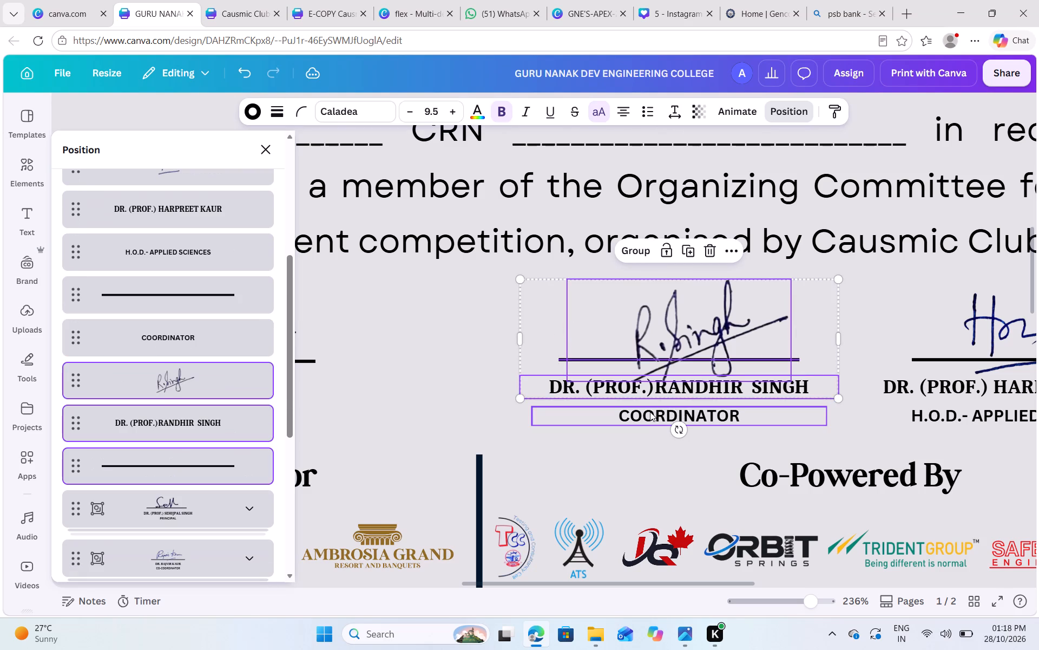
left_click(650, 412, "shift")
left_click(632, 248)
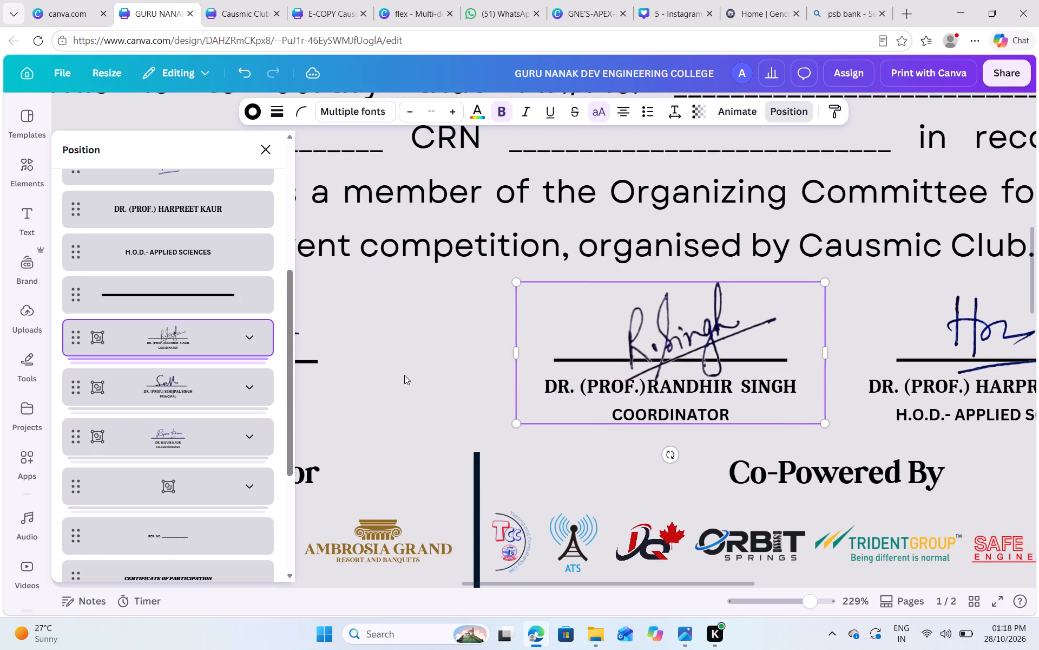
Group the H.O.D.'s signature, signature line, name and H.O.D.- APPLIED SCIENCES title into one block.
left_click(752, 343)
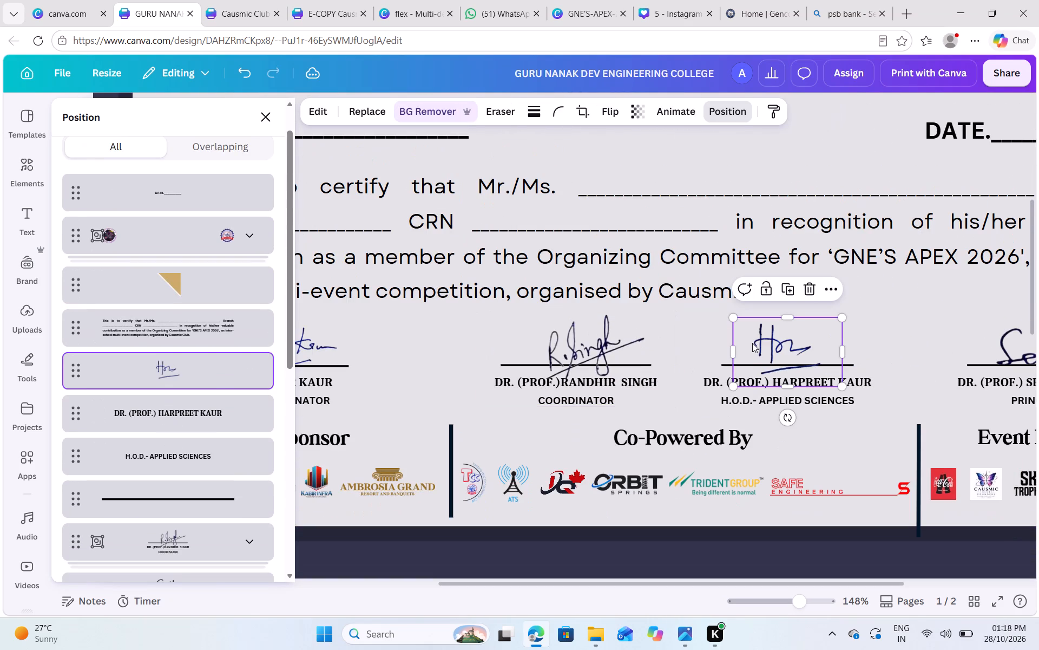
left_click(724, 364, "shift")
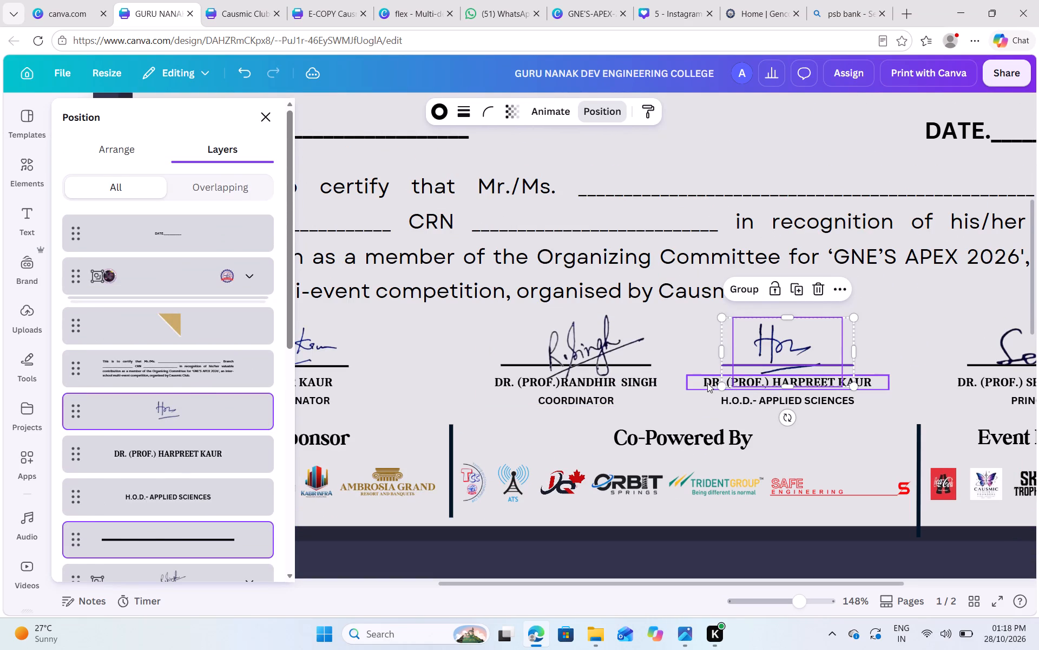
left_click(707, 382, "shift")
left_click(729, 395, "shift")
left_click(746, 286)
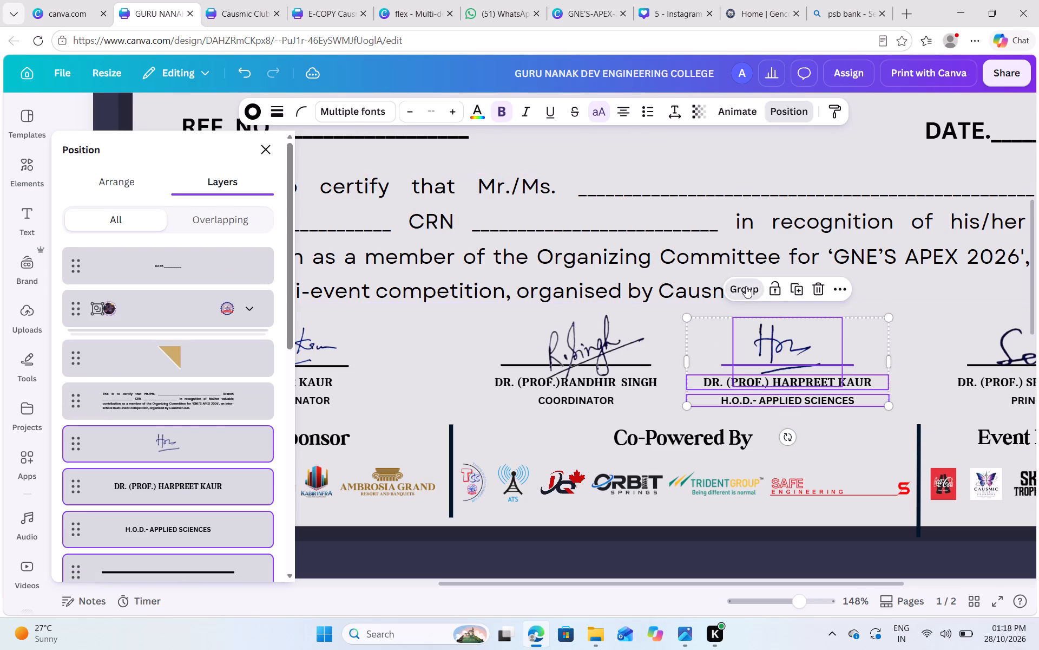
Move the coordinator's signature block left, closer to the co-coordinator's block, to even out the signature row.
scroll(648, 361, "right", 1)
left_click(646, 367)
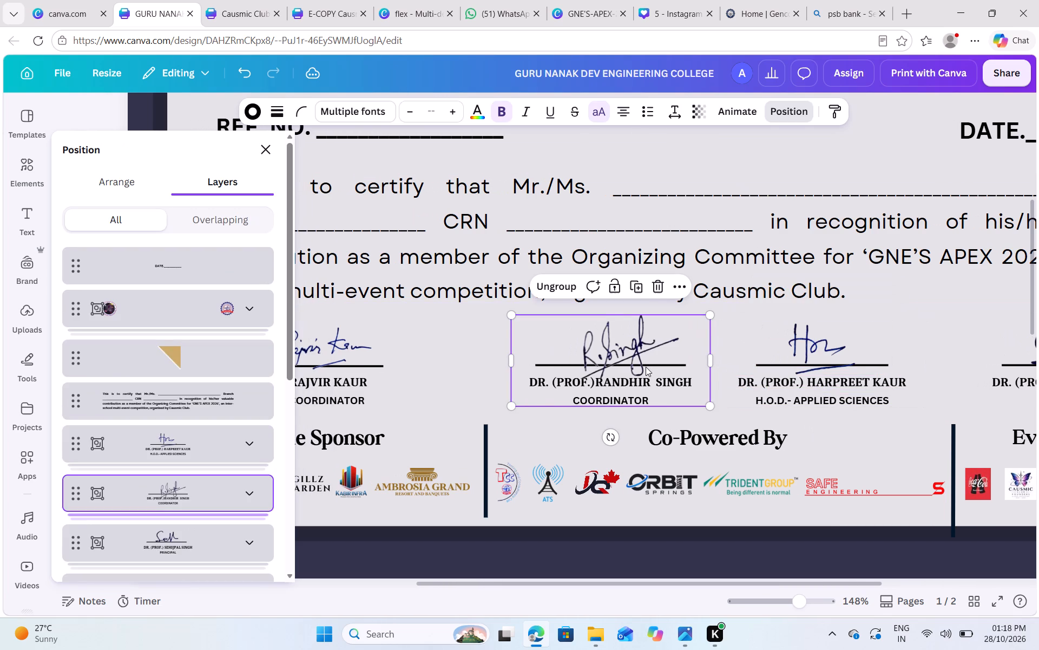
key("Left")
key("Left")
key("Left")
key("Left")
key("Left")
key("Left")
key("Left")
key("Left")
key("Left")
key("Left")
key("Left")
key("Left")
key("Left")
key("Left")
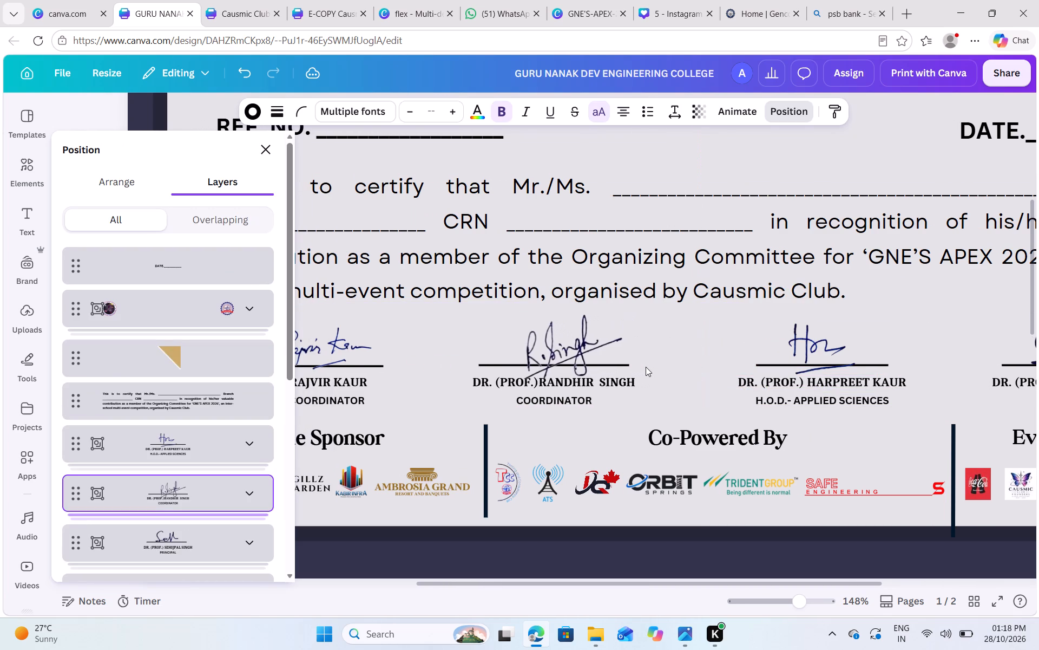
Shift the coordinator's signature block on page 1 further left, closer to the co-coordinator's block.
key("Left")
key("Left")
key("Left")
key("Left")
key("Left")
key("Left")
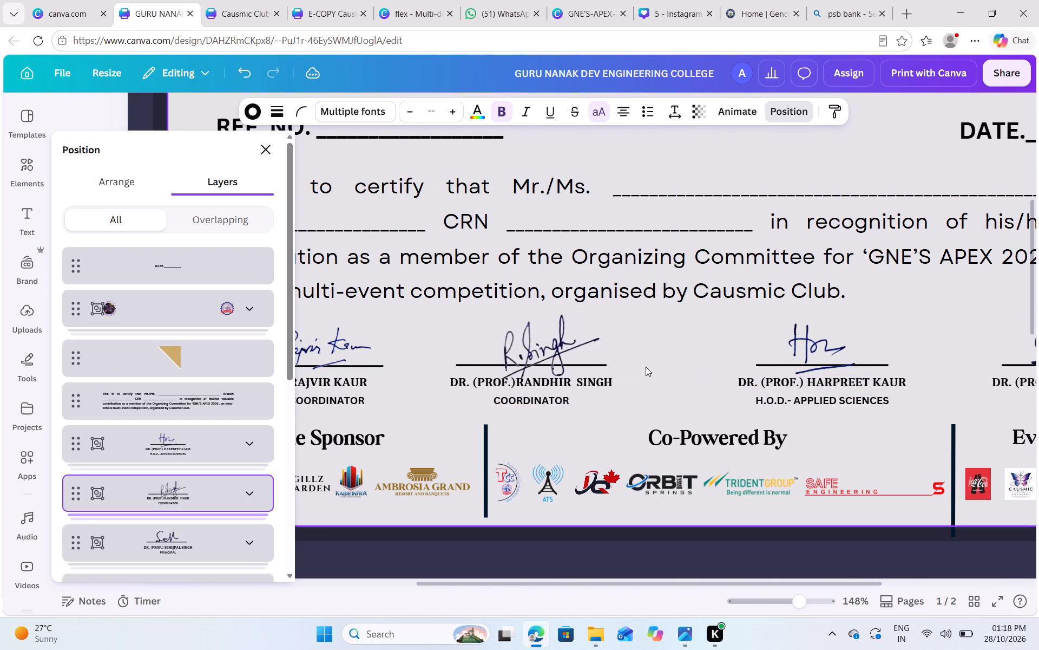
key("Left")
key("Left")
key("Left")
key("Left")
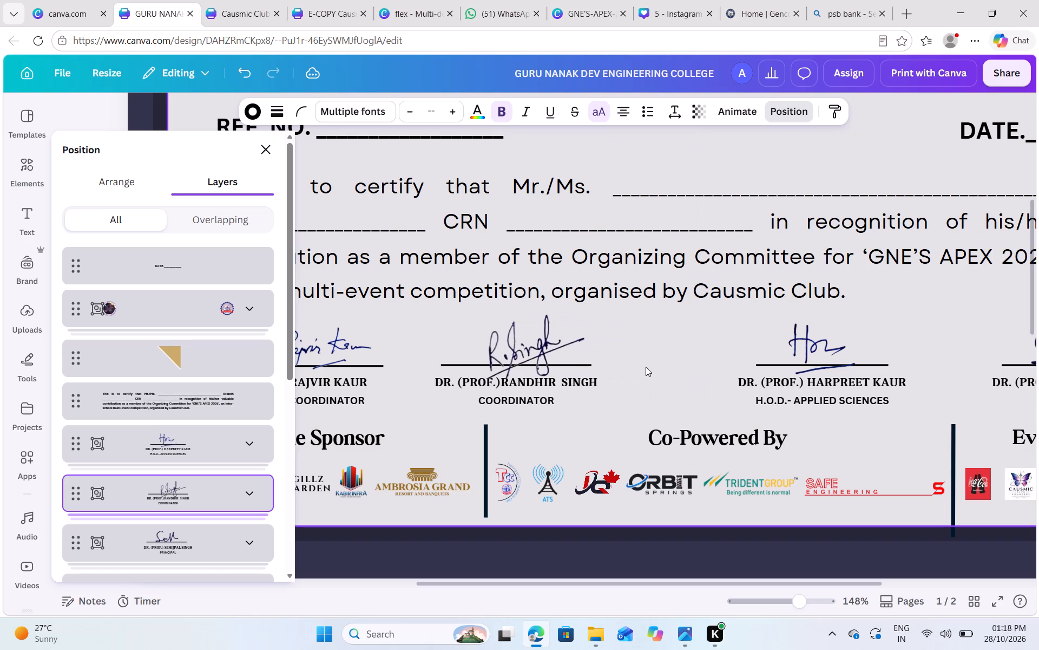
key("Left")
key("Right")
key("Right")
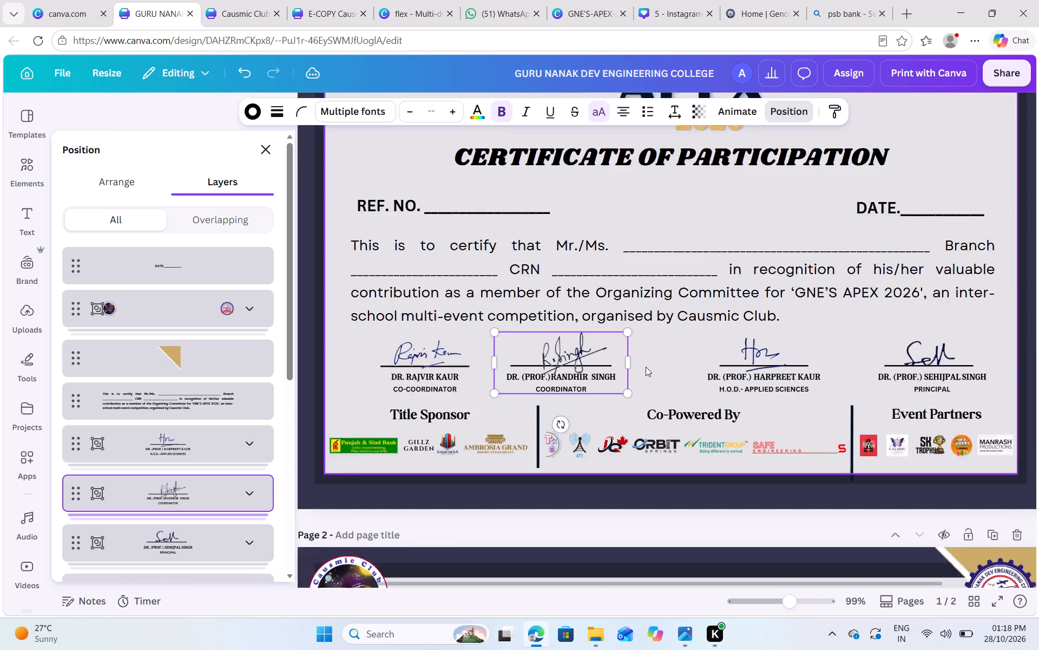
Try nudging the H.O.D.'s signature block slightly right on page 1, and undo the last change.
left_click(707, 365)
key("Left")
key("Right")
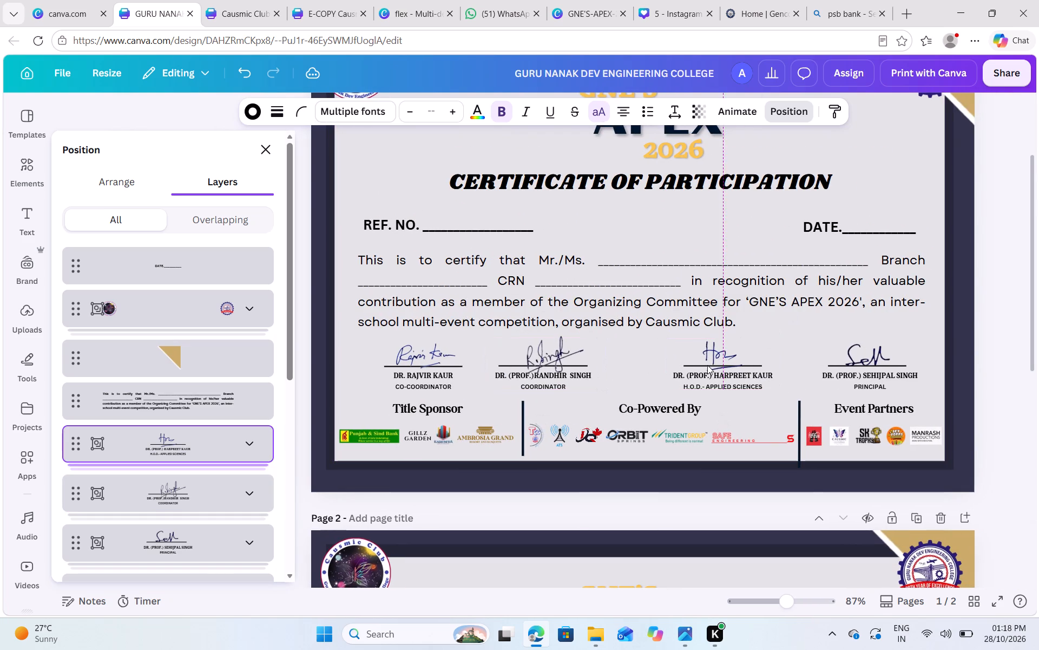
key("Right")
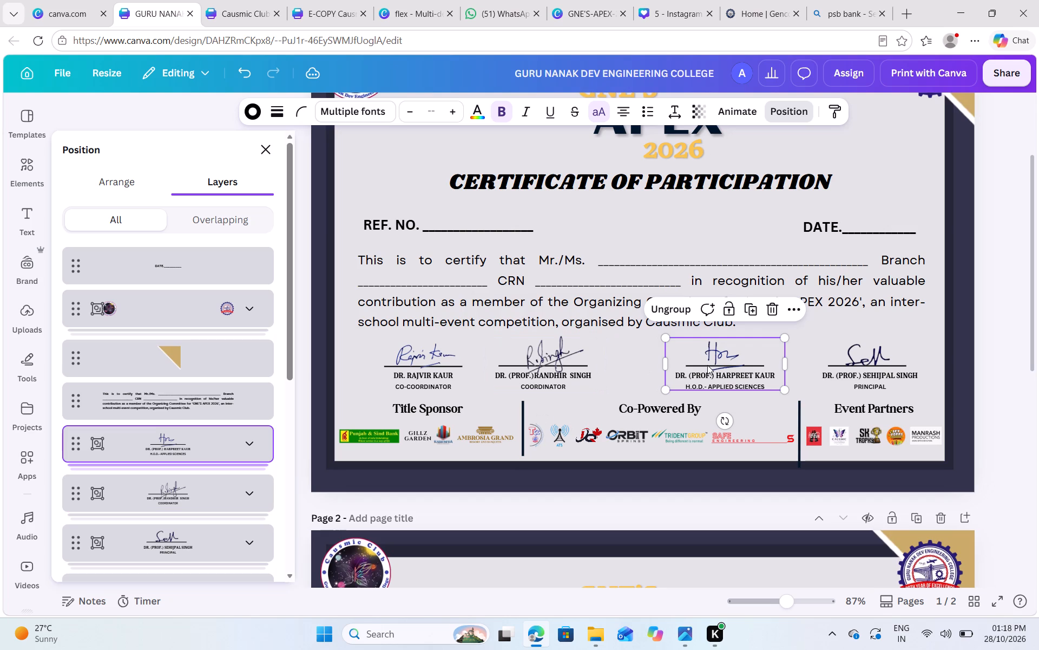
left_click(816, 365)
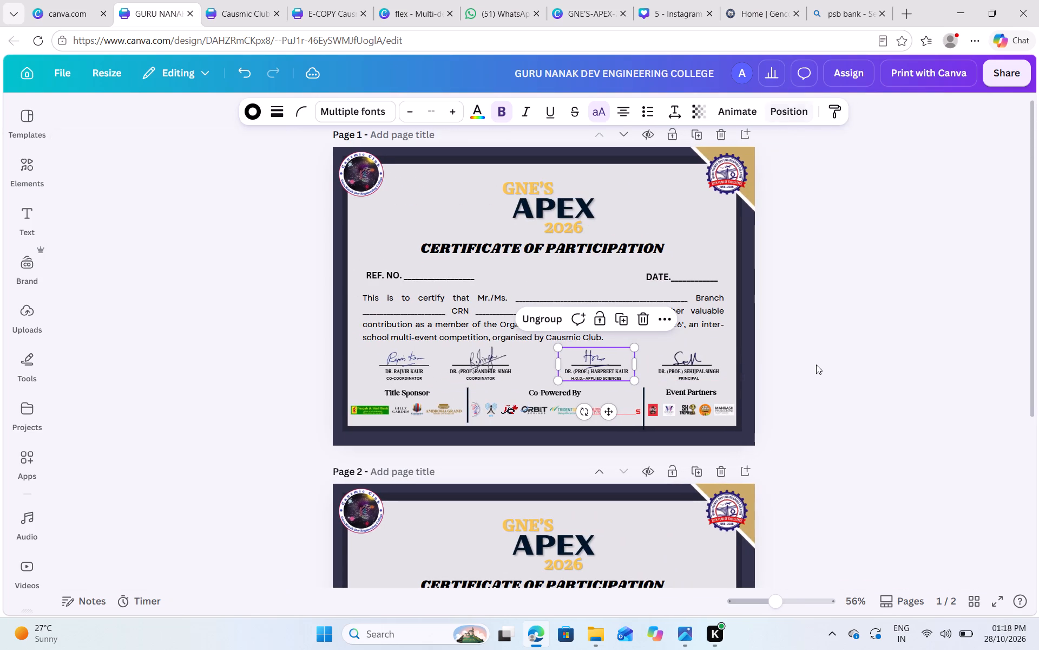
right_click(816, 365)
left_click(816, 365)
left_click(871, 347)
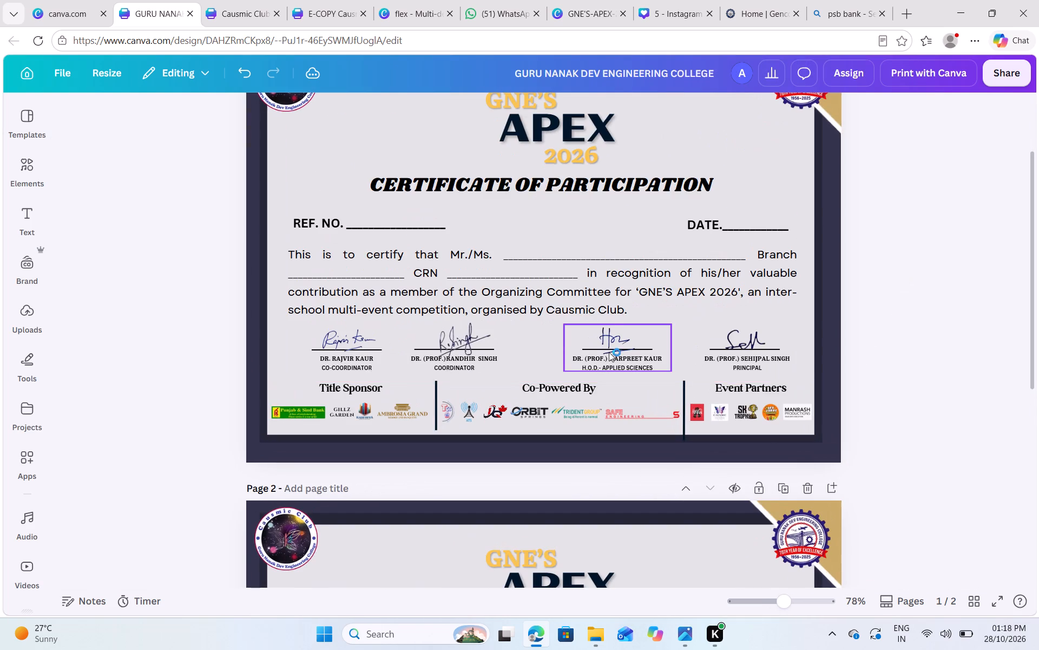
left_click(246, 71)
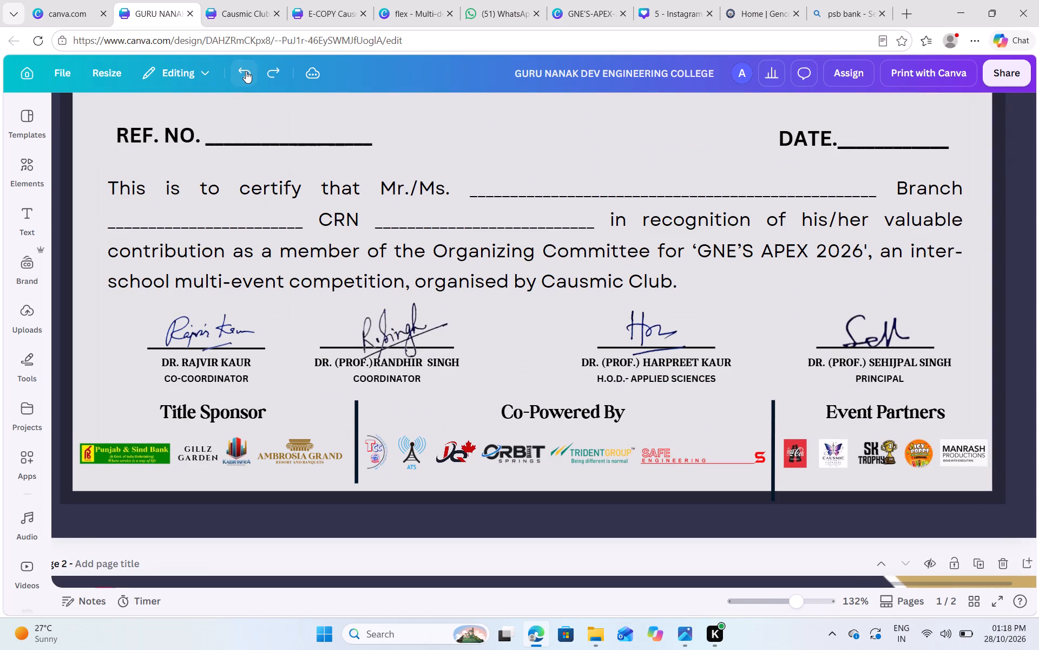
Nudge the H.O.D.'s signature block slightly left, keeping its height in the signature row.
left_click(659, 360)
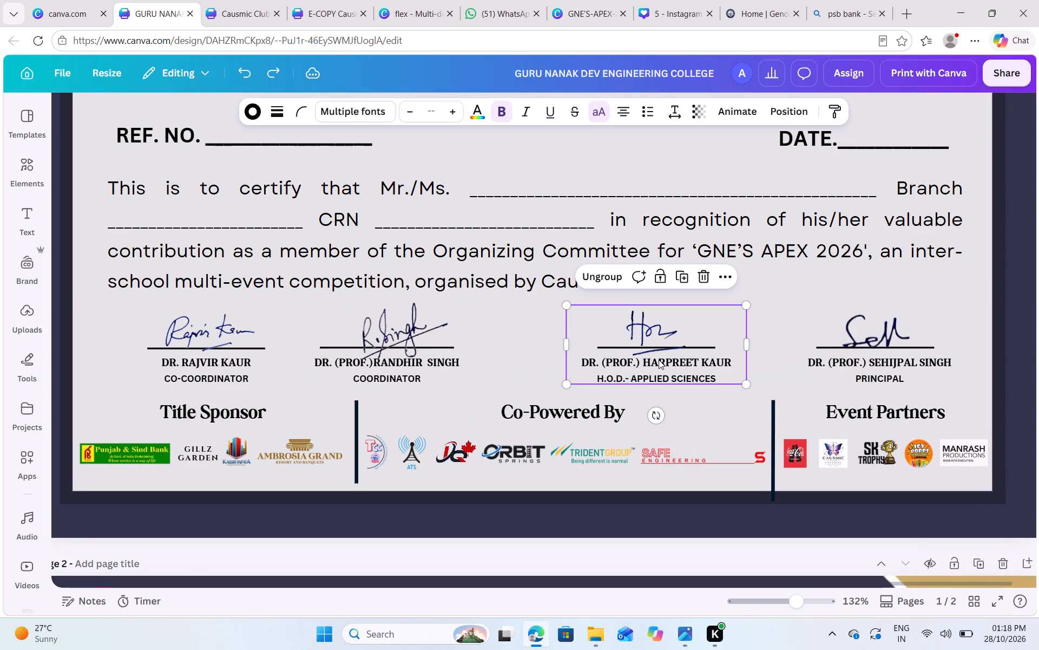
key("Up")
key("Down")
key("Left")
Move the coordinator's signature block back right to even its gaps to the co-coordinator's and H.O.D.'s blocks.
left_click(416, 359)
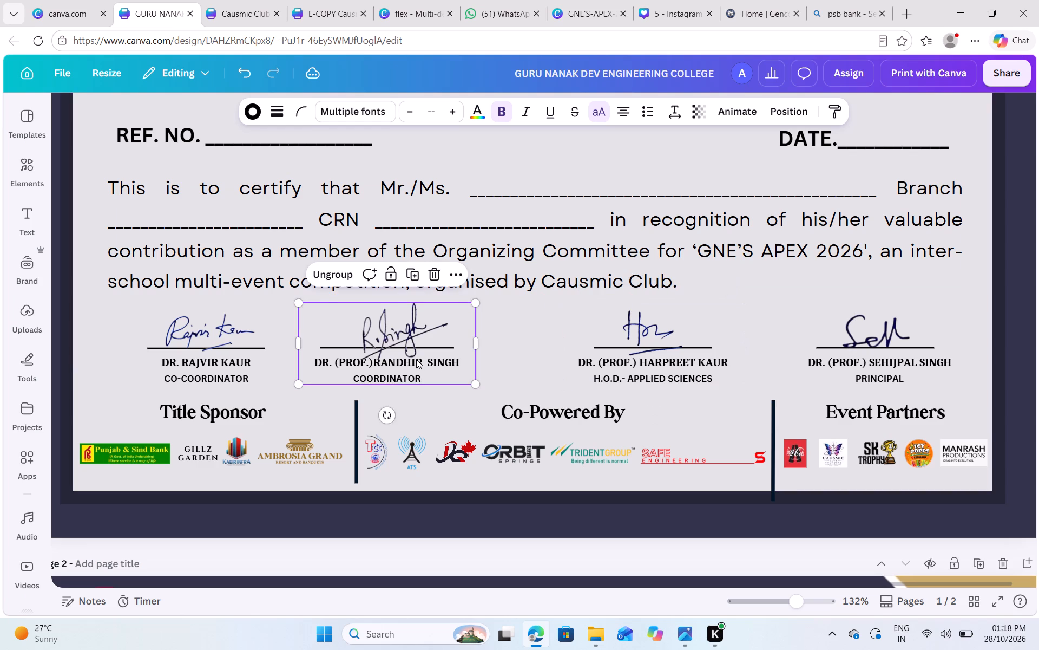
key("Right")
key("Right")
key("Right")
key("Right")
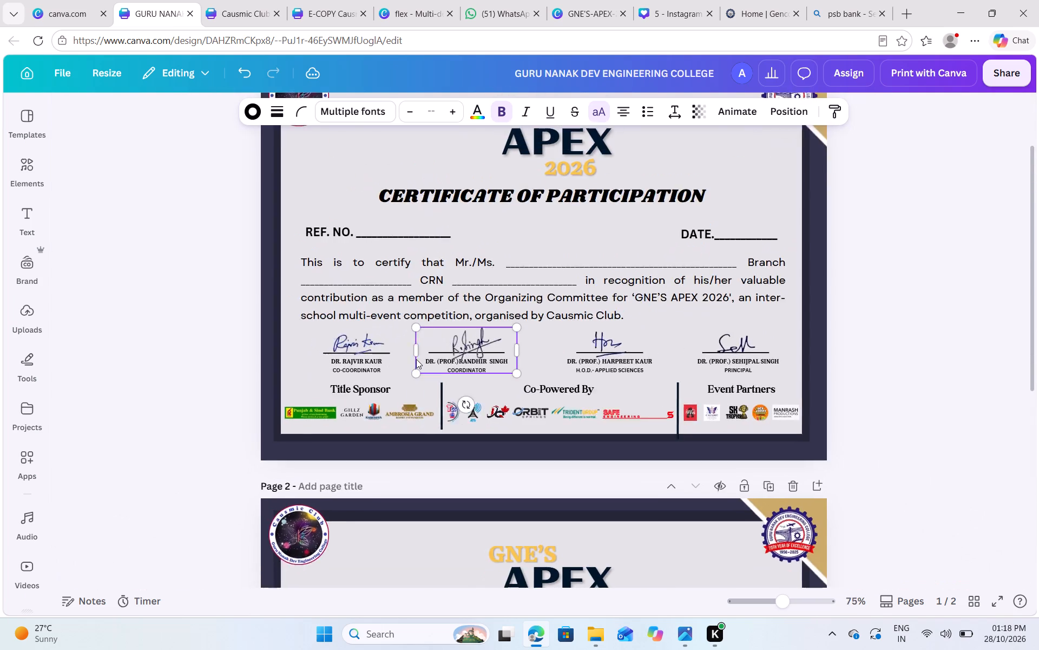
key("Right")
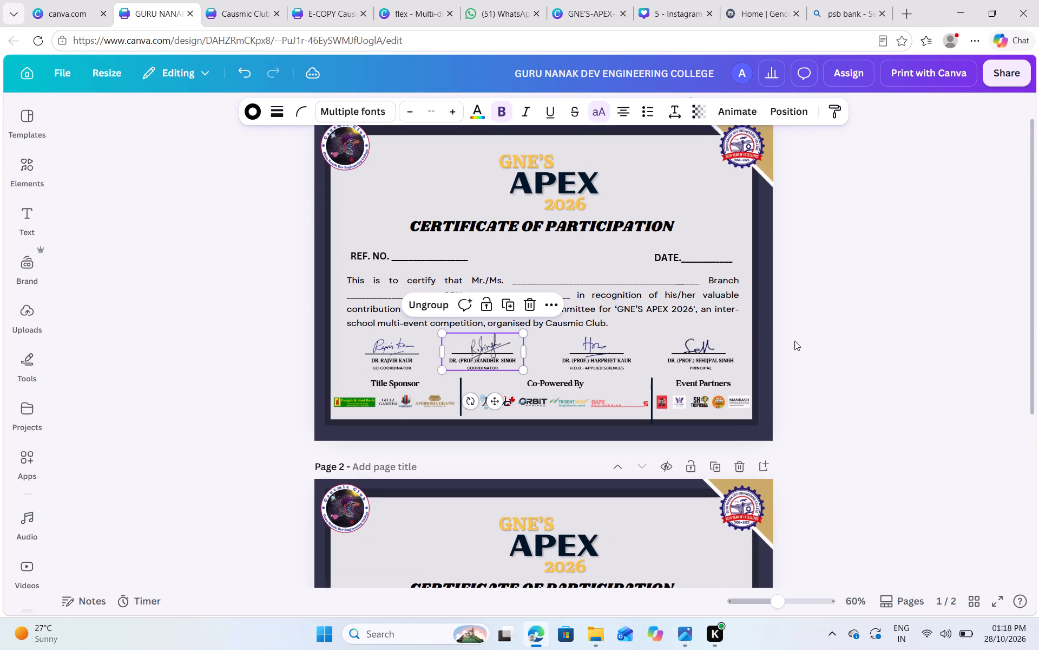
left_click(794, 341)
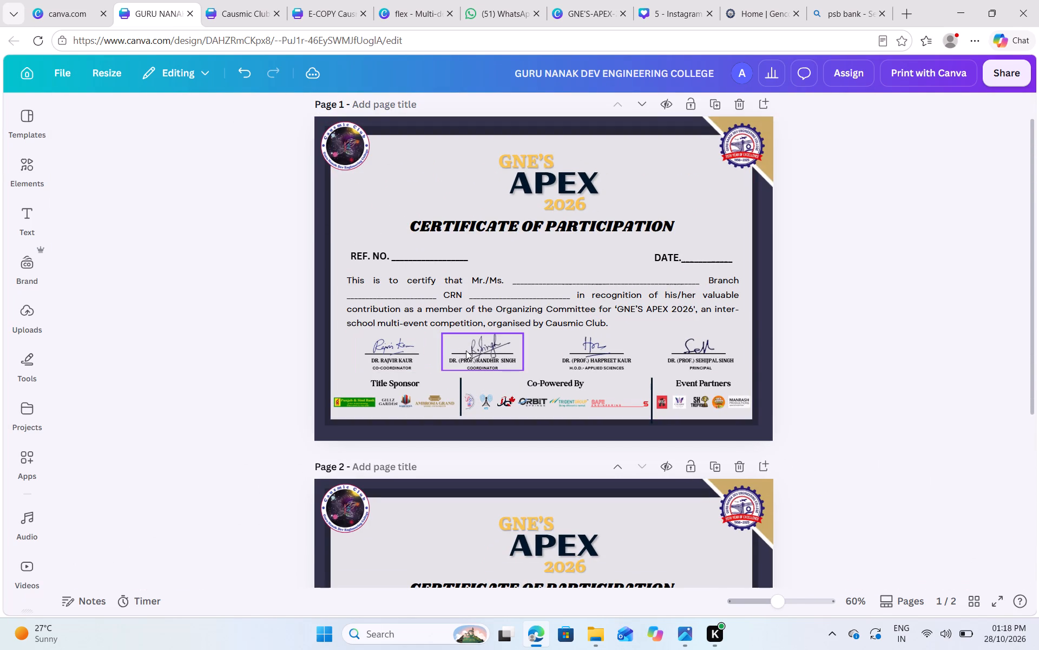
Add a third page after page 2.
scroll(258, 432, "down", 7)
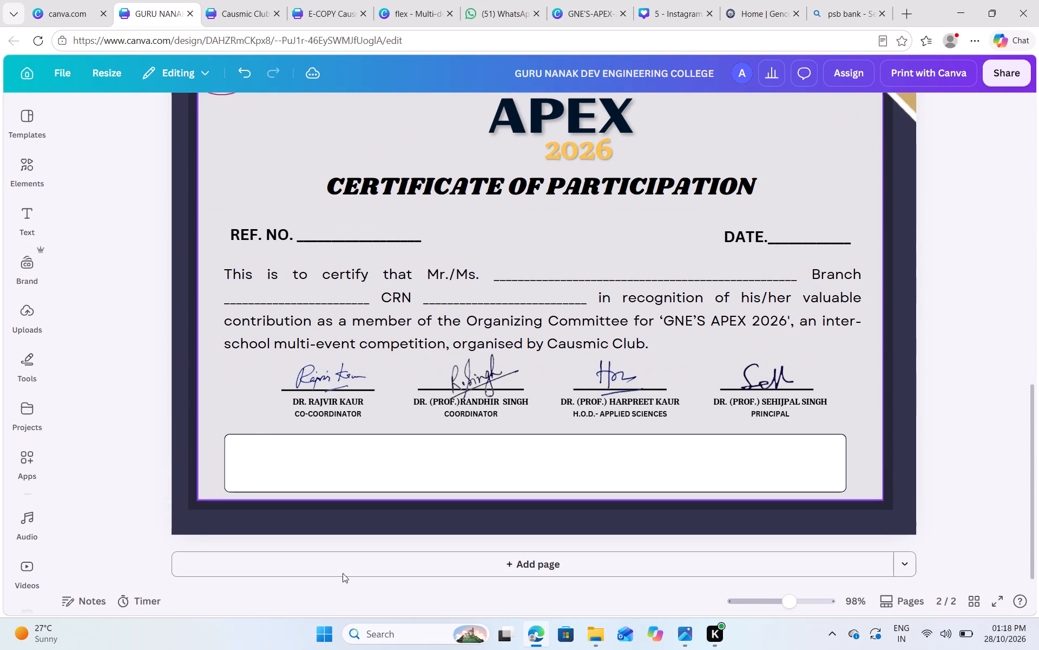
left_click(337, 565)
Add a horizontal guide and place it at 15.4 cm, along the signature lines on page 1.
right_click(326, 485)
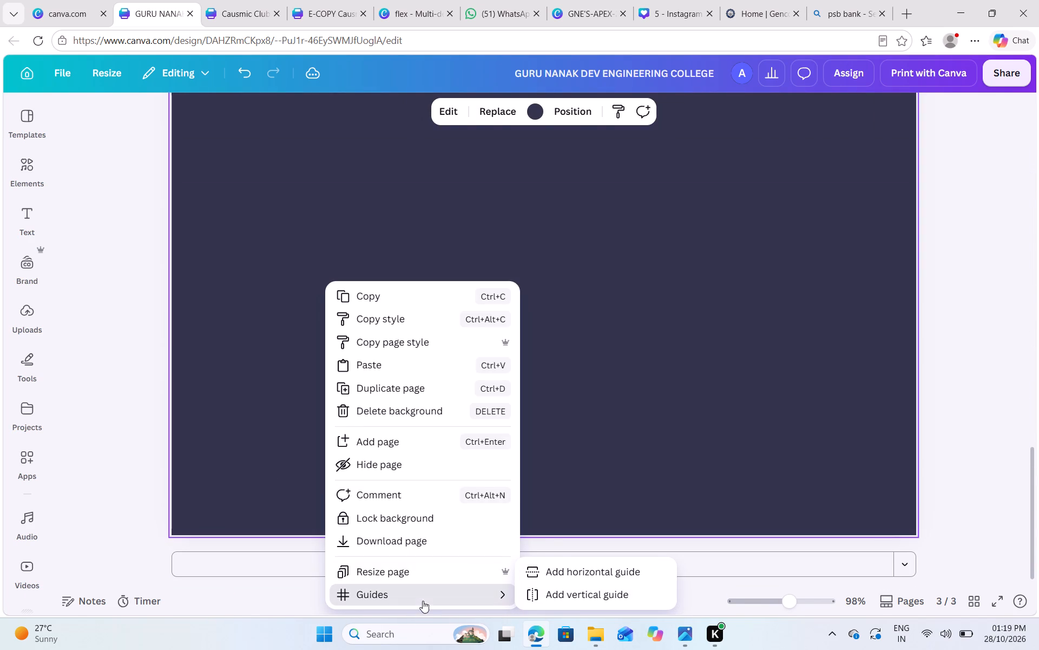
left_click(571, 569)
scroll(541, 421, "up", 3)
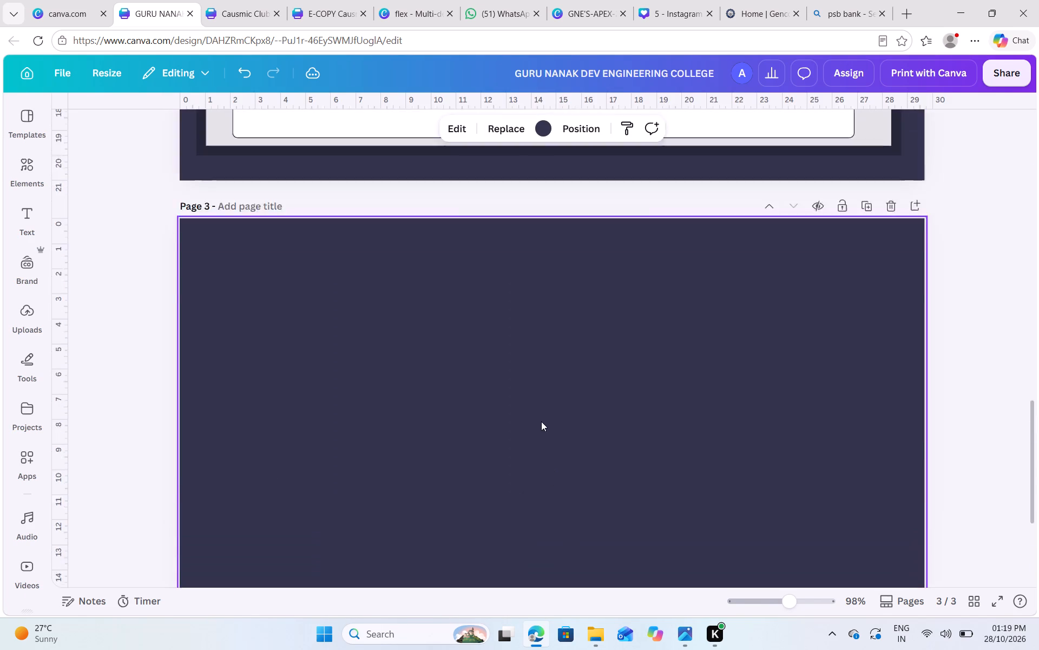
scroll(541, 421, "up", 8)
scroll(541, 421, "down", 4)
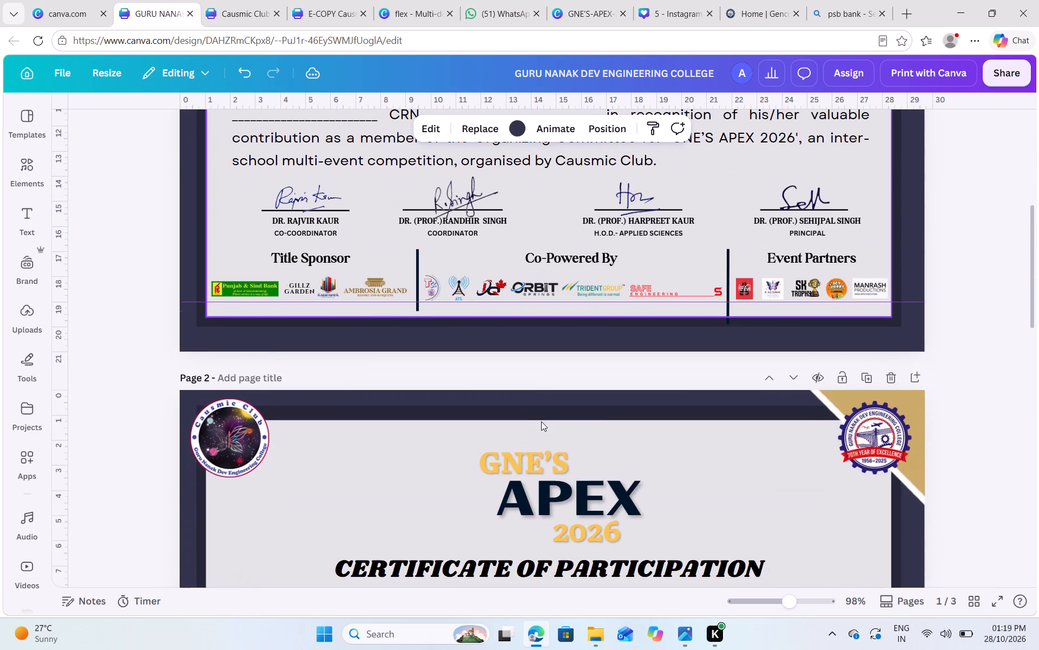
left_click_drag(572, 300, 566, 261)
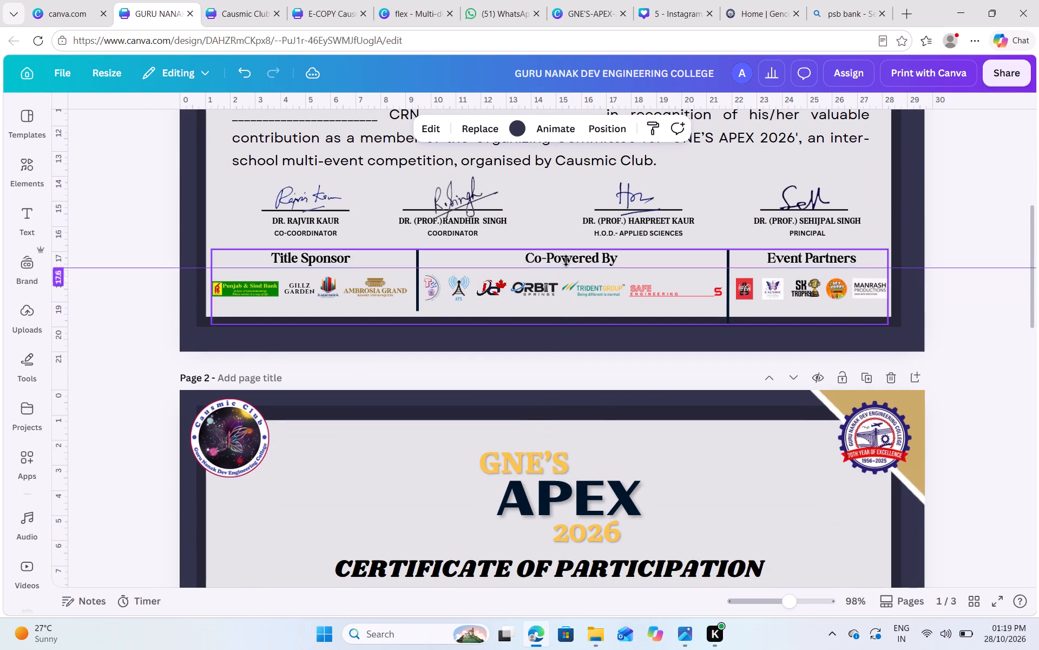
left_click_drag(566, 261, 555, 211)
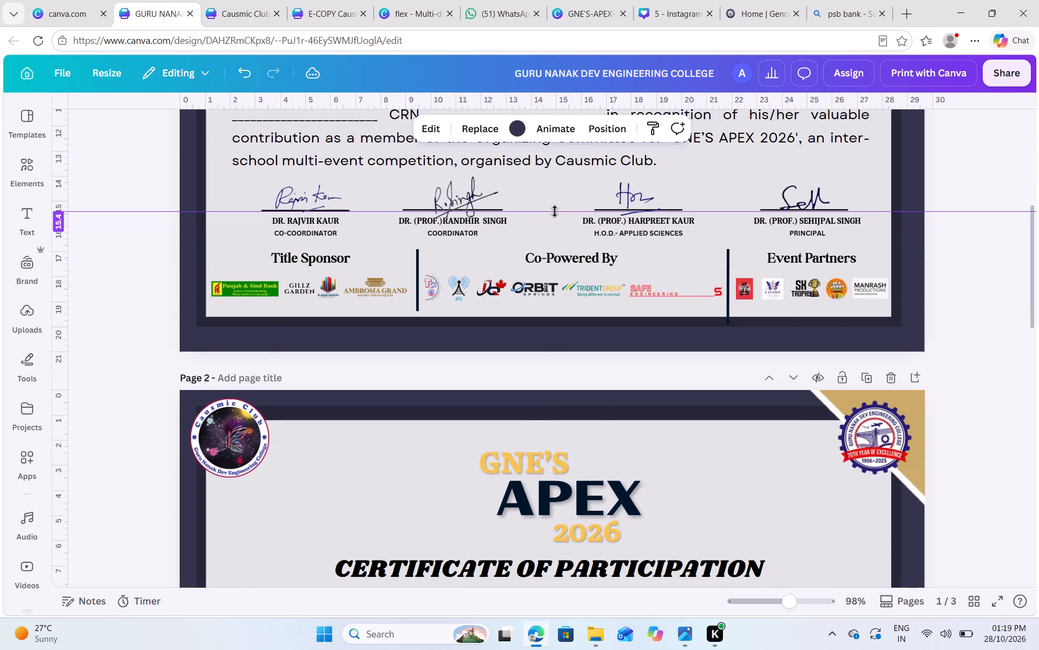
Shift the coordinator's signature block down slightly so its signature line sits on the 15.4 cm guide on page 1.
left_click(432, 198)
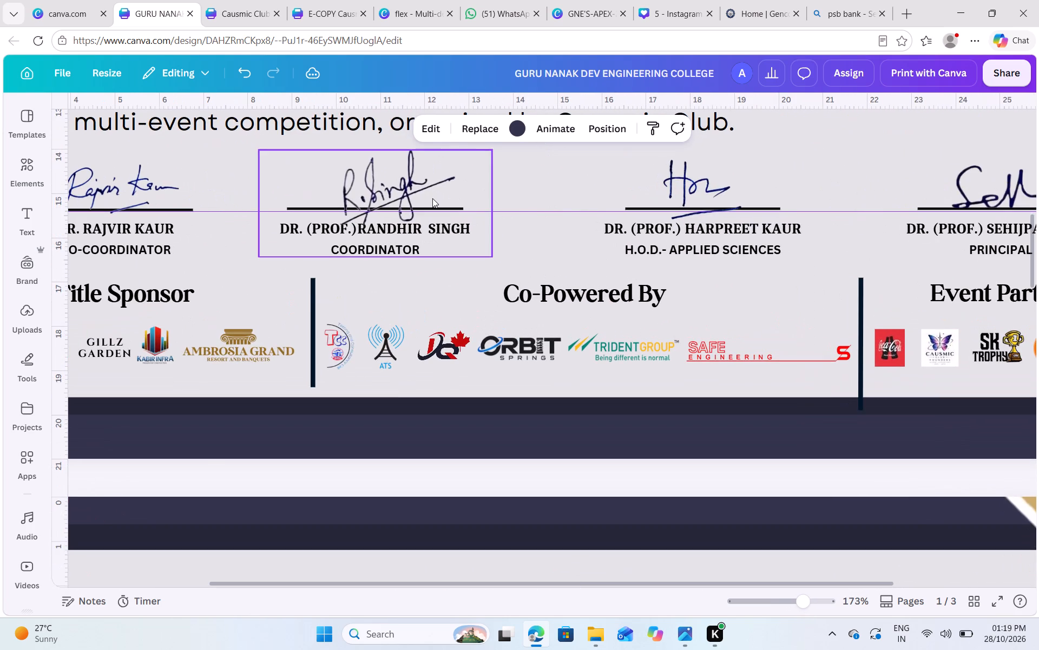
key("Down")
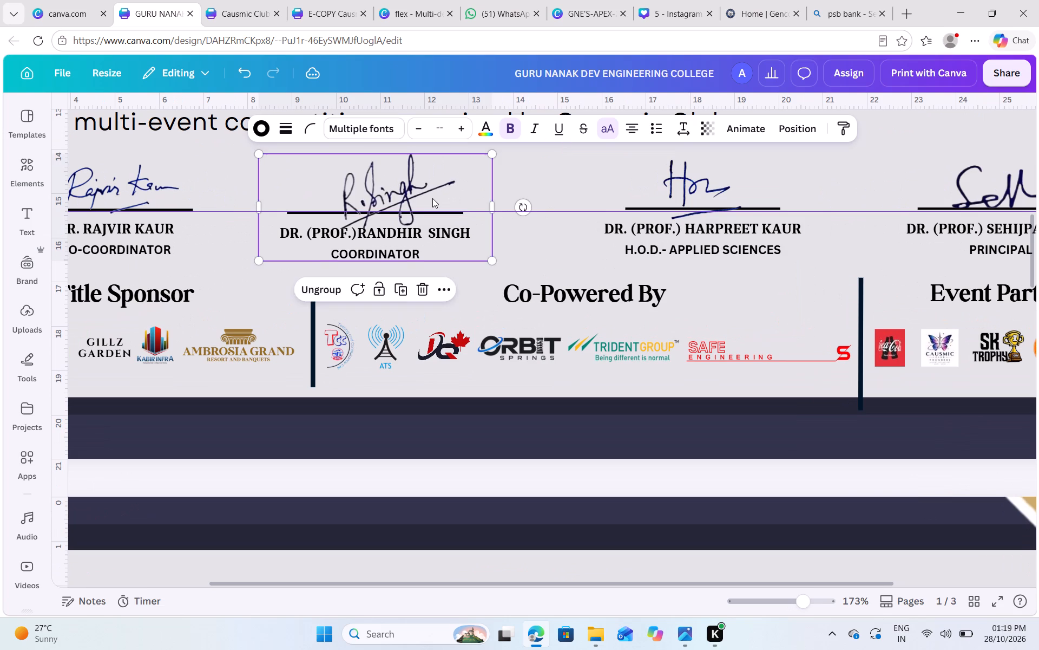
left_click_drag(365, 196, 365, 191)
Nudge the H.O.D.'s signature block to X 15.59 cm and Y 14.12 cm so its signature line sits on the guide.
scroll(365, 191, "right", 3)
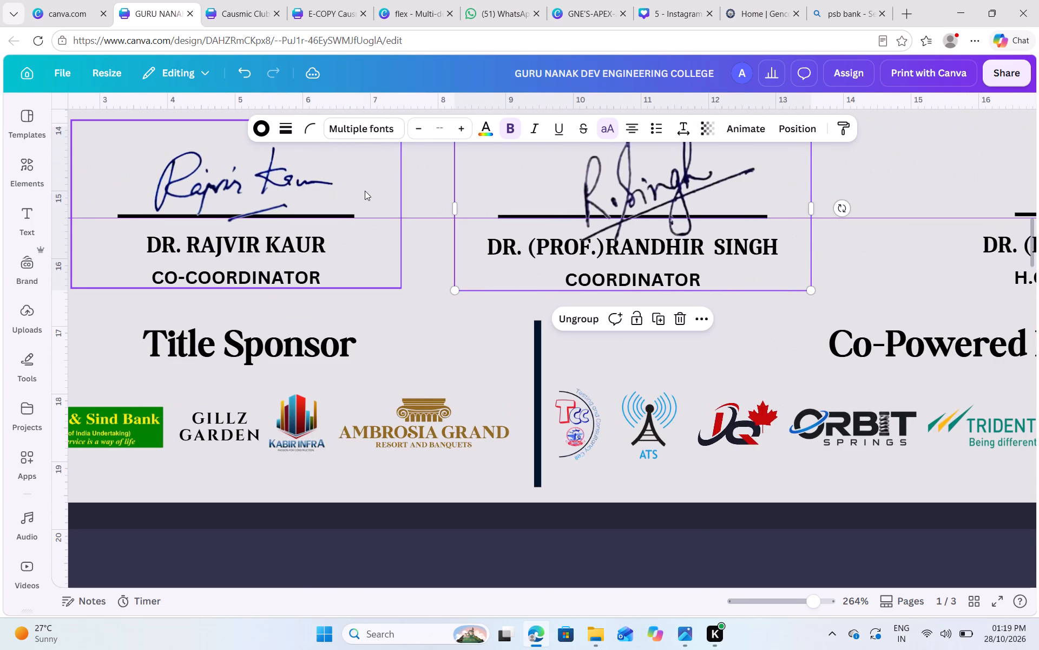
scroll(365, 191, "left", 9)
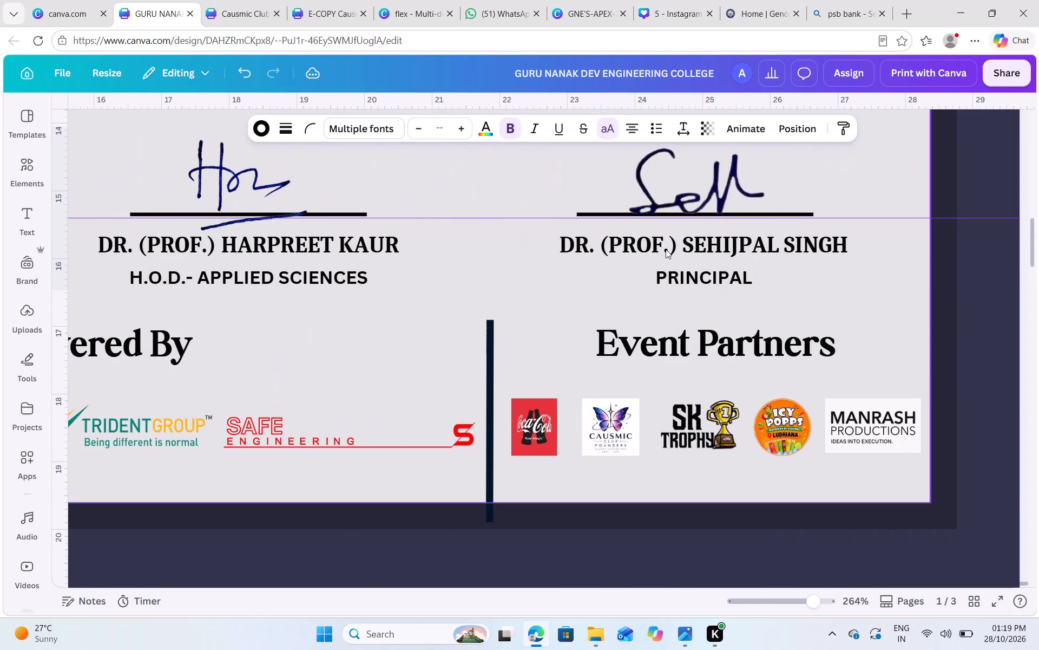
left_click(700, 259)
scroll(700, 259, "left", 1)
scroll(736, 238, "right", 1)
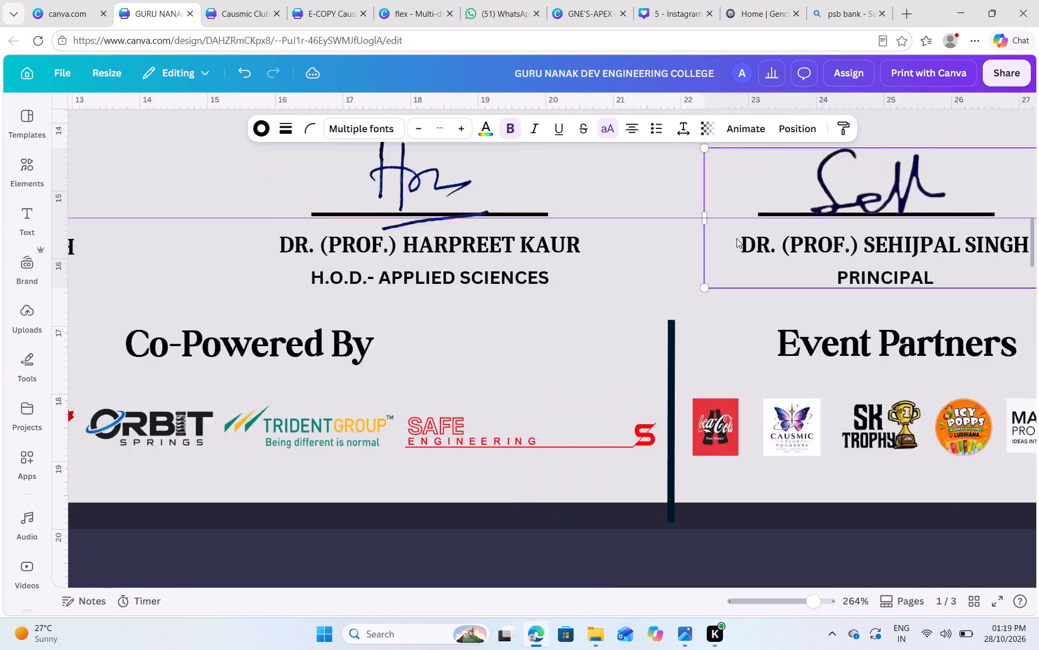
scroll(736, 238, "right", 2)
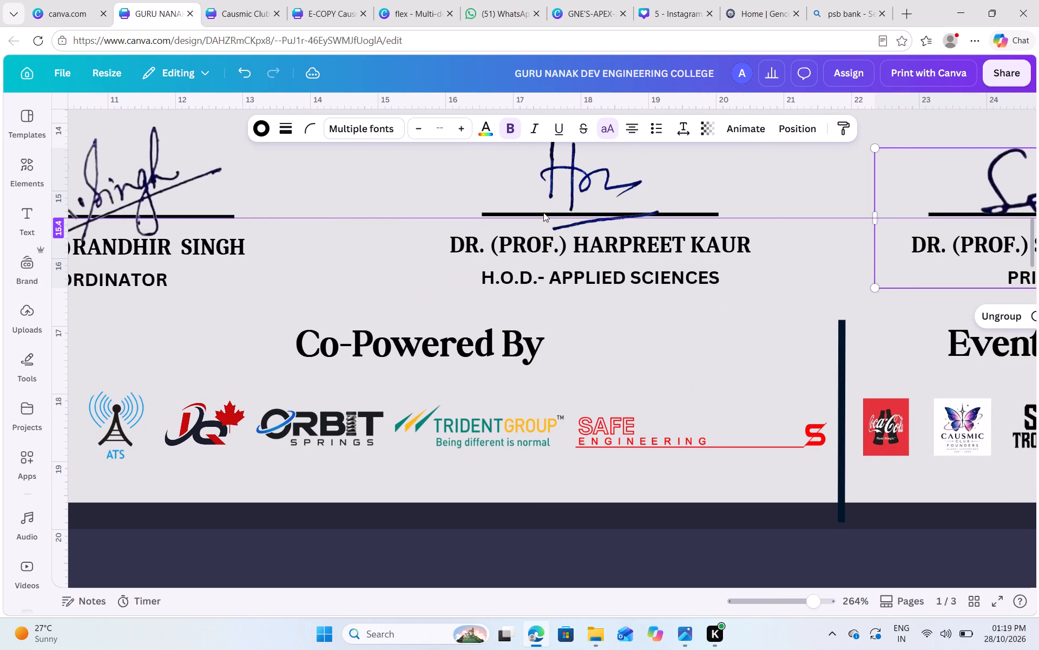
left_click(501, 214)
left_click(500, 214)
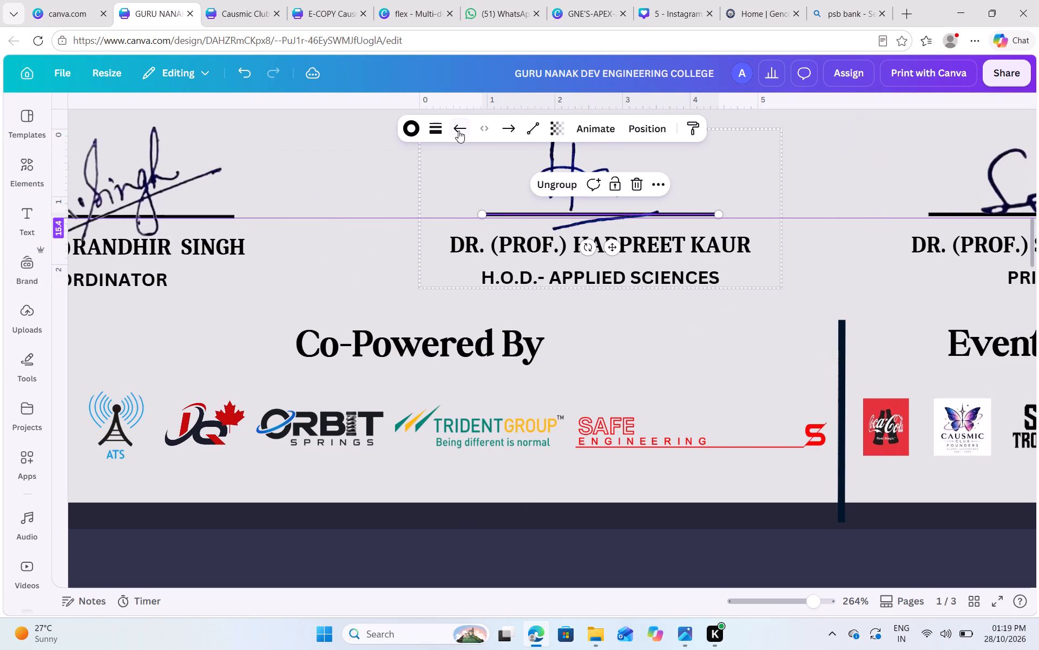
left_click(648, 131)
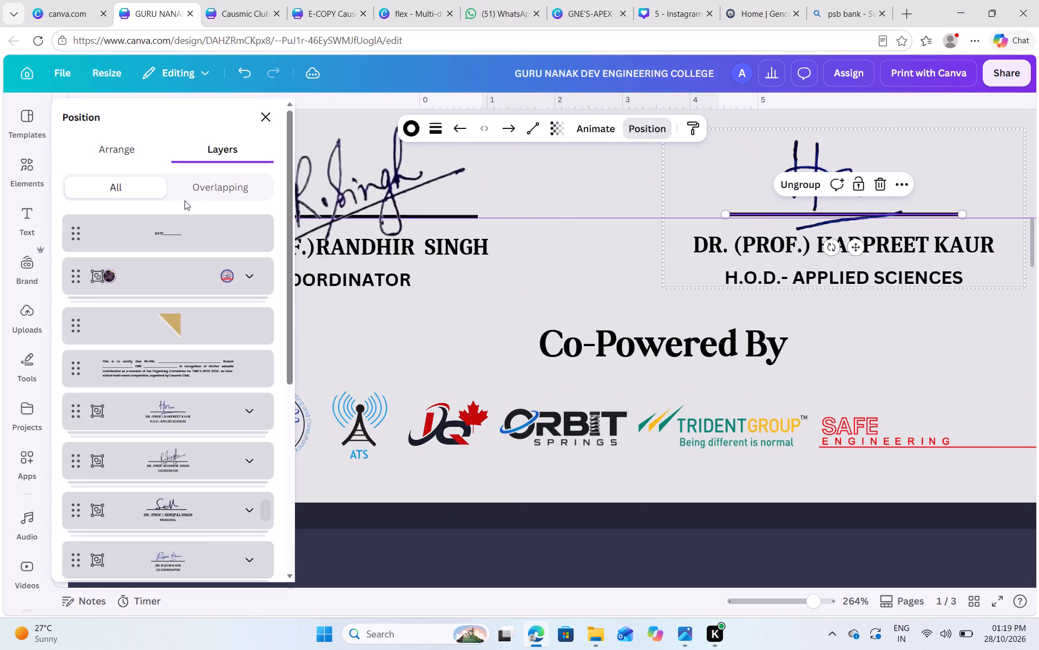
left_click(139, 142)
scroll(476, 386, "left", 3)
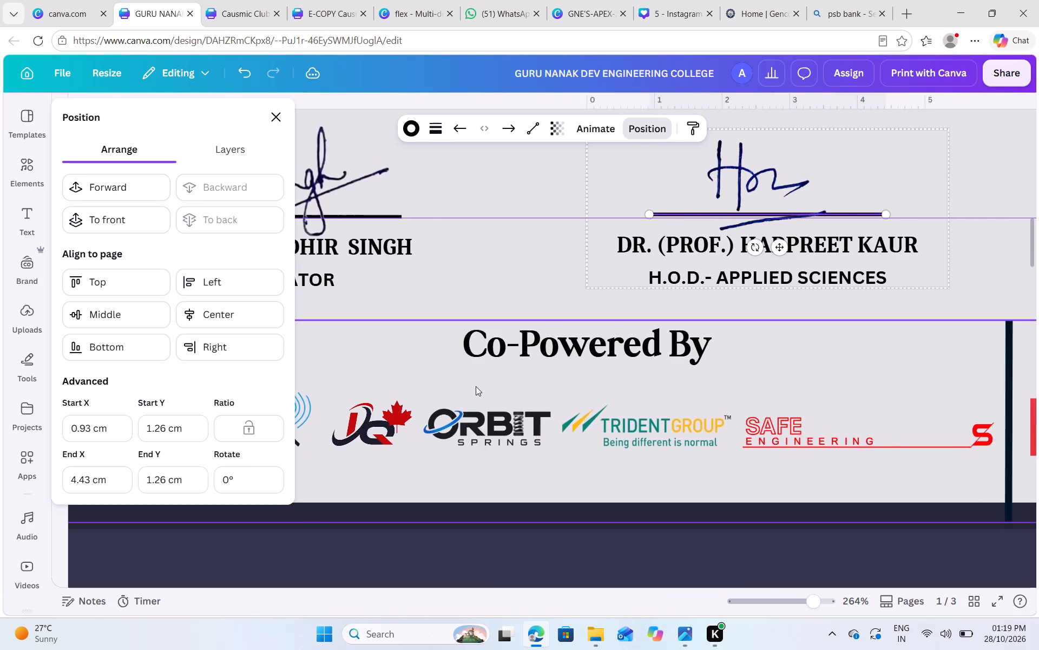
left_click(491, 232)
left_click(635, 185)
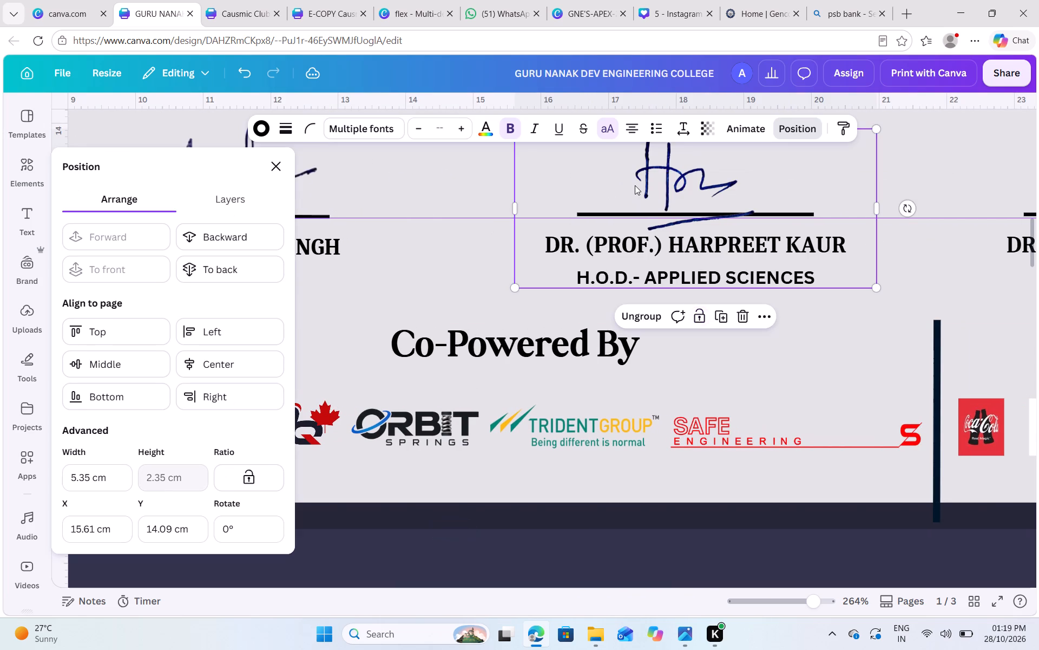
left_click(637, 191)
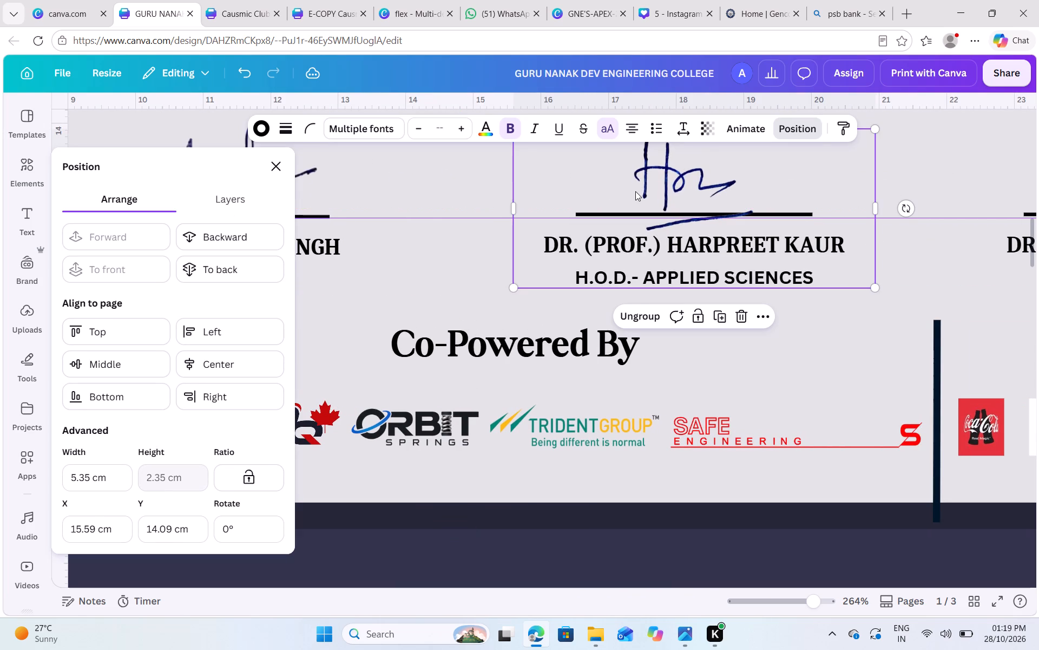
left_click(657, 197)
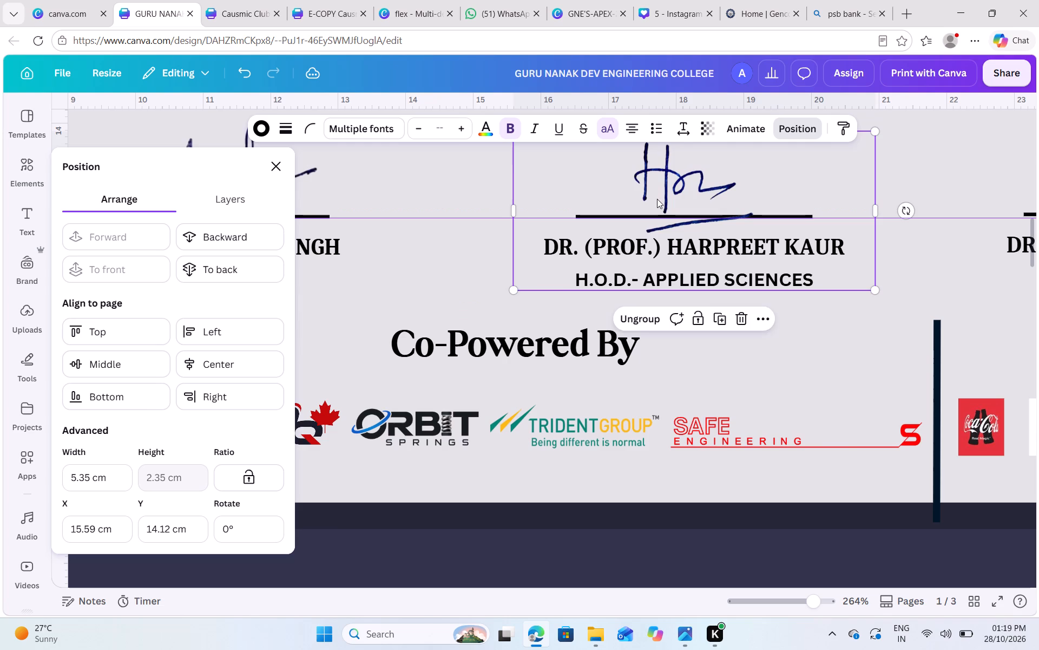
Nudge the principal's signature block down to Y 14.4 cm, lining up its signature line with the guide, and deselect it.
scroll(657, 199, "right", 3)
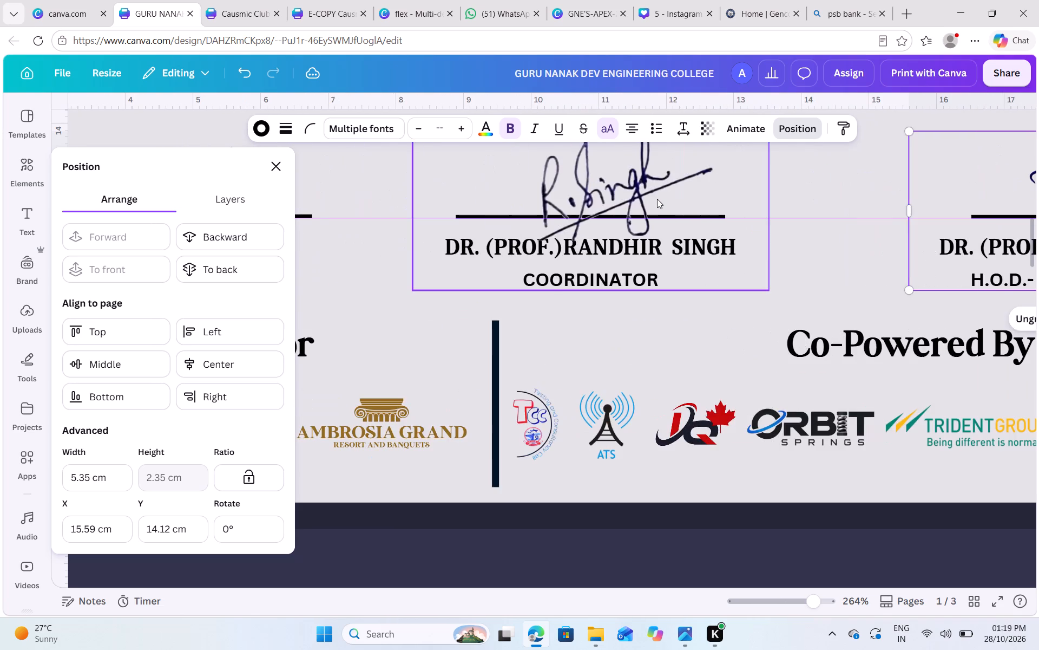
scroll(657, 199, "right", 1)
scroll(657, 199, "left", 6)
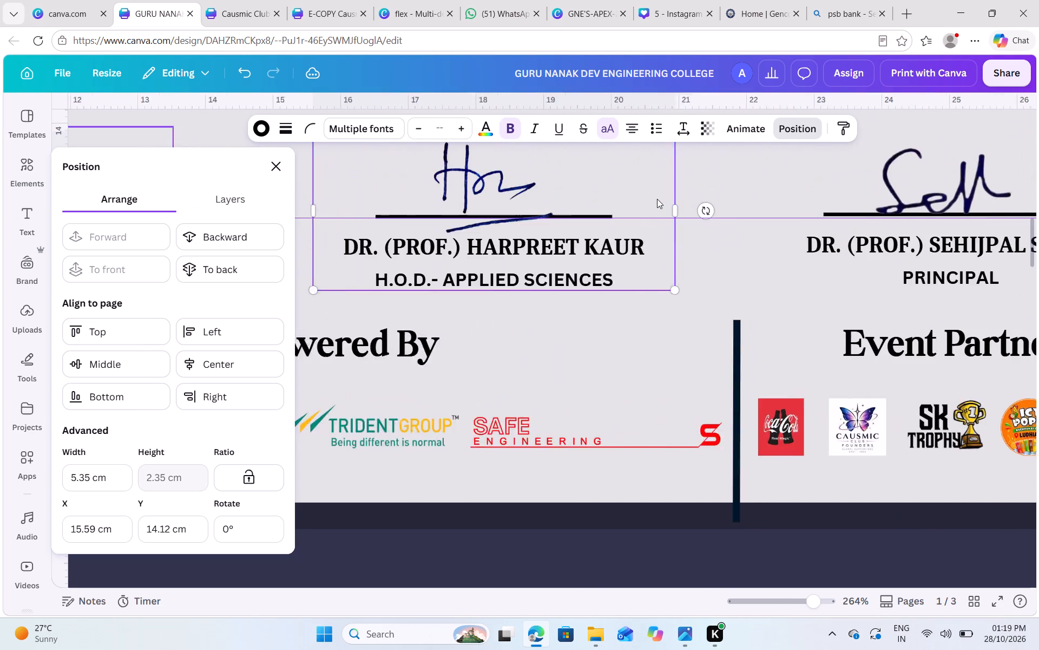
scroll(657, 199, "left", 2)
left_click(712, 194)
left_click(712, 194)
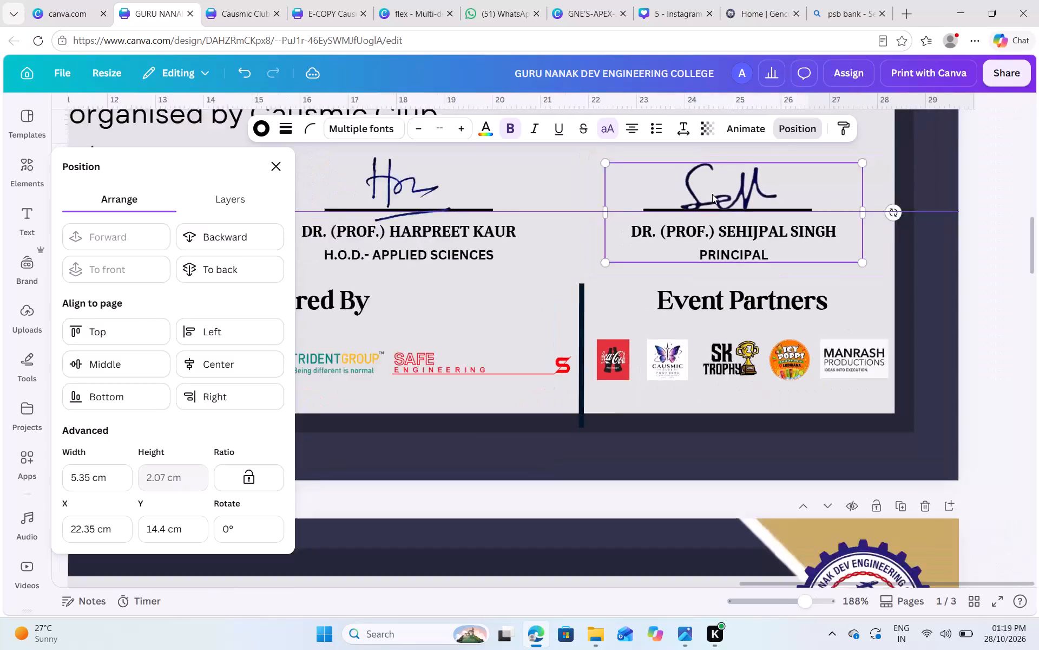
left_click(857, 255)
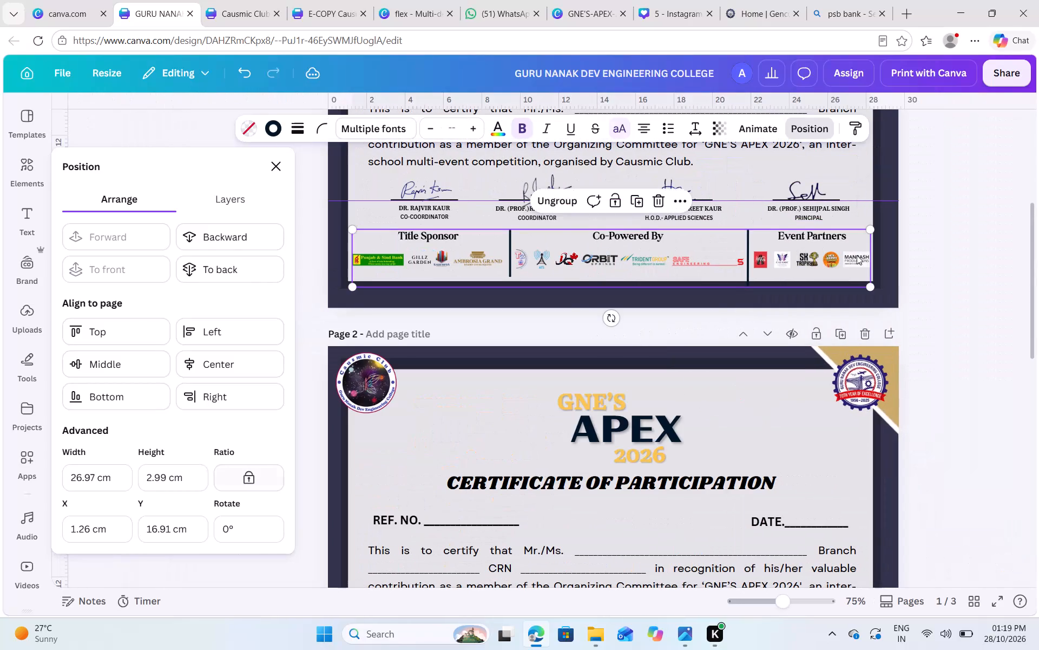
left_click(930, 255)
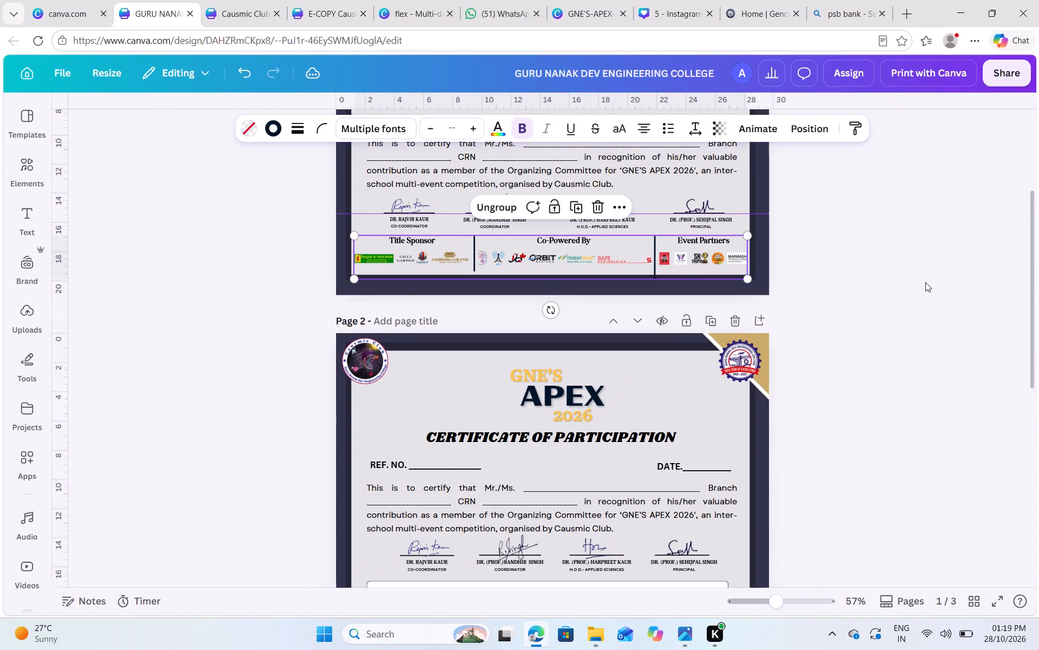
scroll(925, 282, "up", 1)
left_click(893, 314)
Select the 15.4 cm horizontal guide running along the signature lines on page 1.
left_click(512, 288)
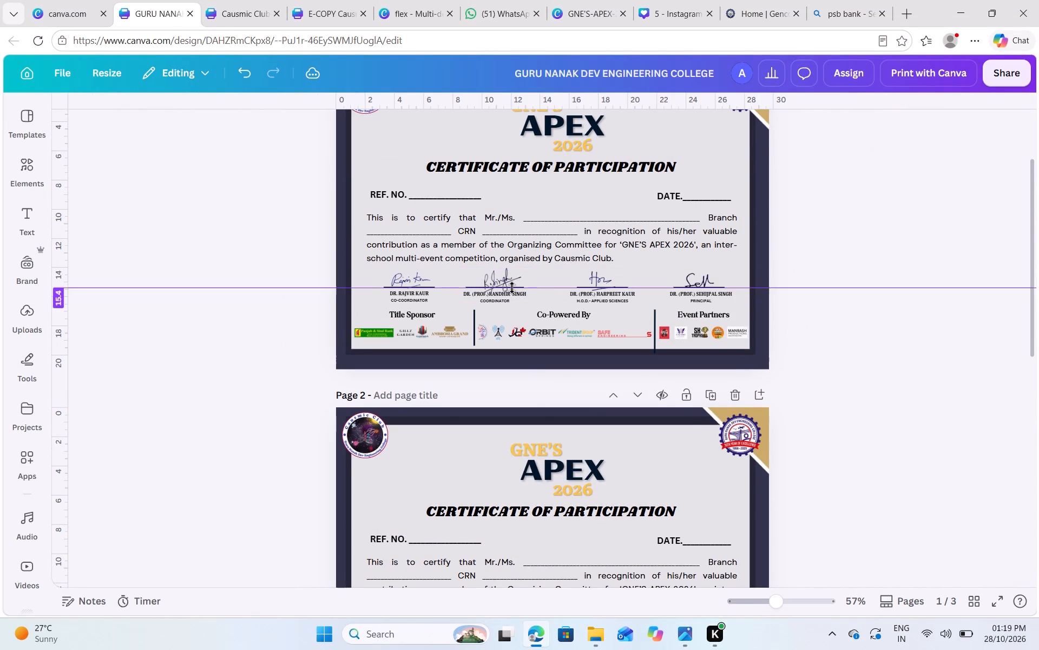
Nudge the coordinator's signature block slightly further right along the guide.
left_click(510, 296)
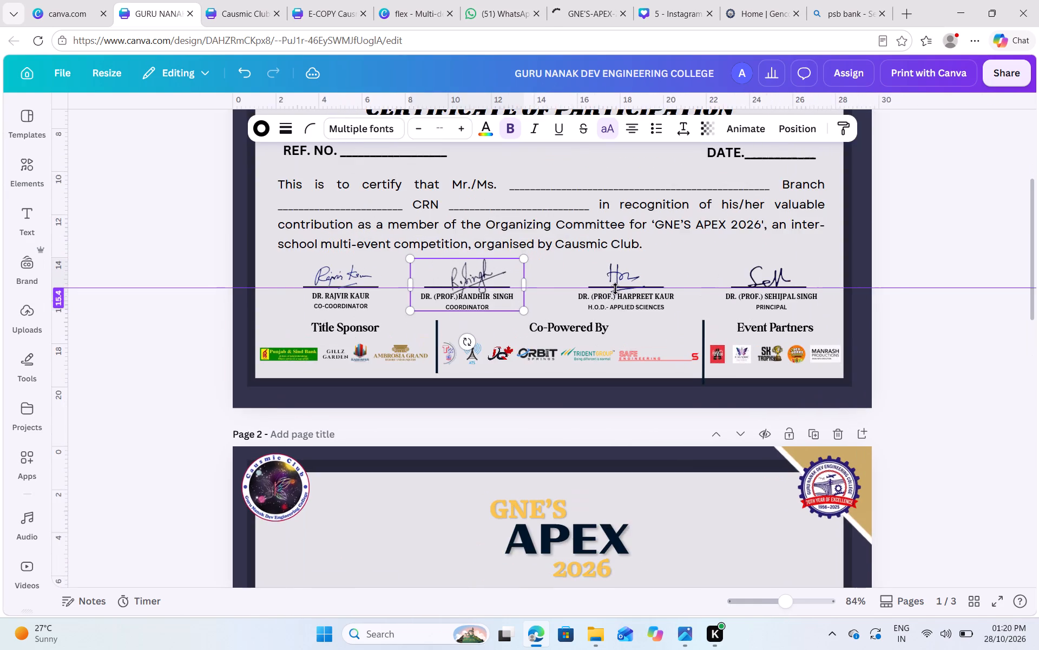
left_click(554, 256)
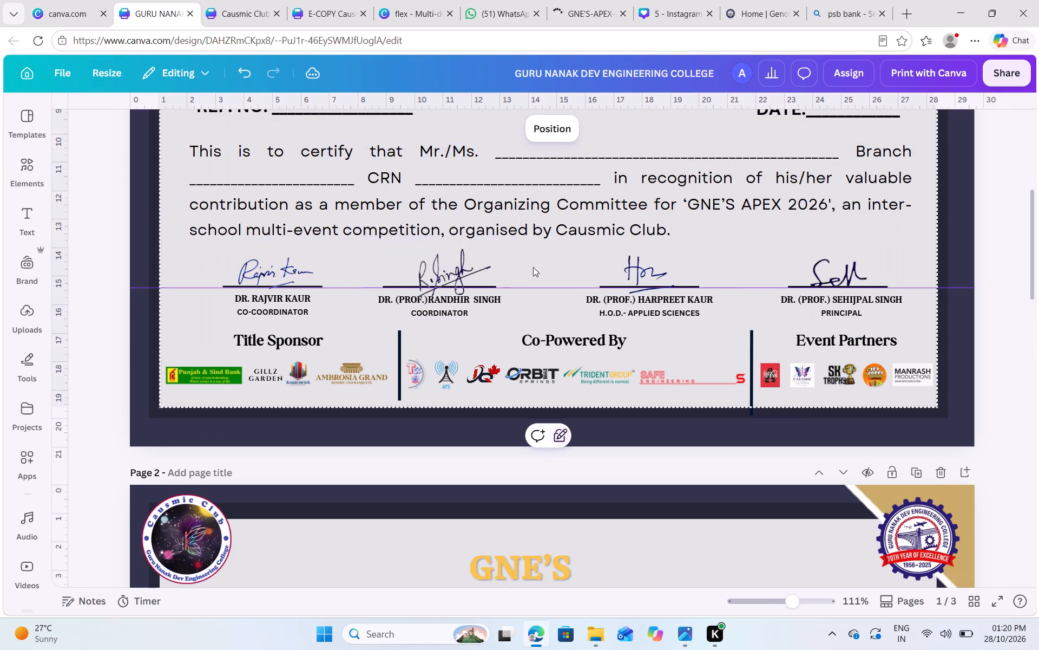
left_click(443, 287)
left_click(456, 269)
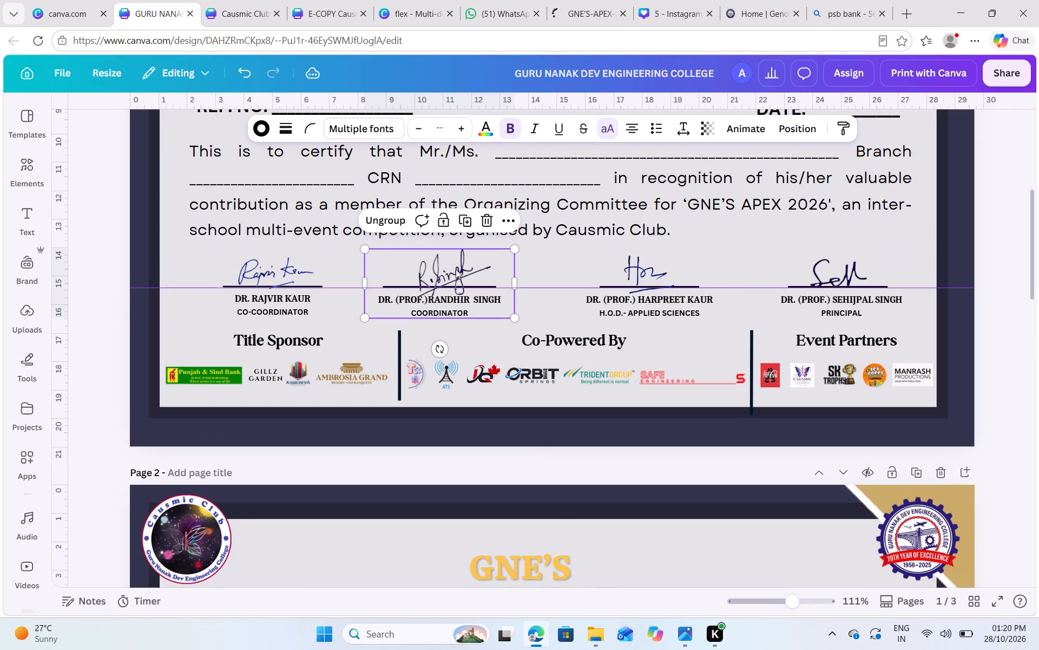
key("Right")
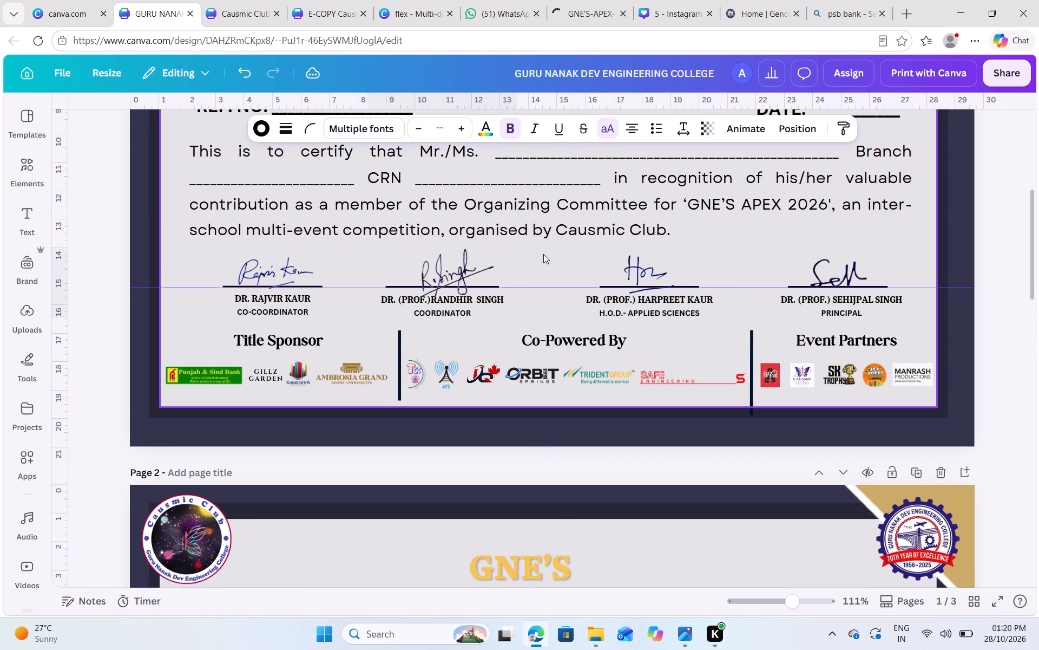
key("Right")
Nudge the H.O.D.'s signature block slightly left to balance the spacing of the signature row.
left_click(642, 265)
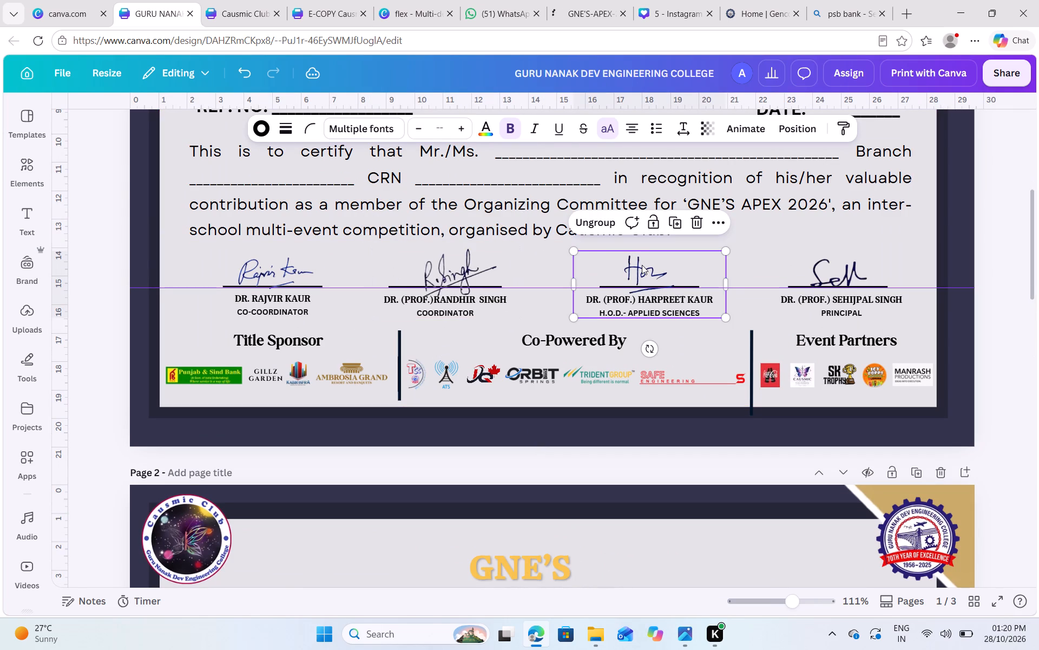
key("Left")
left_click(861, 309)
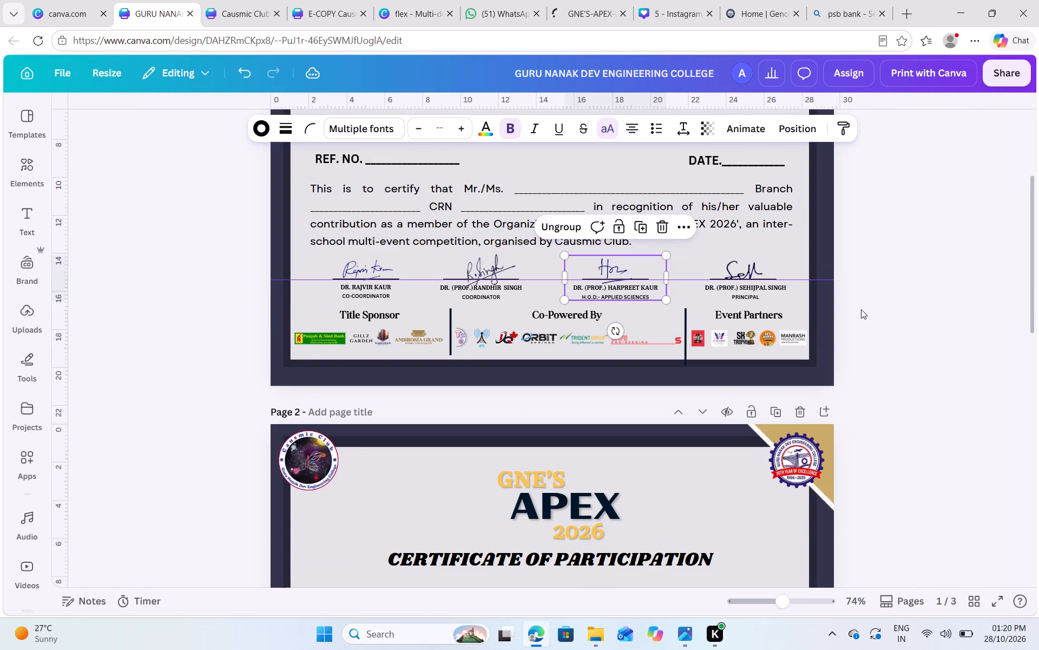
scroll(861, 309, "up", 1)
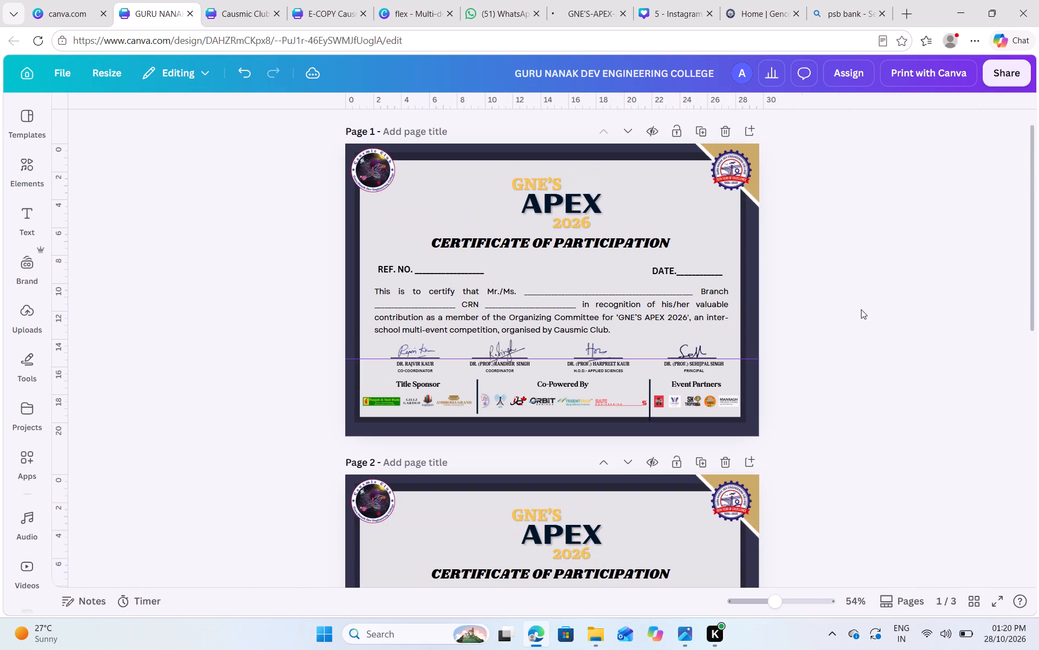
scroll(861, 309, "up", 1)
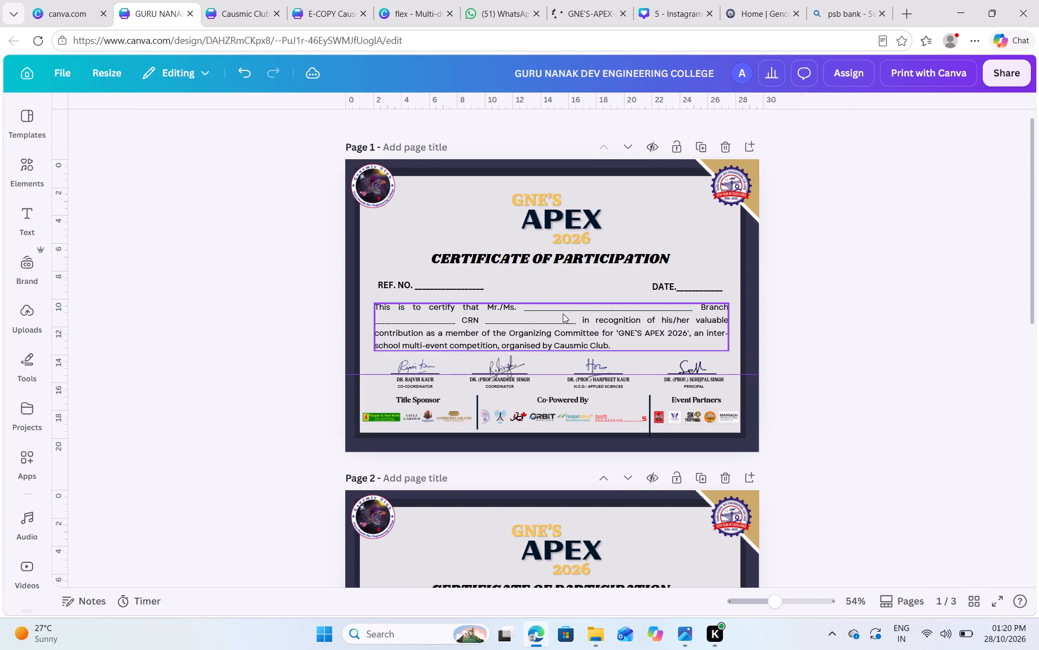
Switch to the open Causmic Club design in the neighbouring browser tab.
left_click(238, 3)
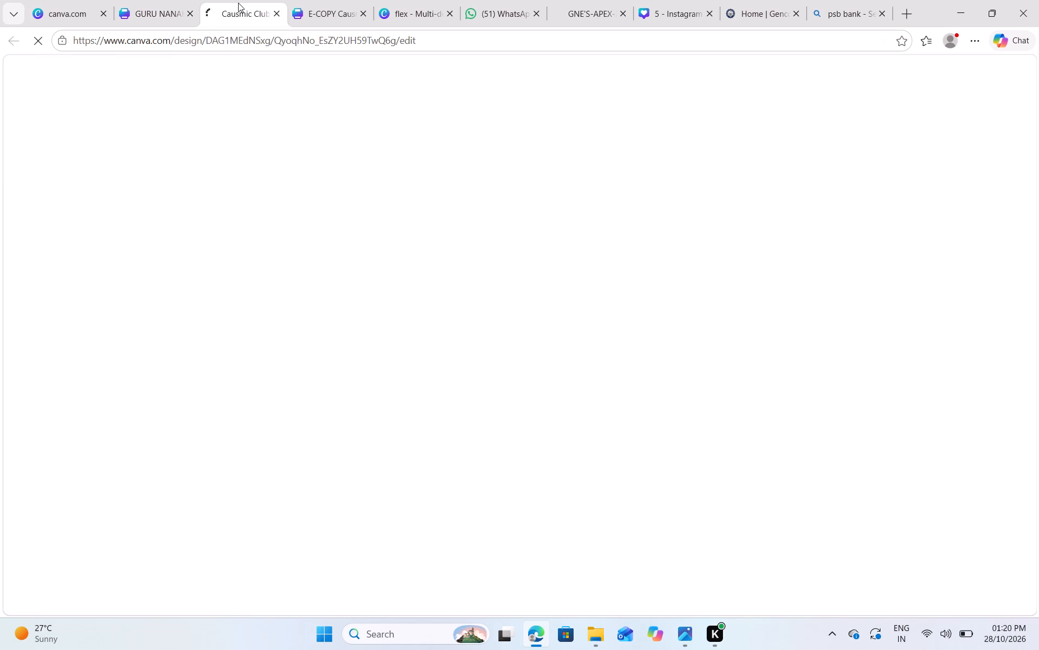
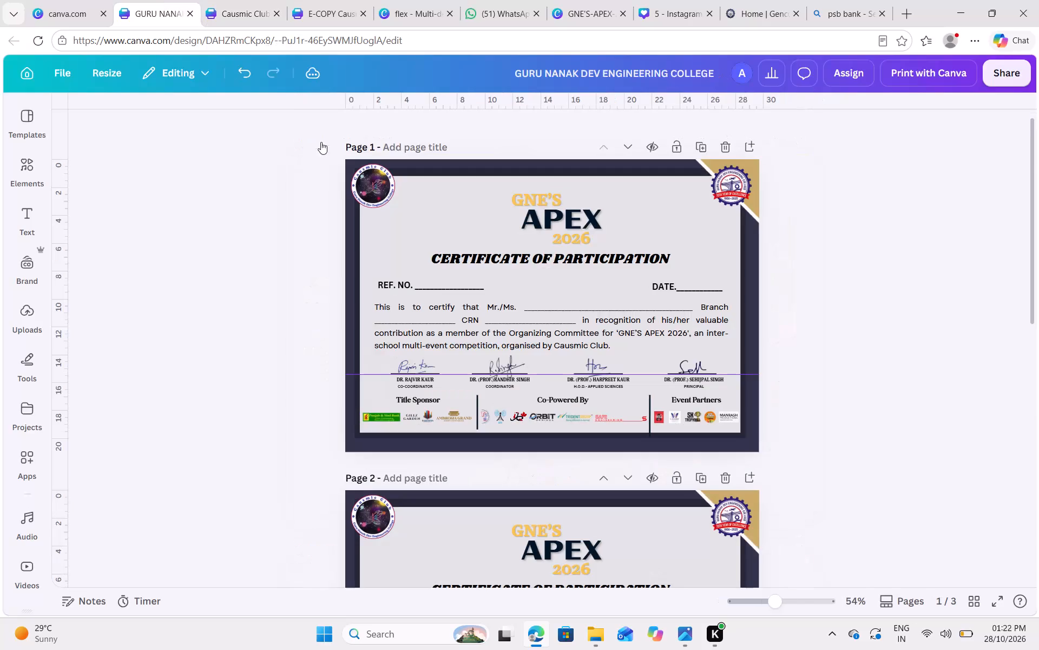
Look through the Causmic Club Certificates design for the earlier GNE'S APEX 2025 Certificate of Appreciation on page 16.
scroll(574, 354, "down", 2)
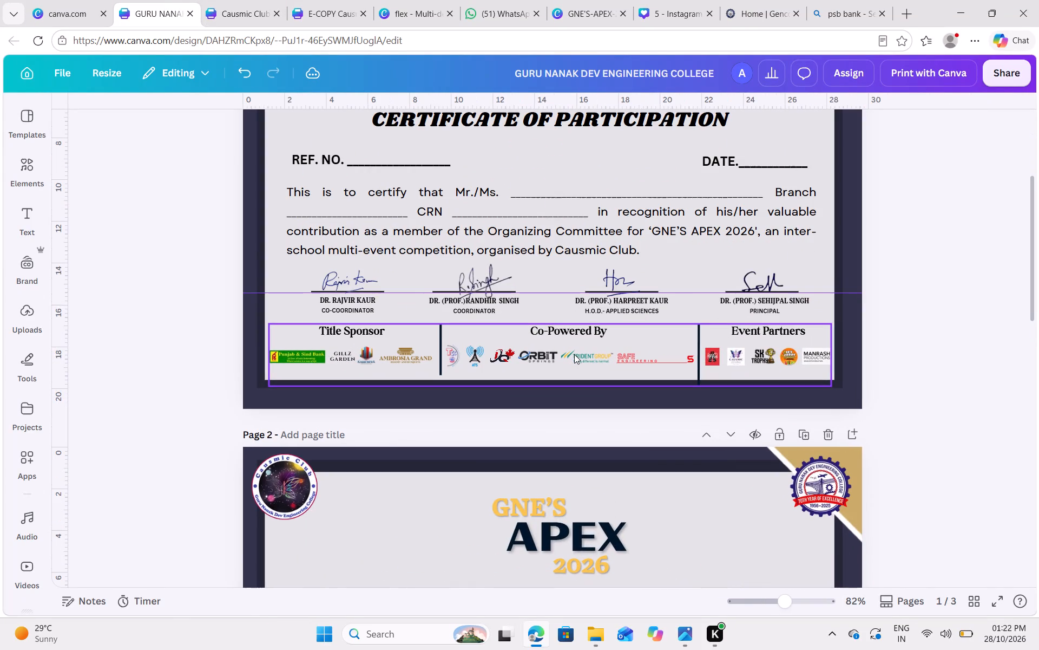
scroll(568, 241, "up", 1)
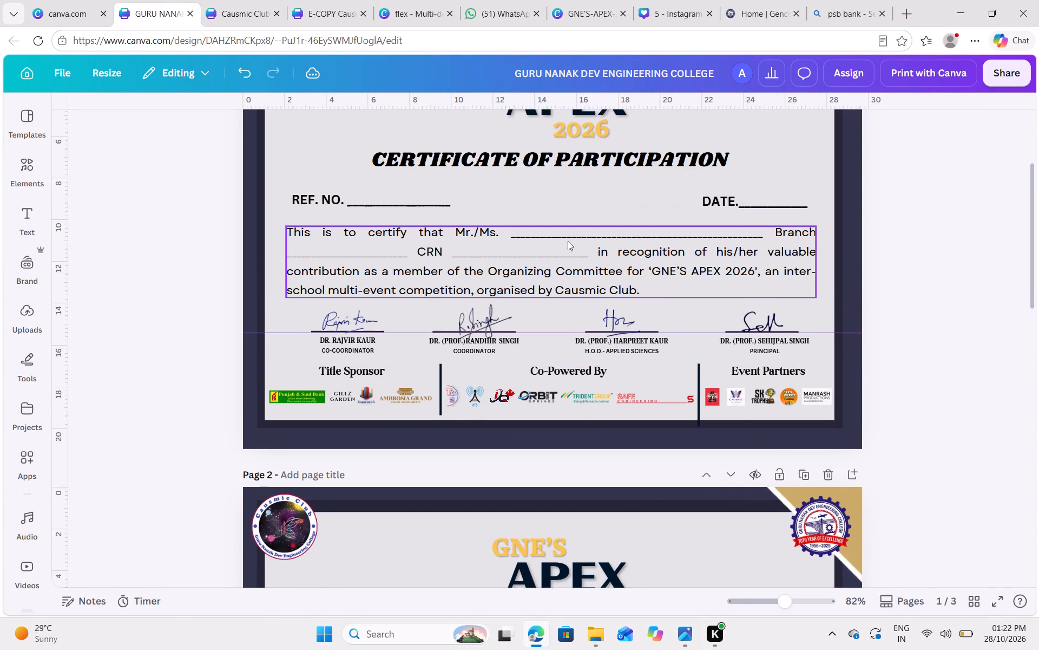
scroll(568, 241, "up", 1)
left_click(241, 0)
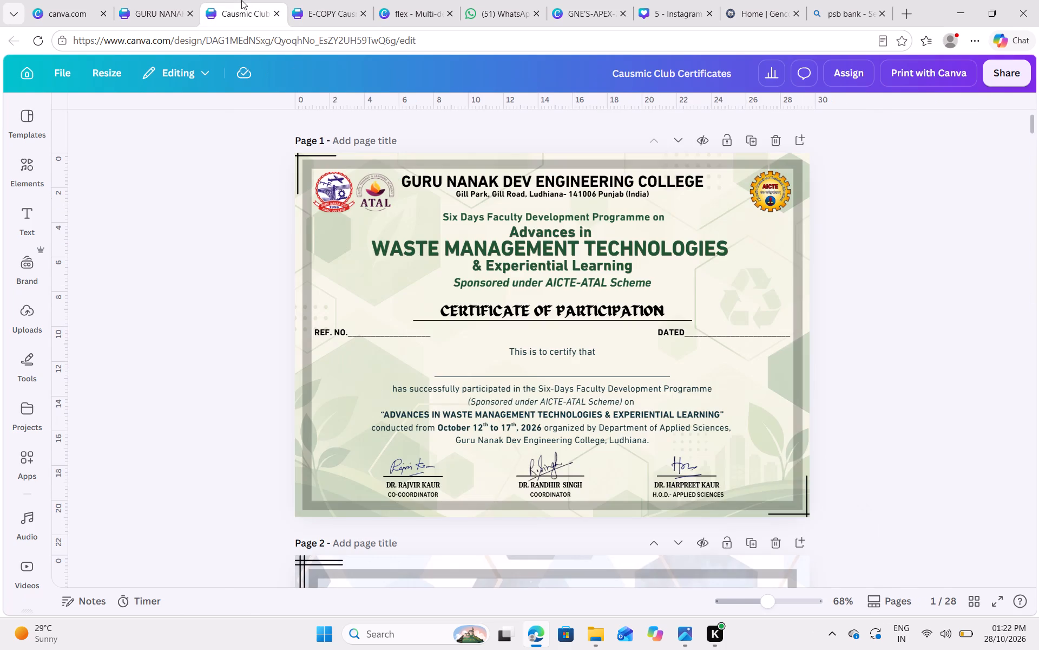
scroll(336, 303, "down", 11)
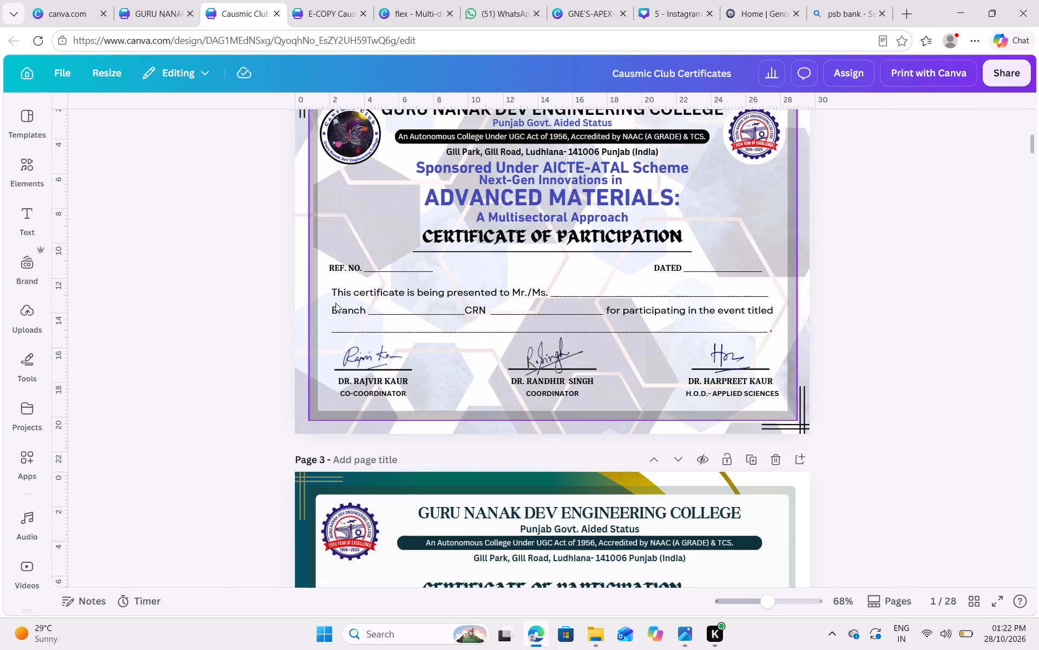
scroll(336, 303, "down", 11)
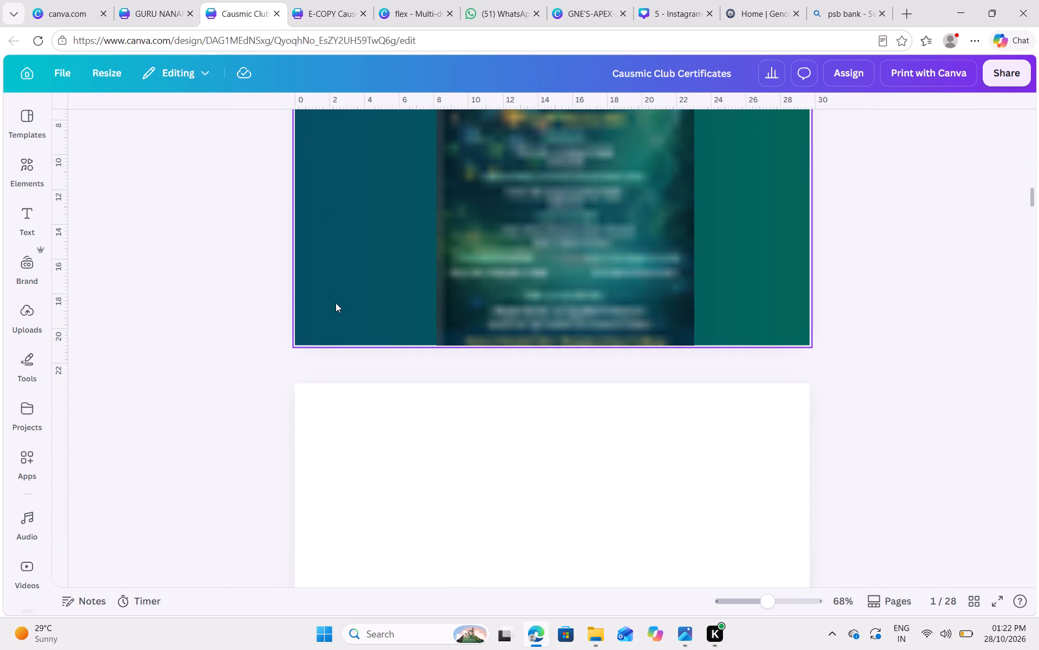
scroll(336, 303, "down", 9)
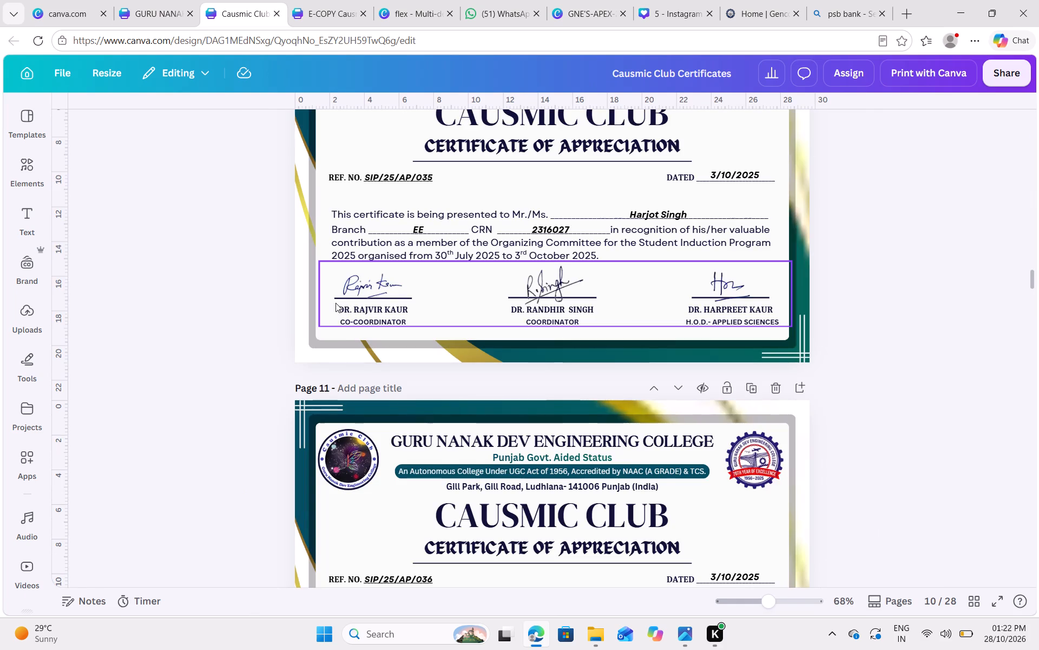
scroll(336, 303, "down", 7)
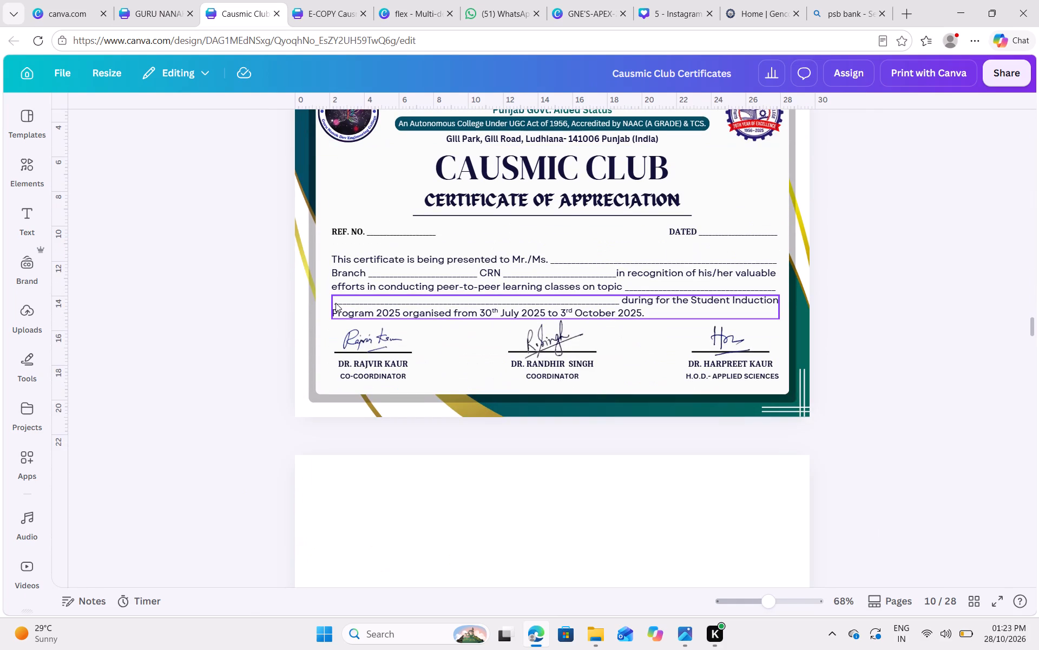
scroll(336, 303, "down", 5)
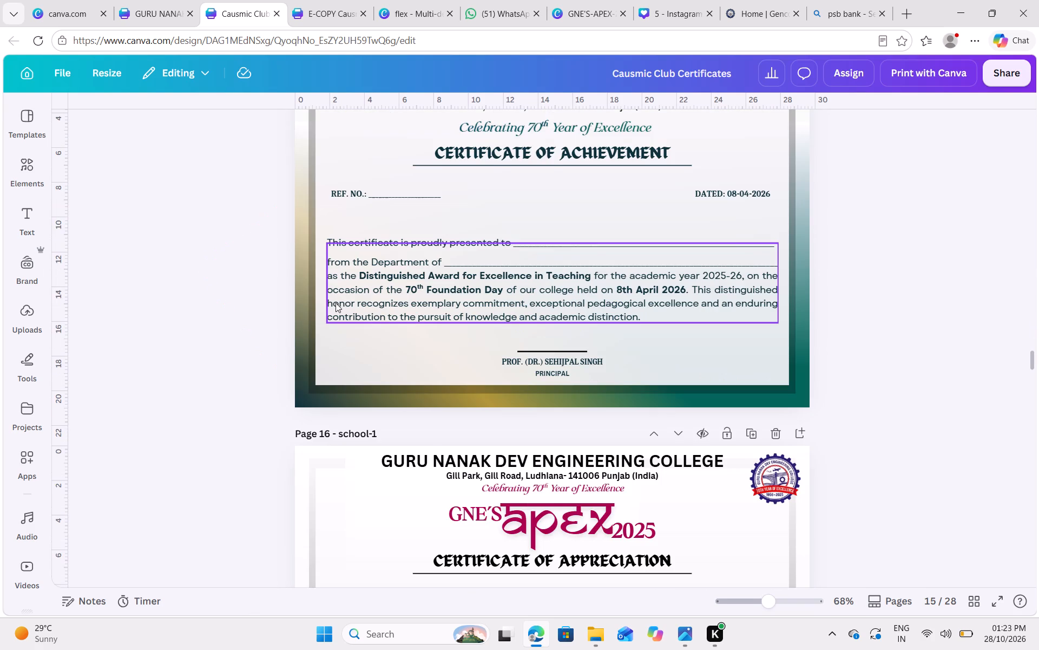
scroll(336, 303, "down", 4)
scroll(336, 303, "up", 1)
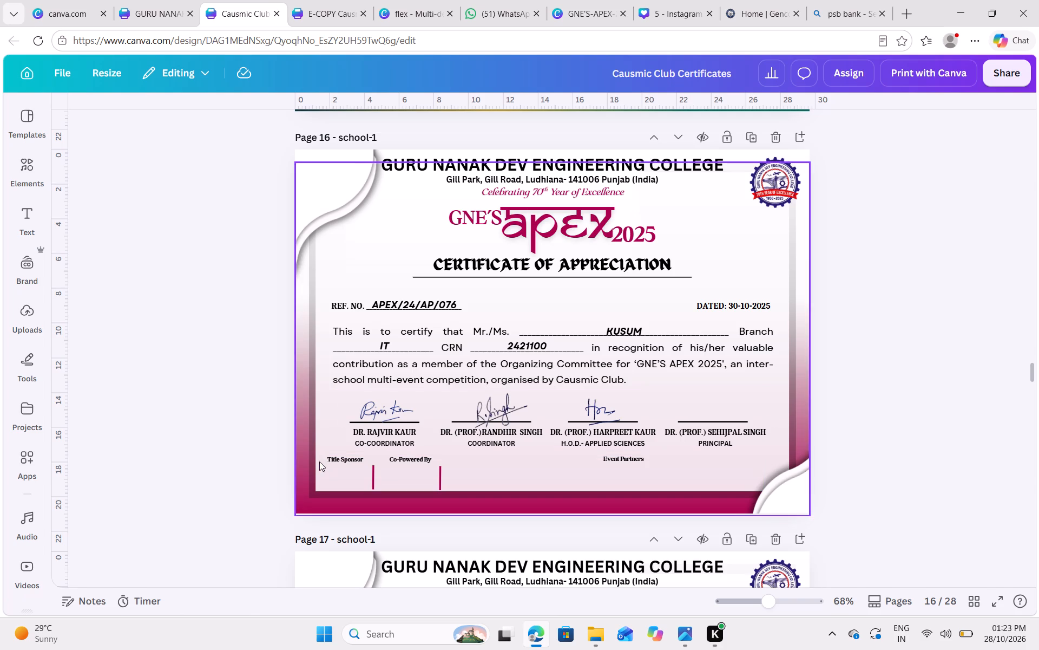
Compare the APEX 2026 certificate with the APEX 2025 certificate by switching between the two open designs.
left_click(144, 0)
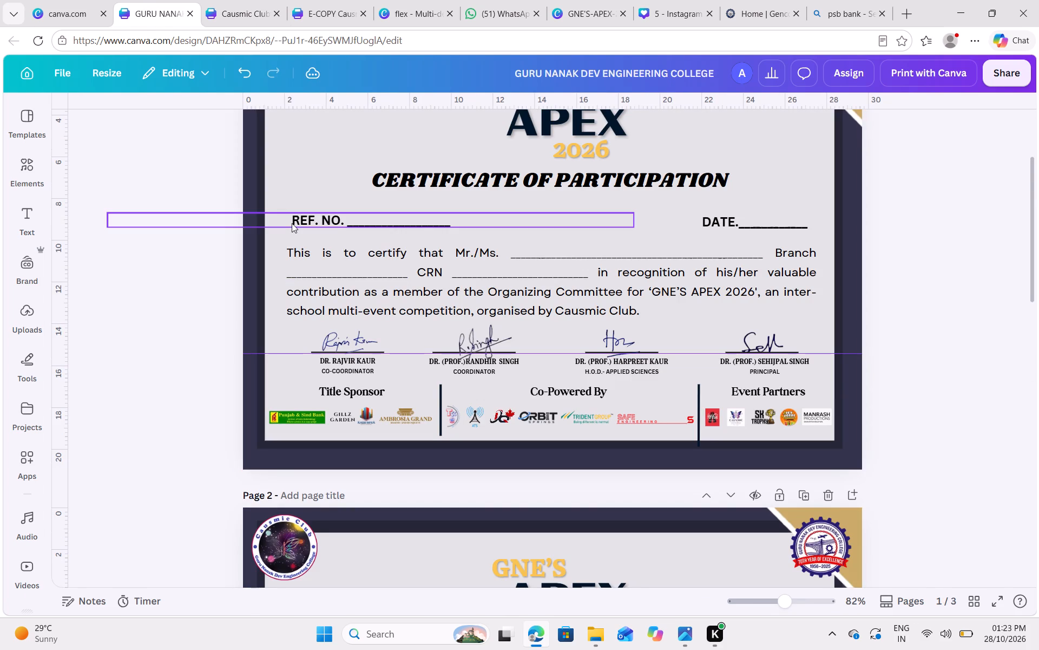
left_click(262, 0)
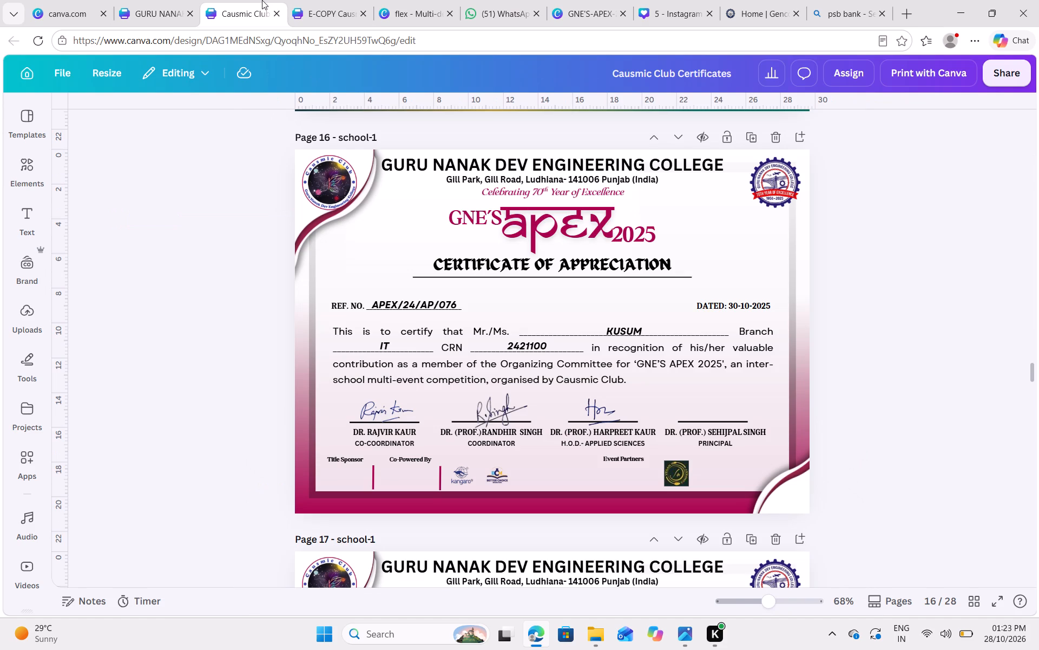
left_click(144, 1)
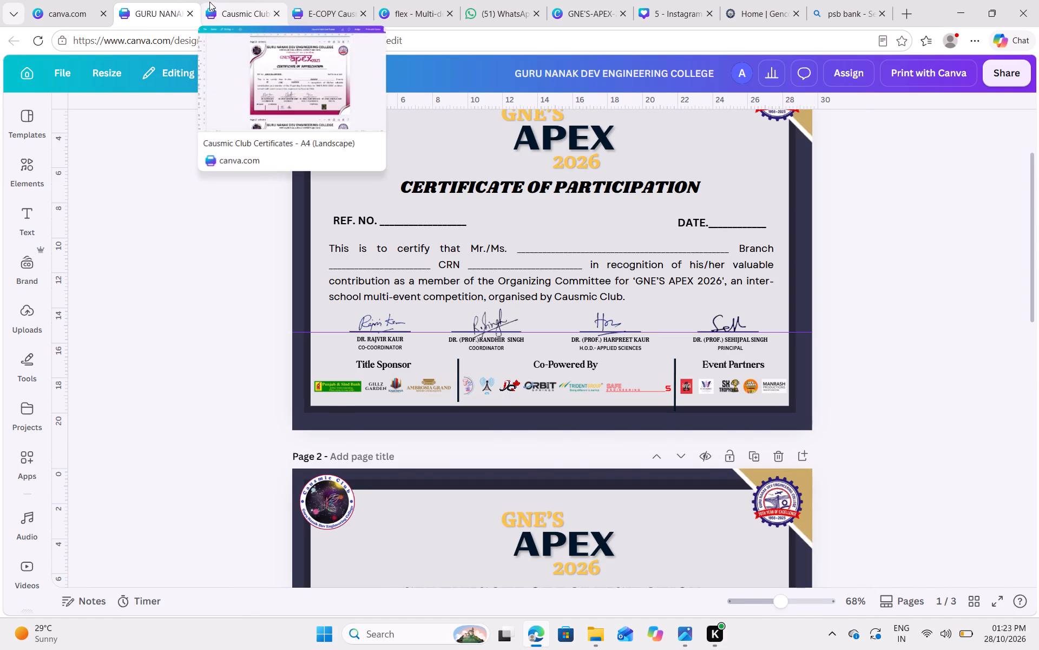
left_click(209, 2)
left_click(138, 0)
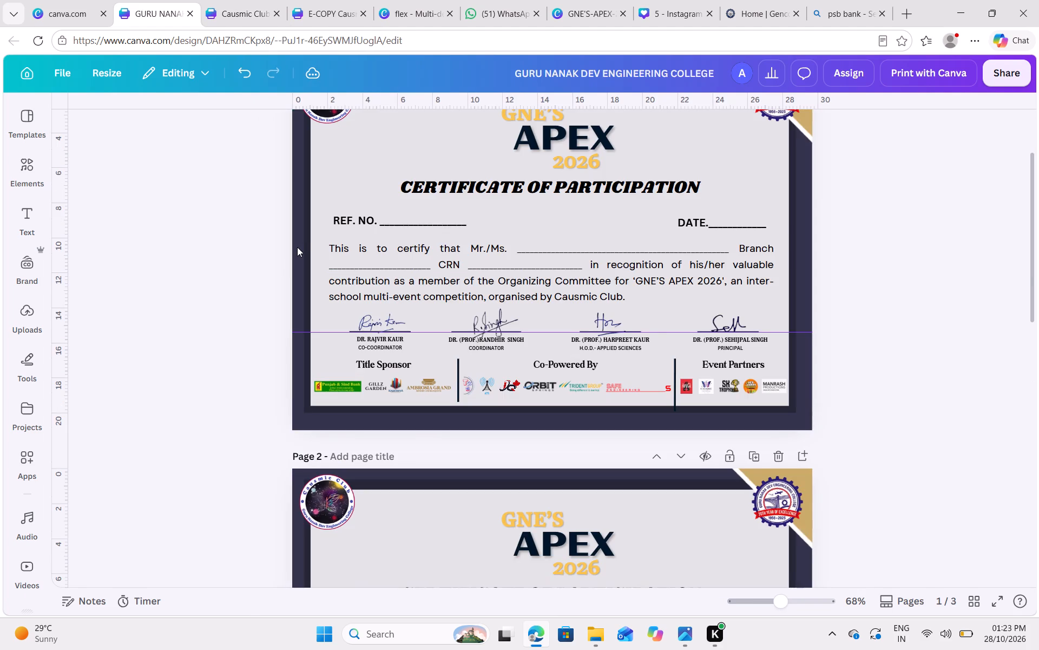
Change page 1's solid background to a gradient, placing the dark #32344B stop after the #9d859c stop.
scroll(296, 244, "up", 1)
left_click(298, 303)
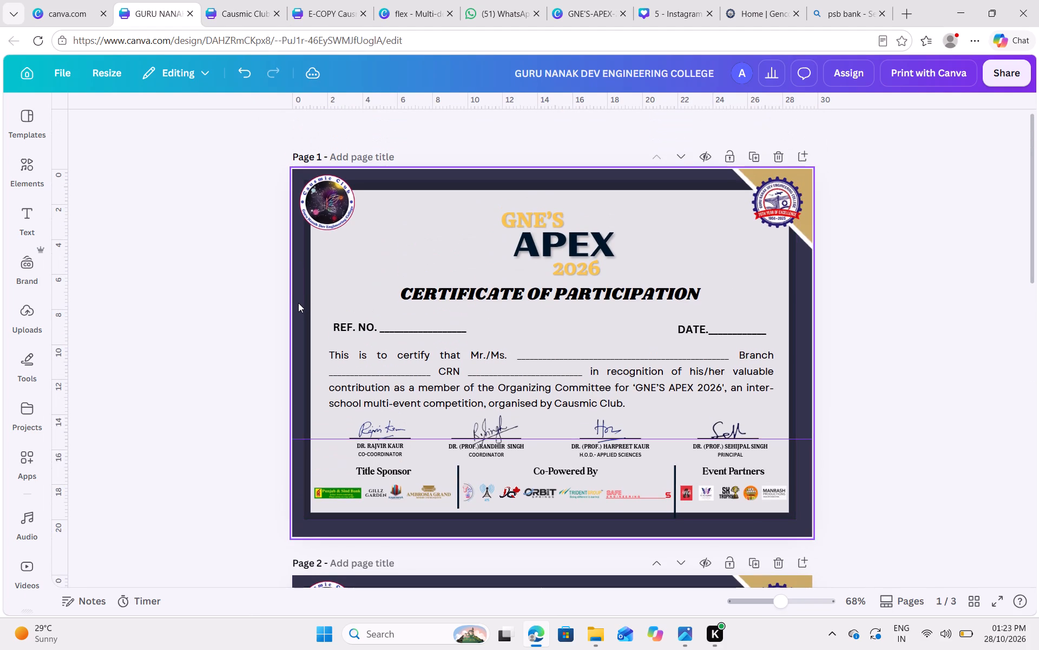
left_click(515, 132)
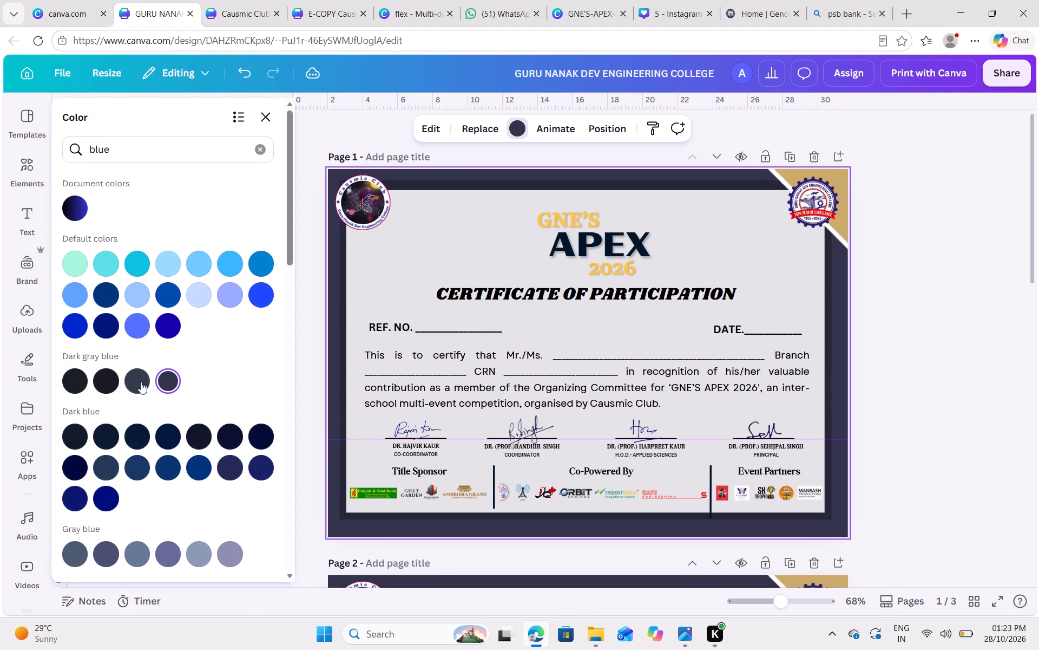
left_click(172, 383)
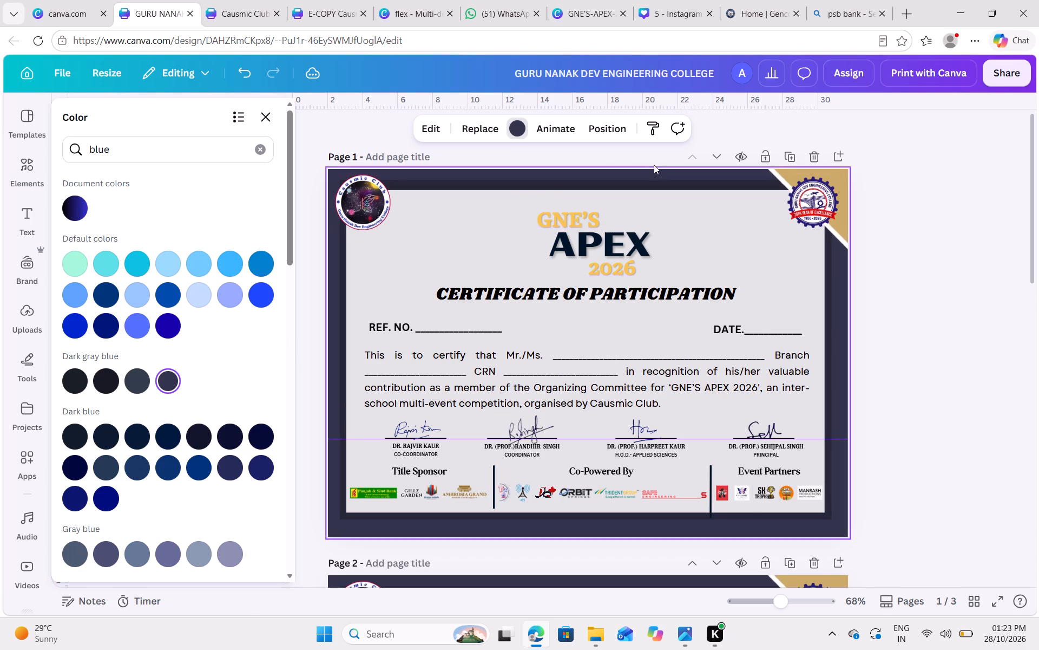
left_click(596, 118)
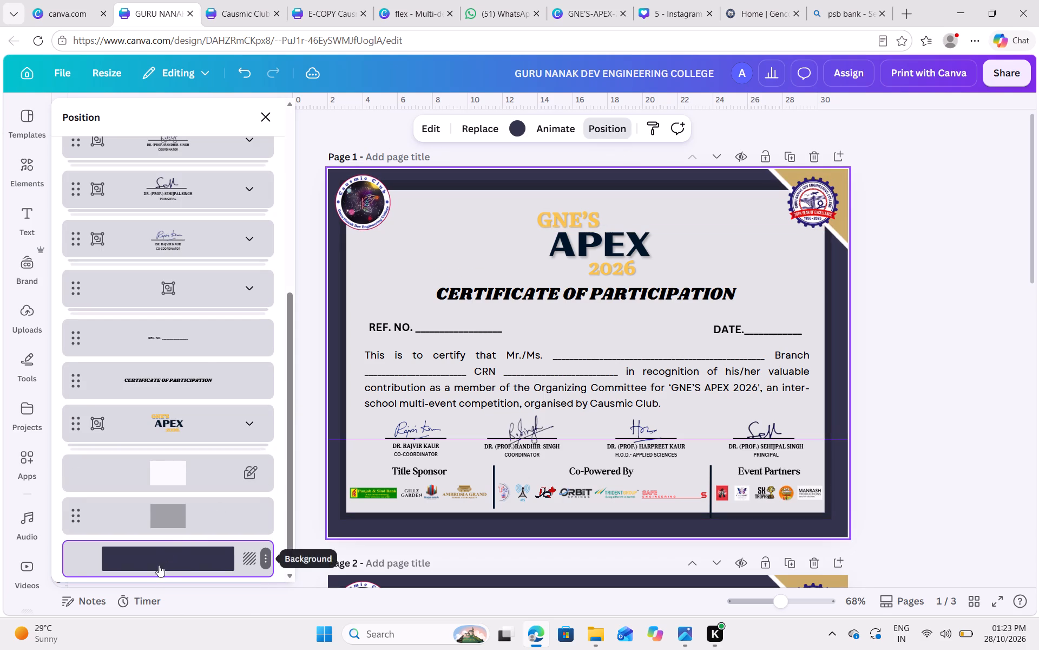
scroll(195, 378, "up", 5)
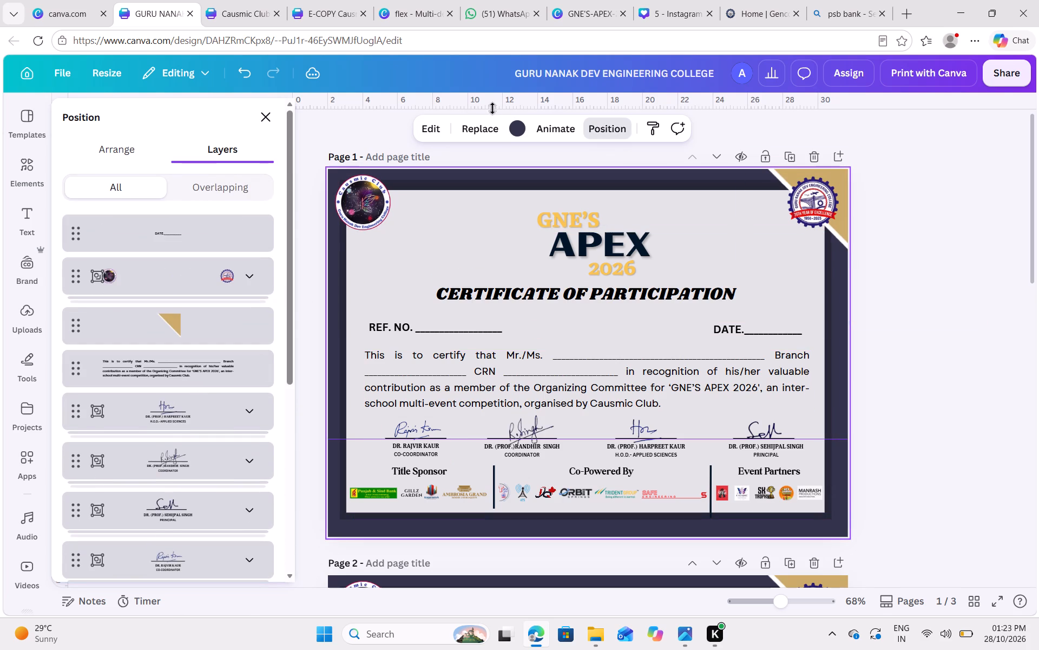
left_click(509, 124)
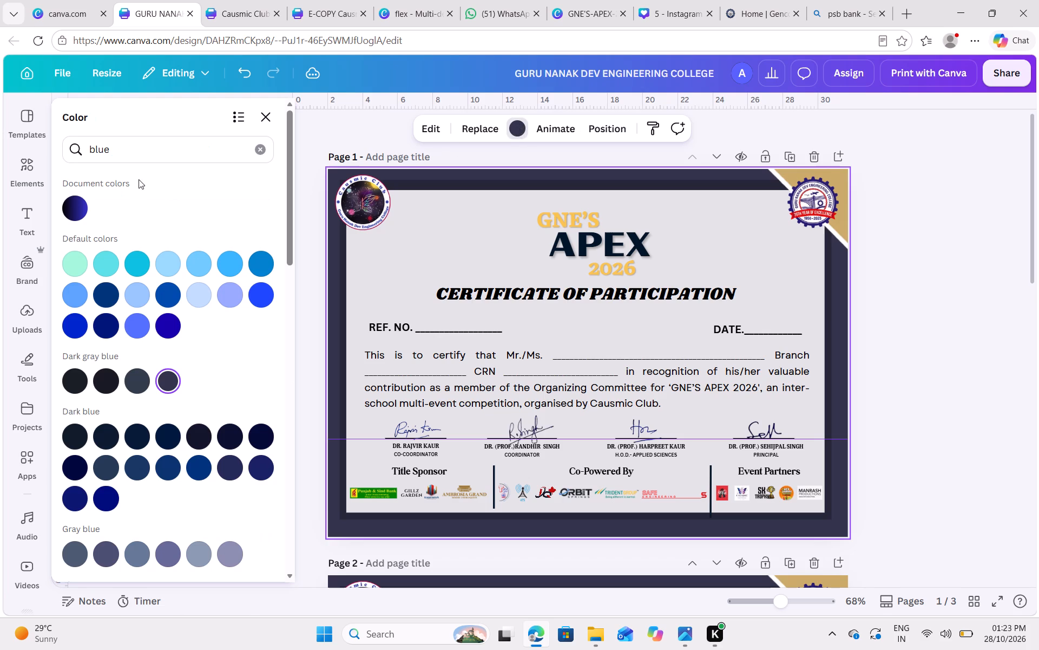
scroll(137, 218, "up", 3)
left_click(259, 151)
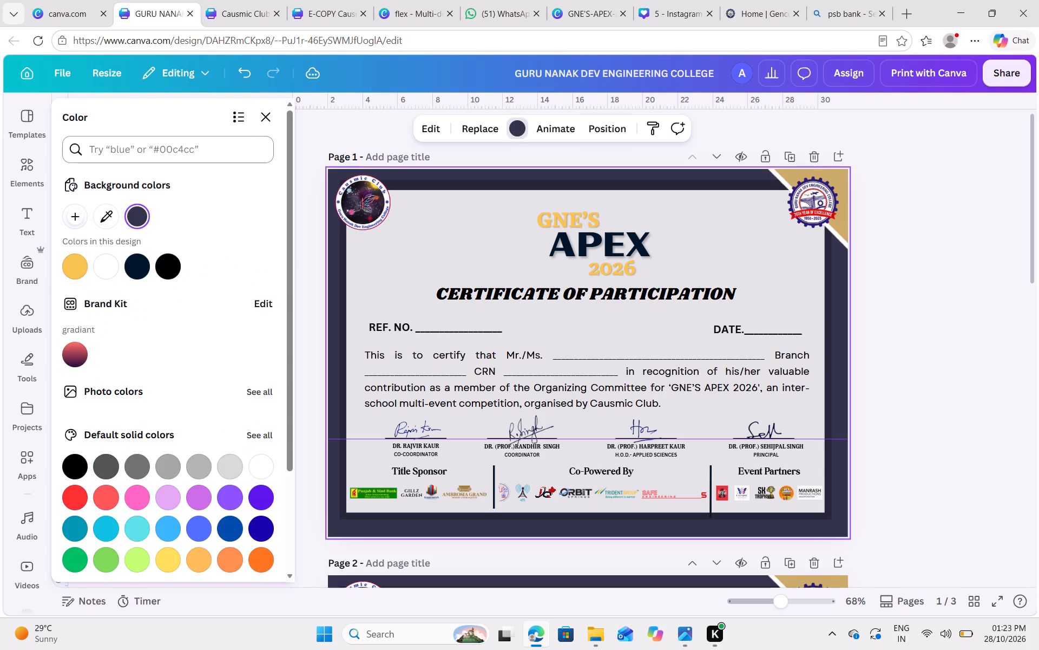
left_click(140, 213)
left_click(232, 248)
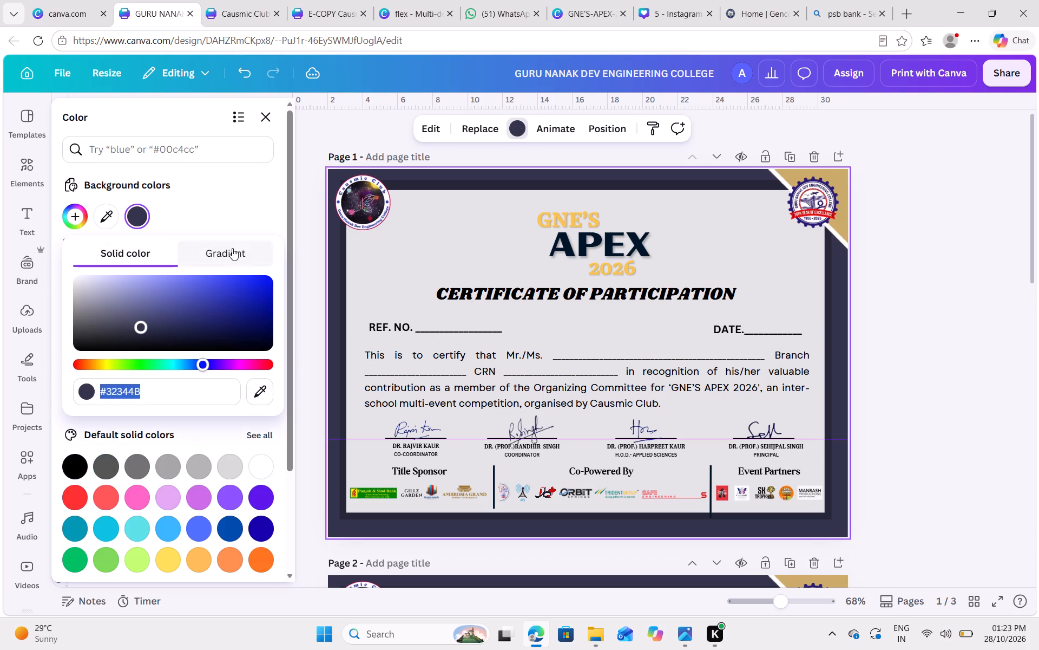
left_click_drag(88, 314, 114, 316)
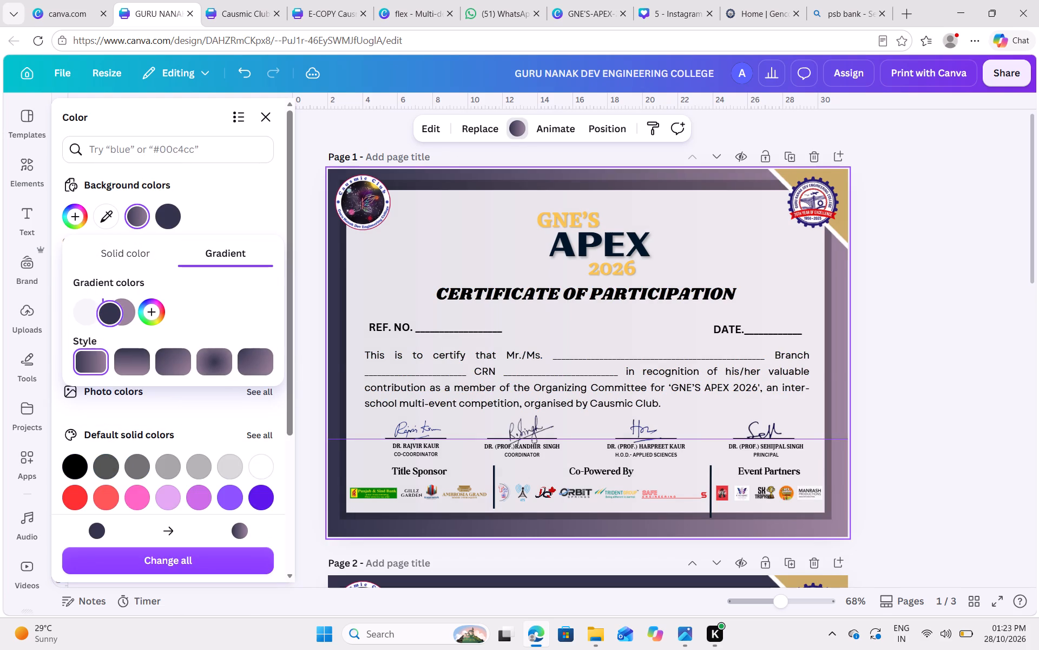
left_click_drag(114, 316, 130, 317)
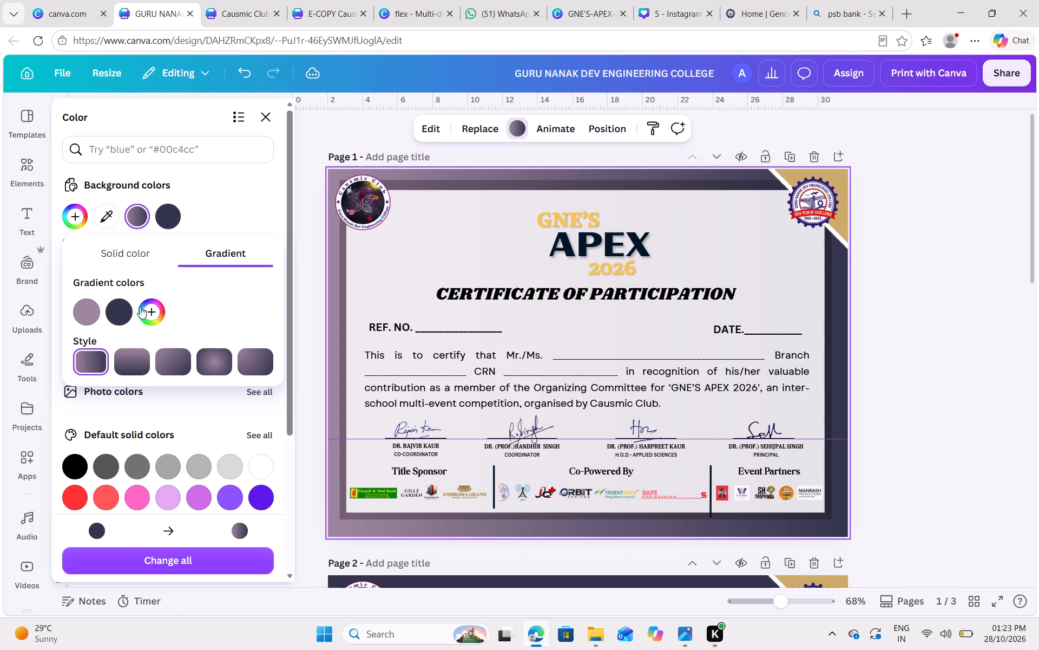
Replace the background gradient's #9d859c stop with #32344B and set the second stop's opacity to 0%.
left_click(142, 307)
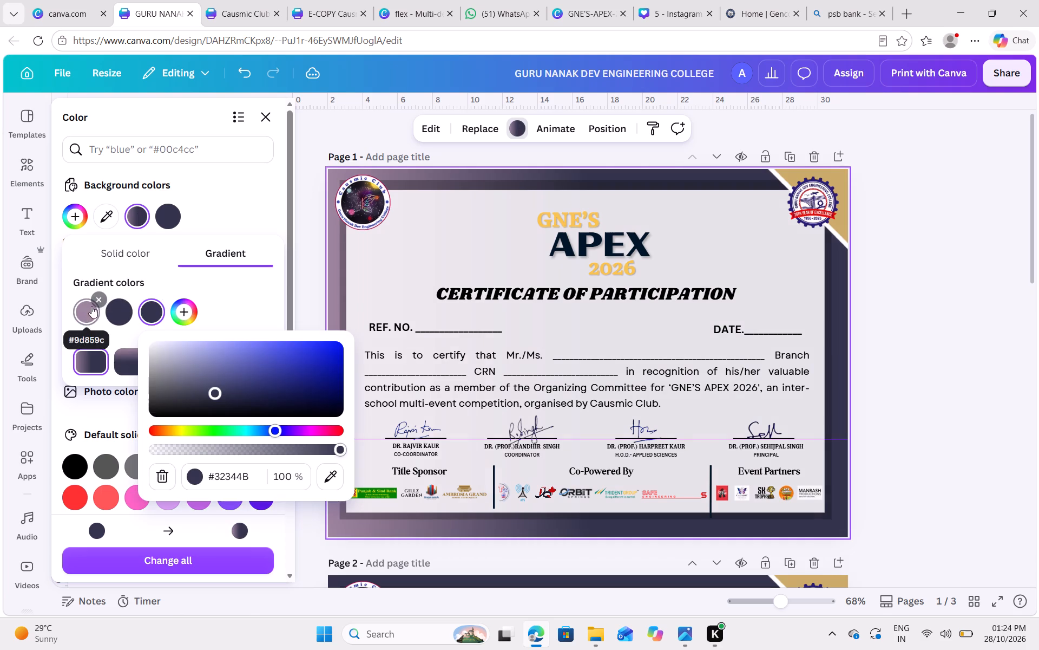
left_click(97, 298)
left_click(120, 316)
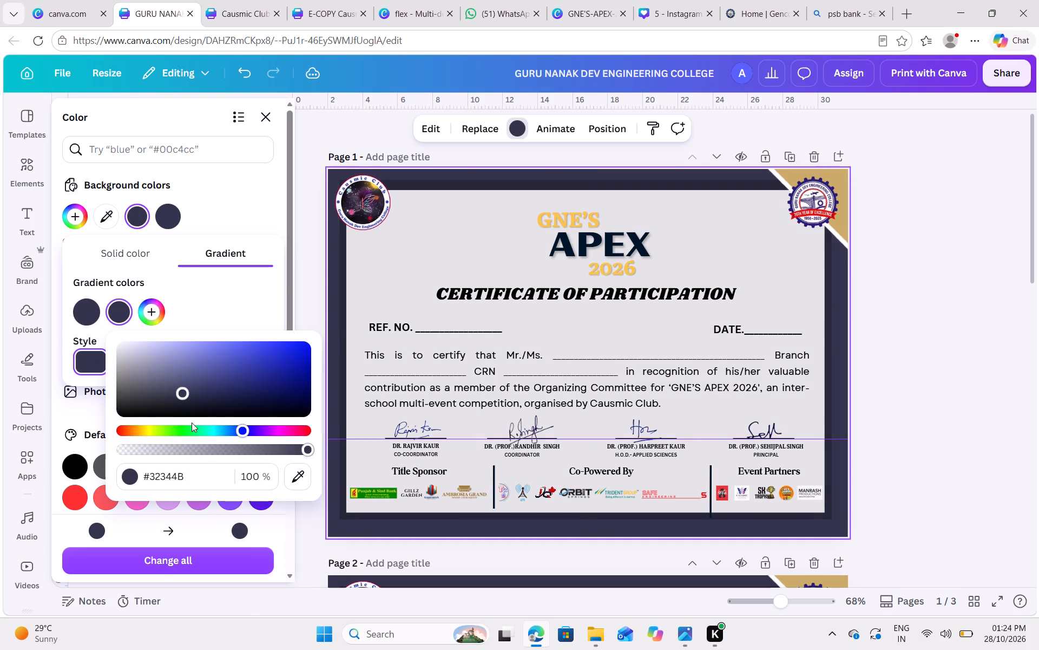
left_click_drag(256, 448, 96, 445)
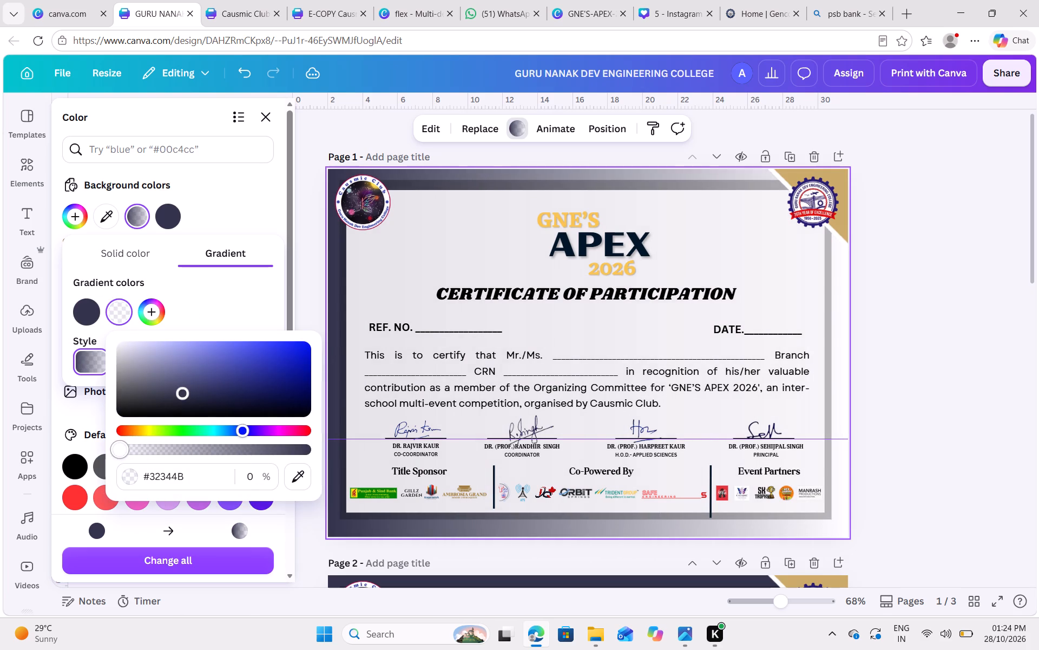
left_click_drag(96, 445, 96, 446)
left_click(227, 292)
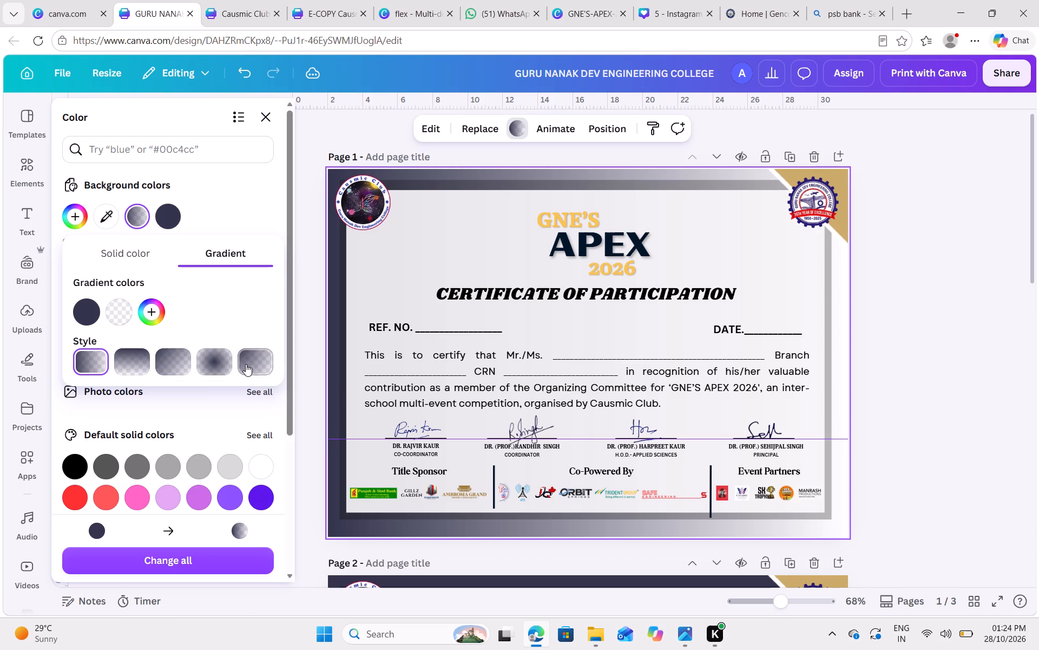
Make page 1's background gradient run vertically, with the transparent stop first and the dark stop at the bottom.
left_click(129, 368)
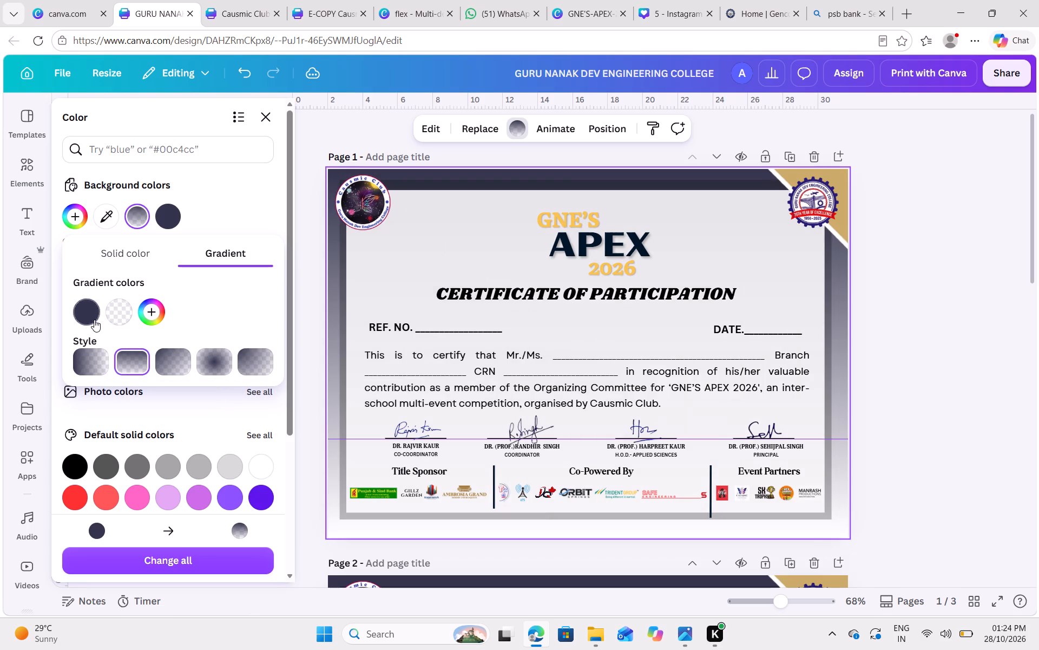
left_click_drag(94, 320, 126, 321)
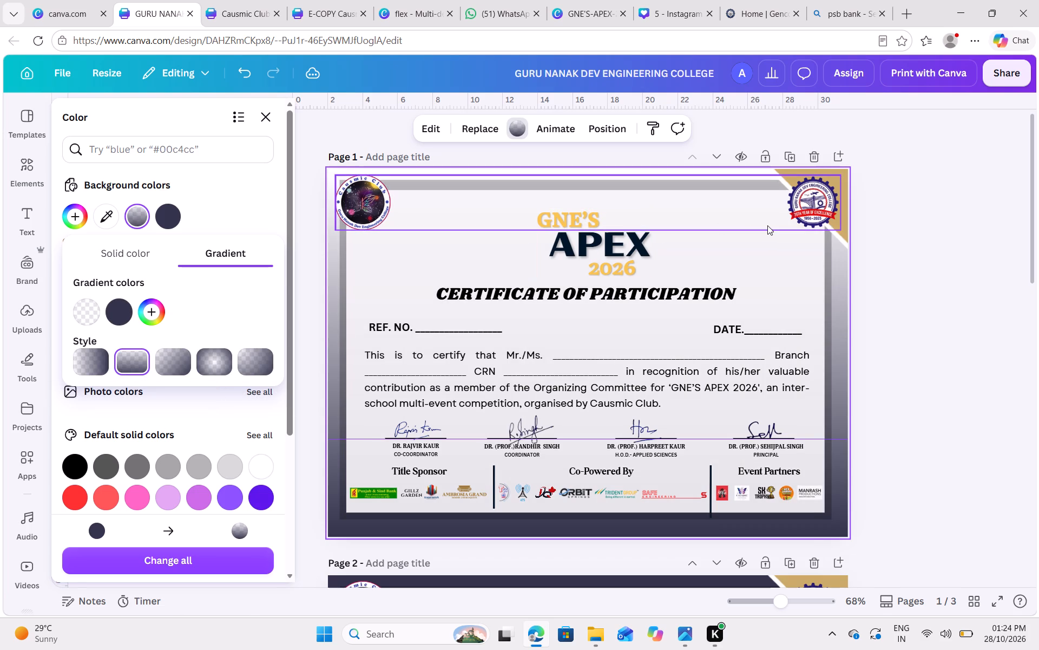
left_click(926, 288)
left_click(926, 288)
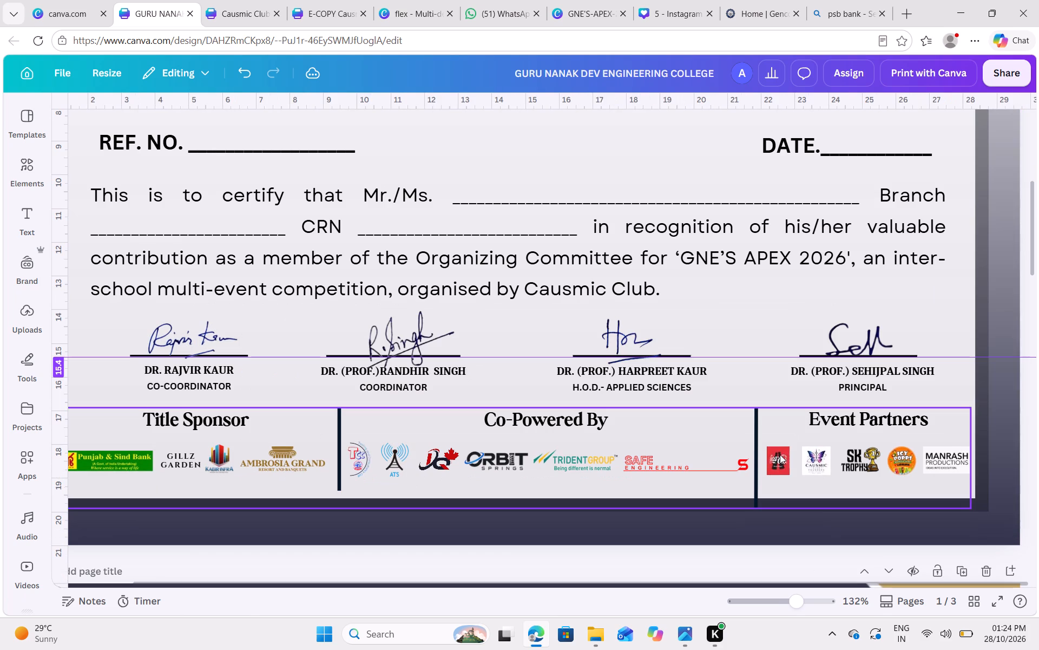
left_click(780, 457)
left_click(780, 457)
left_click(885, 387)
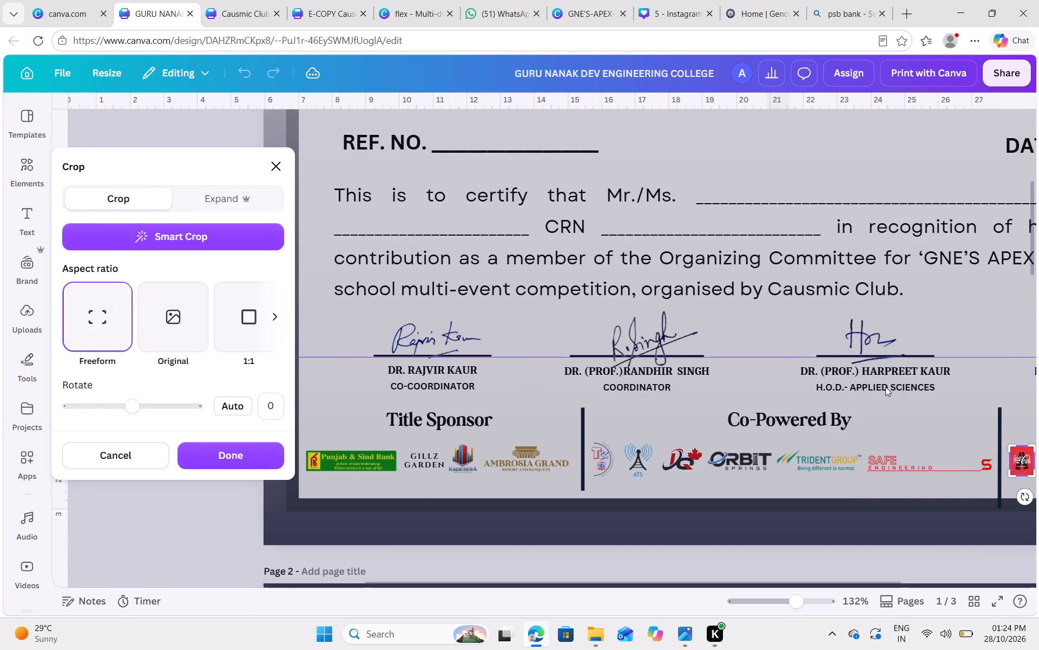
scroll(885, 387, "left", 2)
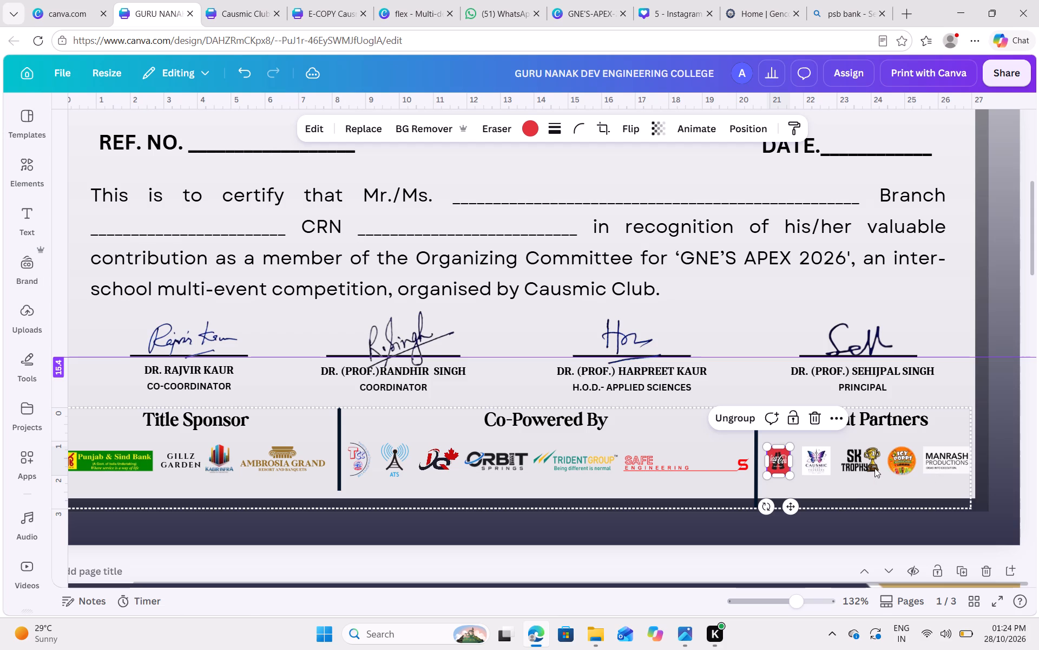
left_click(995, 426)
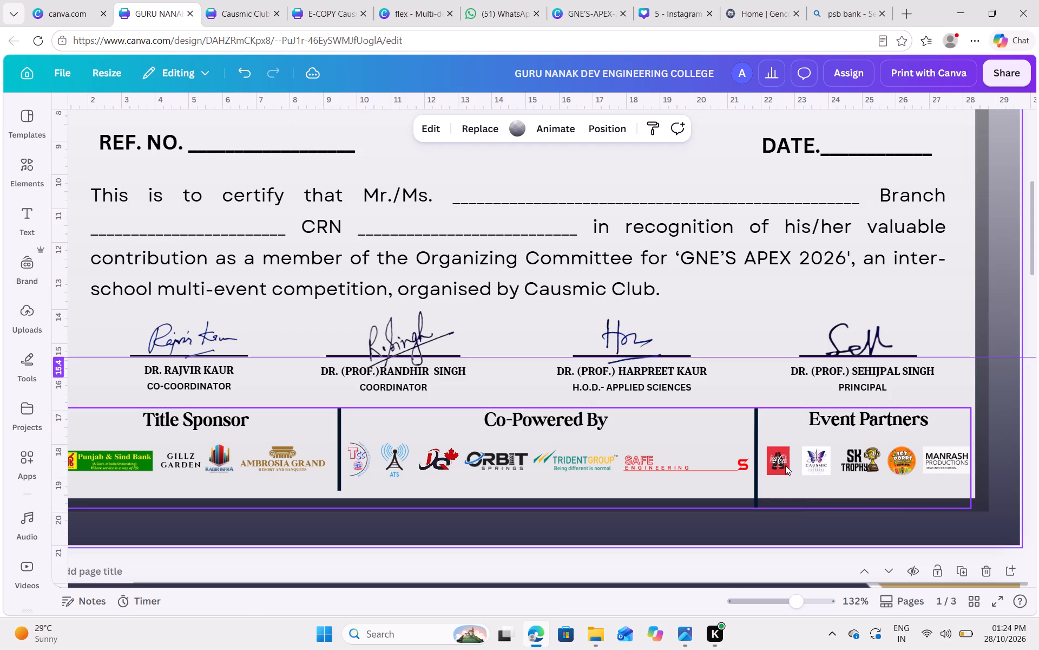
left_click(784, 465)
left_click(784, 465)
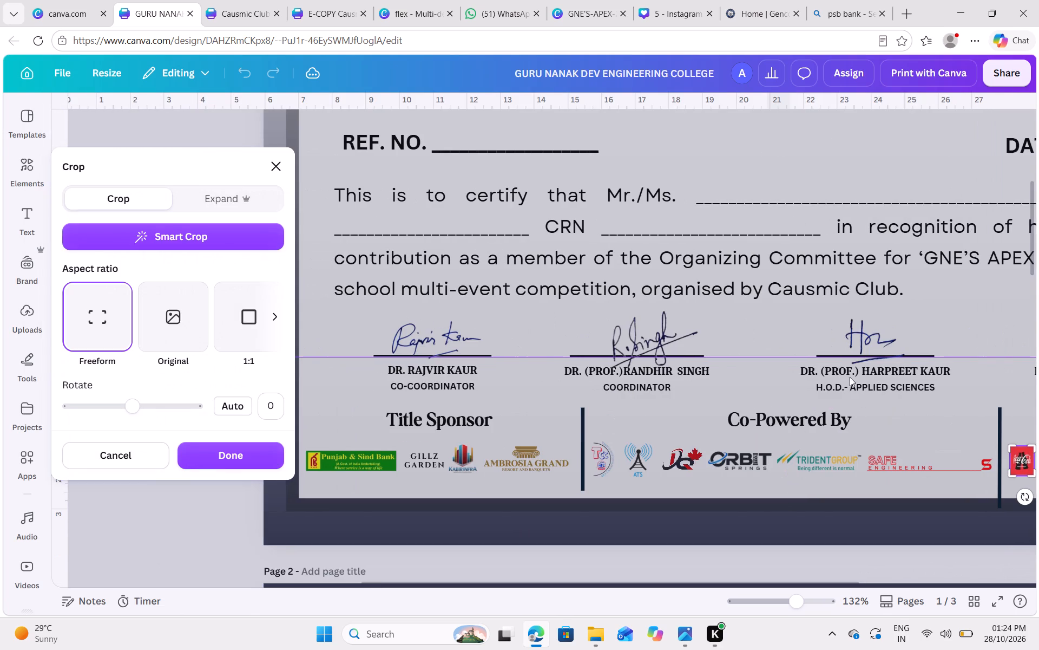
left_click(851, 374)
Close the crop and nudge the Coca-Cola logo toward the Event Partners divider, with the Causmic logo moved left close beside it.
left_click(822, 457)
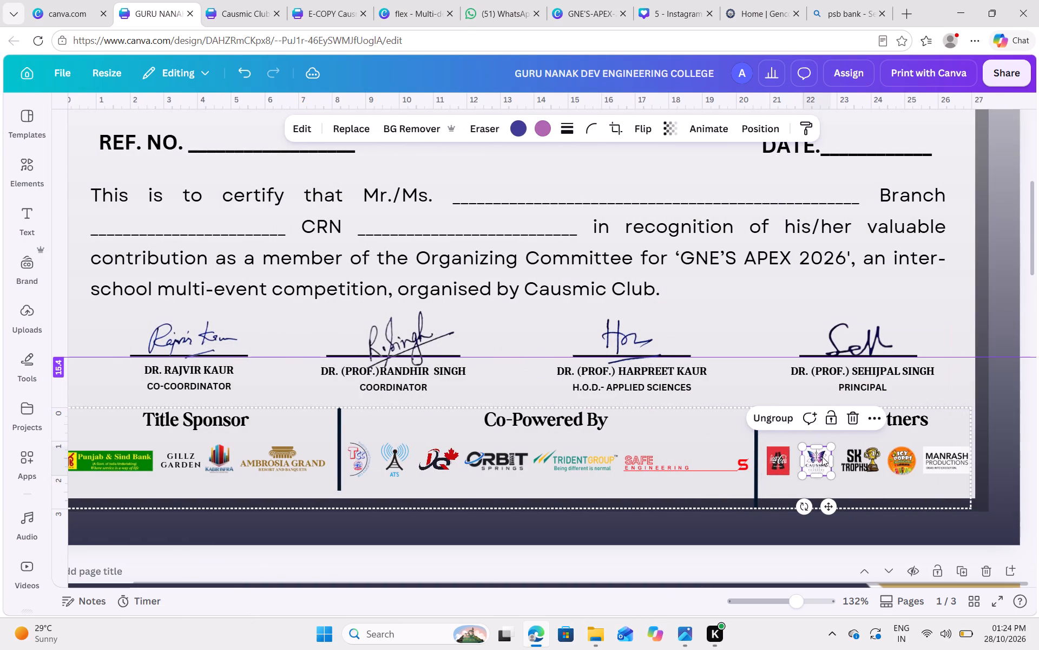
left_click(783, 462)
key("Left")
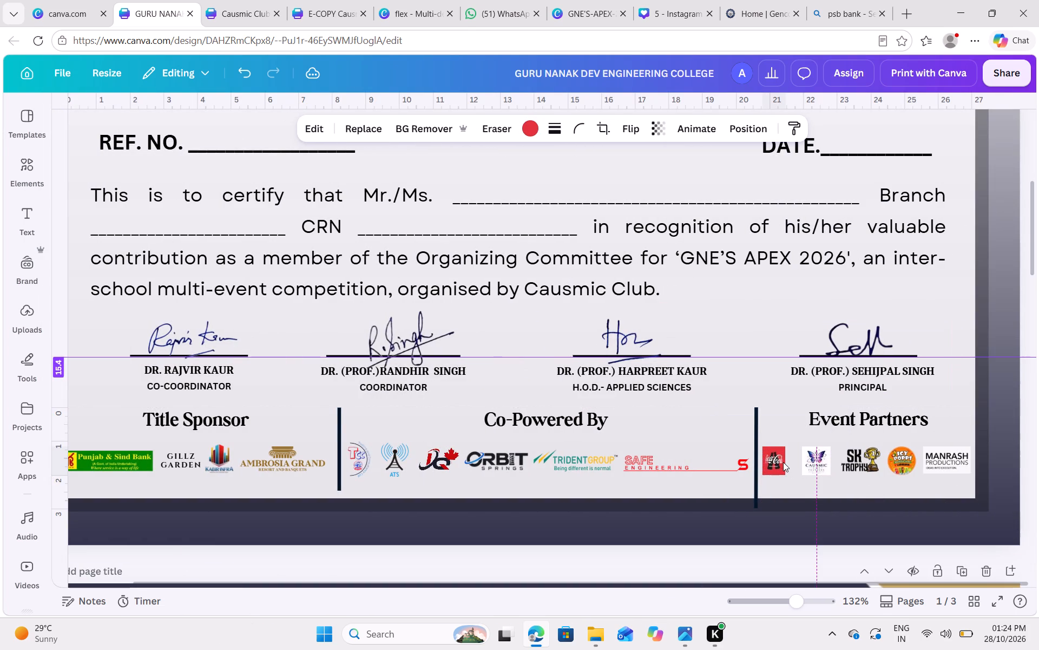
left_click(814, 458)
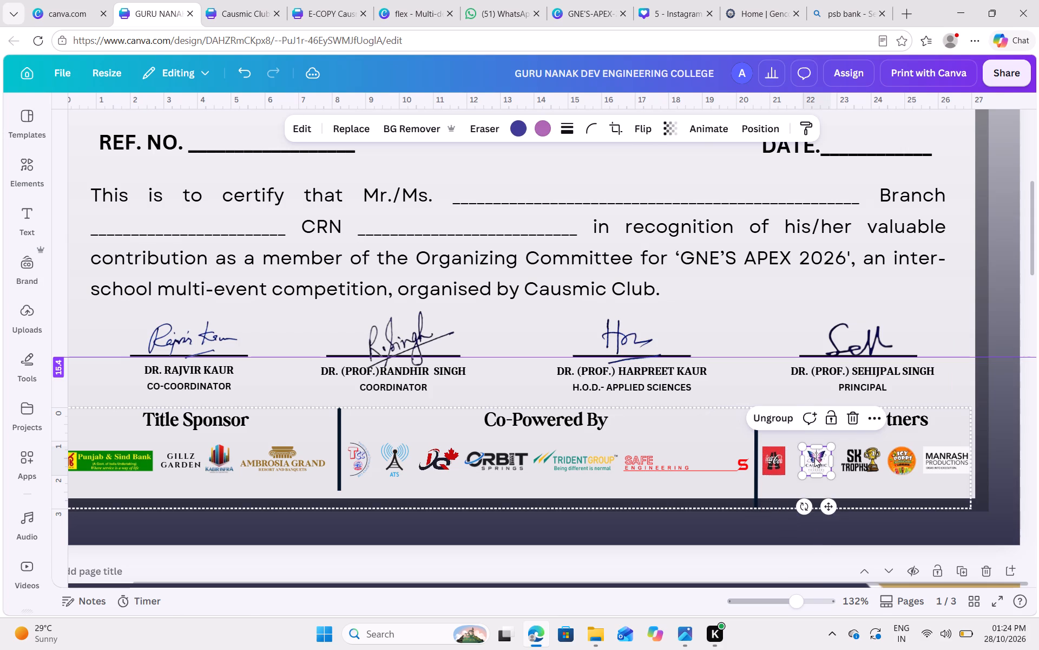
key("Left")
key("Left")
key("Left")
key("Left")
key("Right")
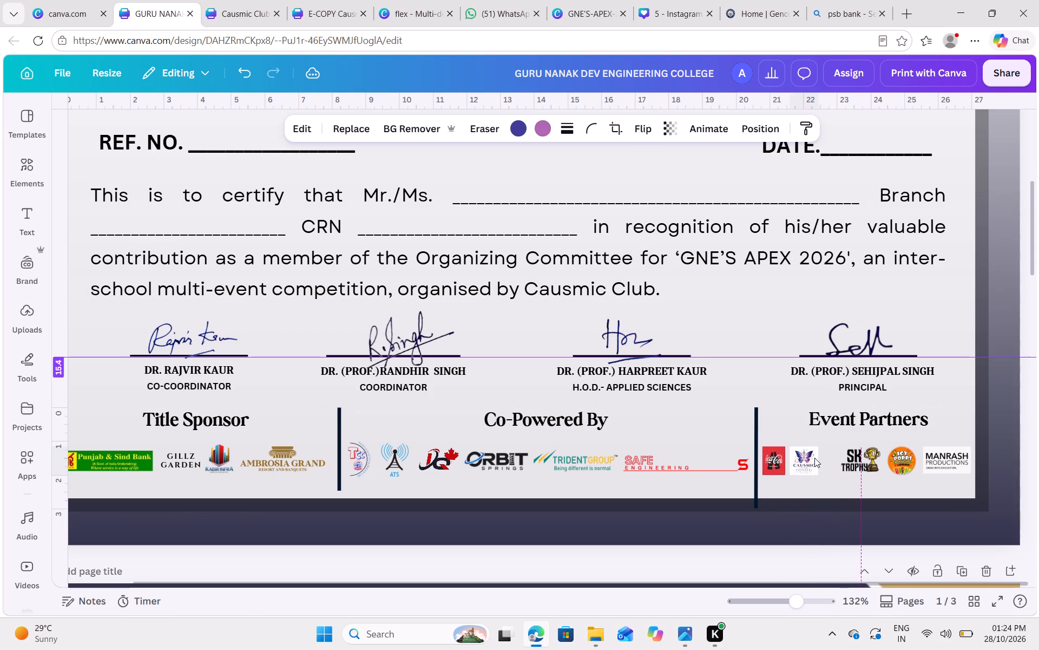
key("Left")
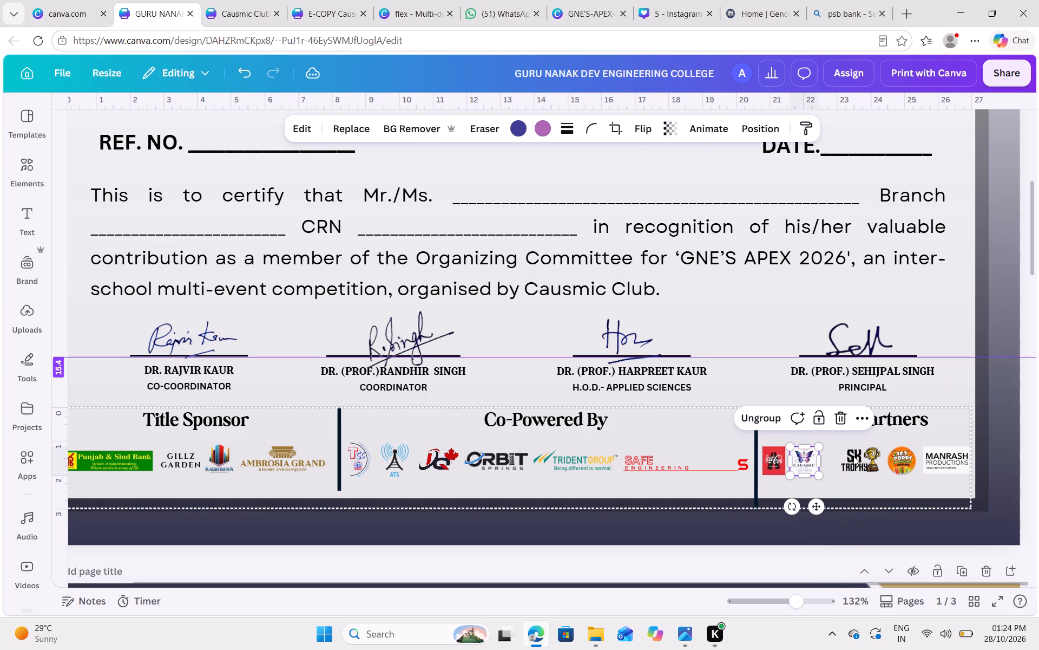
Move the SK Trophy logo left so it sits close beside the Causmic logo under Event Partners.
left_click(853, 456)
key("Left")
key("Left")
key("Left")
key("Left")
key("Left")
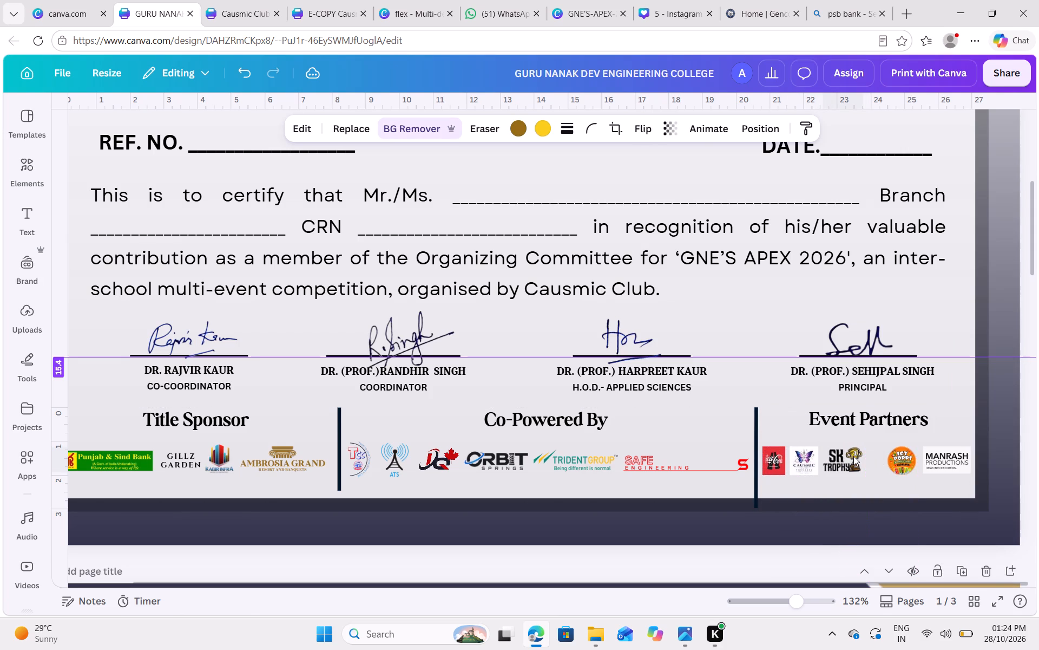
key("Right")
key("Left")
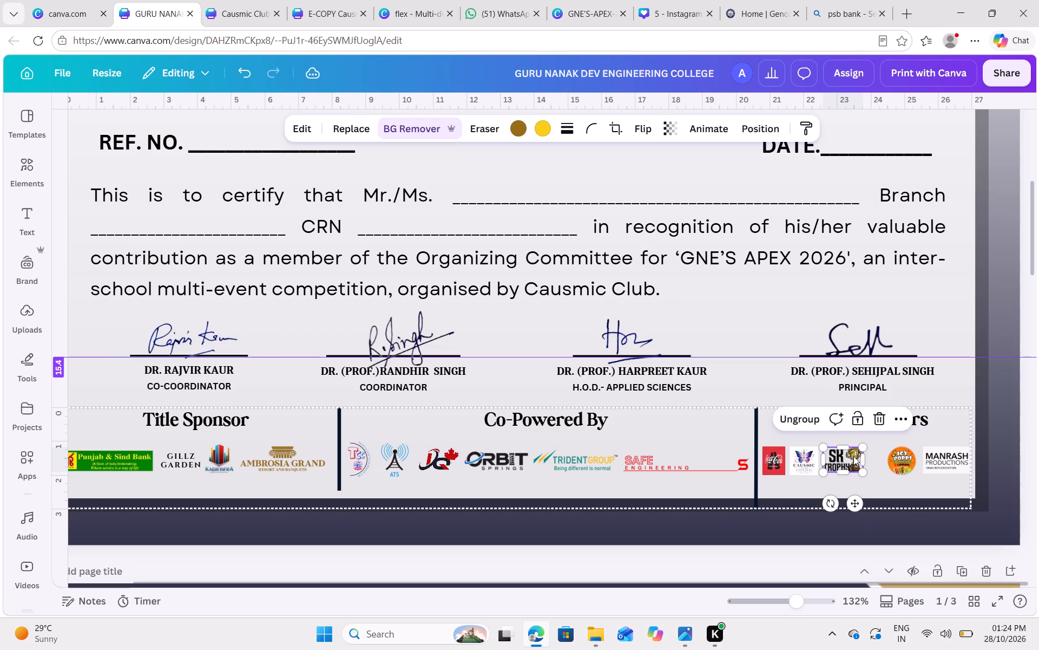
Move the round orange logo left beside SK Trophy and shift the Manrash Productions logo slightly left.
left_click(903, 459)
key("Left")
key("Left")
key("Left")
key("Left")
key("Left")
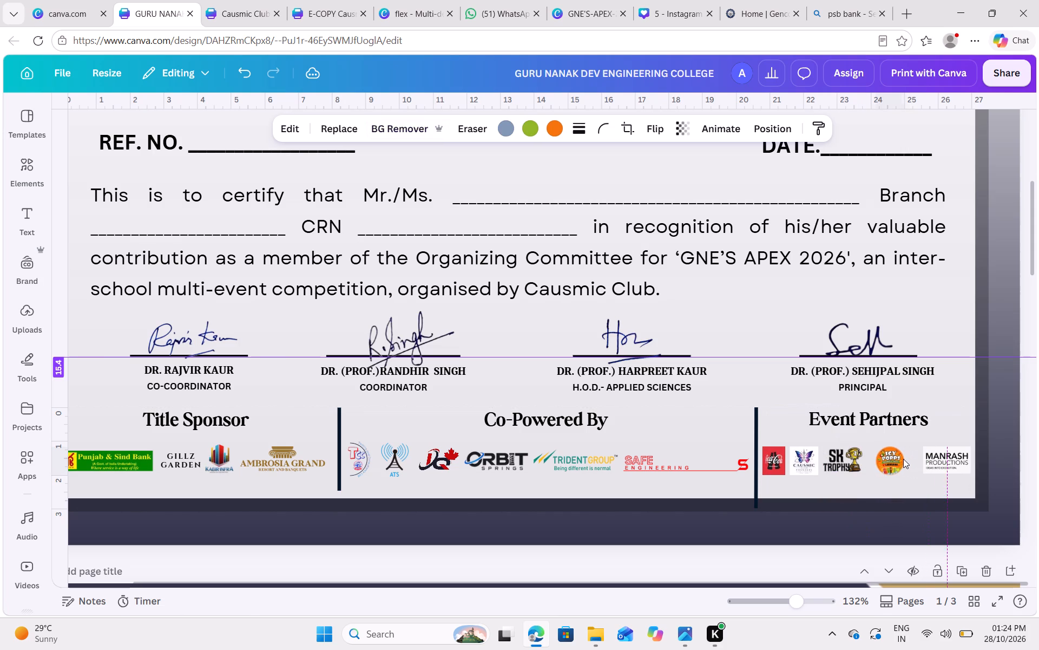
key("Left")
key("Right")
key("Left")
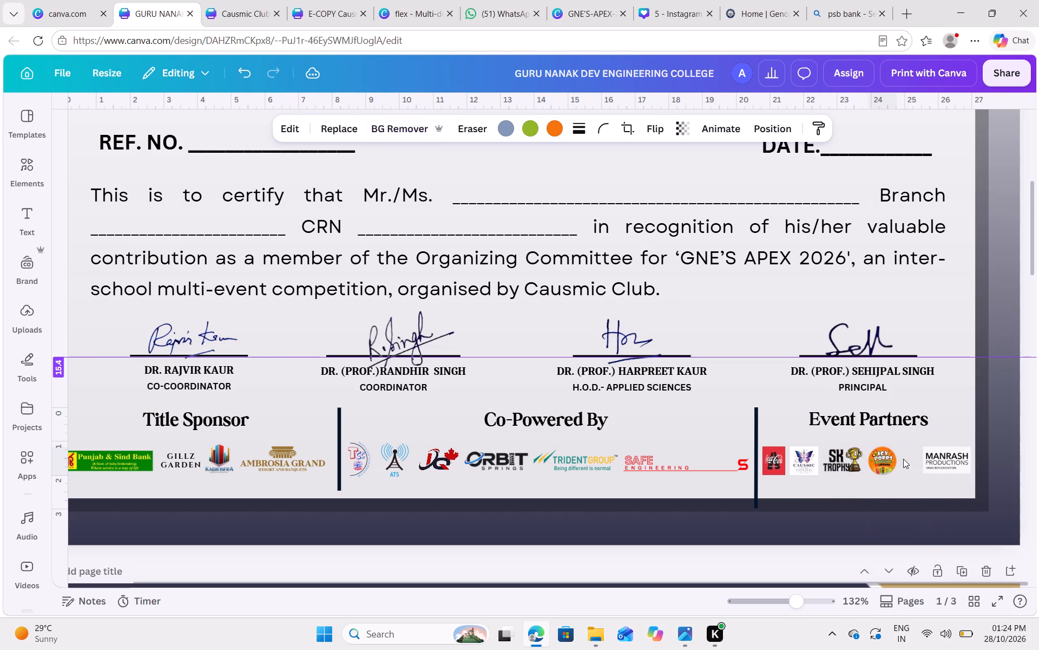
left_click(937, 469)
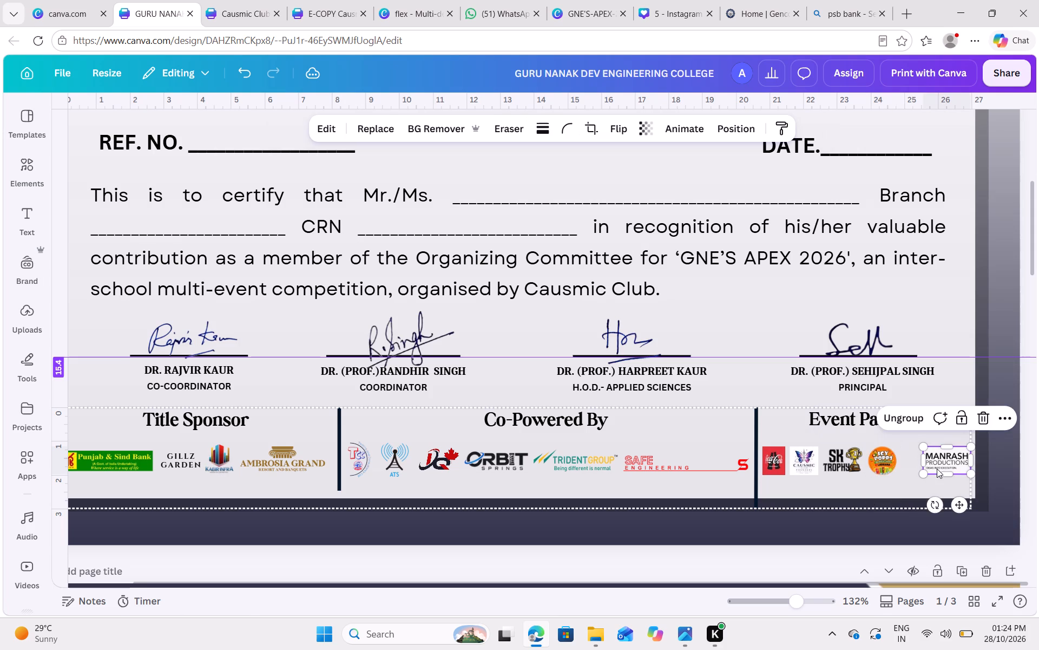
key("Left")
key("Left")
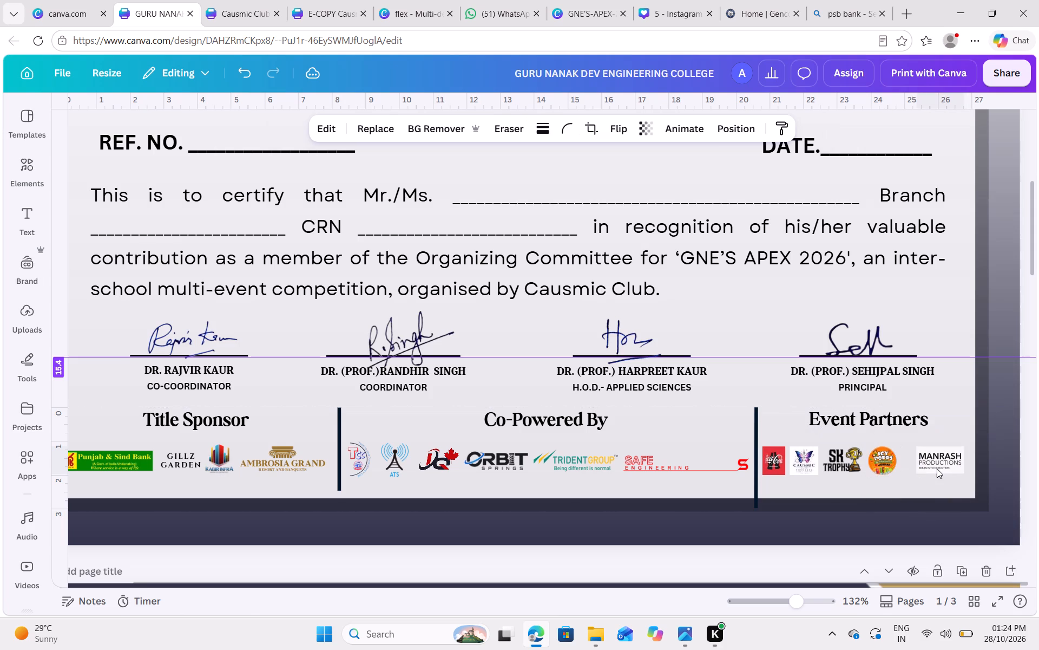
Even out the Event Partners spacing by nudging the round orange, SK Trophy and Causmic logos slightly right.
left_click(884, 457)
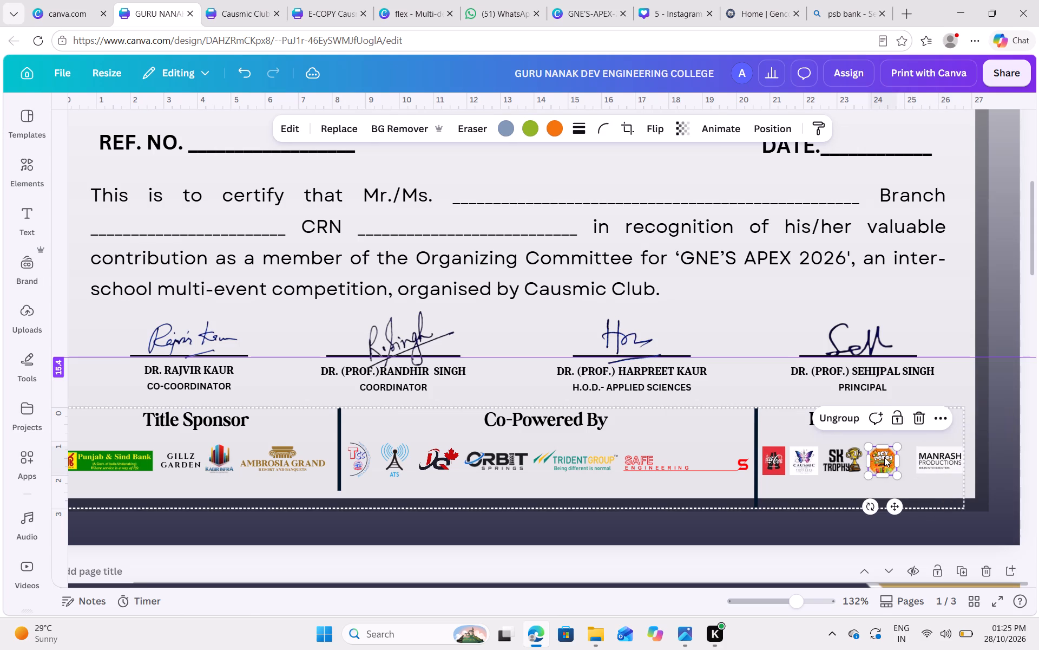
key("Right")
key("Right")
key("Right")
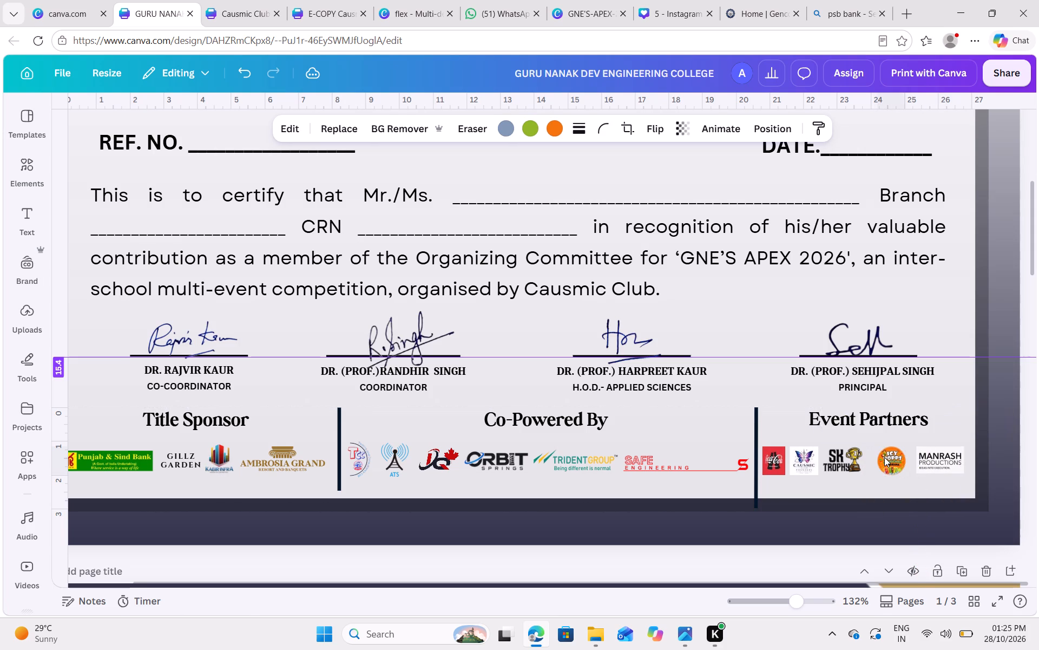
left_click(852, 457)
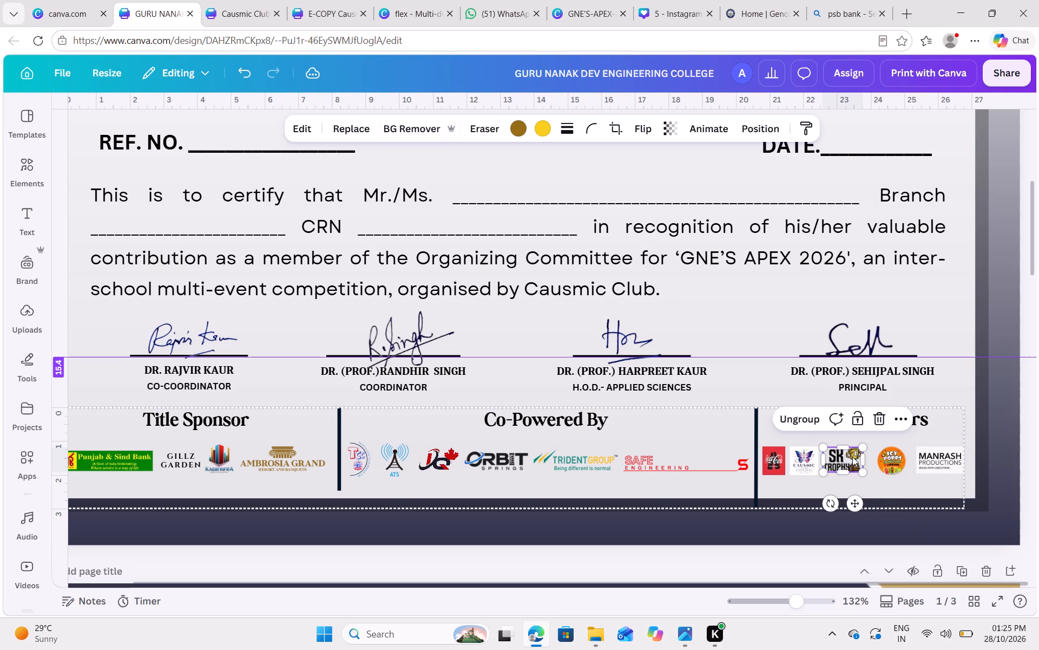
key("Right")
key("Right")
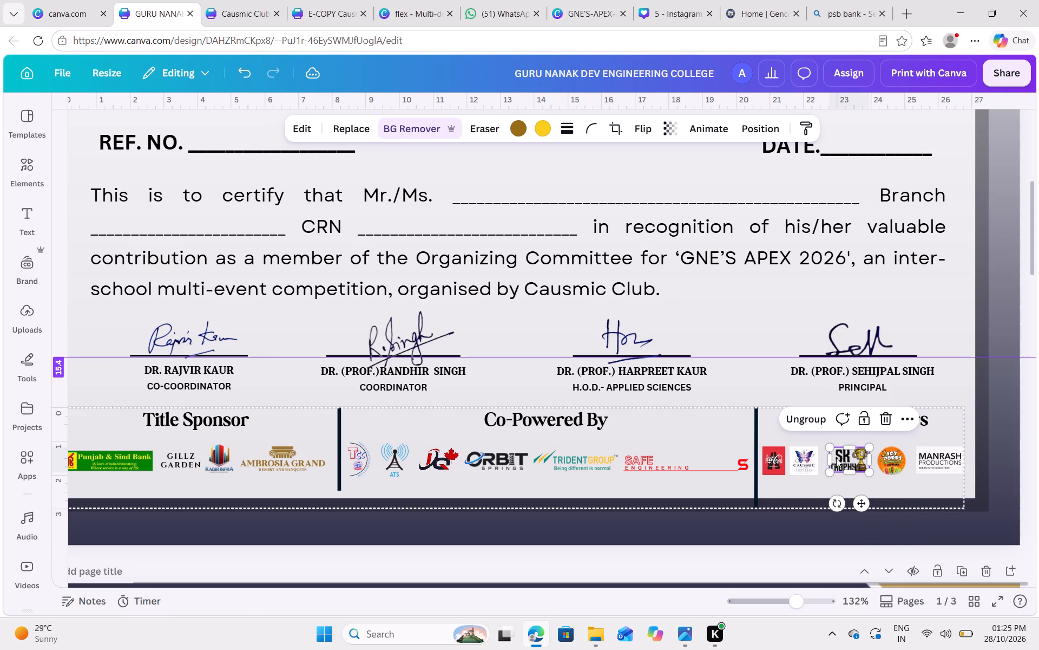
left_click(809, 458)
key("Right")
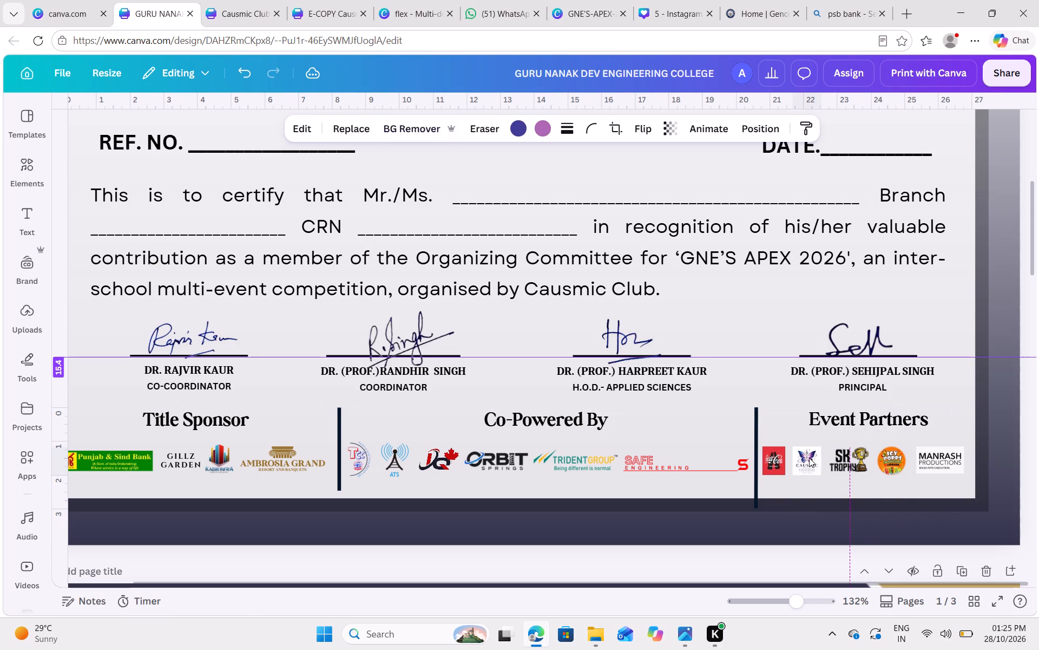
Fine-tune the Event Partners row by nudging the Manrash Productions, round orange, SK Trophy and Causmic logos one more step right.
left_click(971, 452)
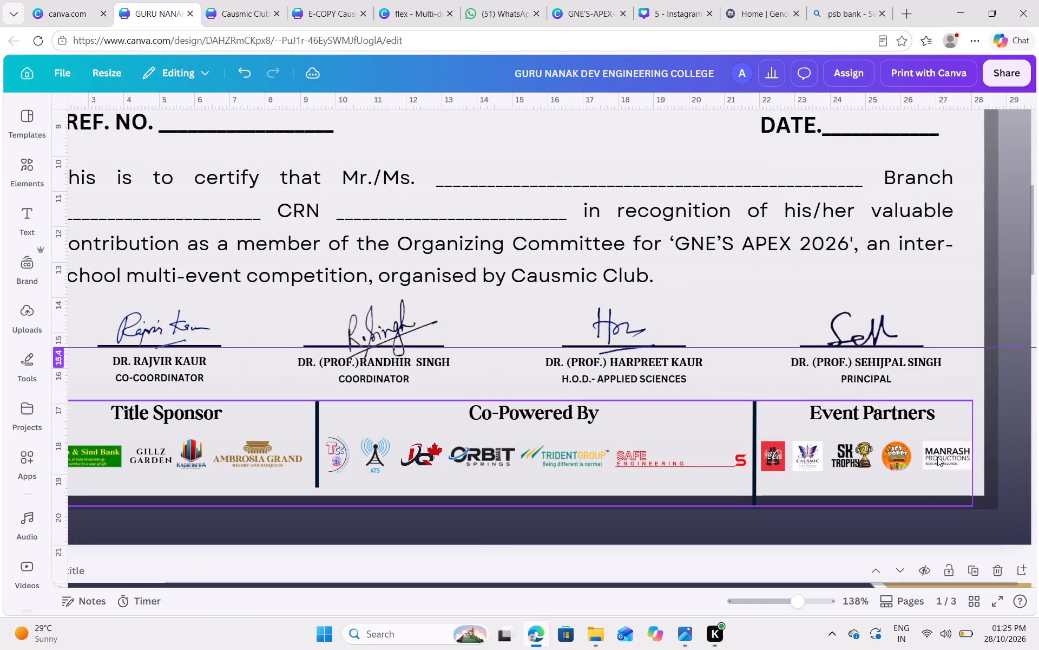
left_click(939, 456)
left_click(939, 456)
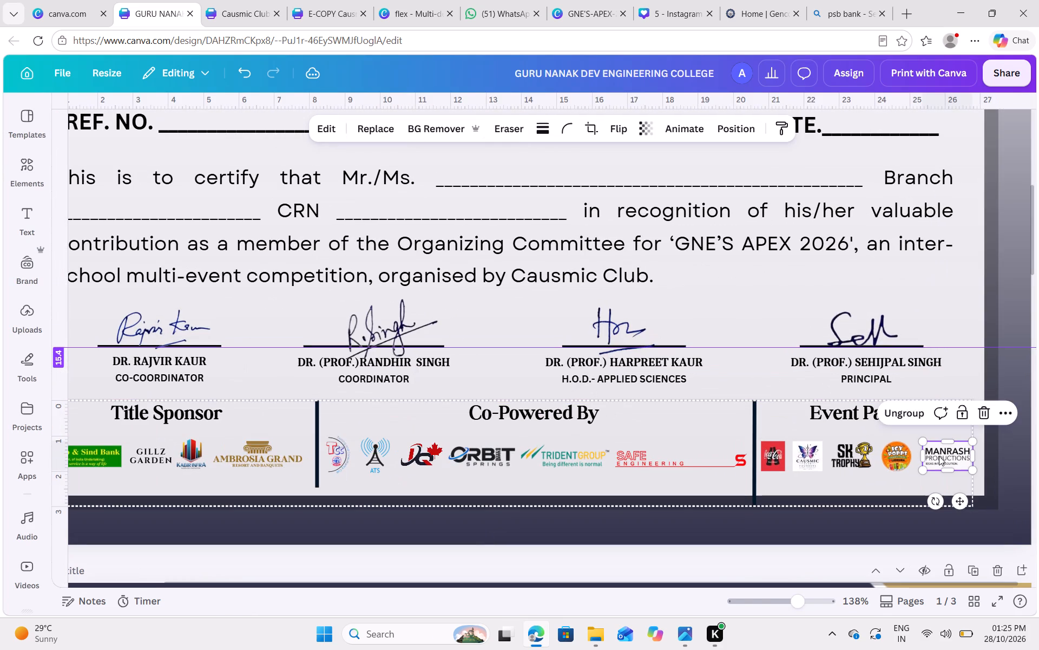
key("Right")
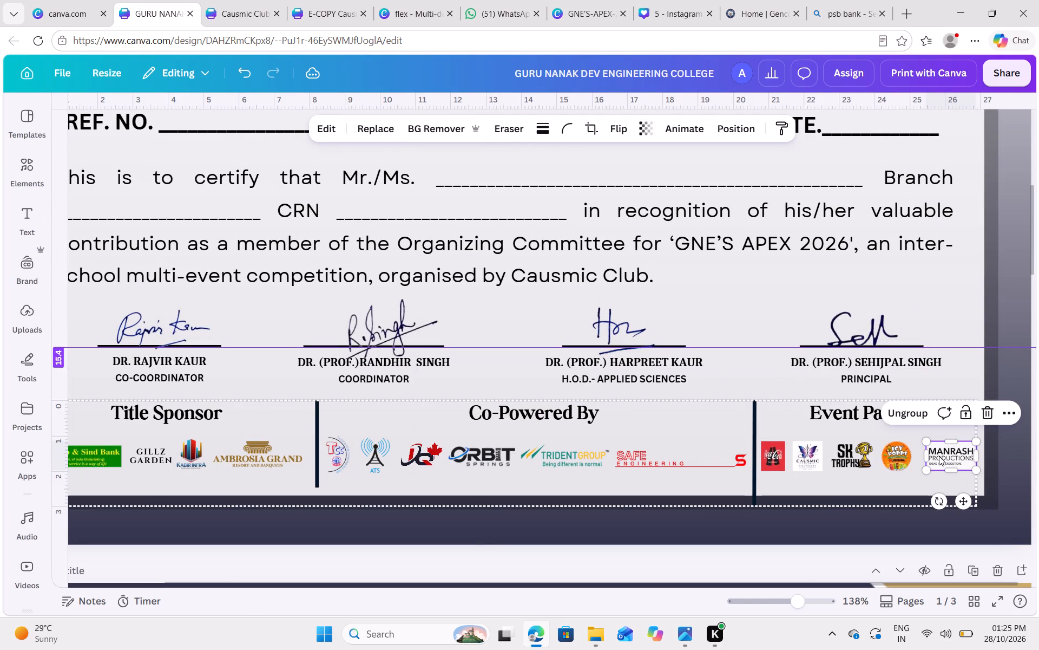
left_click(891, 447)
key("Right")
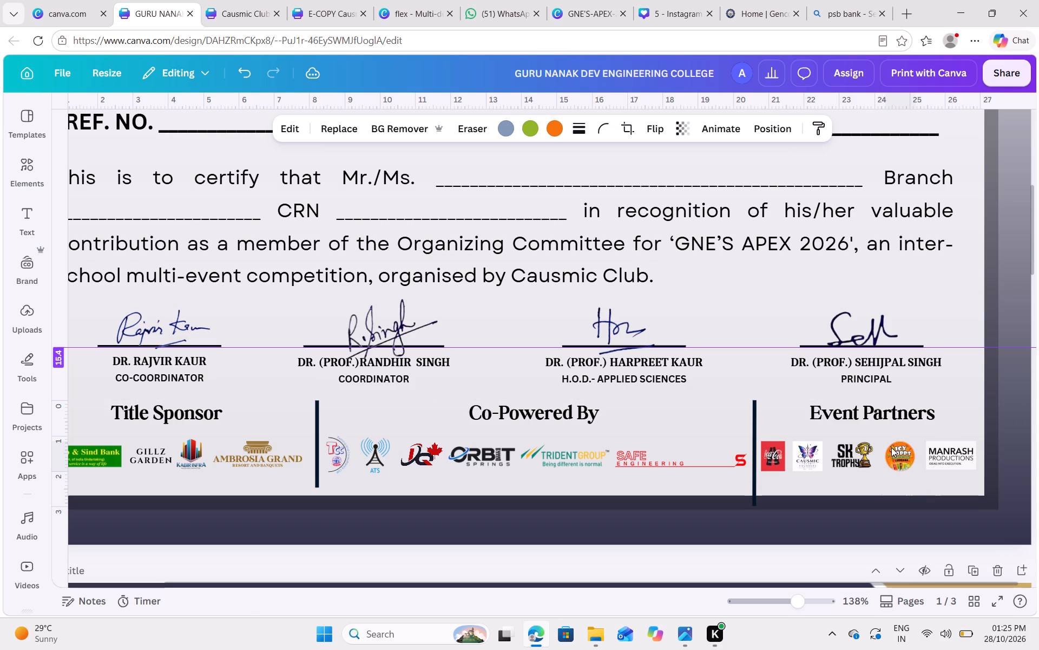
left_click(839, 449)
key("Right")
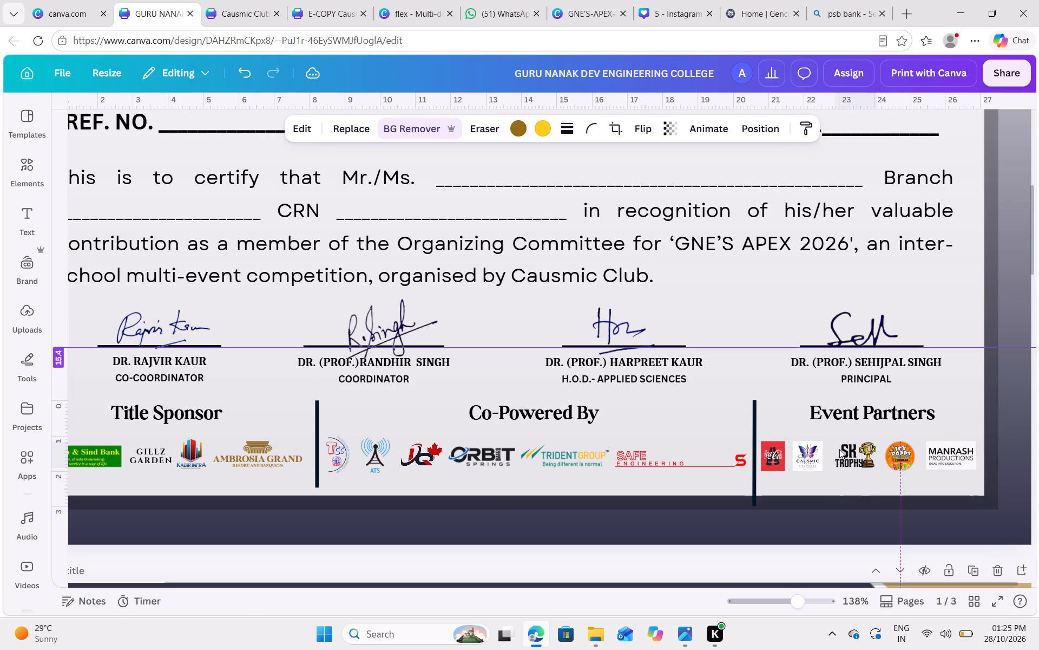
left_click(799, 450)
key("Right")
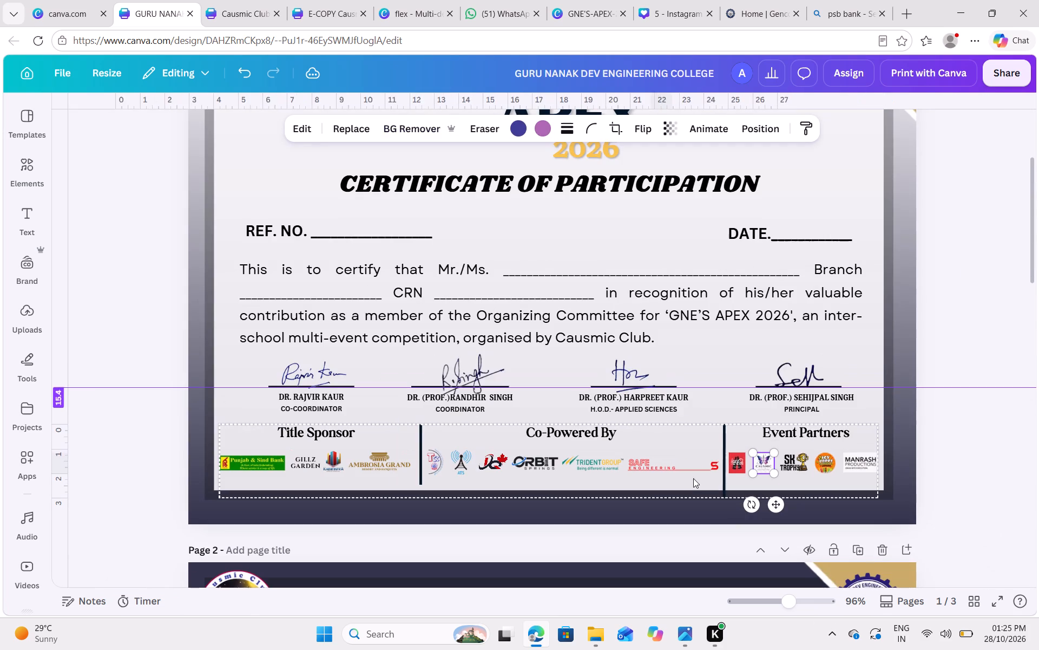
left_click(947, 308)
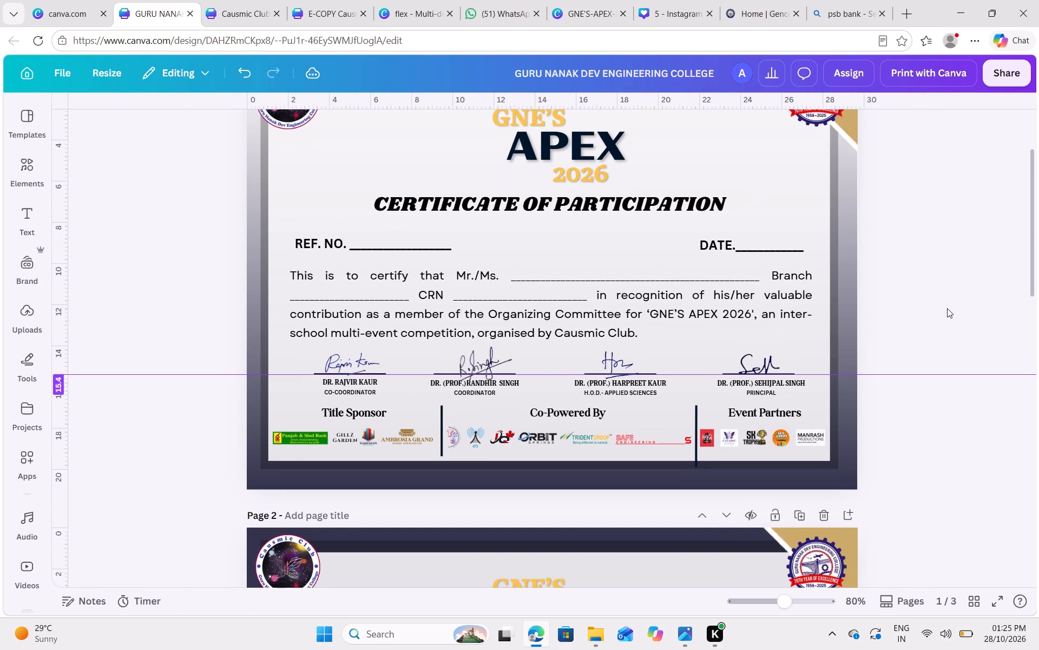
Duplicate page 1's gold top-right corner shape, move the copy over the Event Partners area and flip it vertically.
left_click(784, 144)
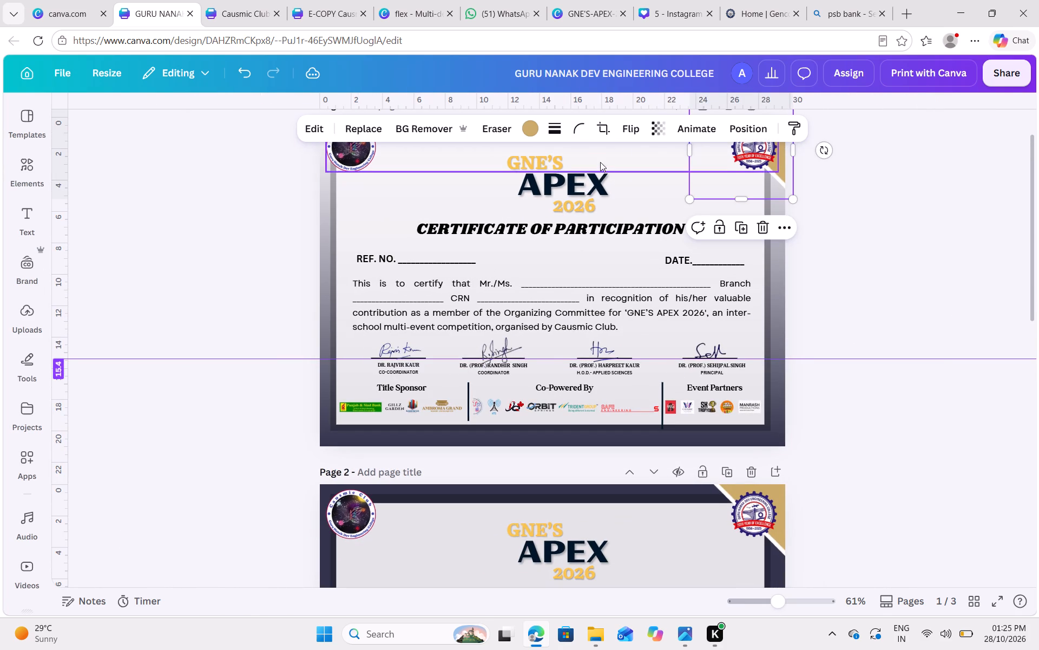
left_click(739, 230)
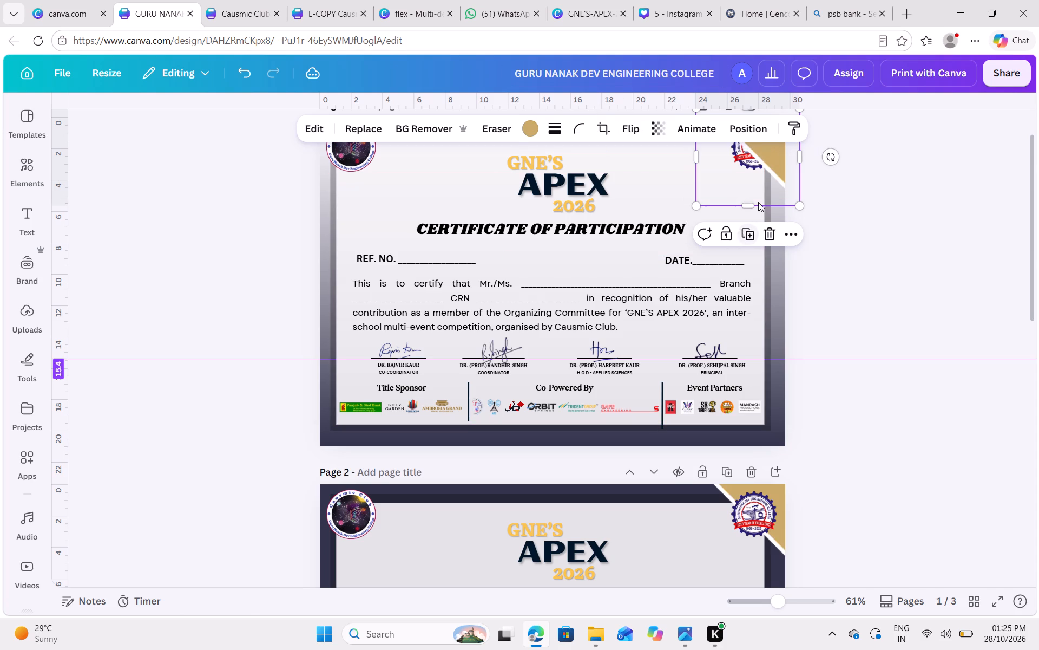
left_click_drag(771, 154, 742, 387)
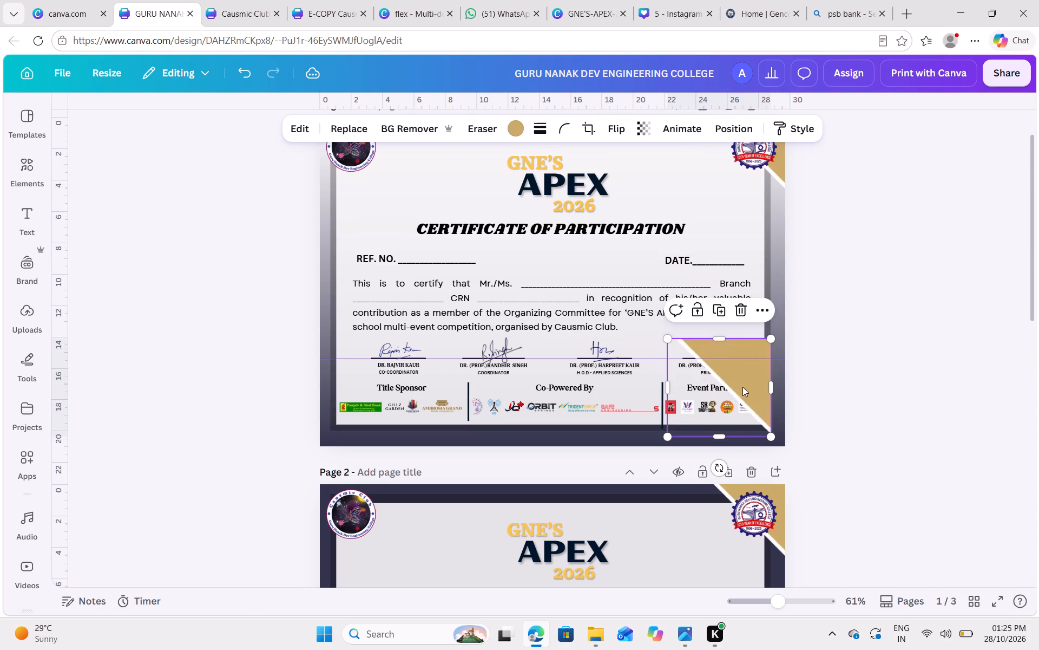
left_click(611, 125)
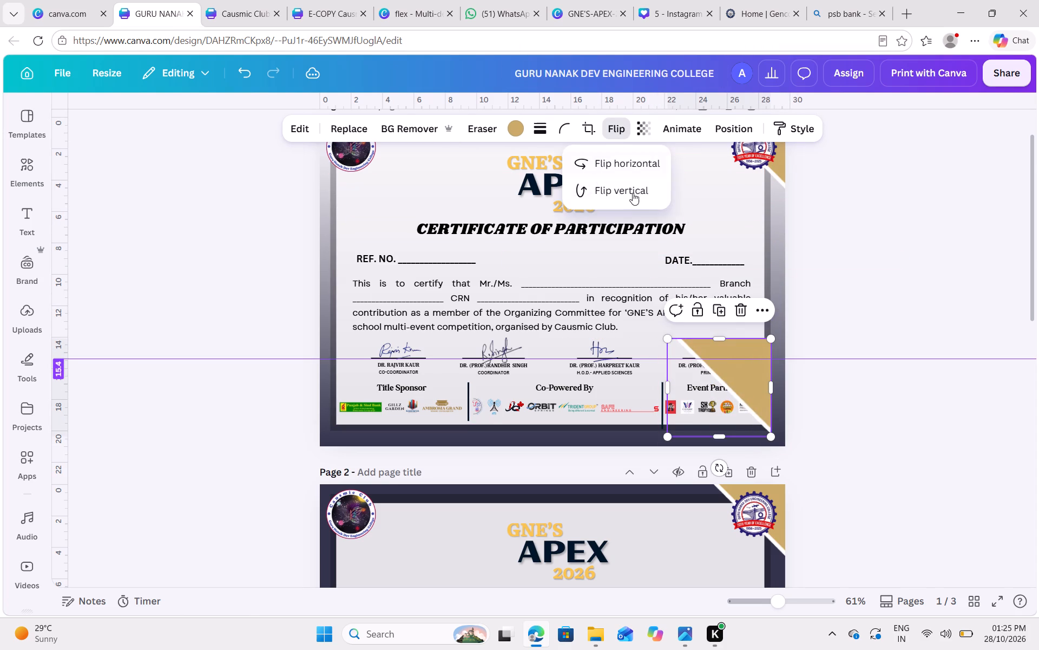
left_click(632, 192)
Fit the flipped gold shape into page 1's bottom-right corner and shrink it from its inner corner.
left_click(825, 349)
left_click_drag(744, 404, 760, 413)
left_click_drag(683, 349, 726, 380)
left_click(726, 380)
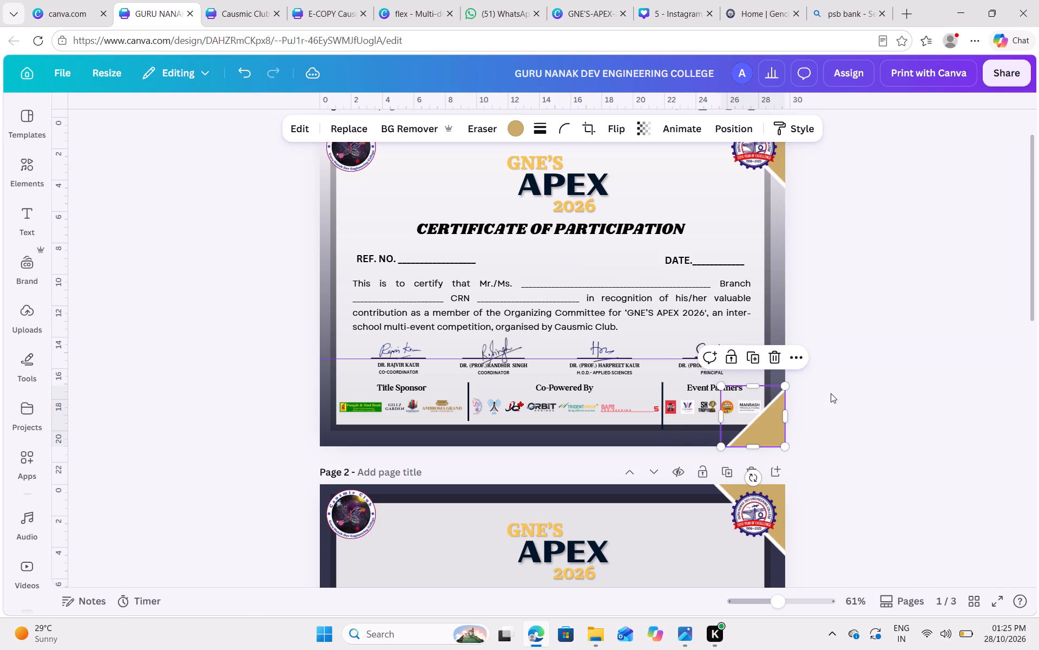
left_click(831, 393)
Using the APEX 2025 certificate as reference, shrink page 1's bottom-right gold corner until it clears the Manrash Productions logo.
left_click(252, 0)
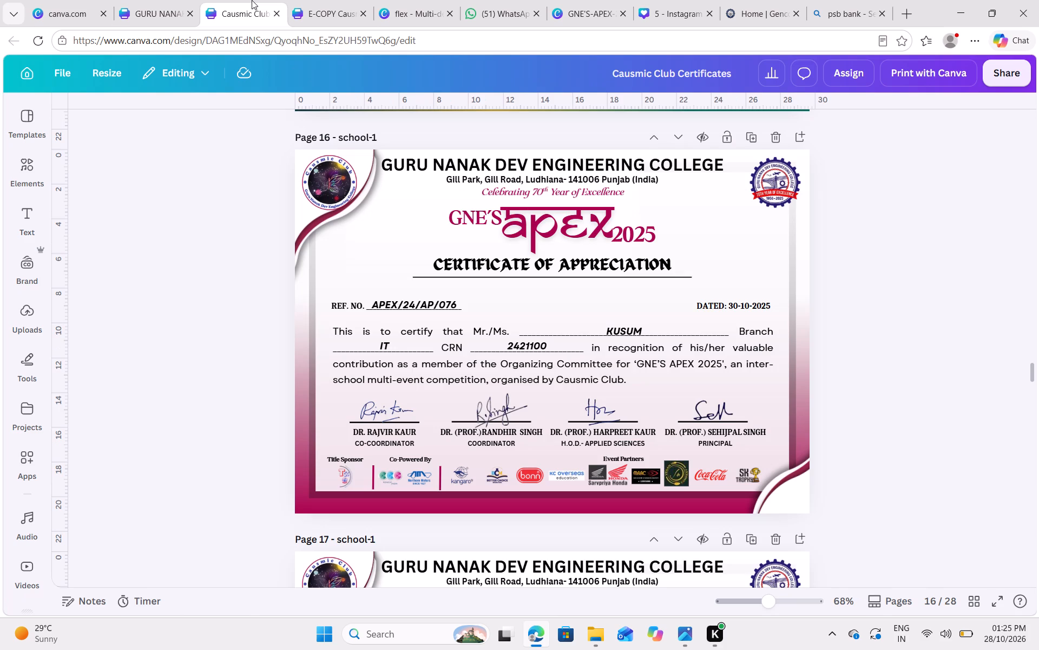
left_click(154, 1)
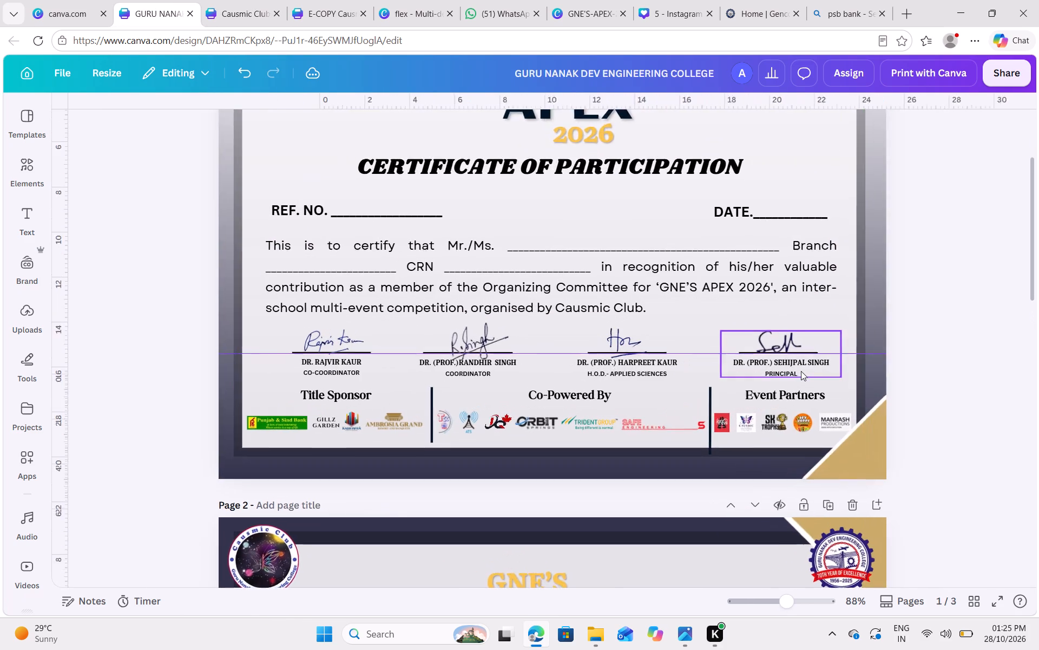
scroll(801, 371, "down", 1)
left_click(873, 397)
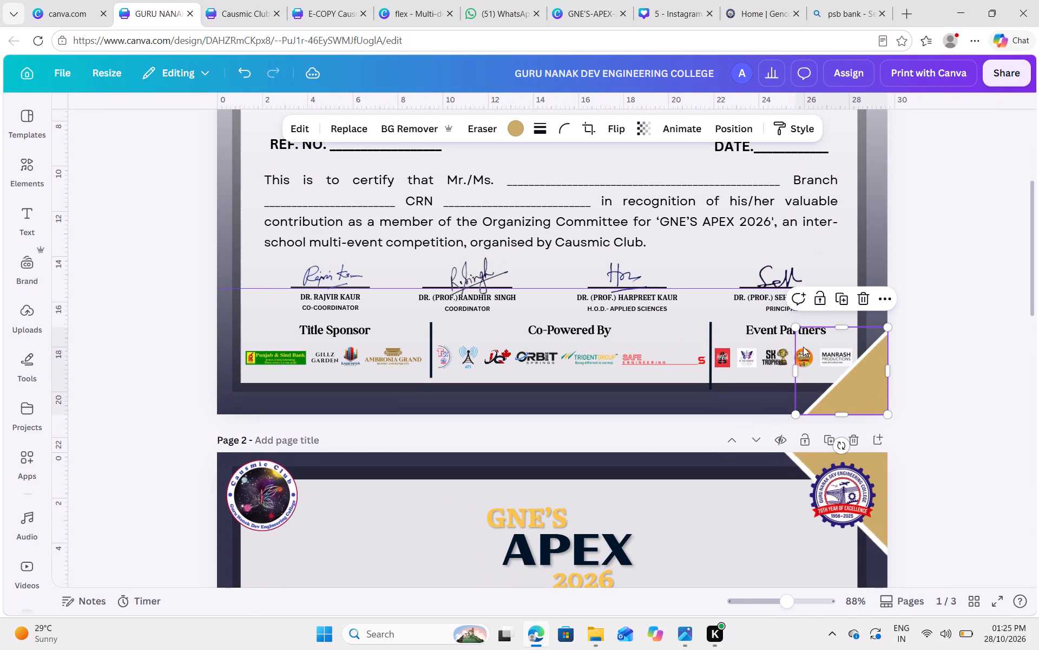
left_click_drag(794, 327, 798, 333)
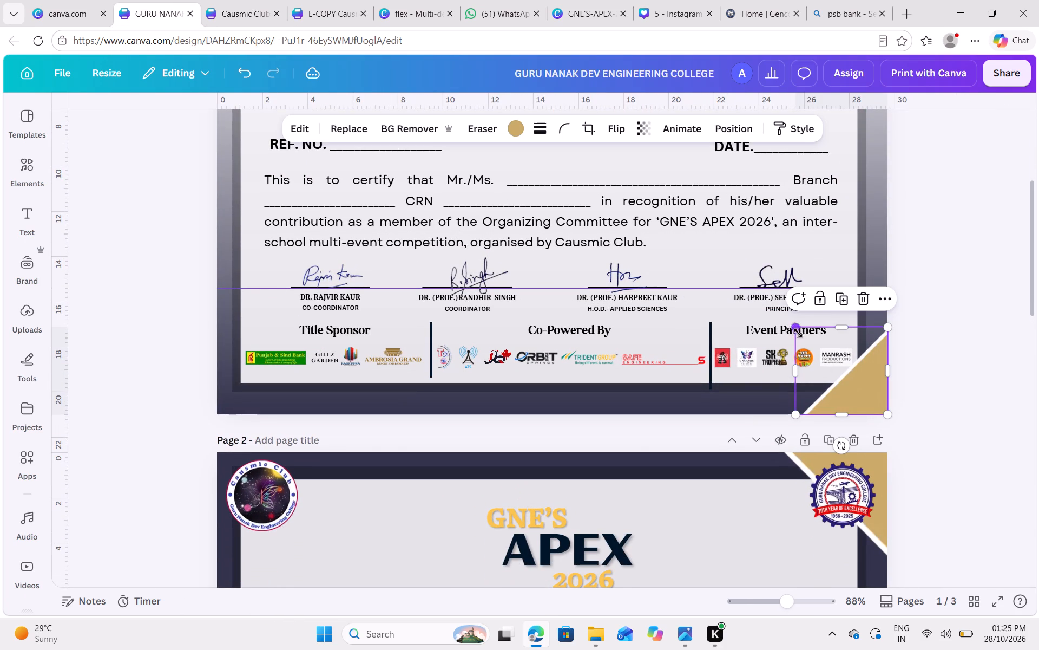
left_click_drag(798, 333, 828, 359)
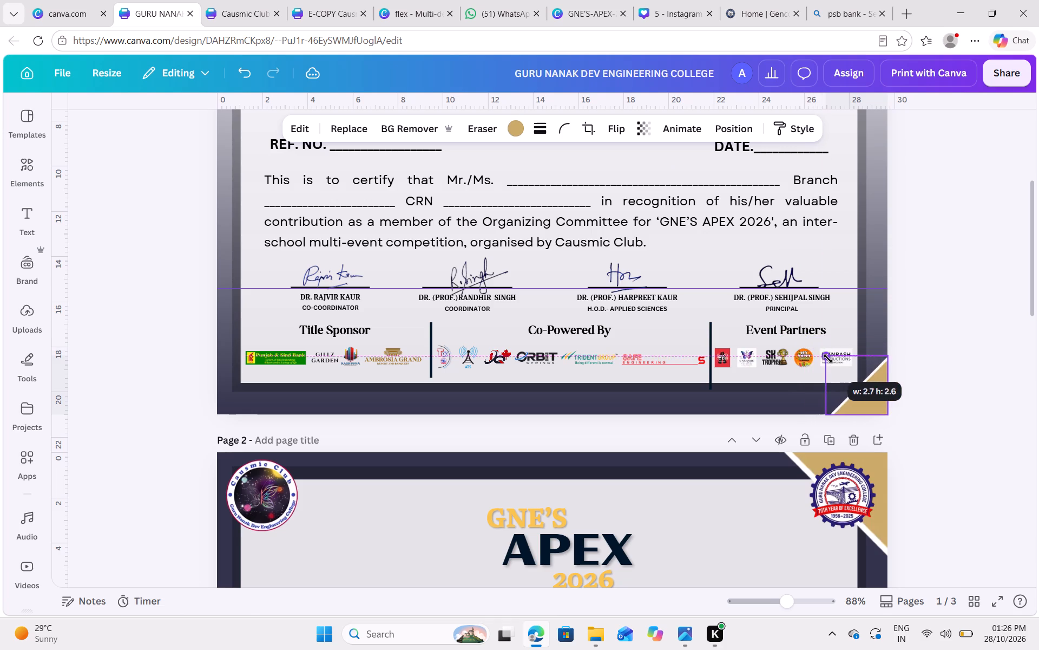
left_click_drag(828, 359, 853, 369)
left_click(917, 324)
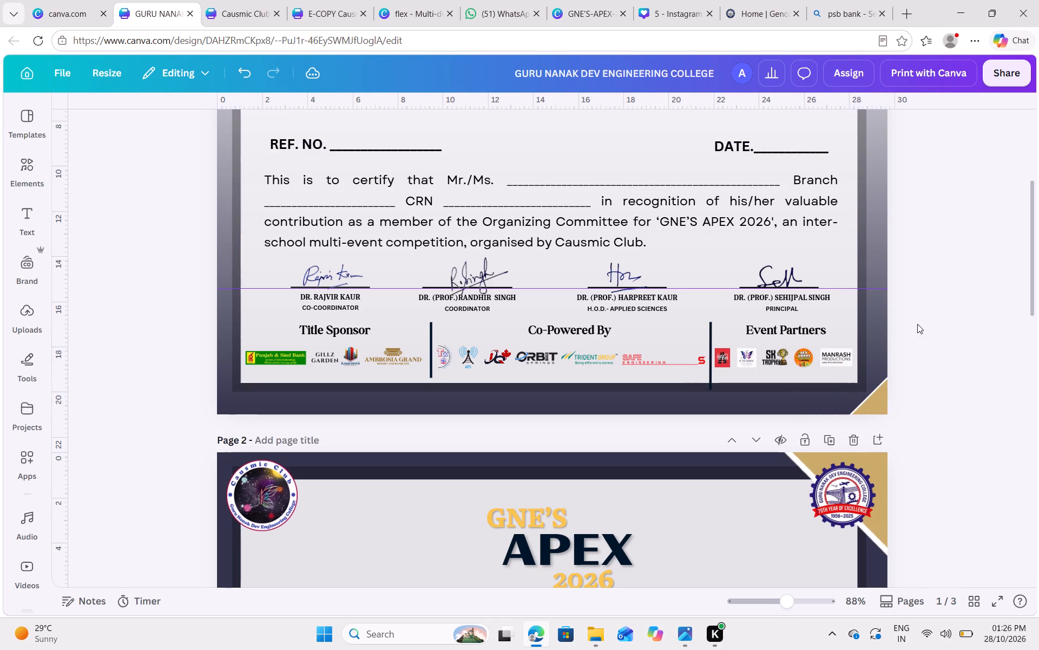
scroll(917, 324, "up", 3)
scroll(917, 324, "down", 2)
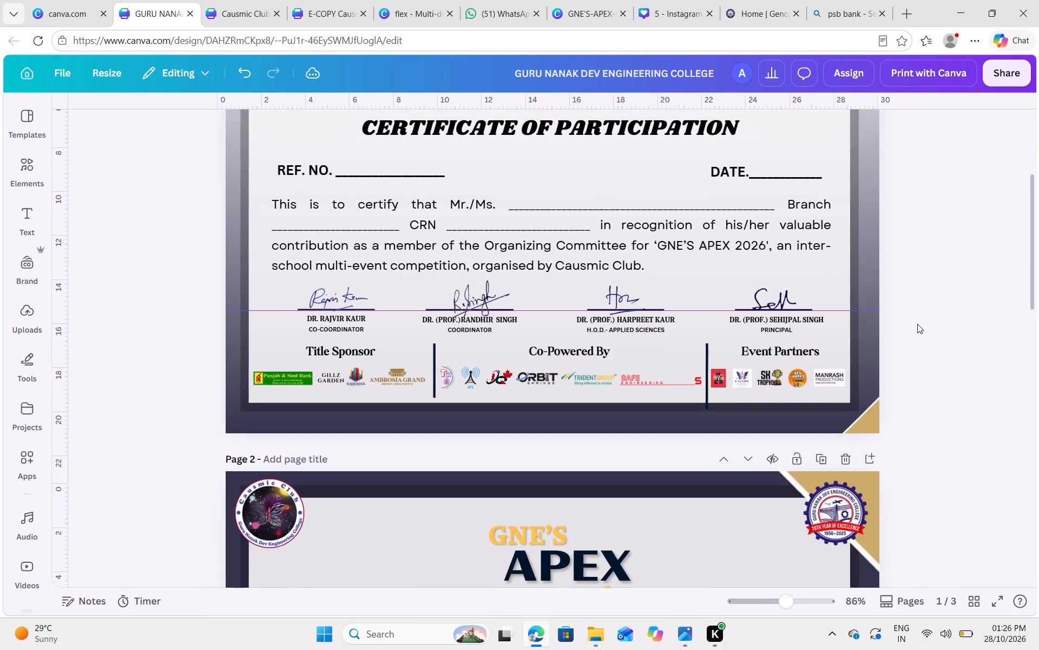
Switch to the Causmic Club Certificates design and examine the background layers of the page 16 APEX 2025 certificate.
scroll(917, 324, "up", 1)
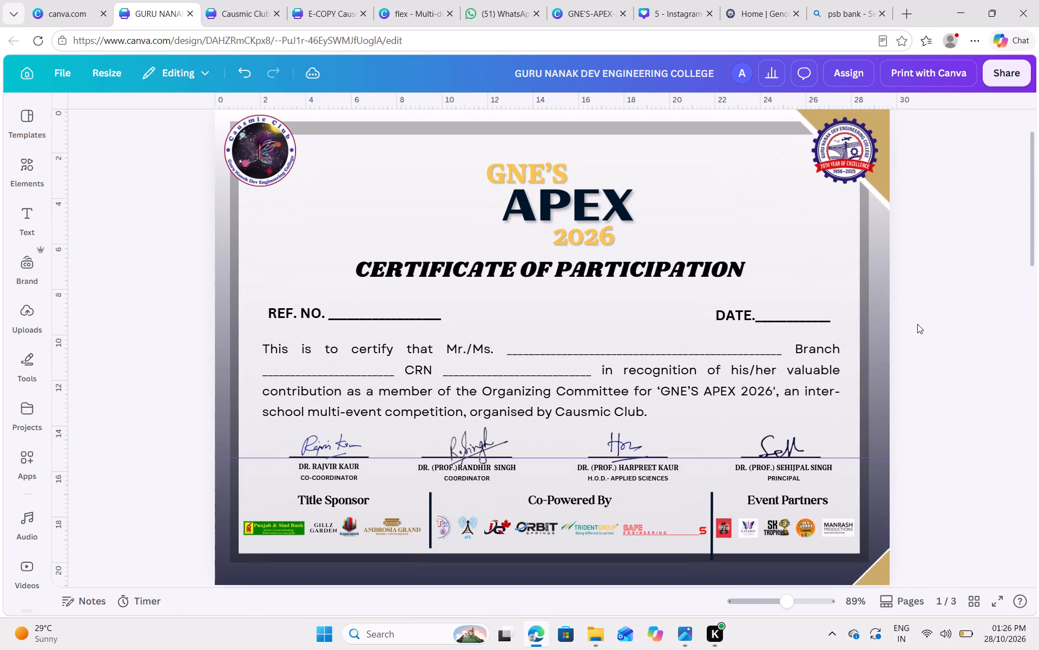
scroll(917, 324, "up", 1)
left_click(219, 0)
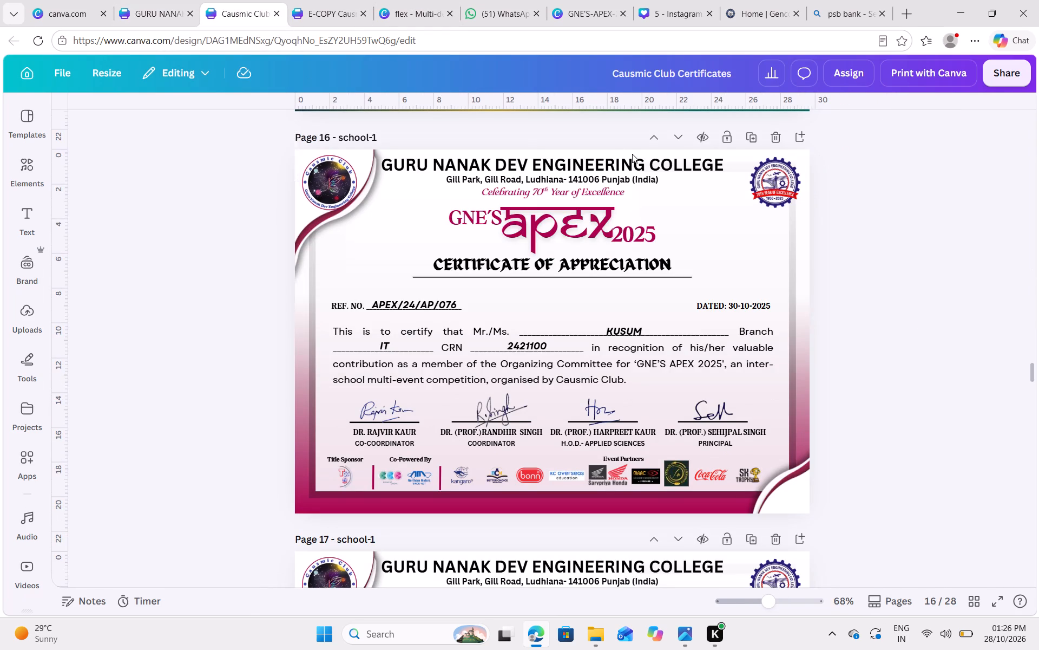
left_click(732, 224)
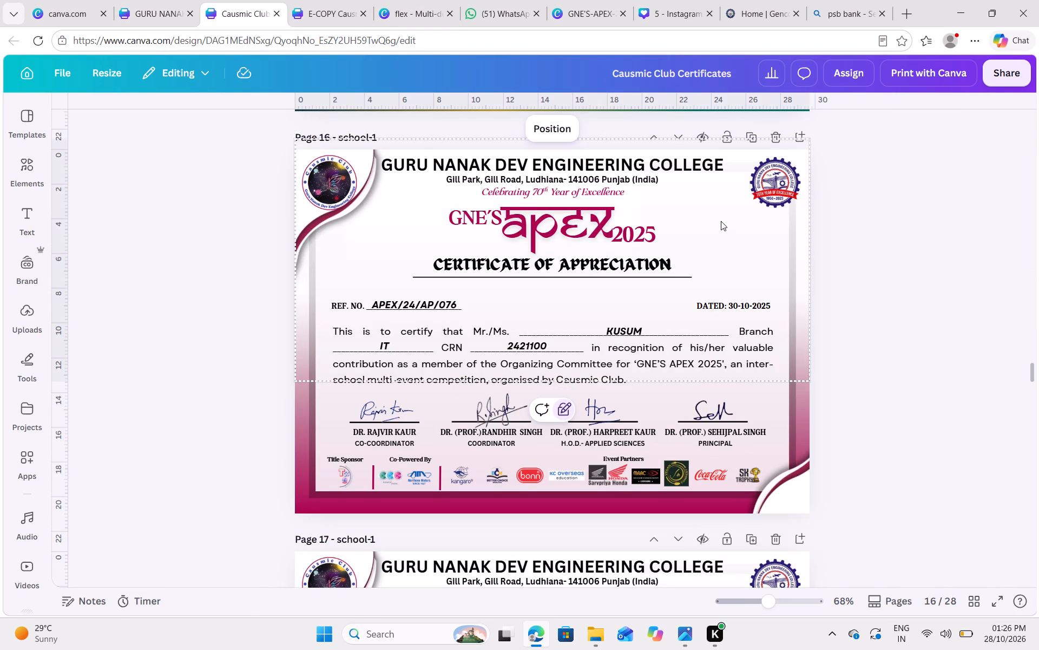
left_click(553, 123)
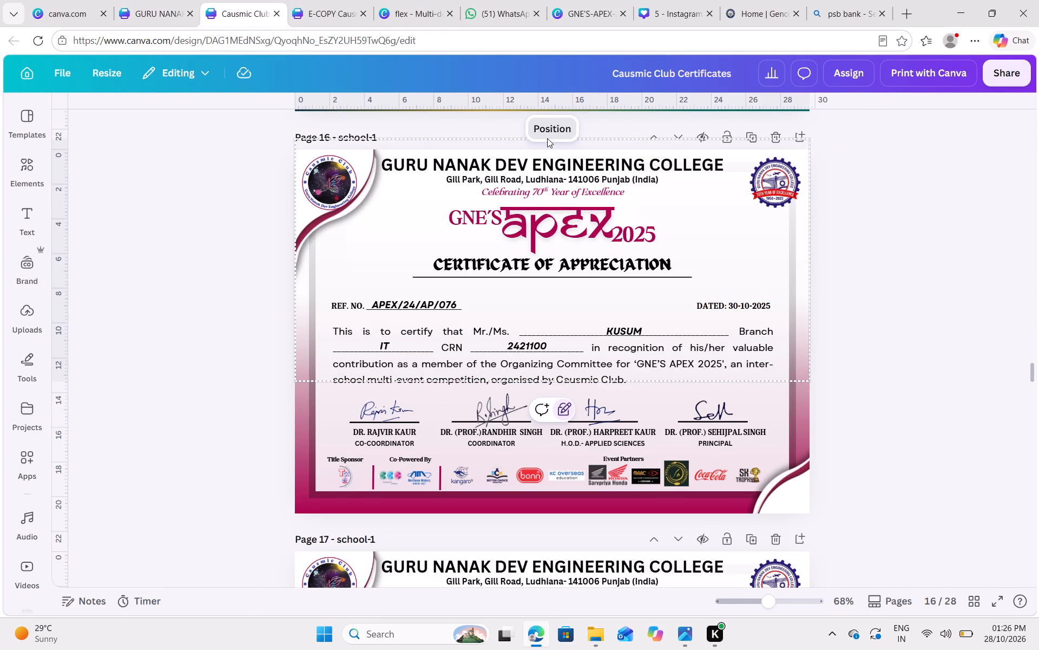
left_click(549, 135)
left_click(549, 135)
scroll(238, 246, "up", 4)
scroll(238, 246, "down", 4)
left_click(222, 249)
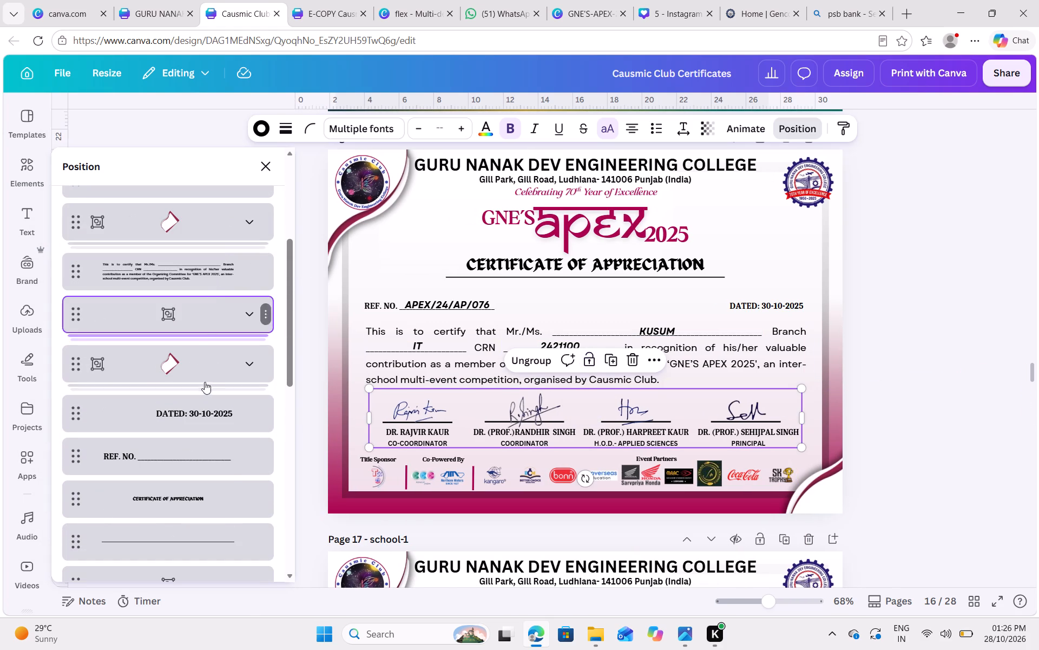
scroll(188, 485, "down", 5)
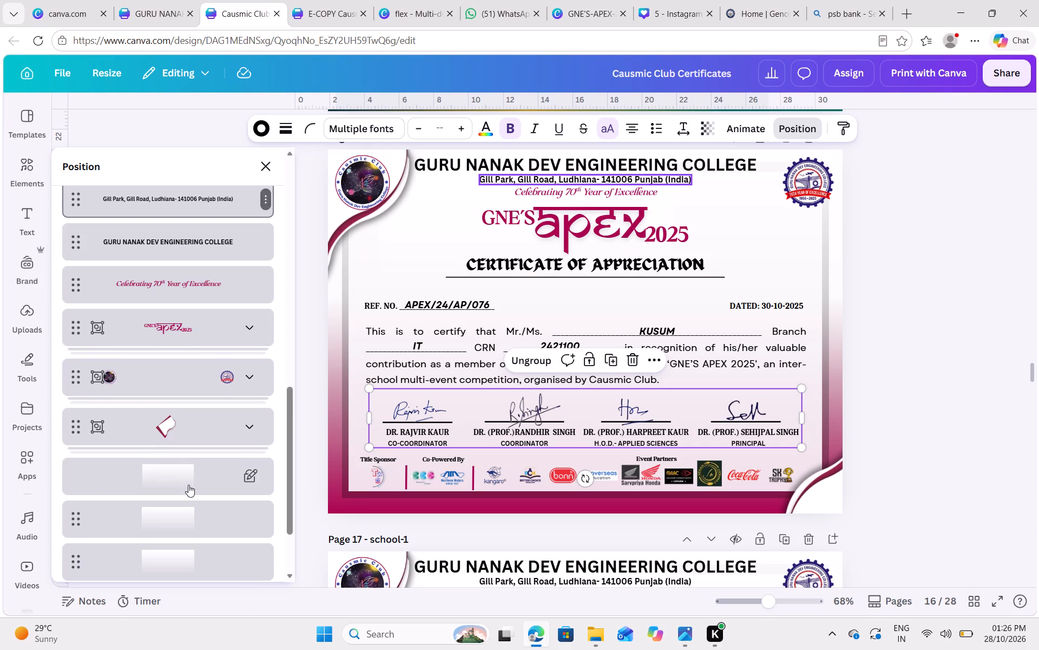
scroll(180, 468, "down", 1)
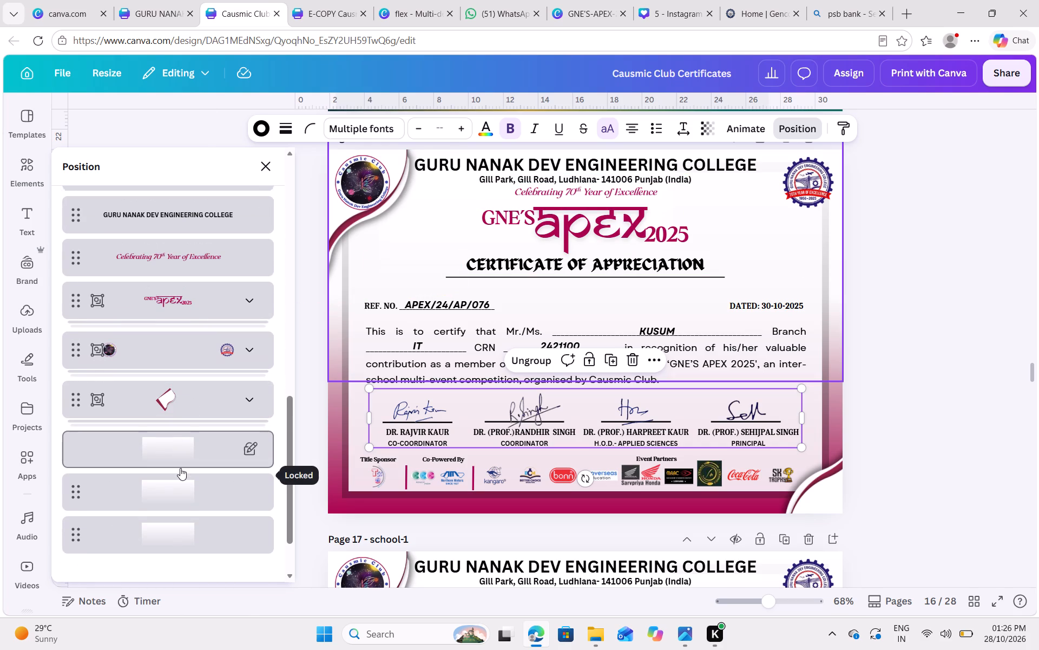
scroll(180, 468, "down", 2)
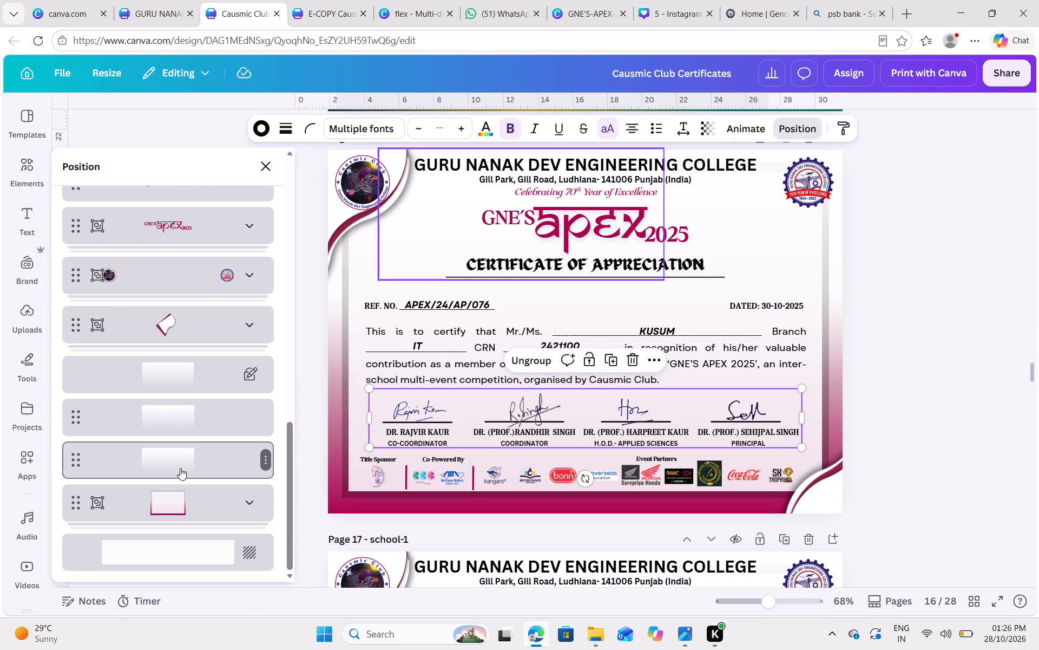
left_click(174, 503)
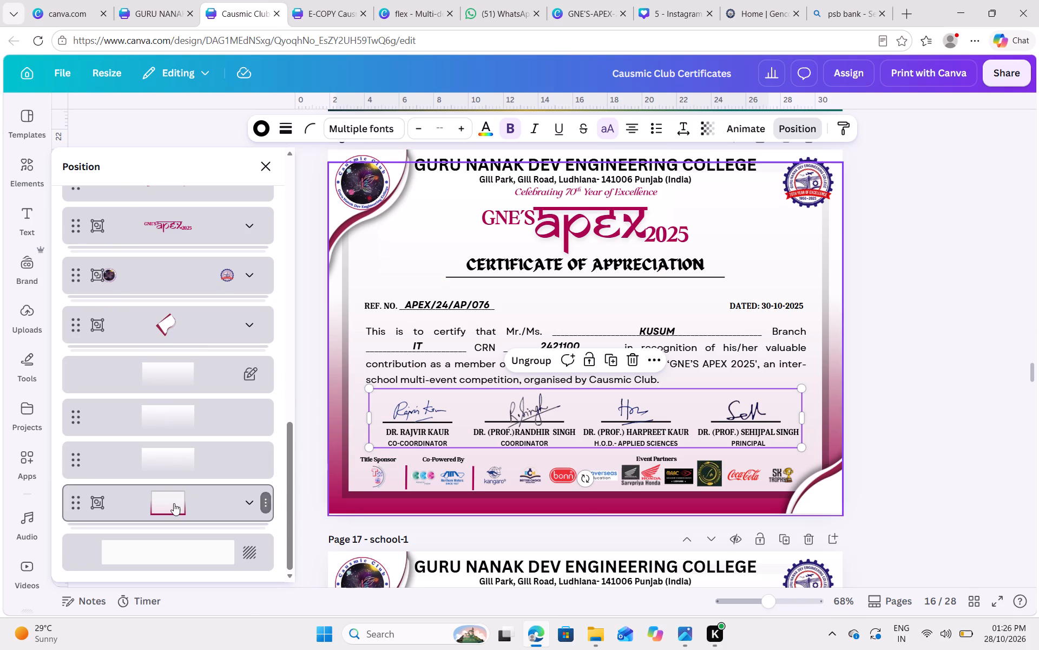
left_click(251, 500)
scroll(250, 499, "down", 3)
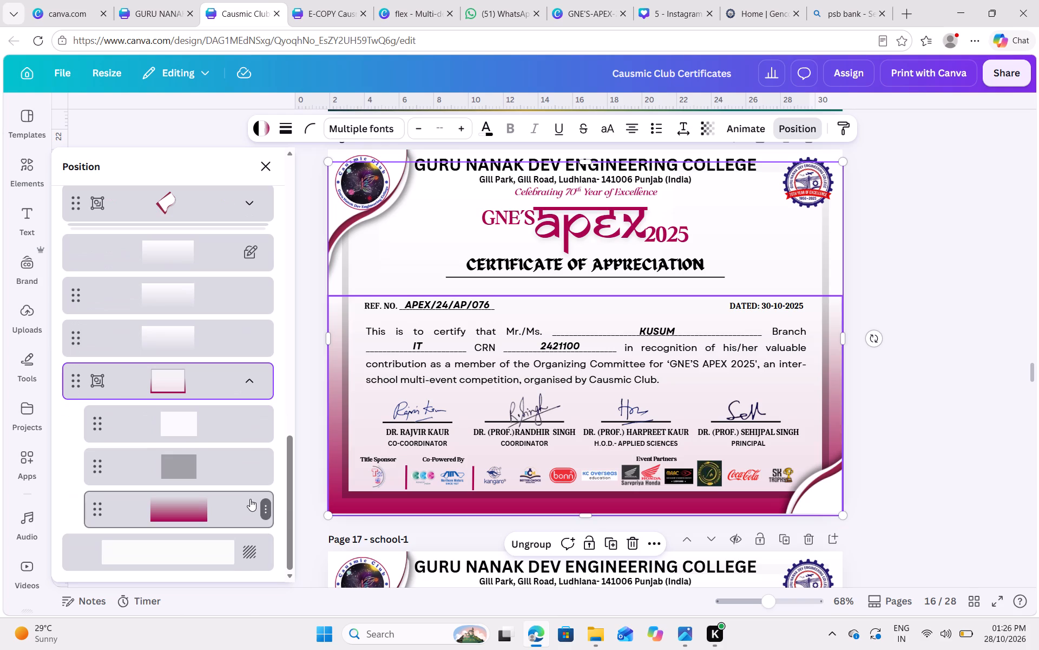
left_click(252, 370)
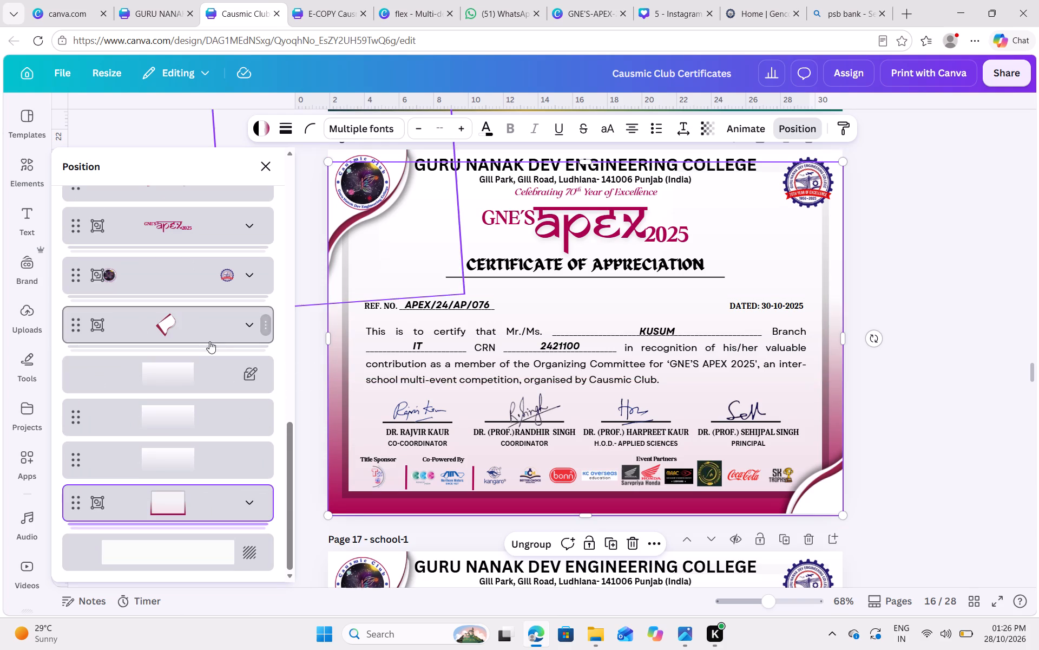
Unlock the full-width white gradient overlay in the layers of the APEX 2025 certificate on page 16.
left_click(206, 379)
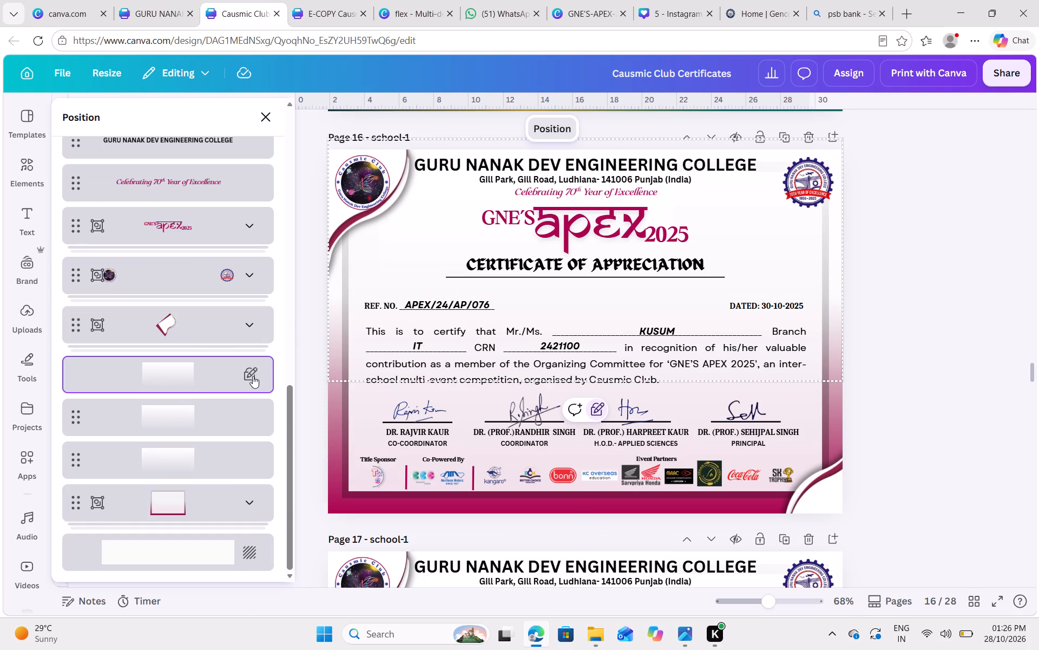
left_click(253, 375)
left_click(593, 406)
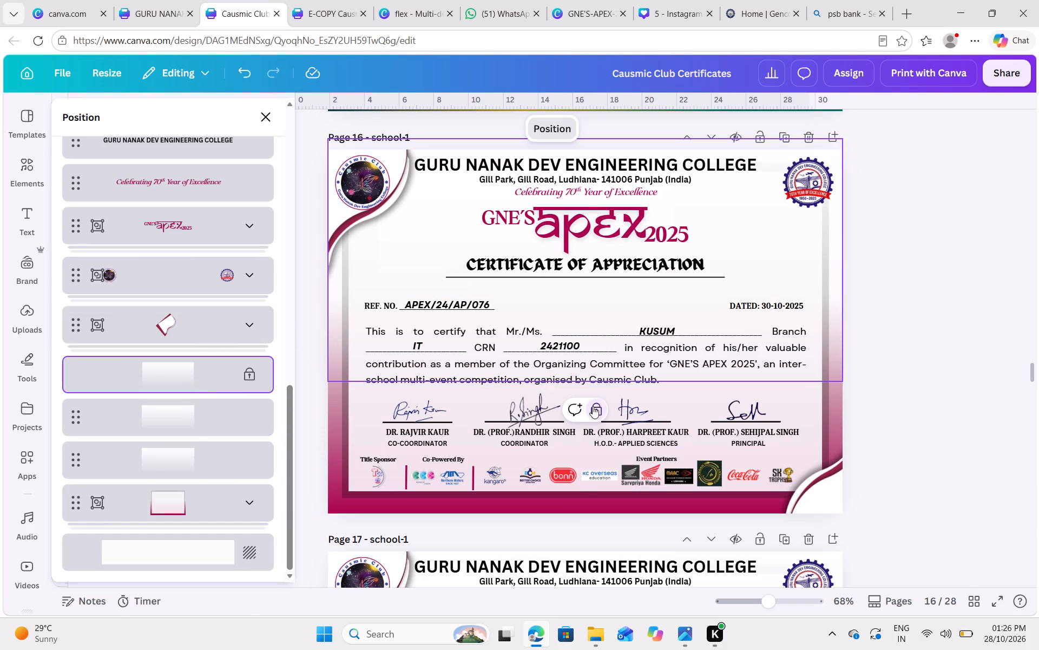
left_click(196, 425)
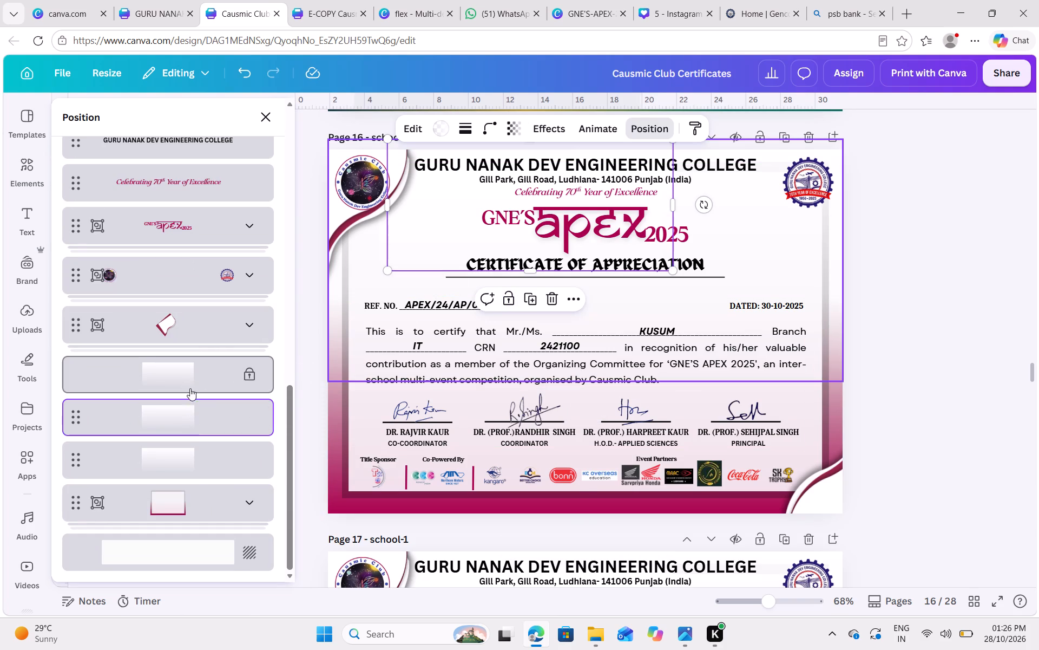
left_click(247, 371)
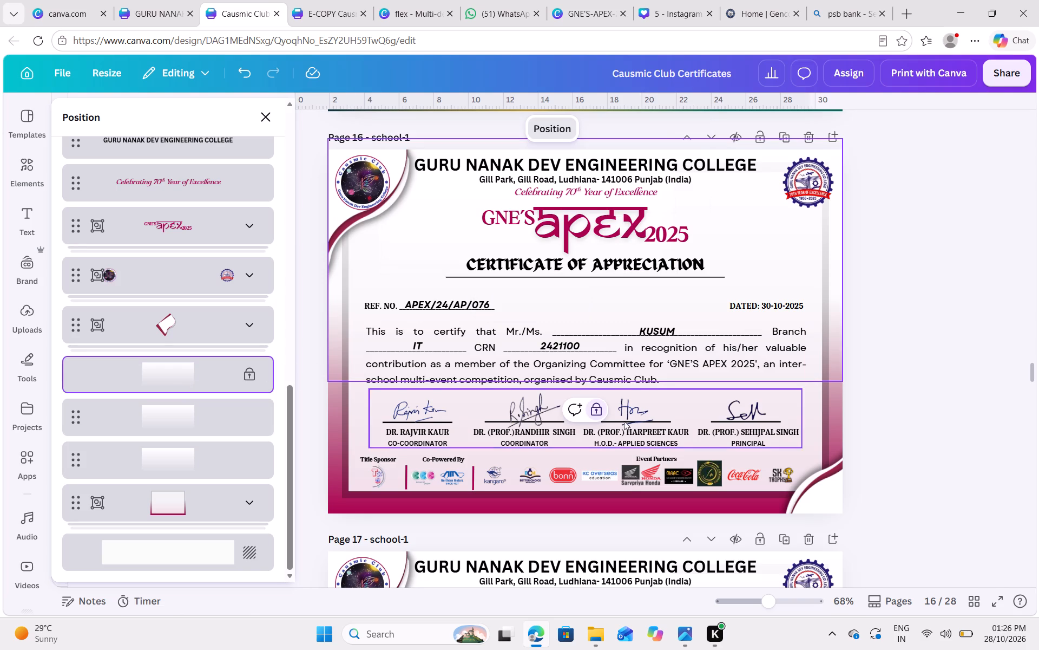
left_click(594, 405)
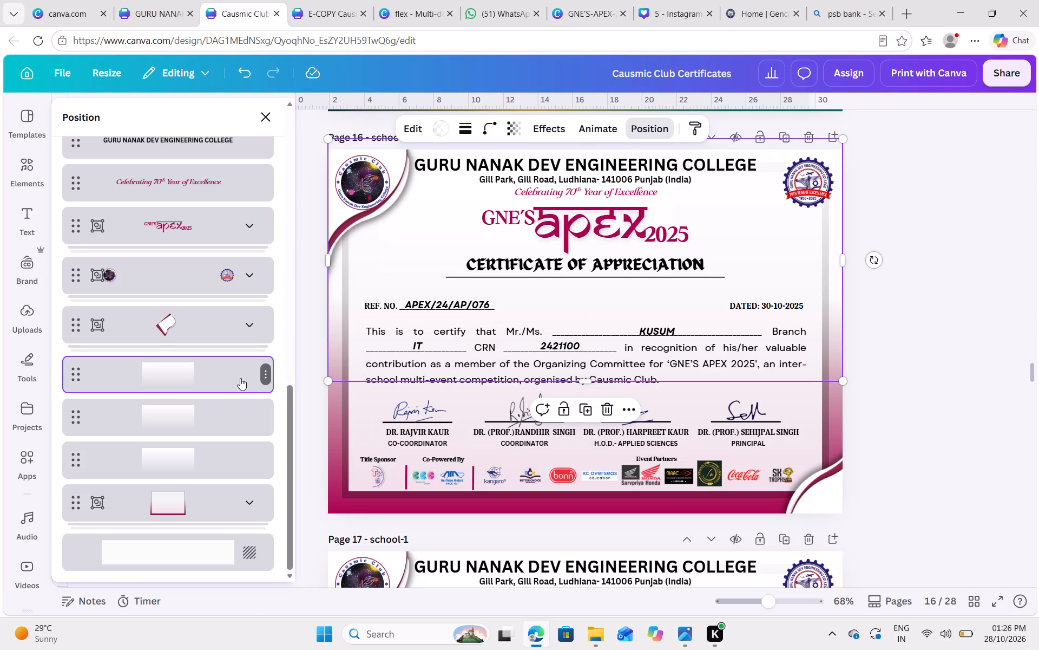
Copy the three white gradient overlays from the APEX 2025 certificate onto page 1 of the APEX 2026 certificate and group them.
left_click(228, 412, "shift")
left_click(234, 454, "shift")
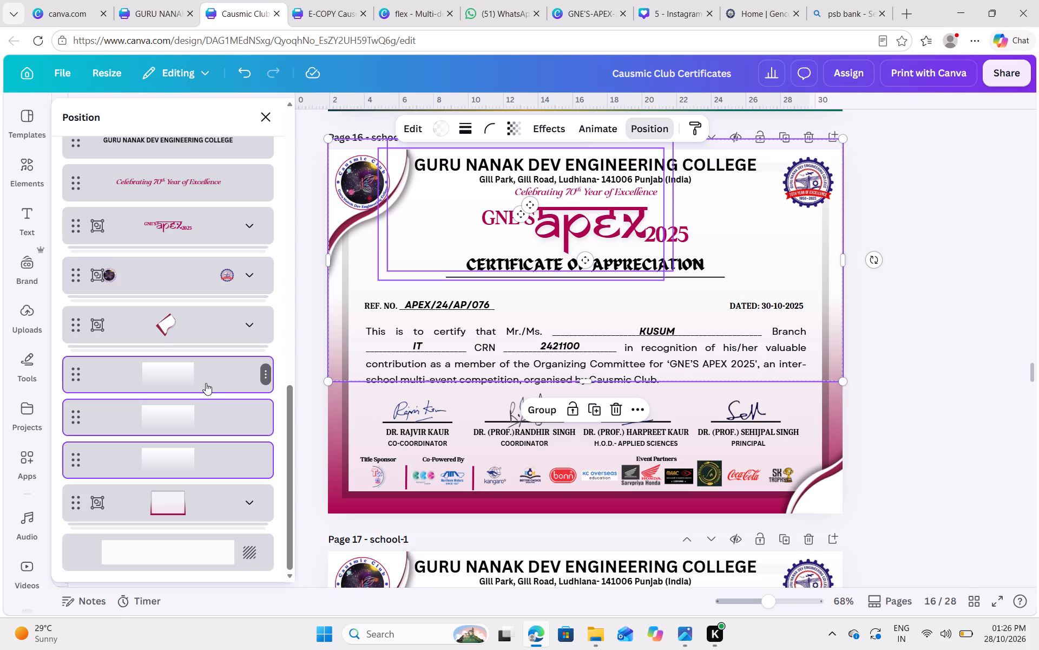
key("ctrl+c")
left_click(166, 1)
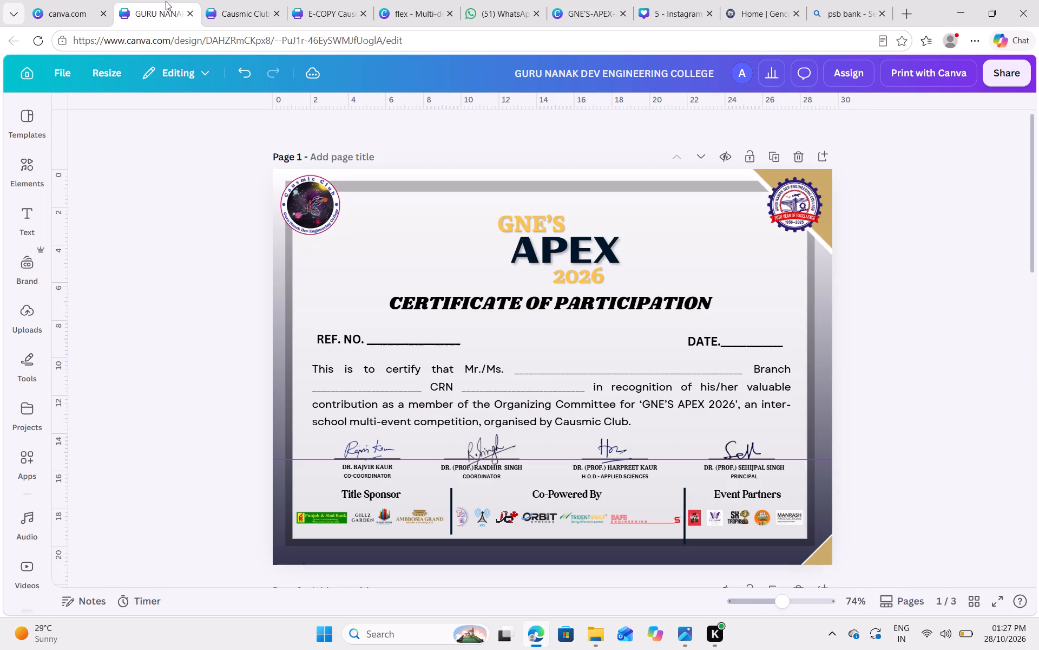
key("ctrl+v")
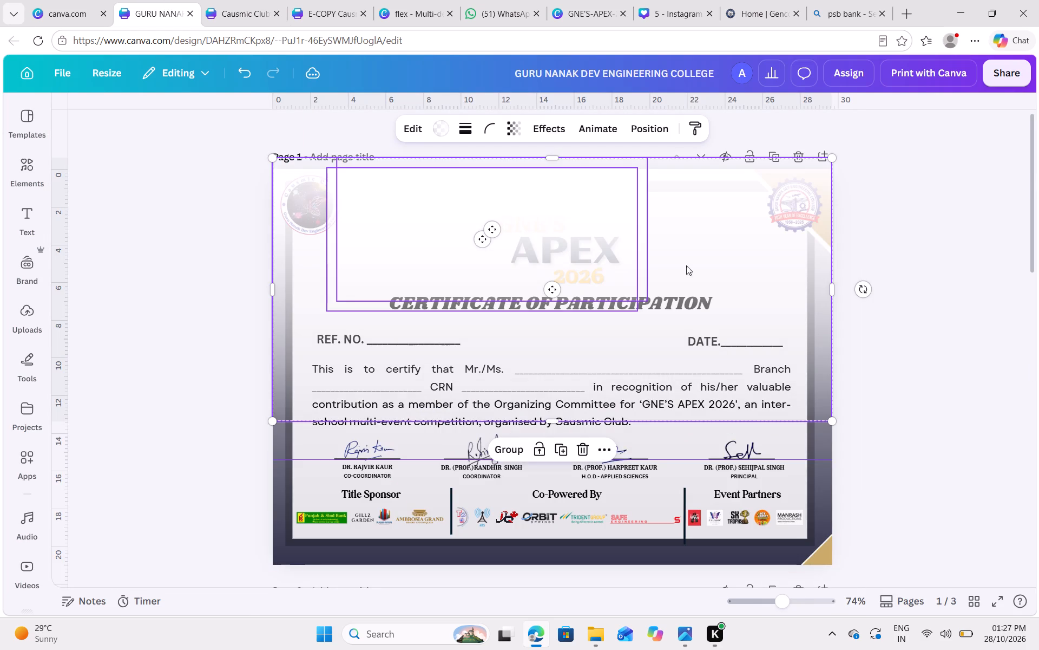
left_click(498, 452)
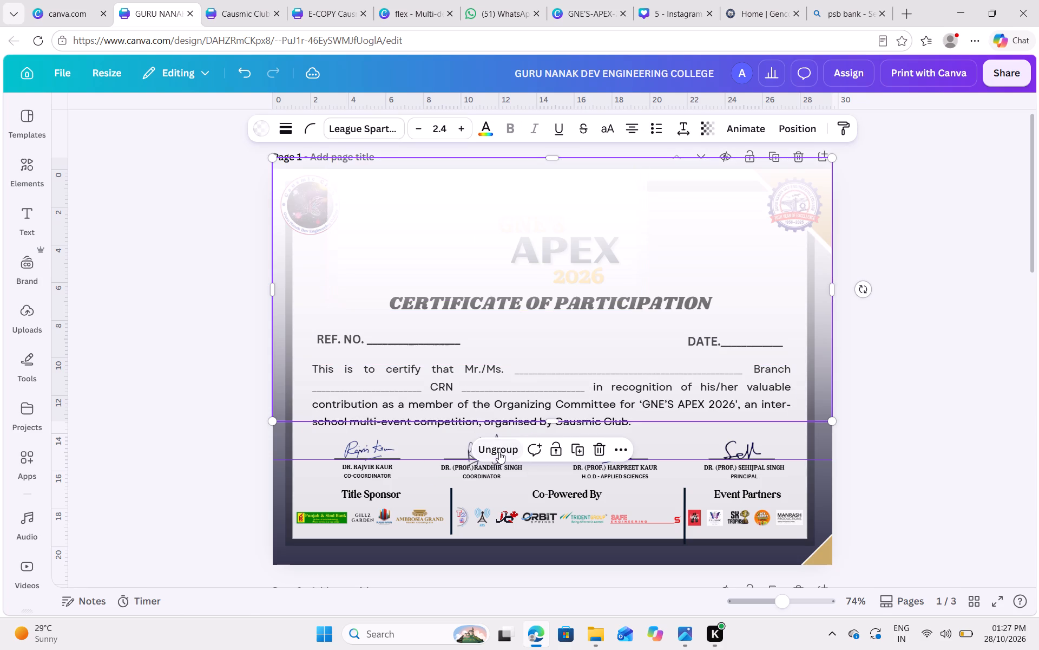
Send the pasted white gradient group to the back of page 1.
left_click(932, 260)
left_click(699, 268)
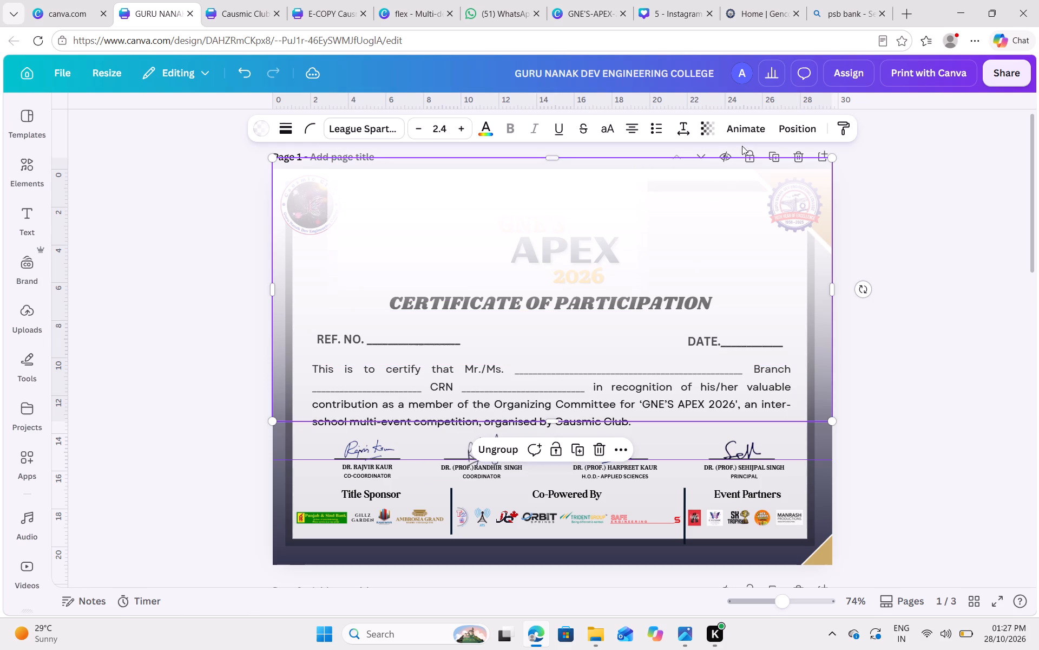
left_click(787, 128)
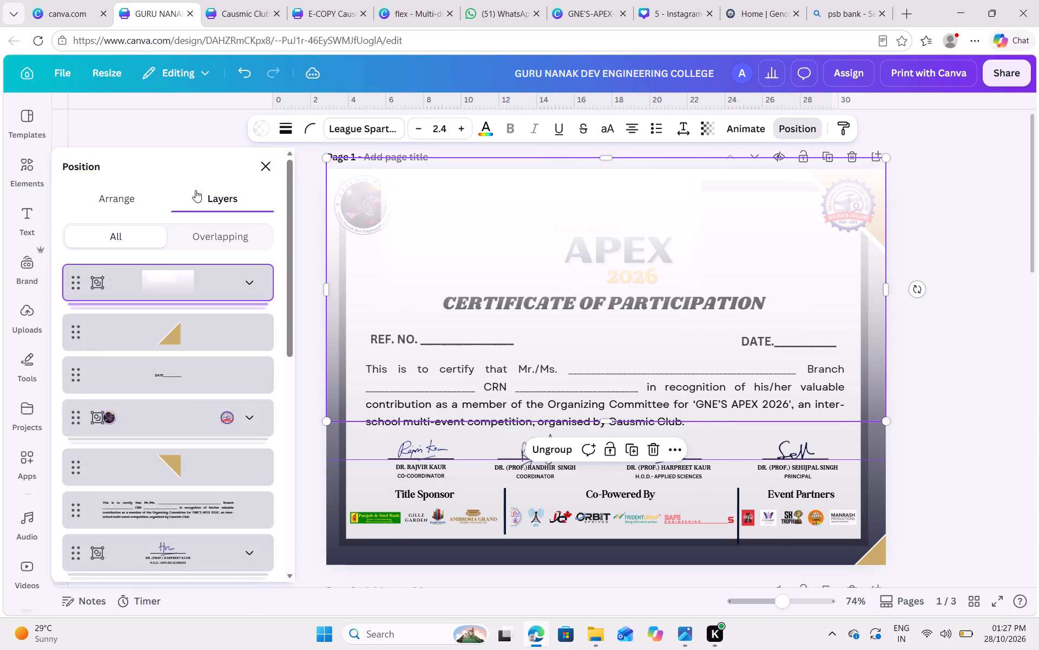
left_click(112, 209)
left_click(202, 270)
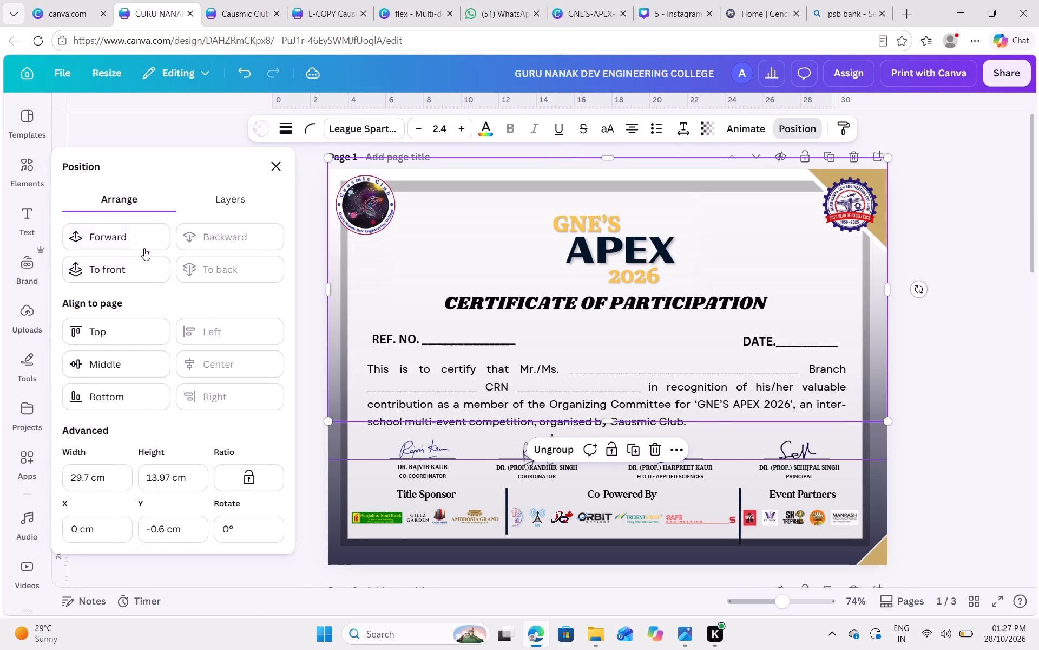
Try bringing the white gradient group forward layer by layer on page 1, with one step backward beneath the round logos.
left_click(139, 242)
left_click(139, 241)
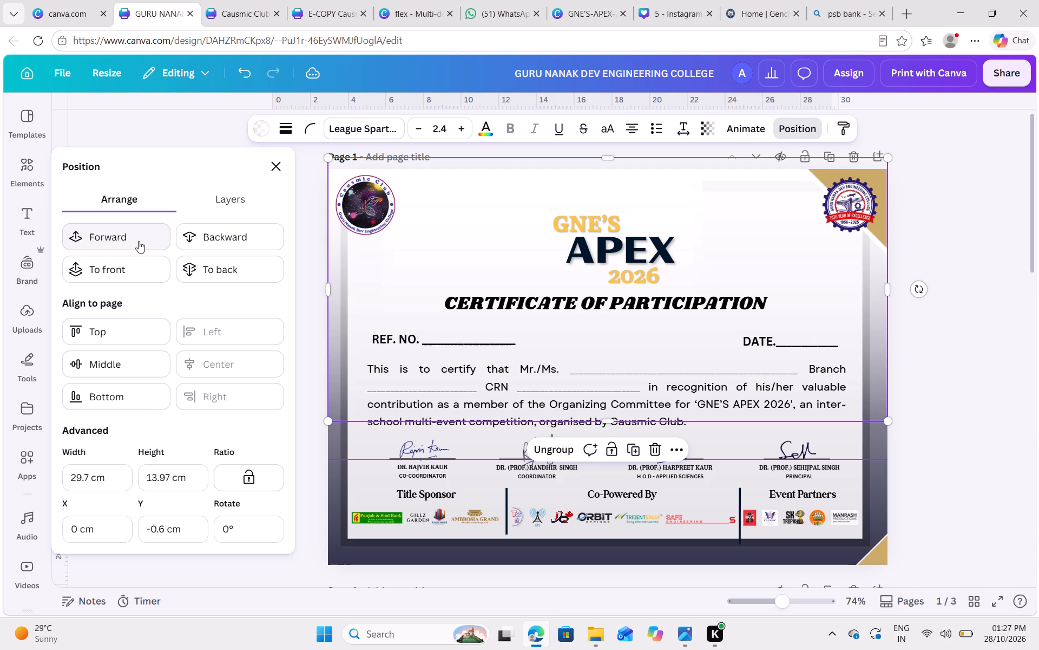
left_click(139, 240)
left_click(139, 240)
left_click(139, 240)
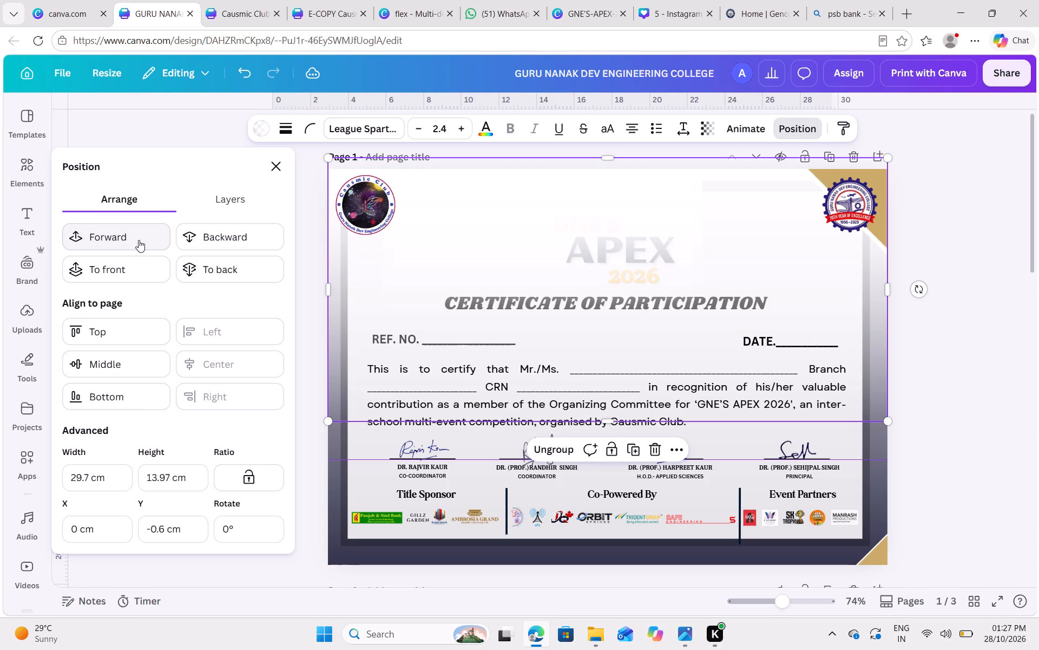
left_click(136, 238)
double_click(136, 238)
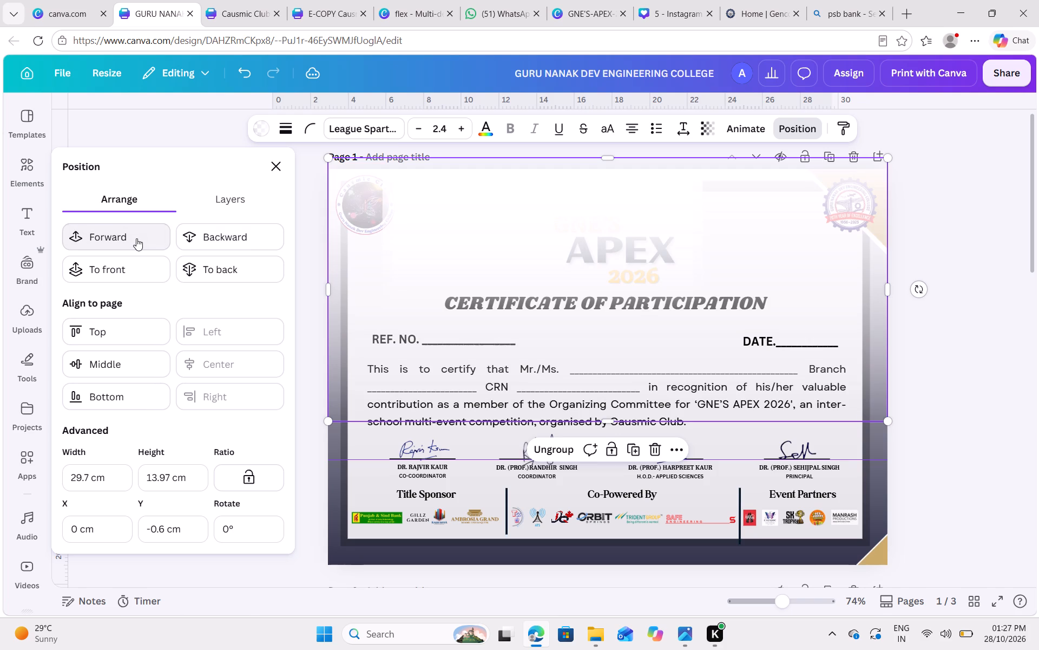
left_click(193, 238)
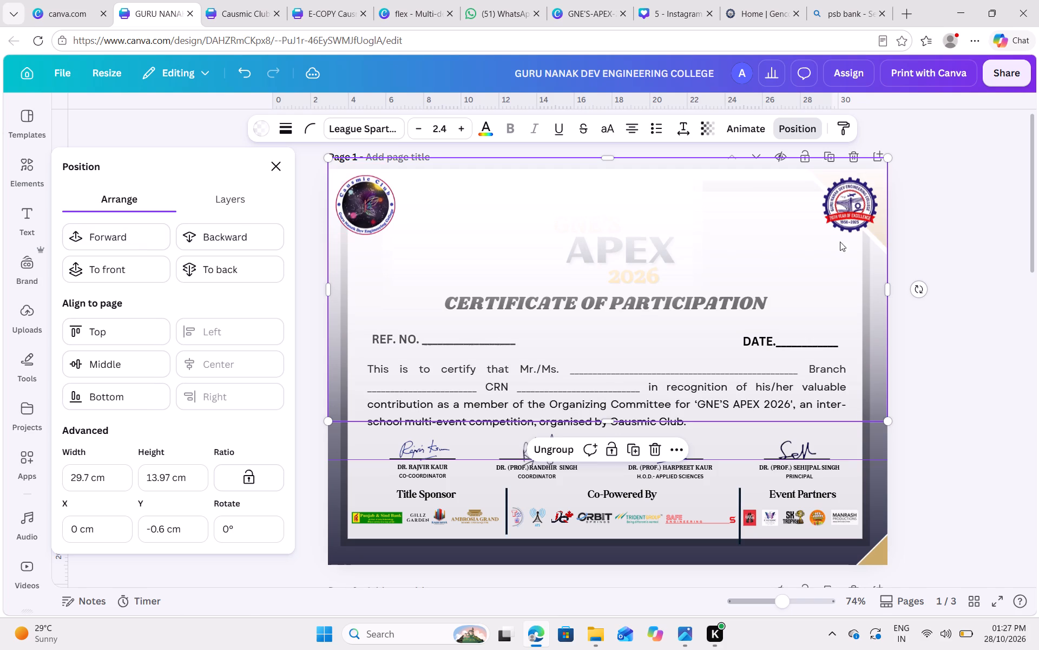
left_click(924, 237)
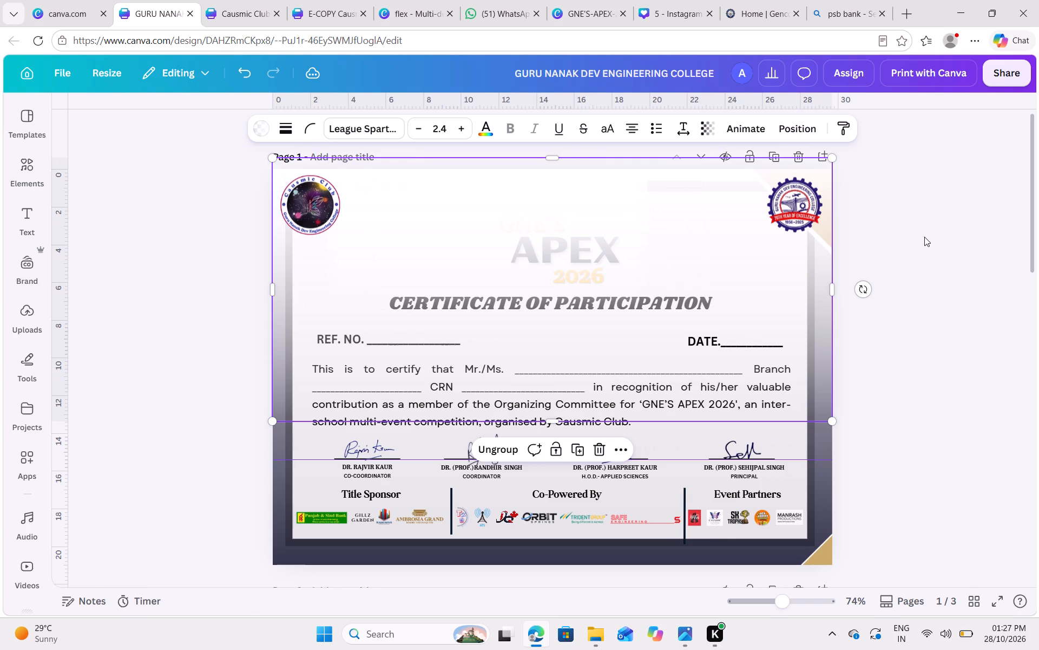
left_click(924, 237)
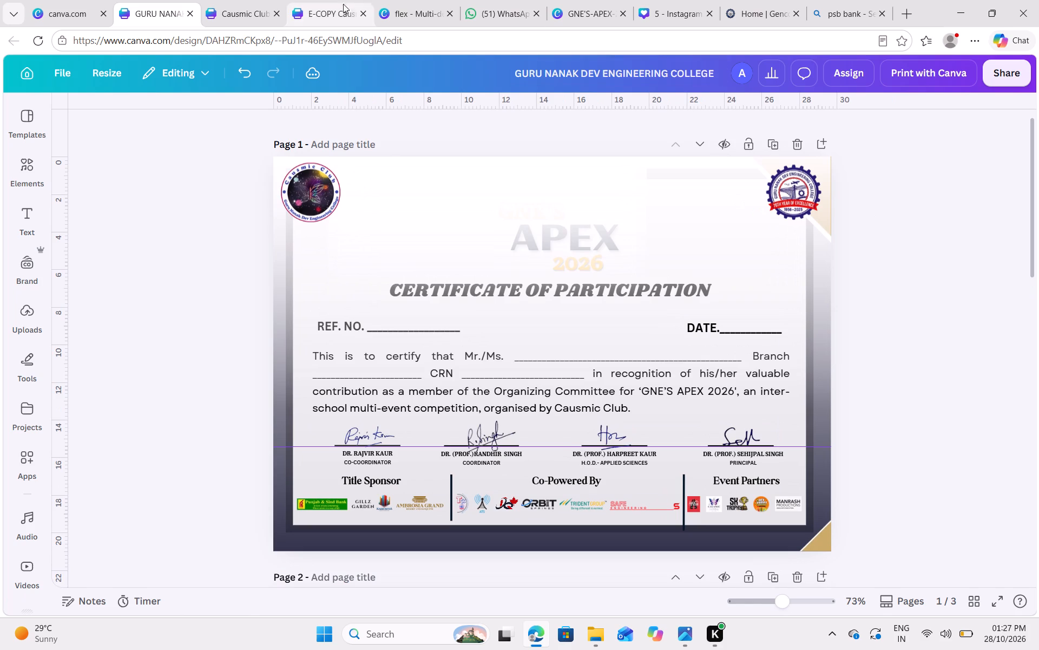
Check the APEX 2025 certificate for reference and send page 1's white gradient group to the back, behind the certificate content.
left_click(219, 0)
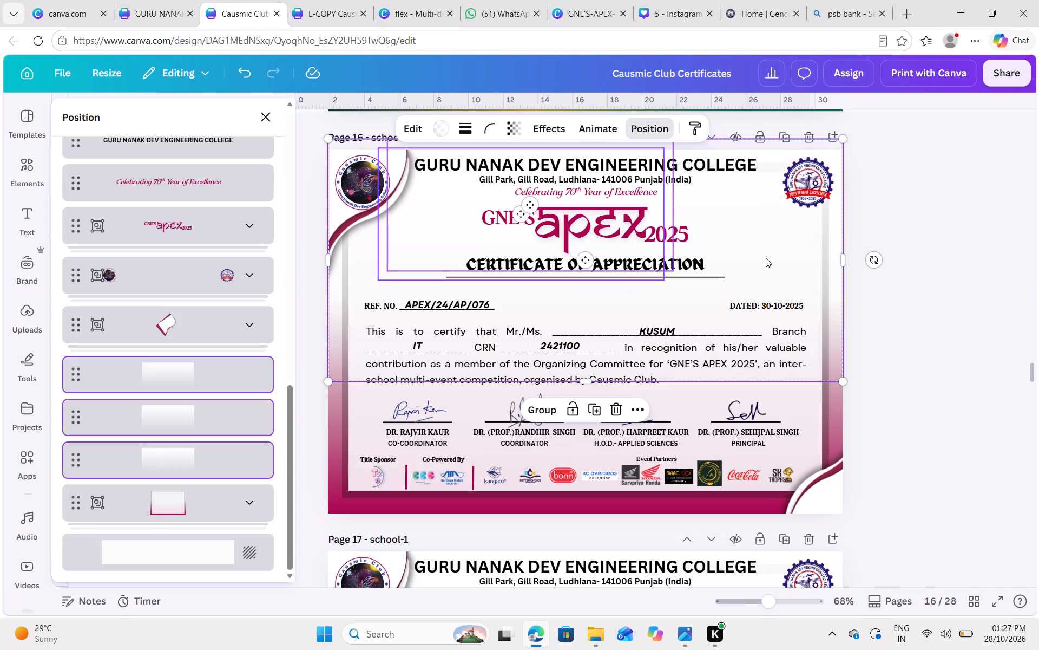
left_click(756, 267)
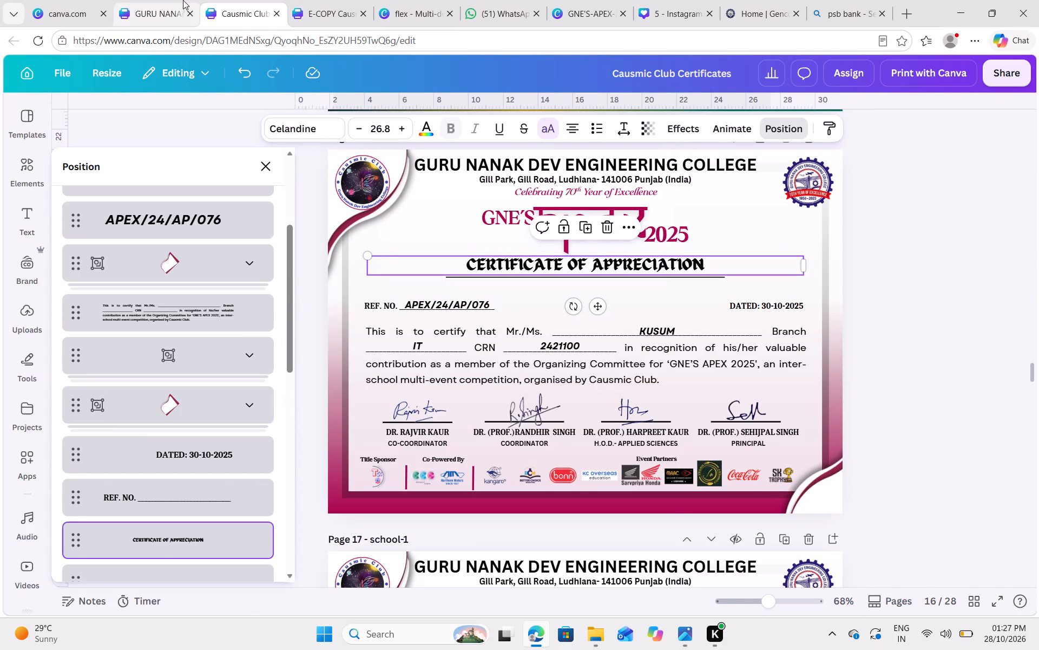
left_click(182, 3)
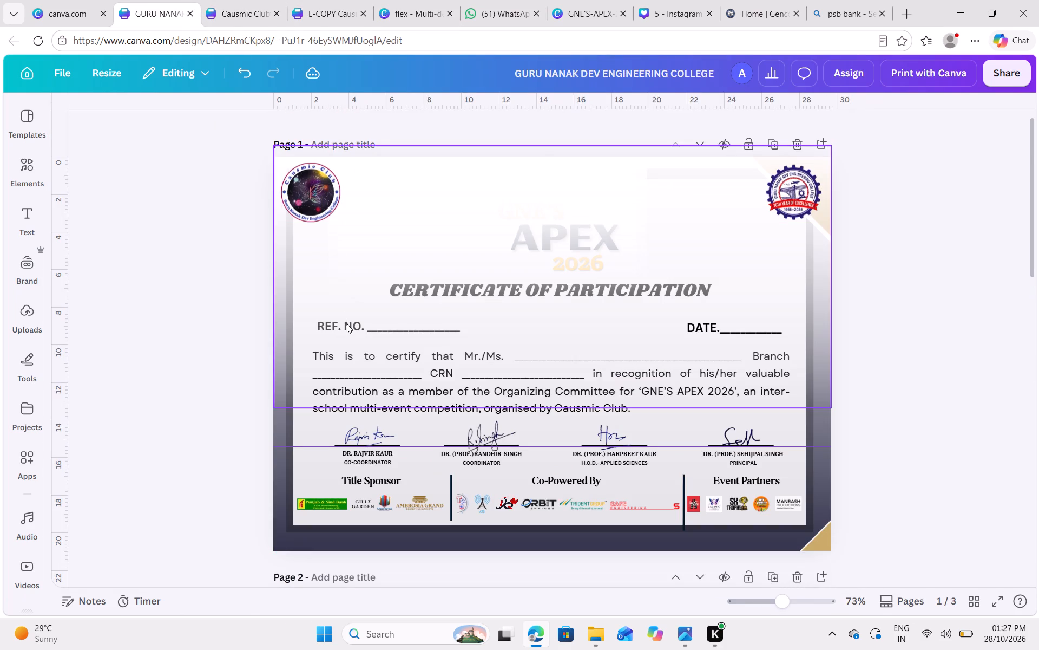
left_click(347, 326)
left_click(787, 134)
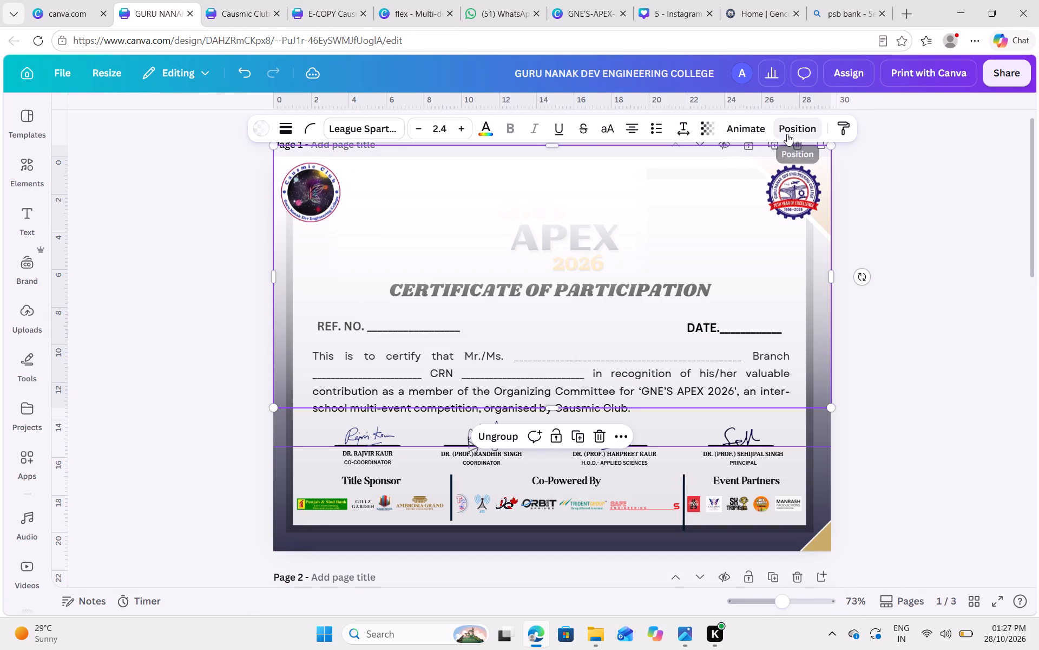
left_click(243, 278)
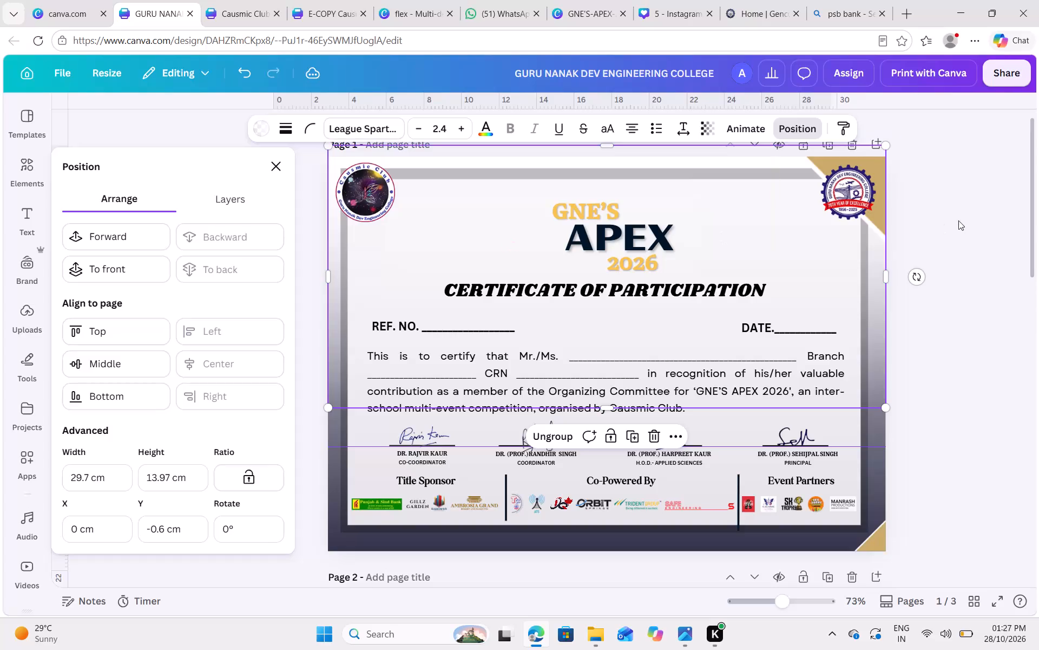
Delete the REF. NO. line, the DATE line and the CERTIFICATE OF PARTICIPATION heading from page 1.
left_click(968, 223)
left_click(365, 330)
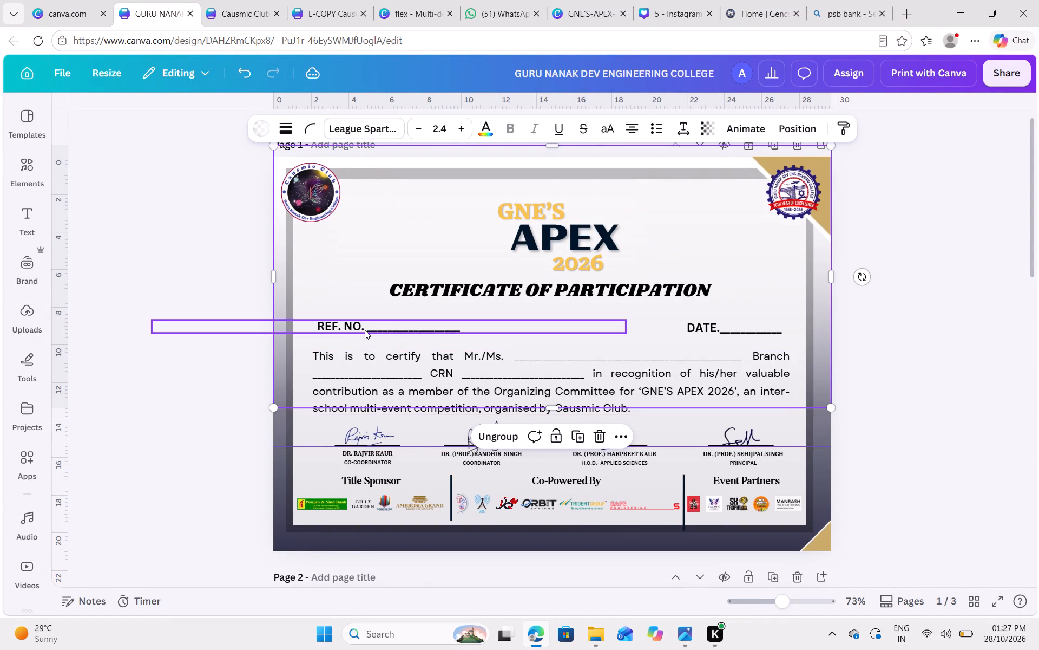
left_click(405, 288)
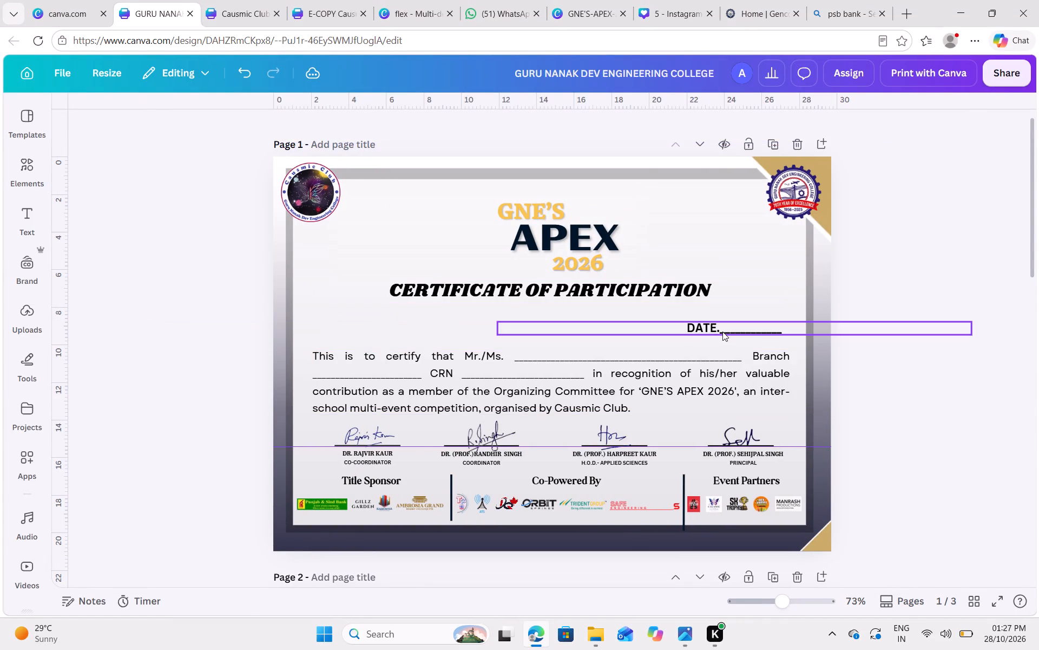
left_click(722, 331)
left_click(749, 291)
left_click(689, 290)
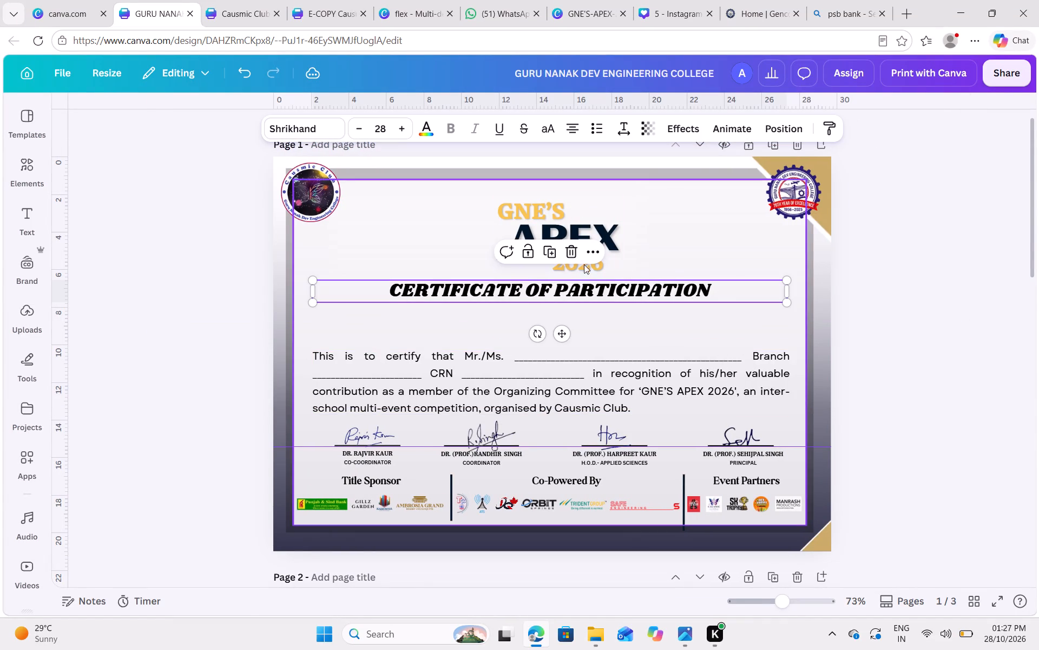
left_click(579, 250)
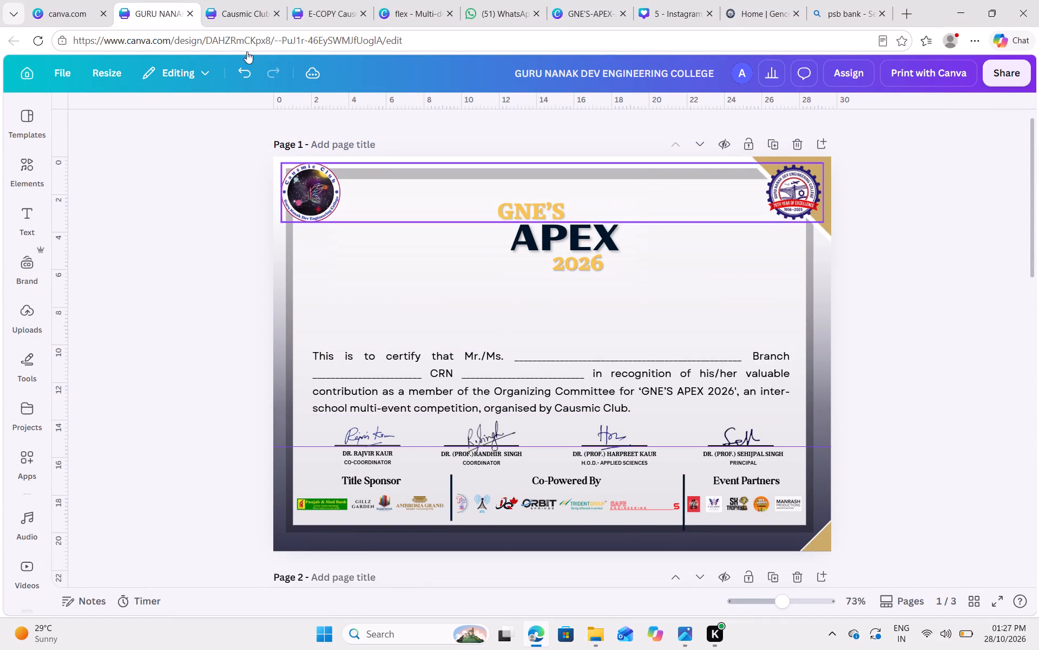
Compare the body paragraph's formatting and placement on page 1 with the paragraph on the APEX 2025 certificate.
left_click(246, 0)
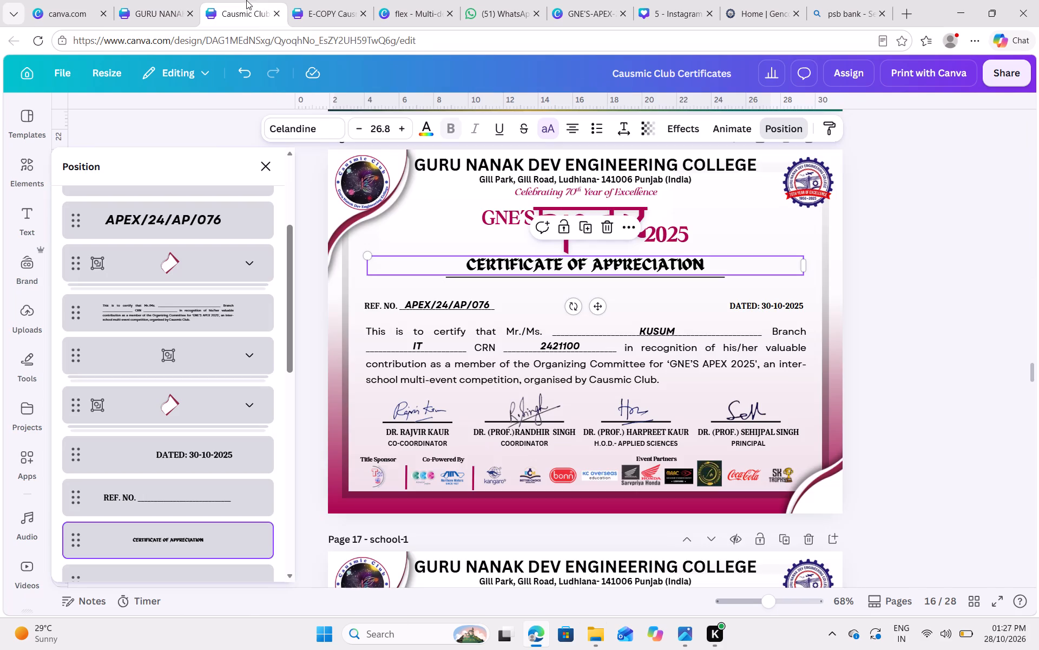
left_click(496, 380)
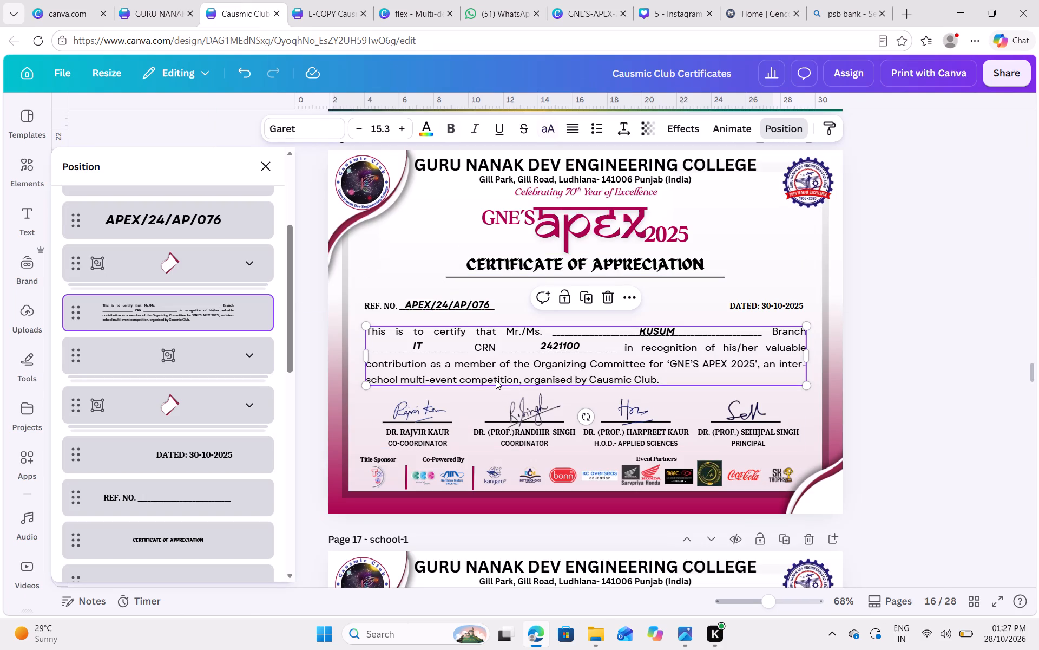
left_click(141, 0)
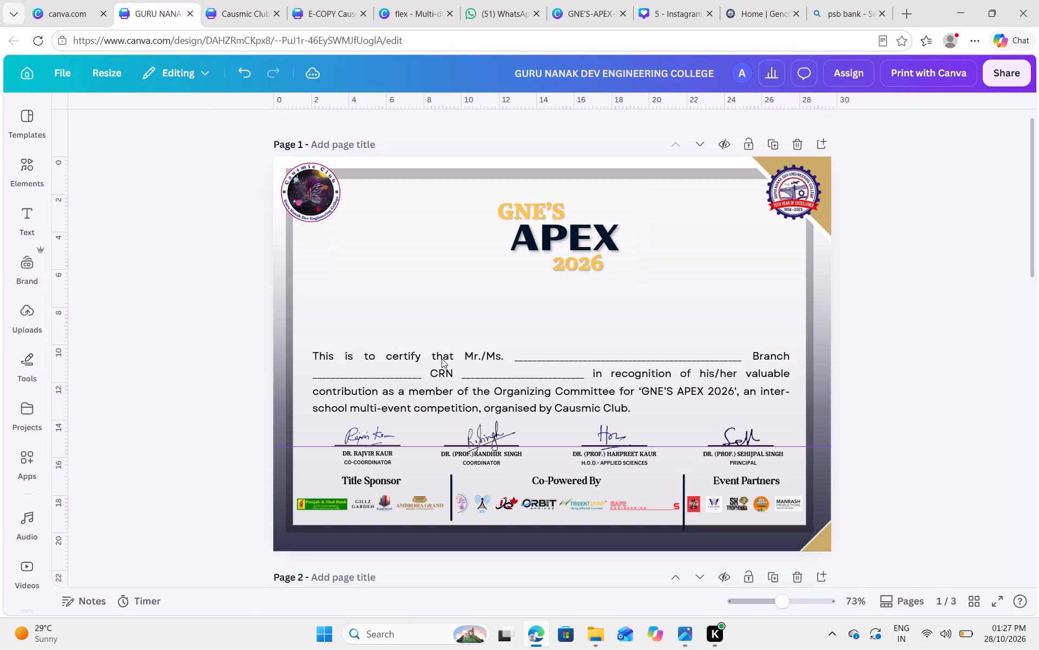
left_click(456, 382)
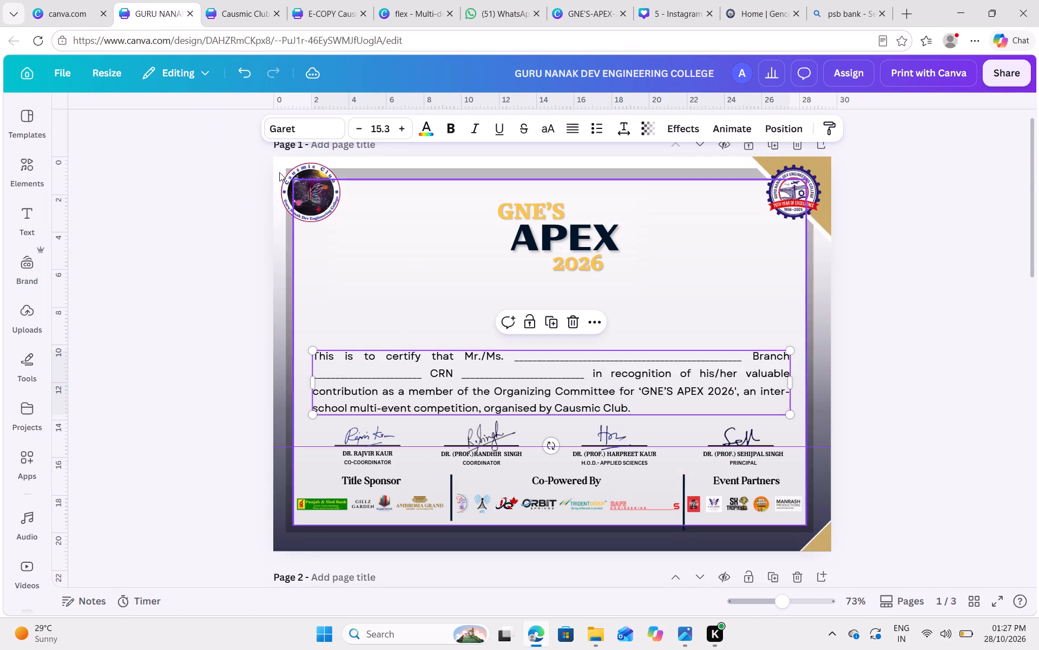
left_click(234, 0)
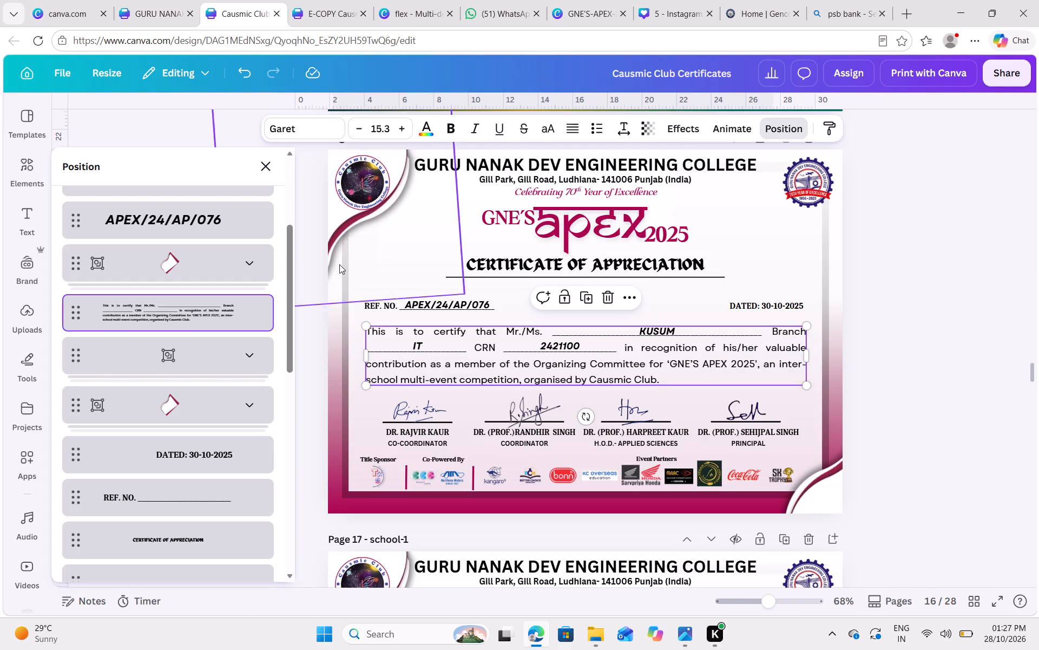
left_click(120, 1)
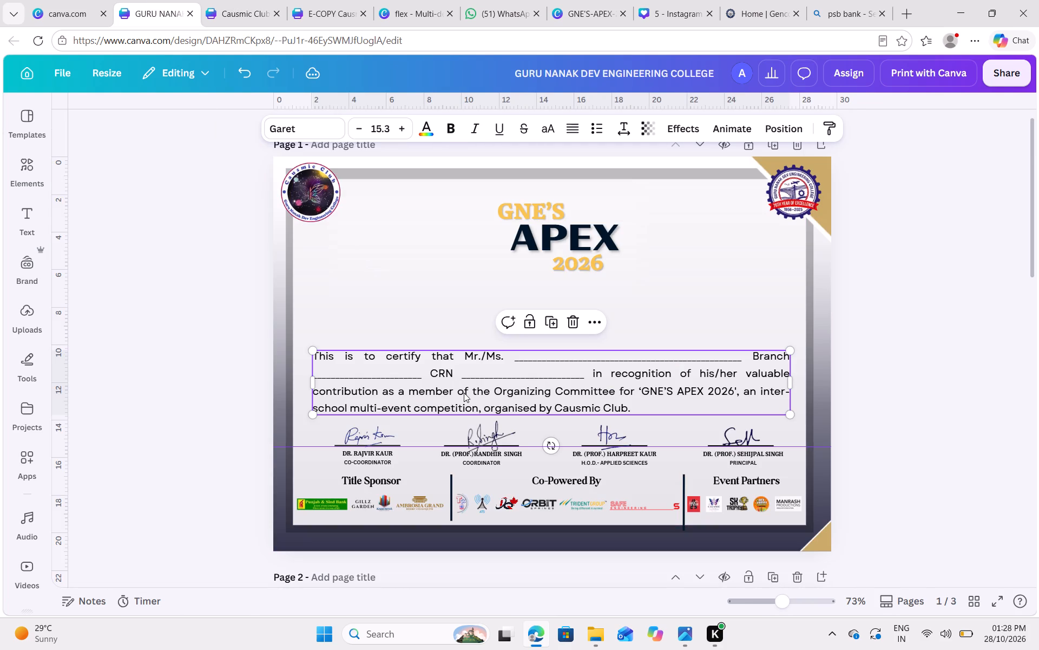
left_click(236, 11)
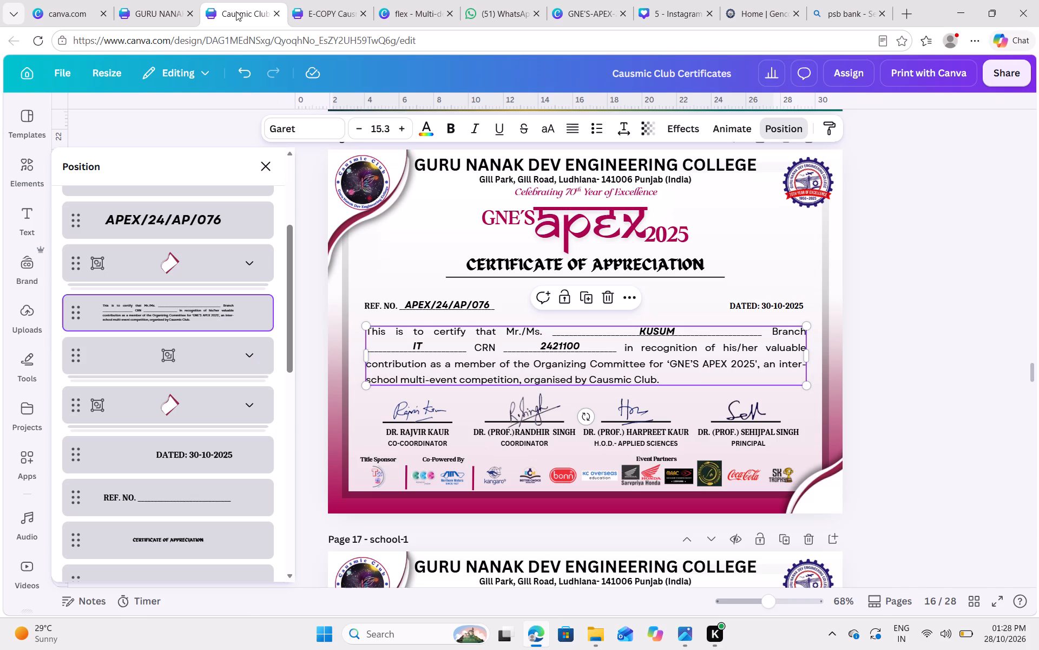
left_click(175, 2)
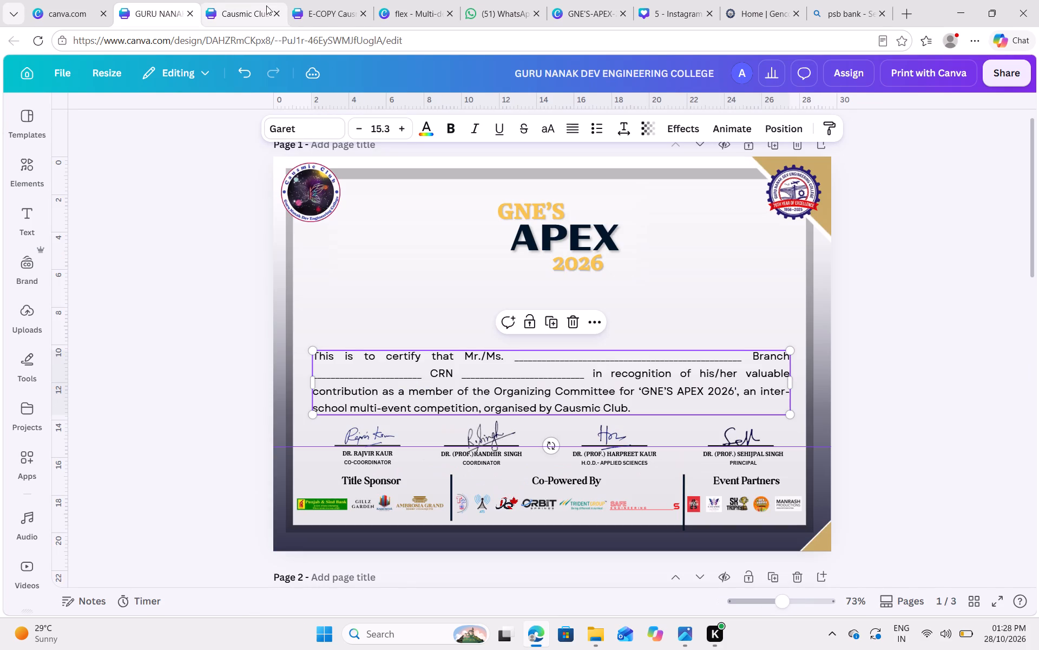
left_click(264, 10)
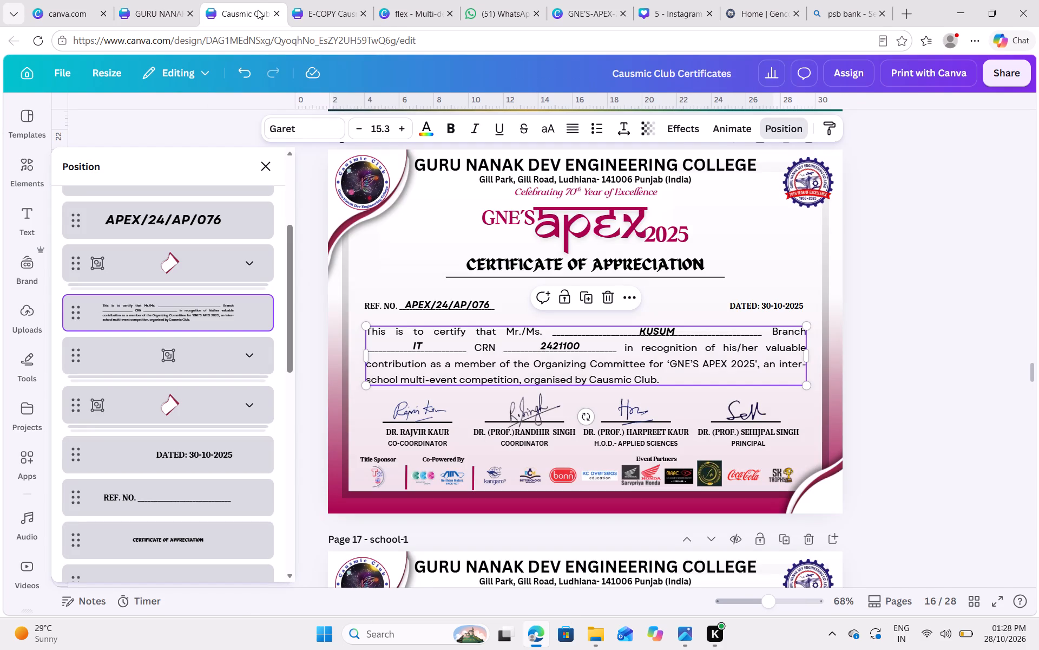
left_click(148, 1)
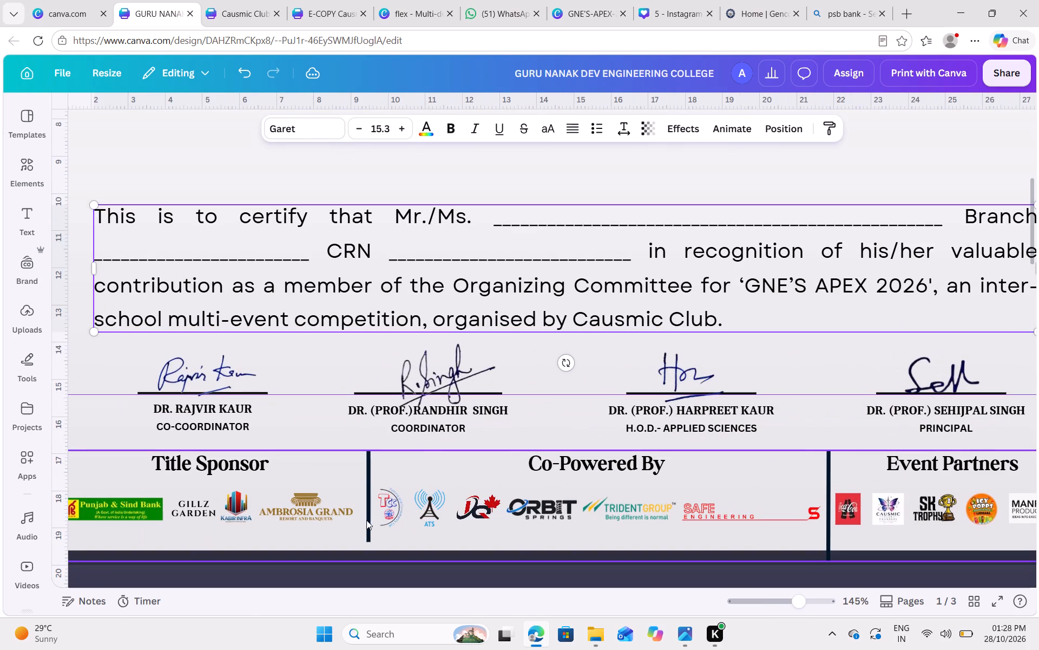
Nudge the divider line between Title Sponsor and Co-Powered By on page 1 one step left and three steps down.
left_click(367, 518)
left_click(370, 513)
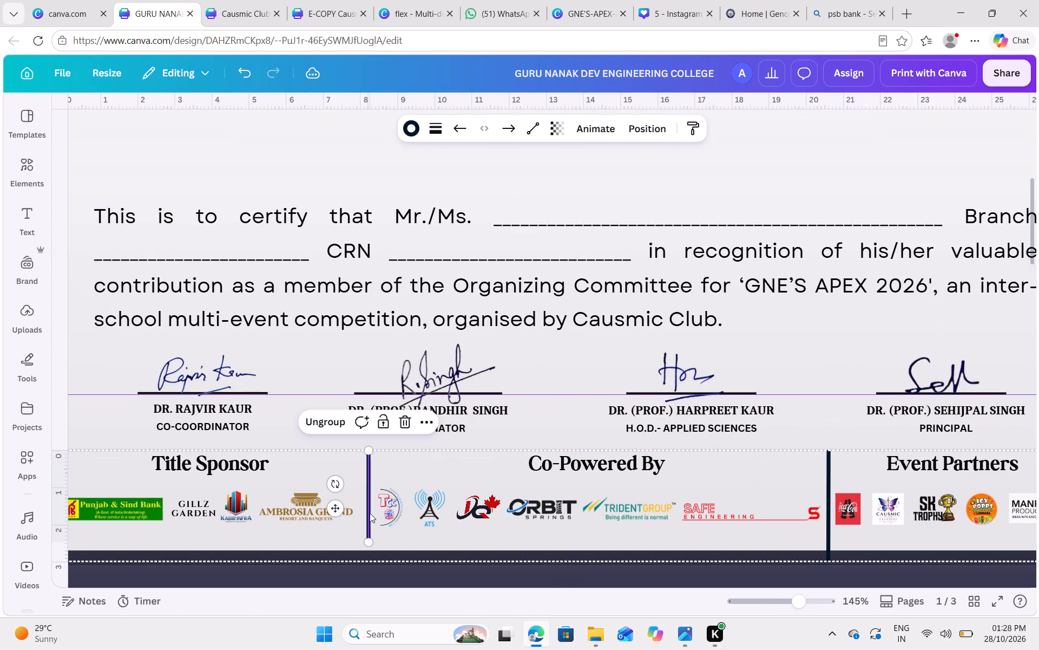
key("Left")
key("Down")
key("Down")
key("Down")
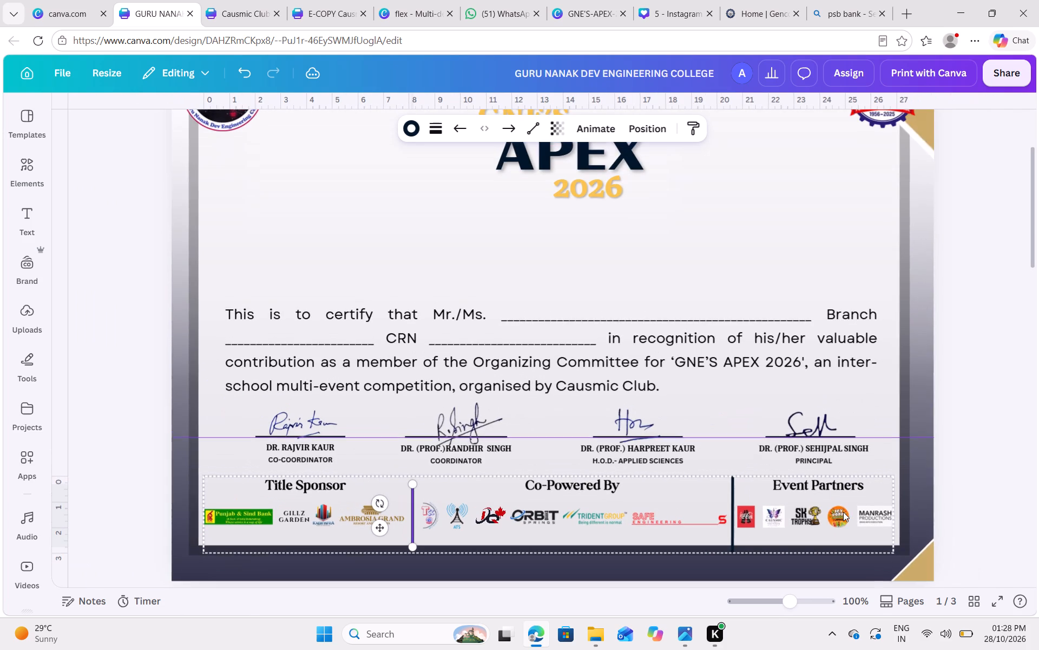
Group the REF. NO. and DATED: 30-10-2025 texts on the APEX 2025 certificate and copy the group onto page 1 of the APEX 2026 certificate.
left_click(249, 5)
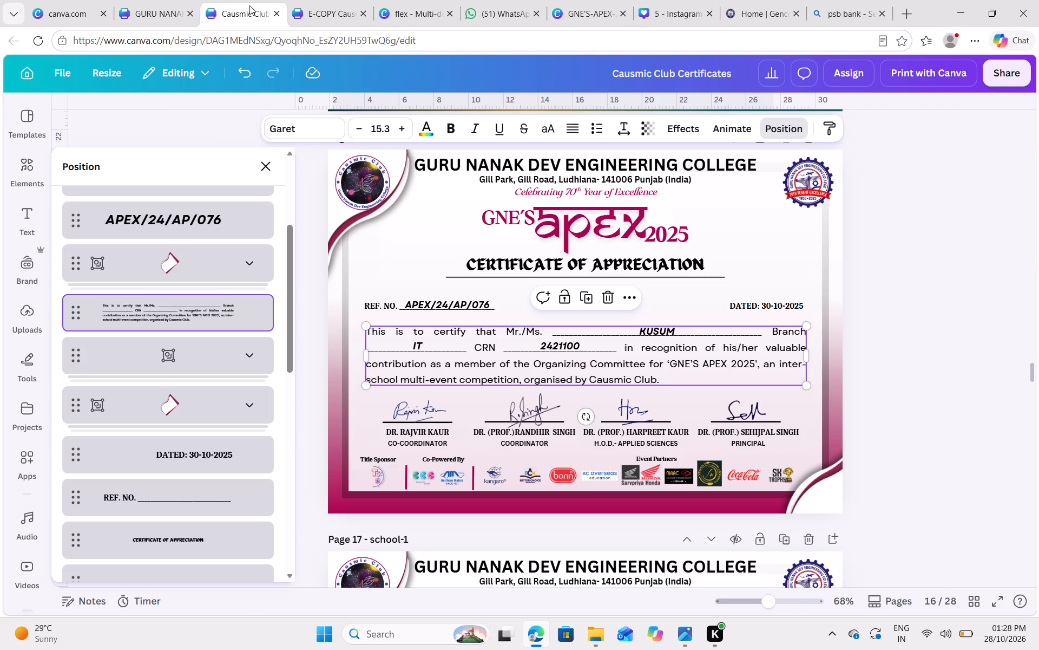
left_click(380, 307)
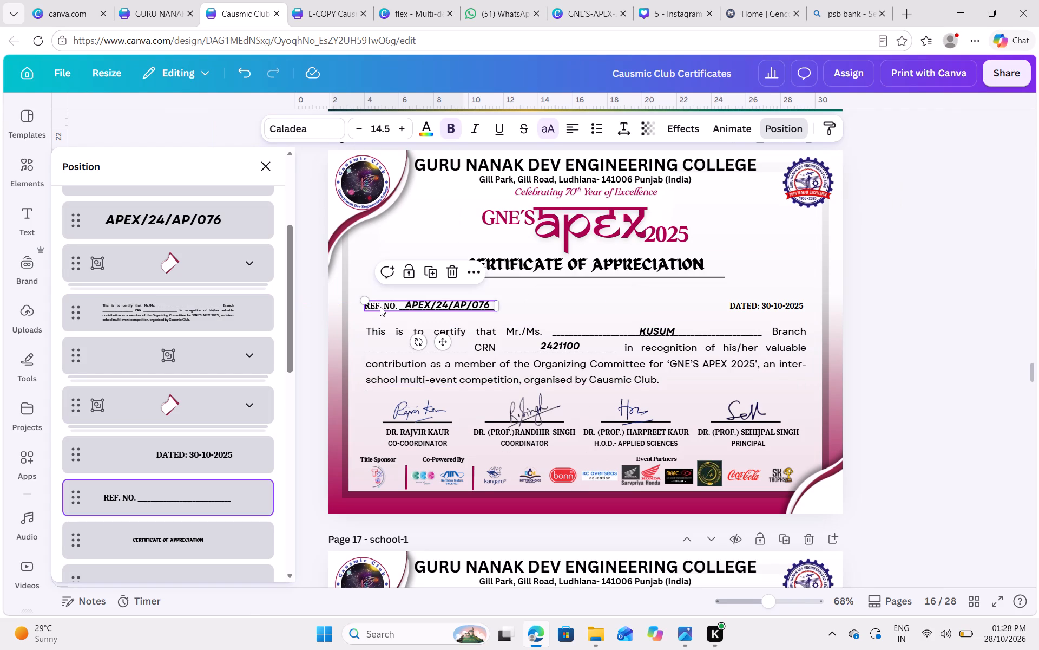
left_click(744, 305, "shift")
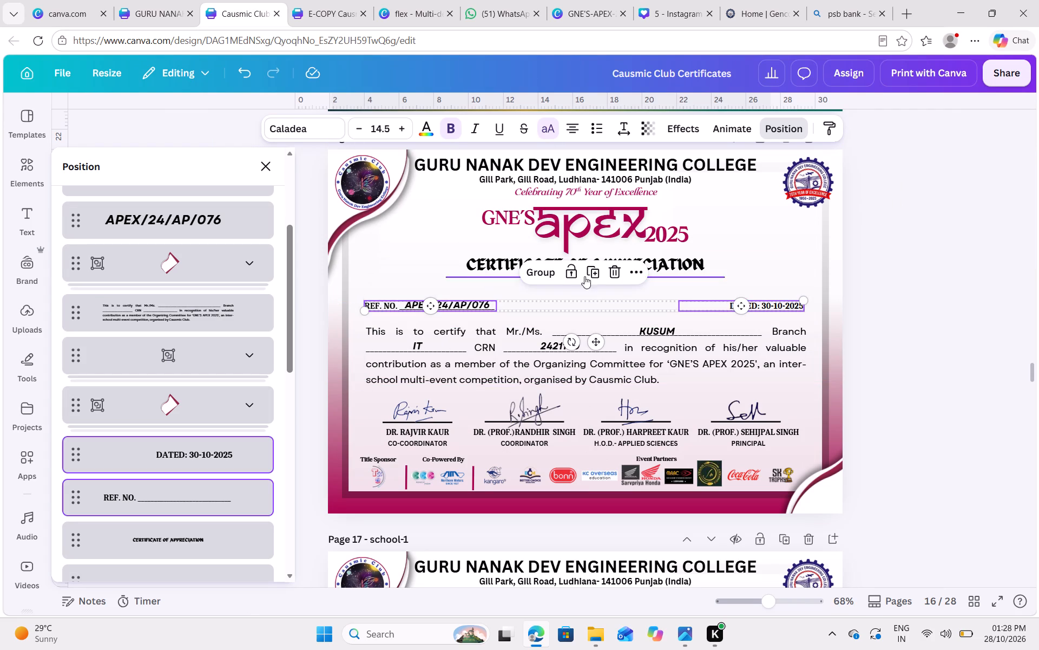
left_click(540, 272)
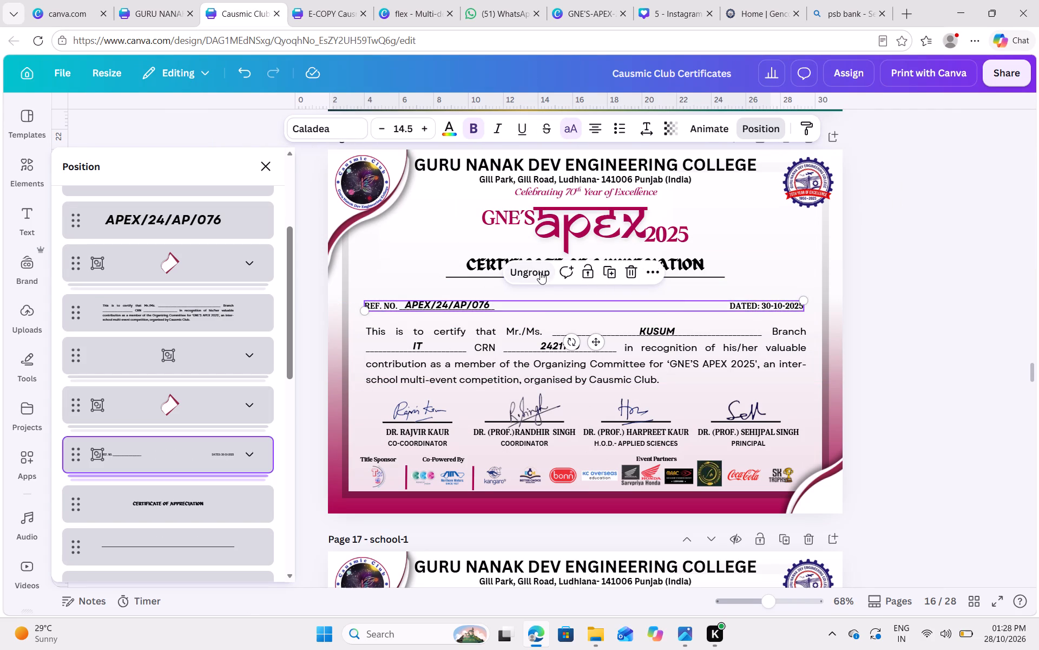
key("ctrl+c")
left_click(179, 0)
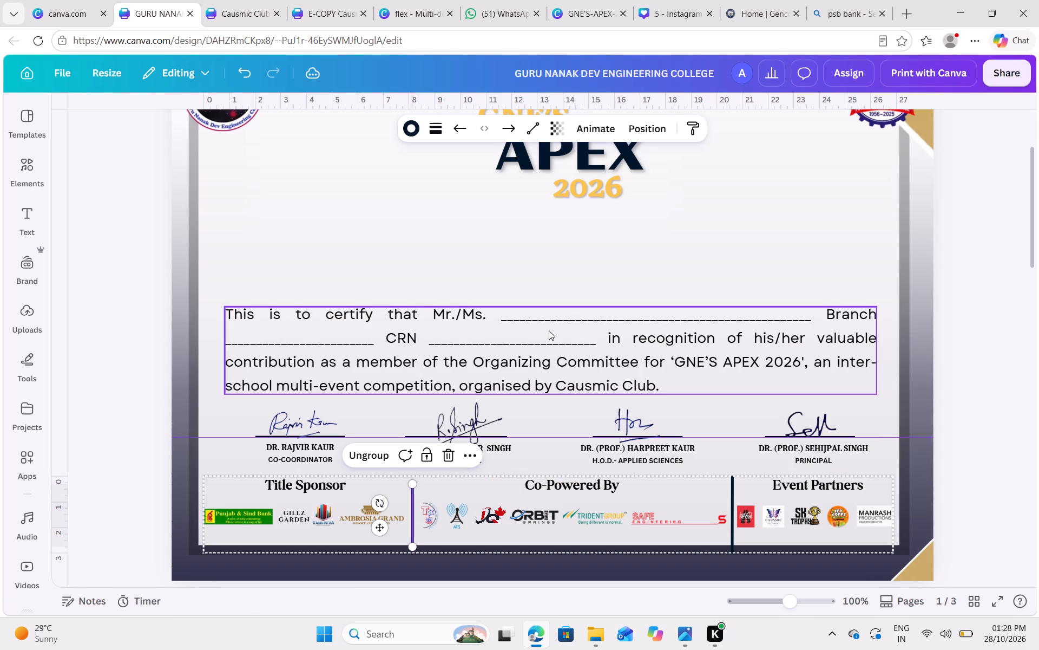
key("ctrl+v")
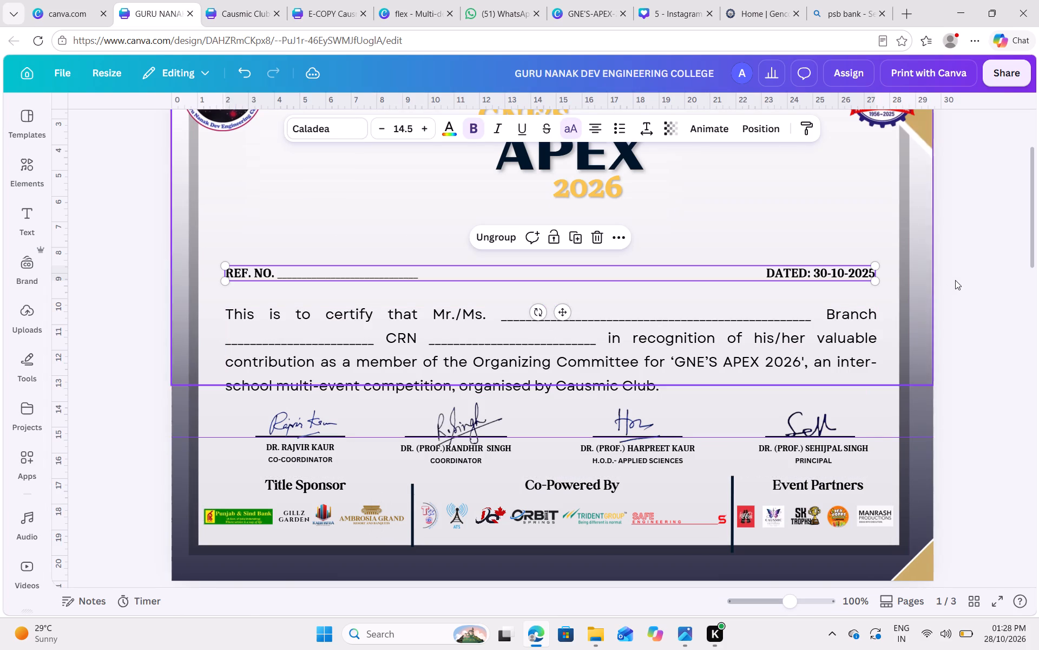
left_click(955, 281)
Group the CERTIFICATE OF APPRECIATION heading with its underline on the APEX 2025 certificate and copy the group onto page 1 of the APEX 2026 certificate.
scroll(955, 281, "up", 1)
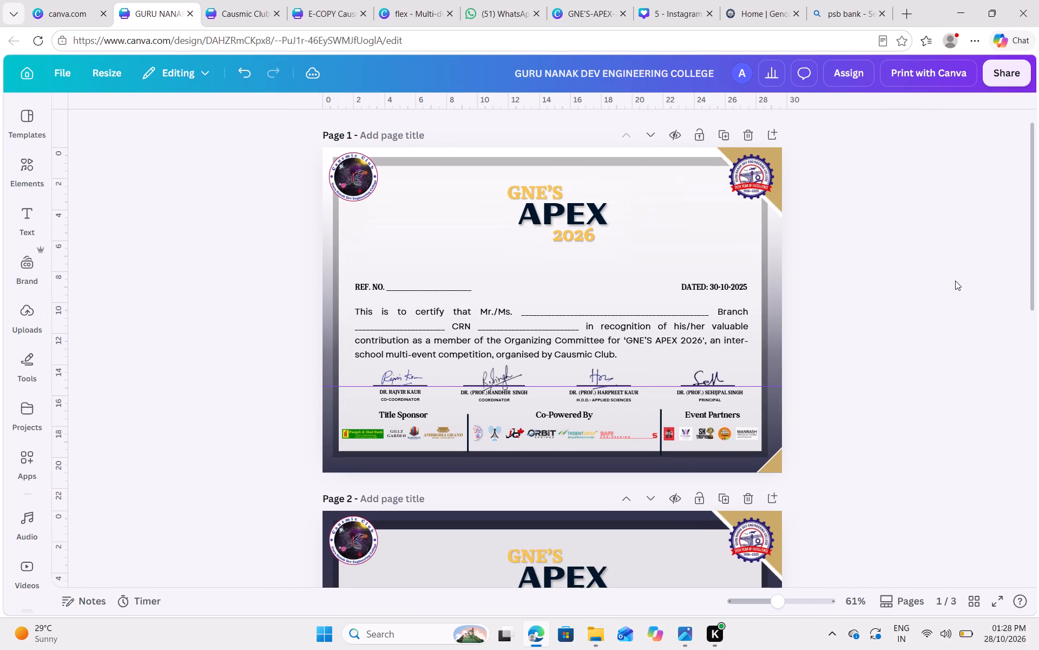
scroll(955, 281, "up", 1)
left_click(233, 0)
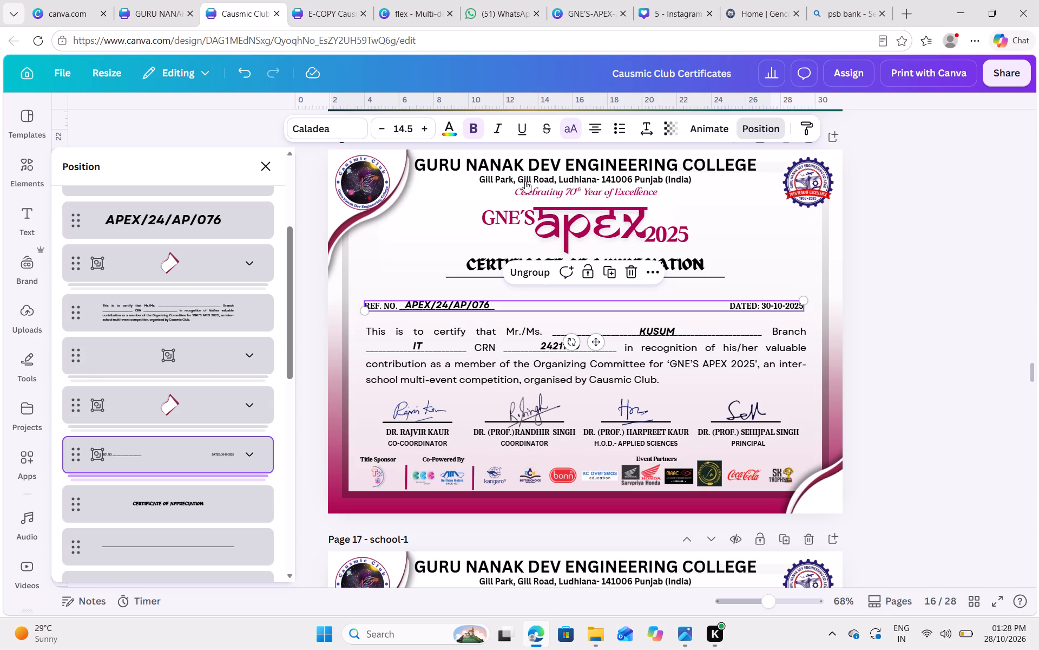
left_click(702, 277)
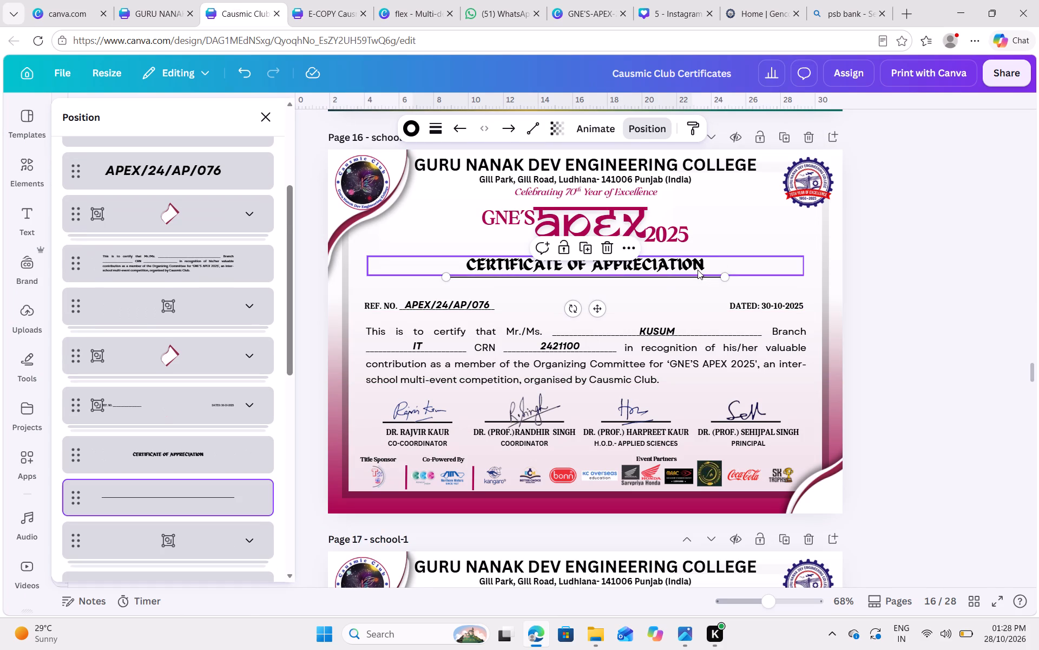
left_click(697, 269, "shift")
left_click(554, 230)
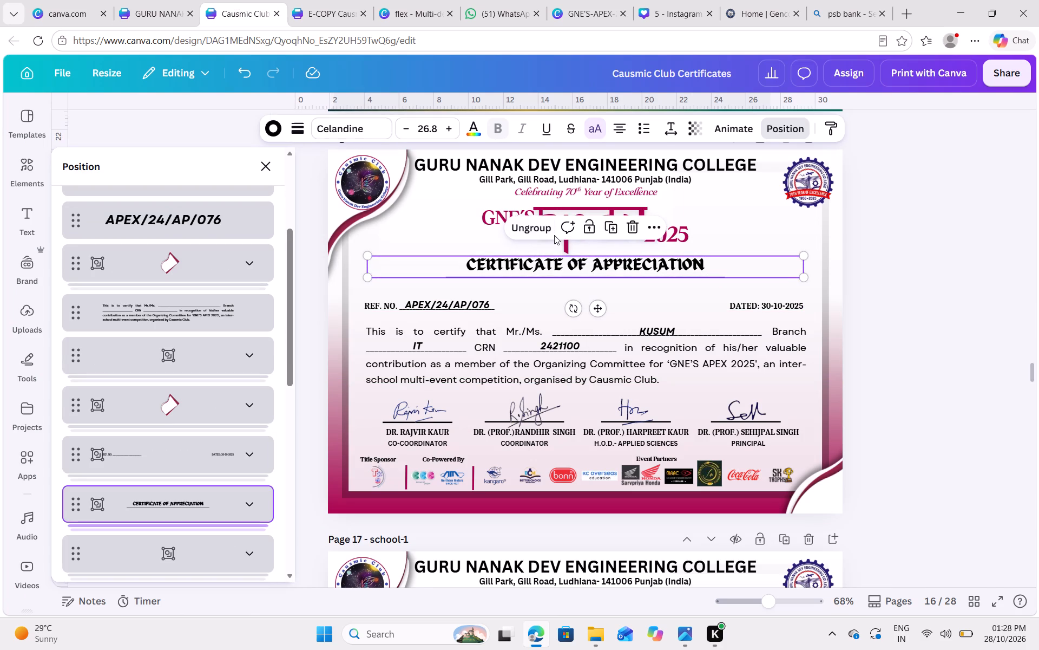
key("ctrl+c")
left_click(153, 0)
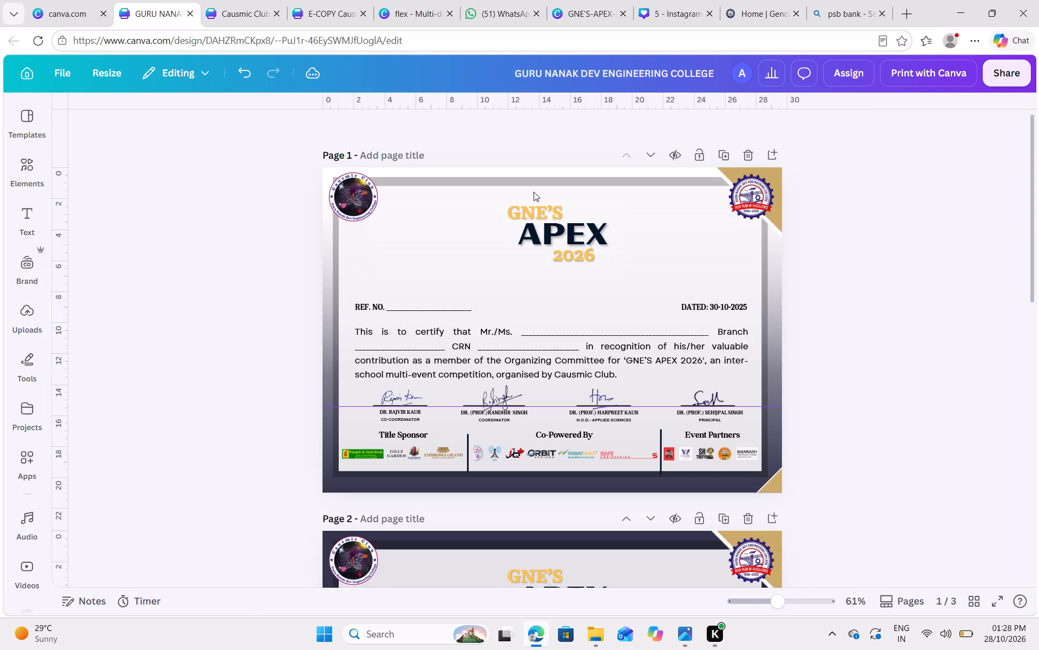
key("ctrl+v")
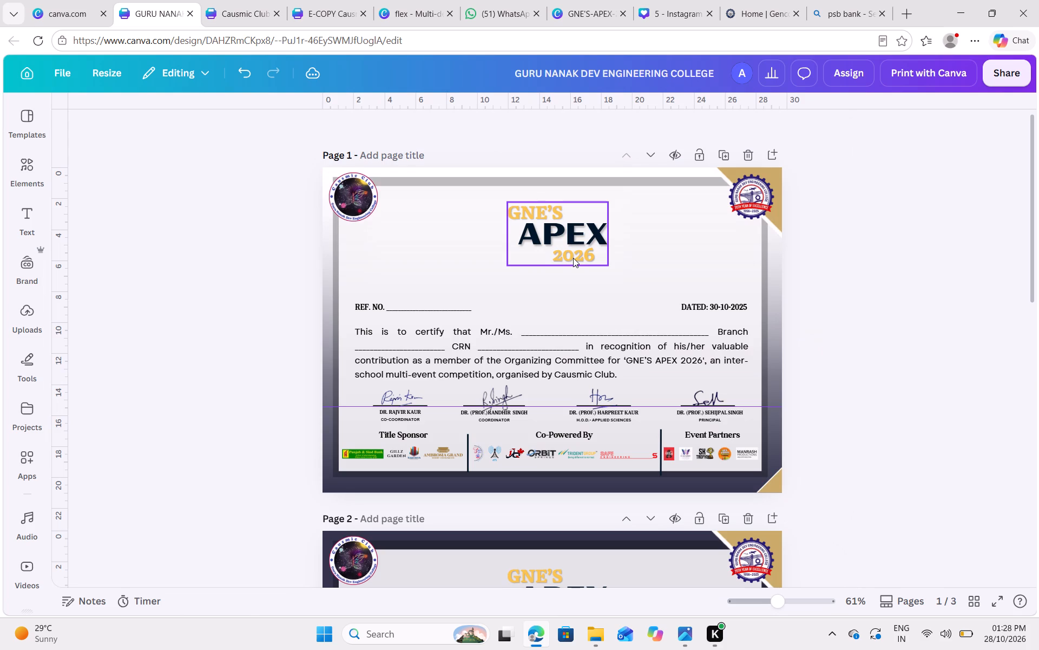
left_click(800, 295)
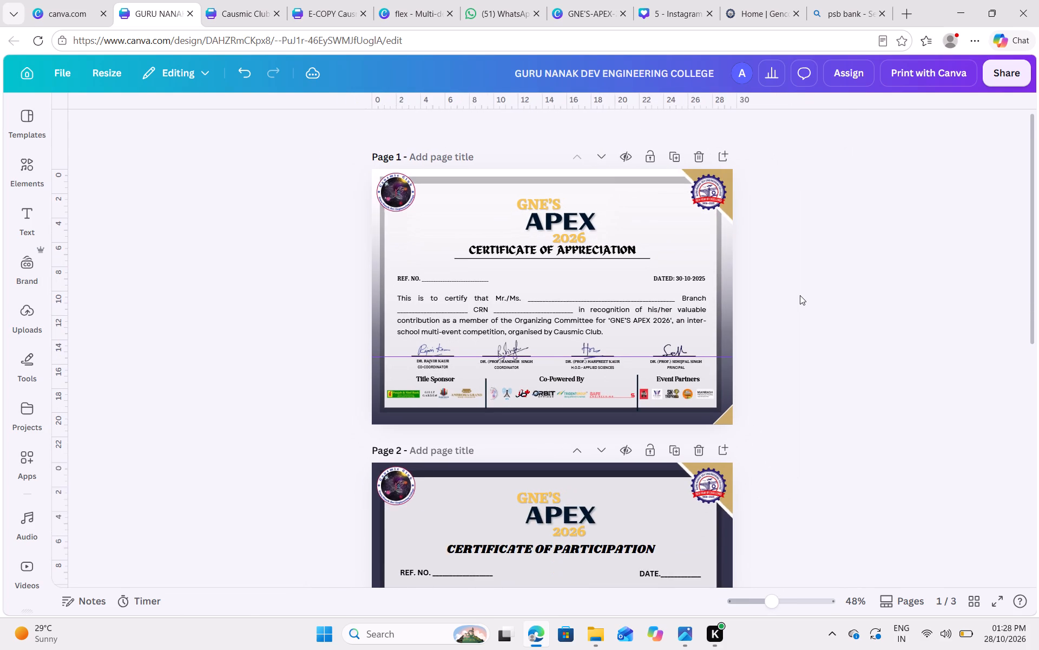
Move page 1's white gradient group up the layer order, above the white and grey panels.
scroll(800, 295, "up", 1)
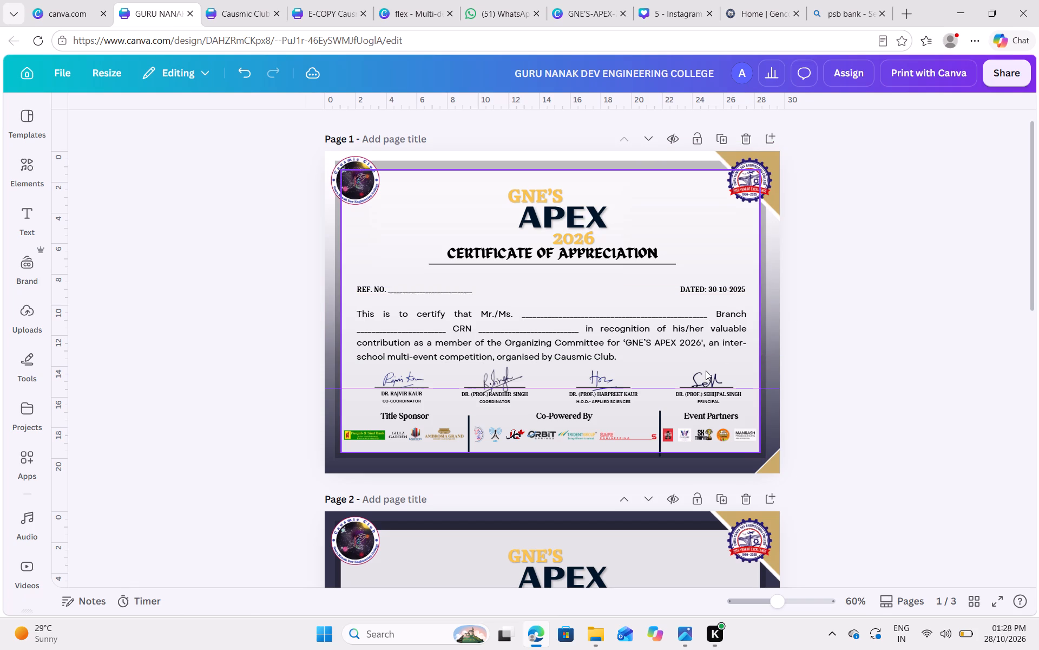
left_click(772, 432)
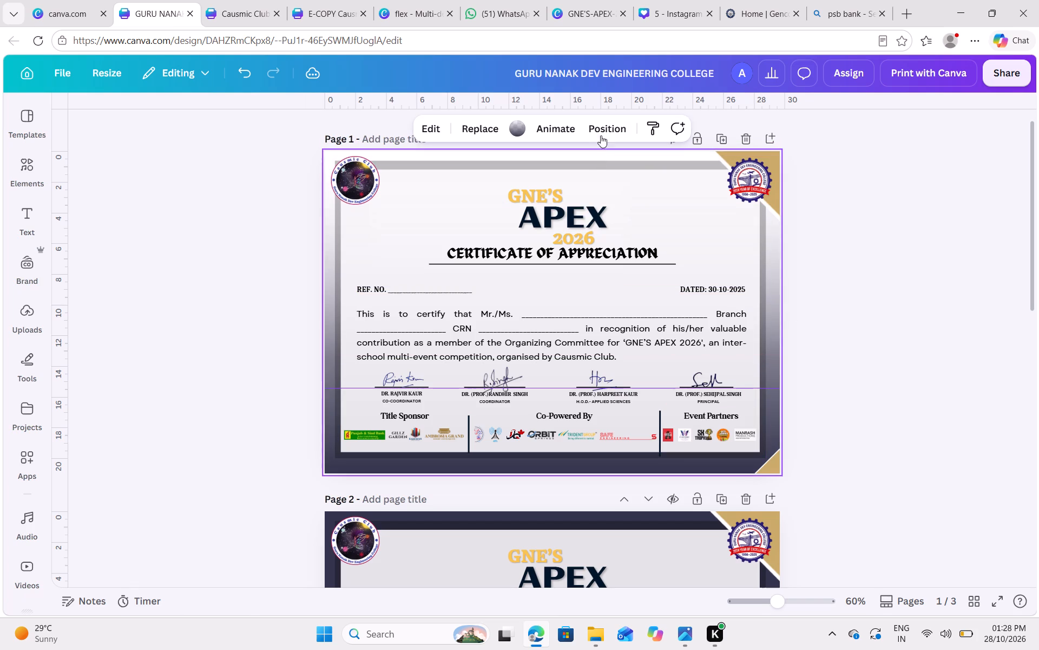
left_click(602, 127)
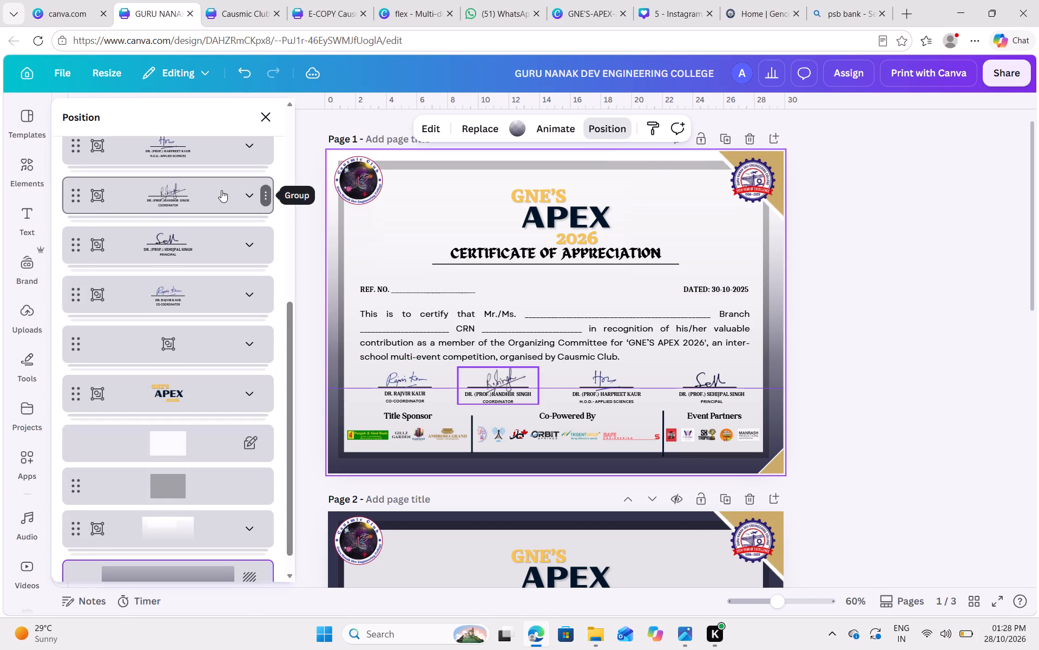
scroll(221, 190, "down", 1)
left_click(239, 456)
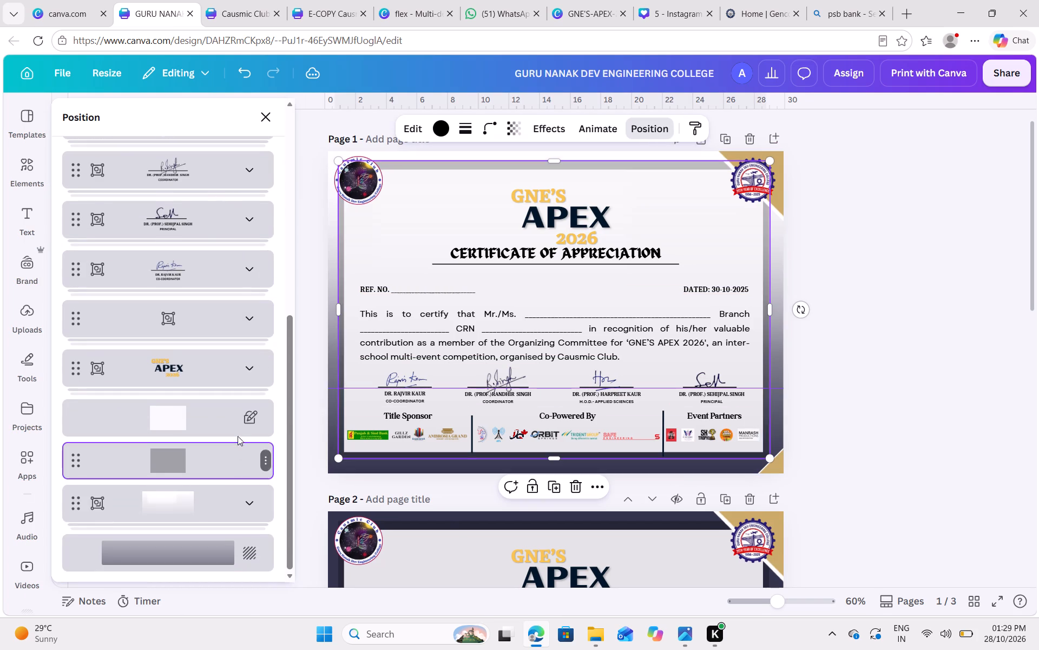
left_click(230, 423)
left_click(210, 499)
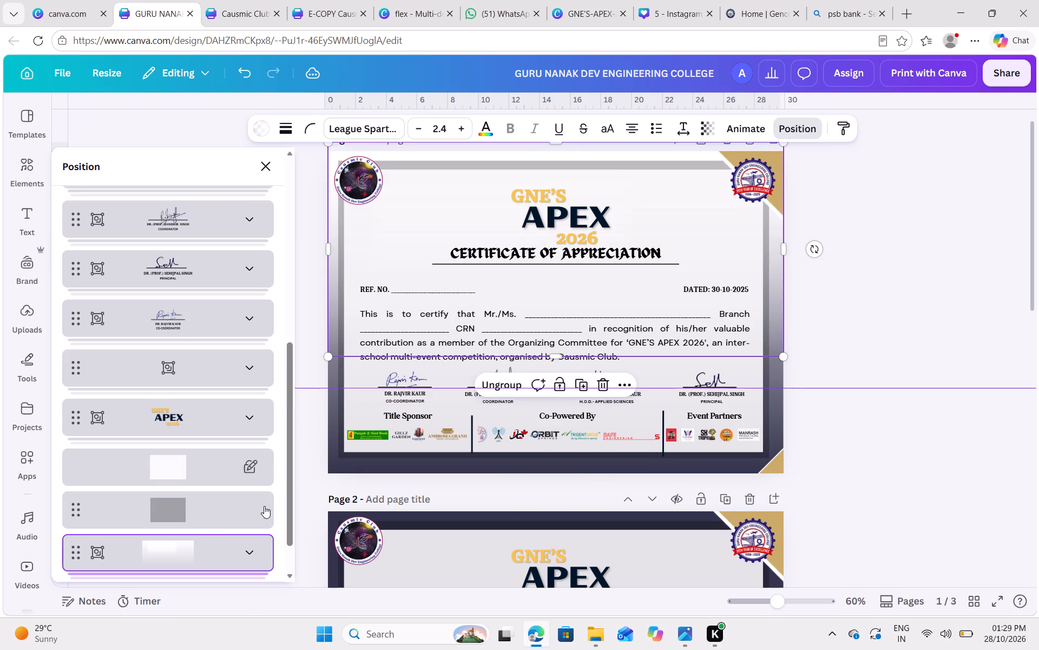
left_click_drag(183, 544, 185, 405)
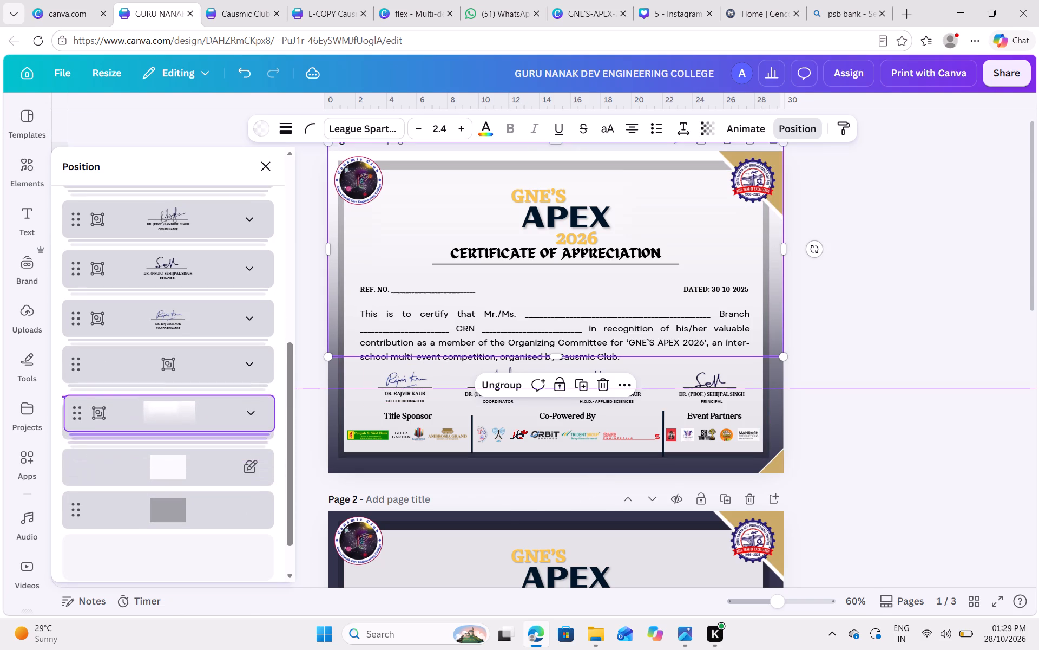
Place page 1's white gradient group directly below the GNE'S APEX 2026 logo and above the white panel in the layer order.
left_click_drag(185, 405, 185, 437)
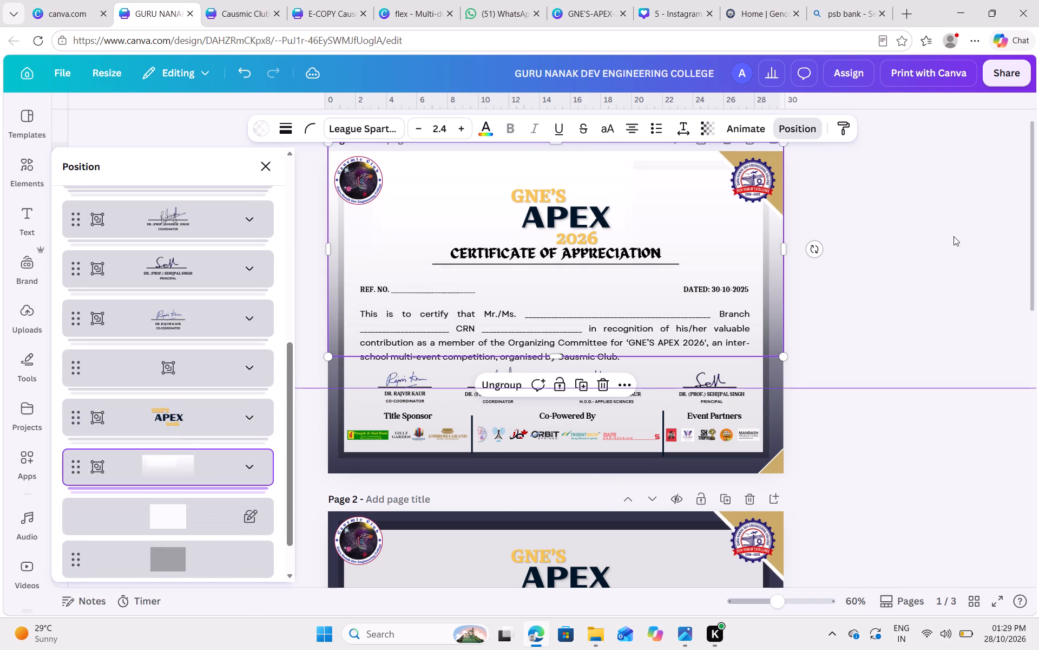
left_click(896, 256)
left_click(870, 257)
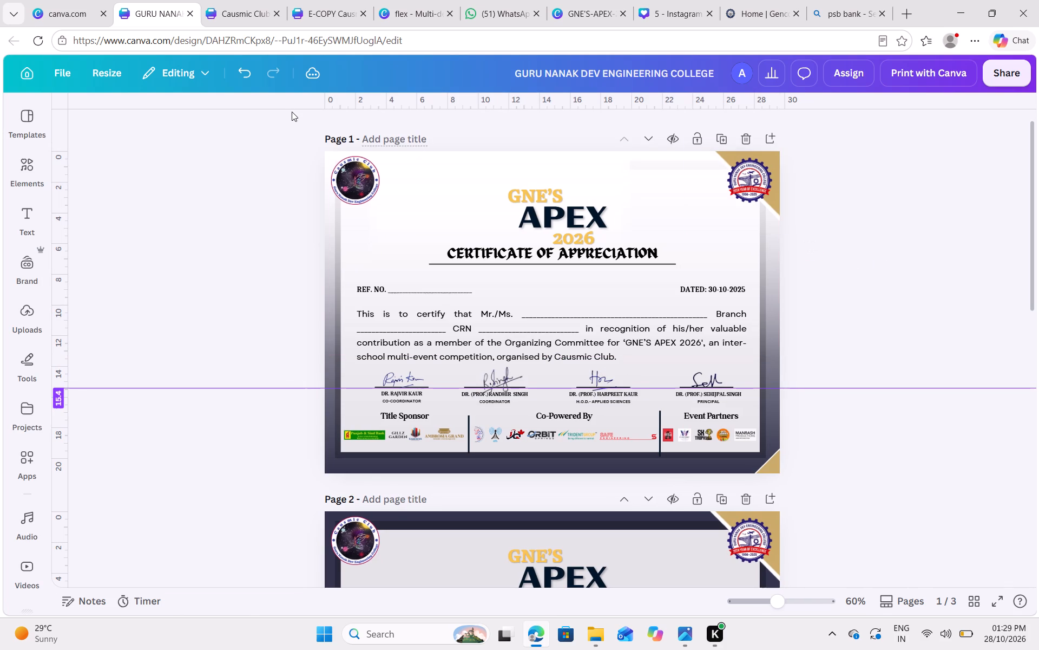
Delete page 1's pair of logos, try the logo group copied from the APEX 2025 certificate in its place, and remove that copy.
left_click(244, 0)
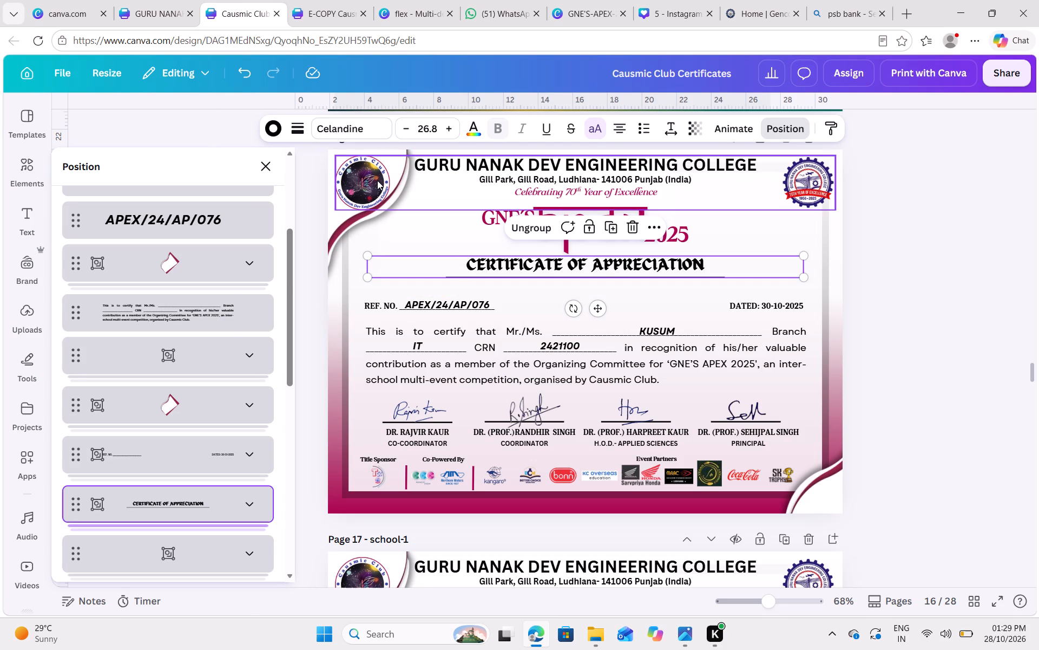
left_click(376, 180)
key("ctrl+c")
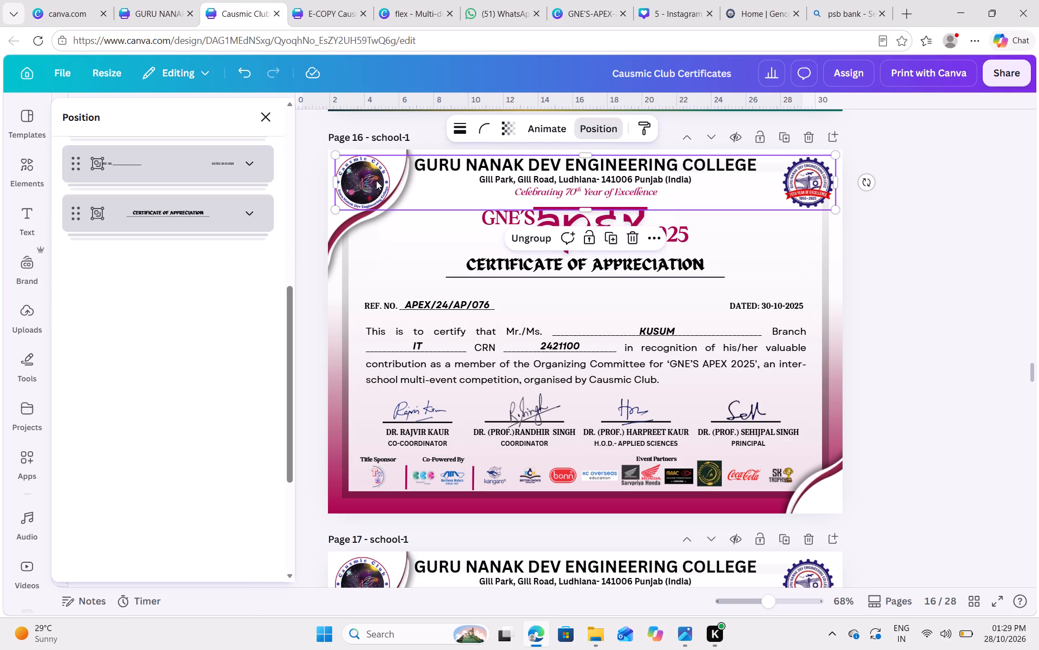
left_click(167, 0)
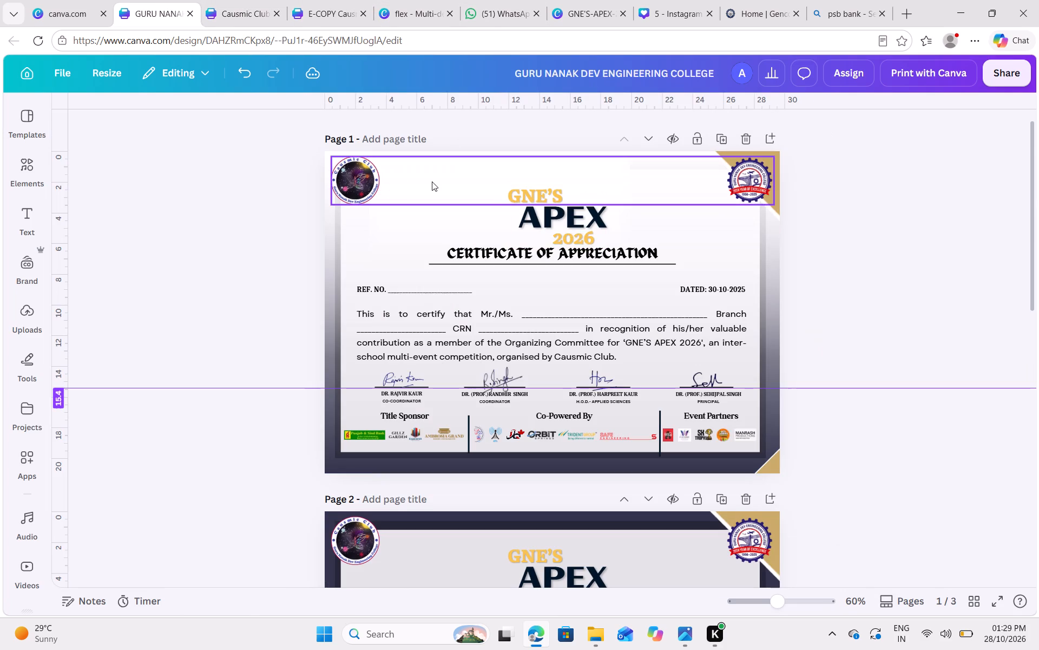
left_click(387, 182)
key("Delete")
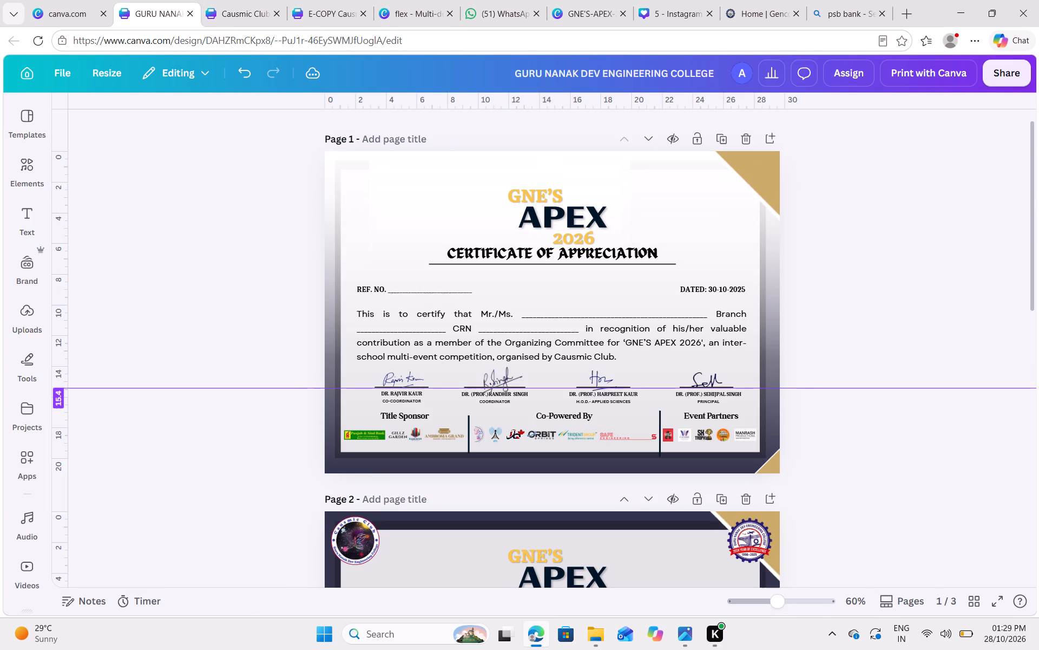
key("ctrl+v")
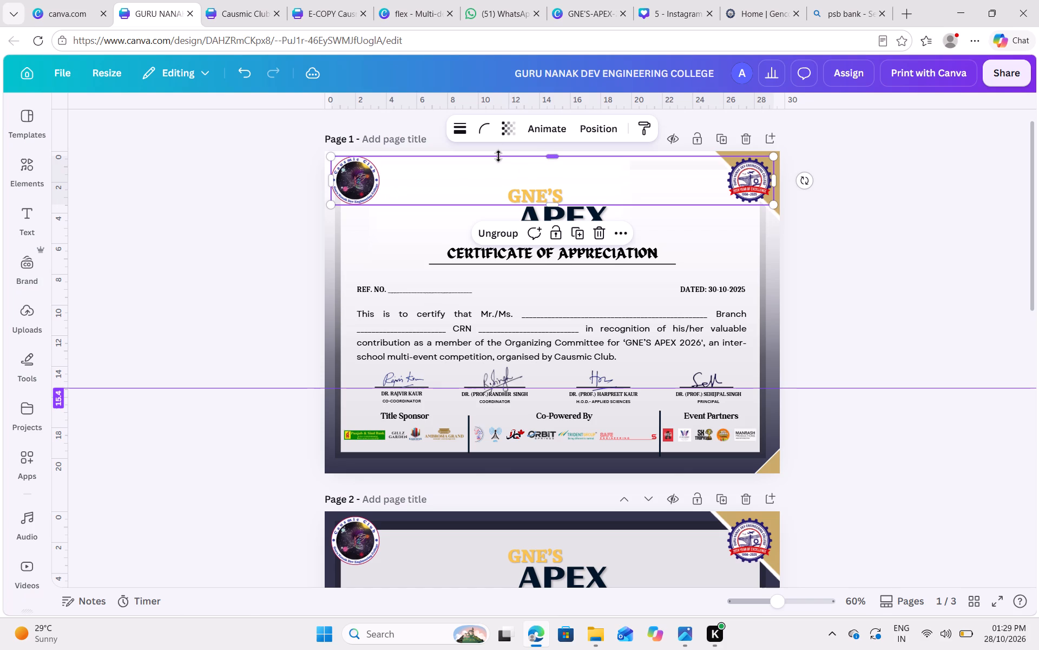
key("Delete")
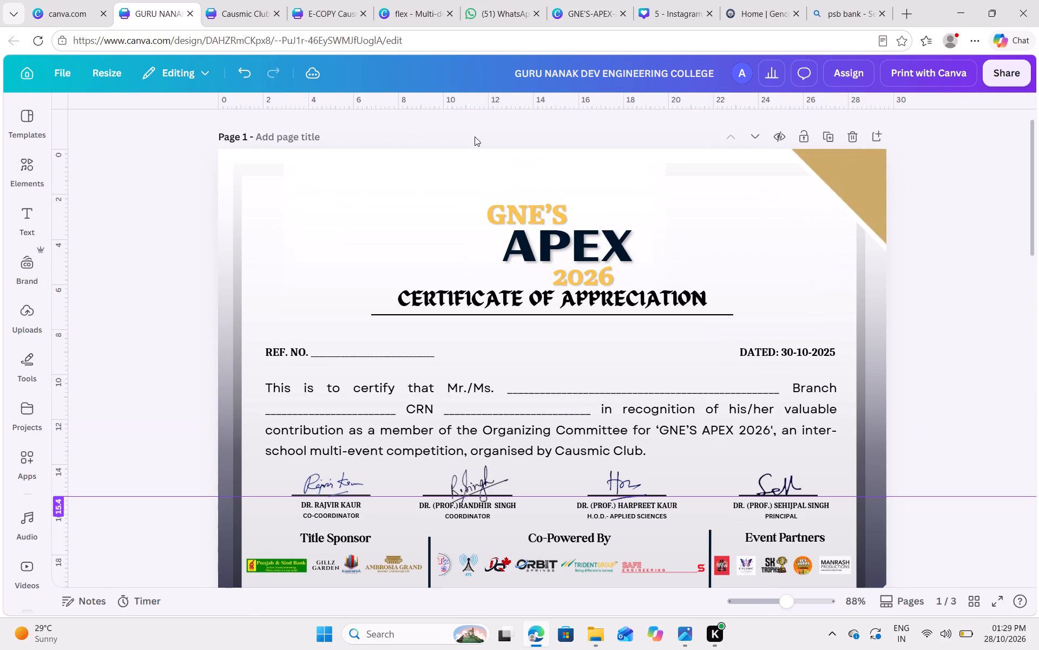
Group the college name, address and both logos on the APEX 2025 certificate and copy the group onto page 1 of the APEX 2026 certificate.
left_click(251, 0)
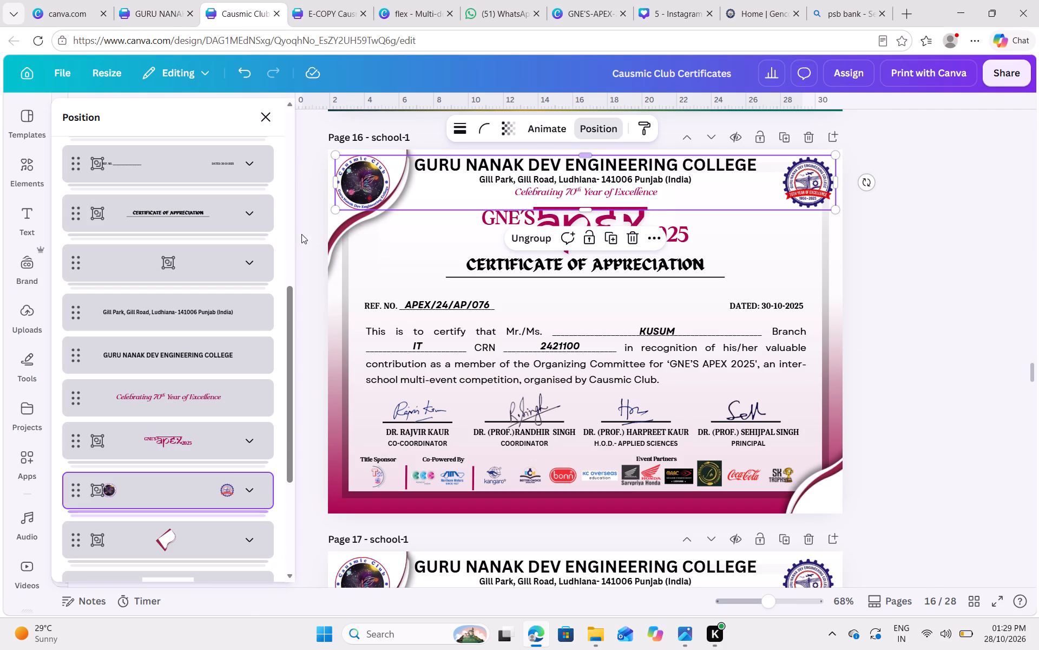
left_click(183, 347)
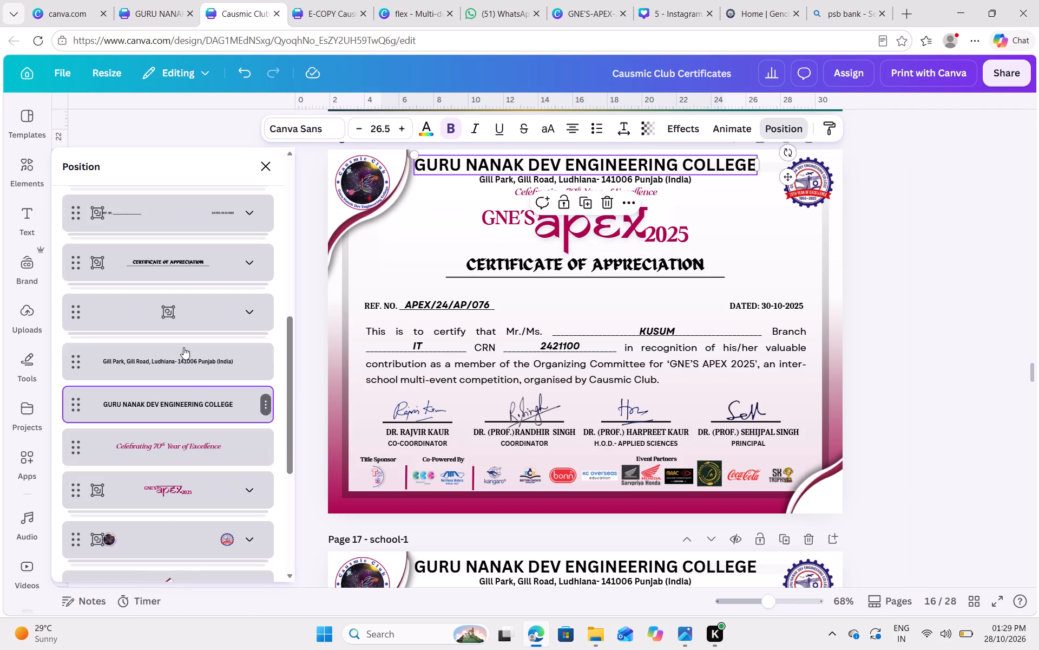
left_click(186, 367, "shift")
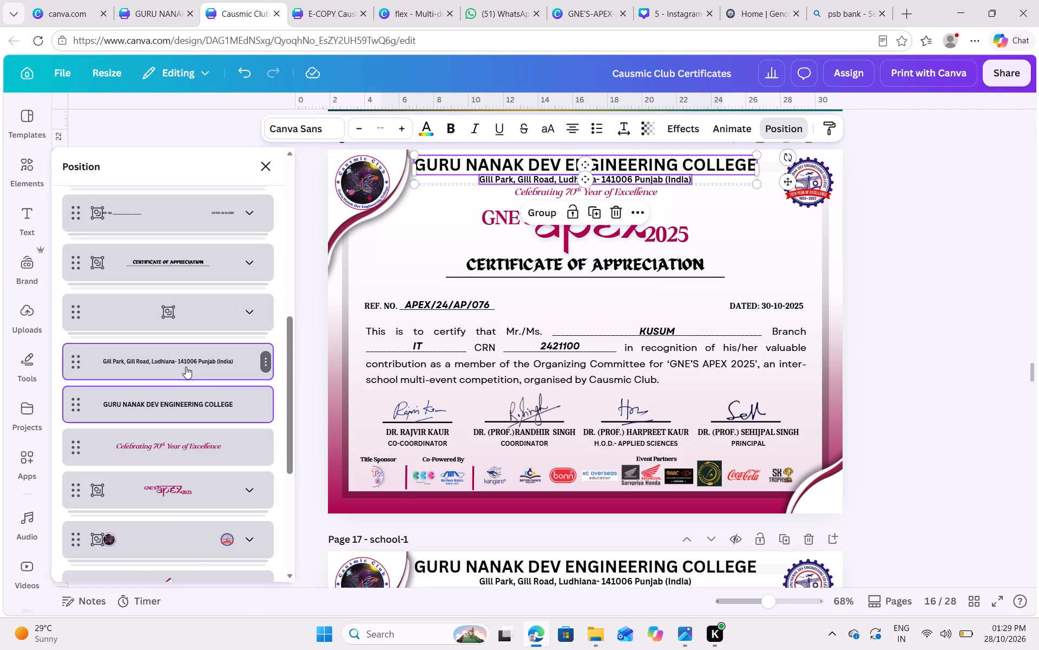
left_click(544, 212)
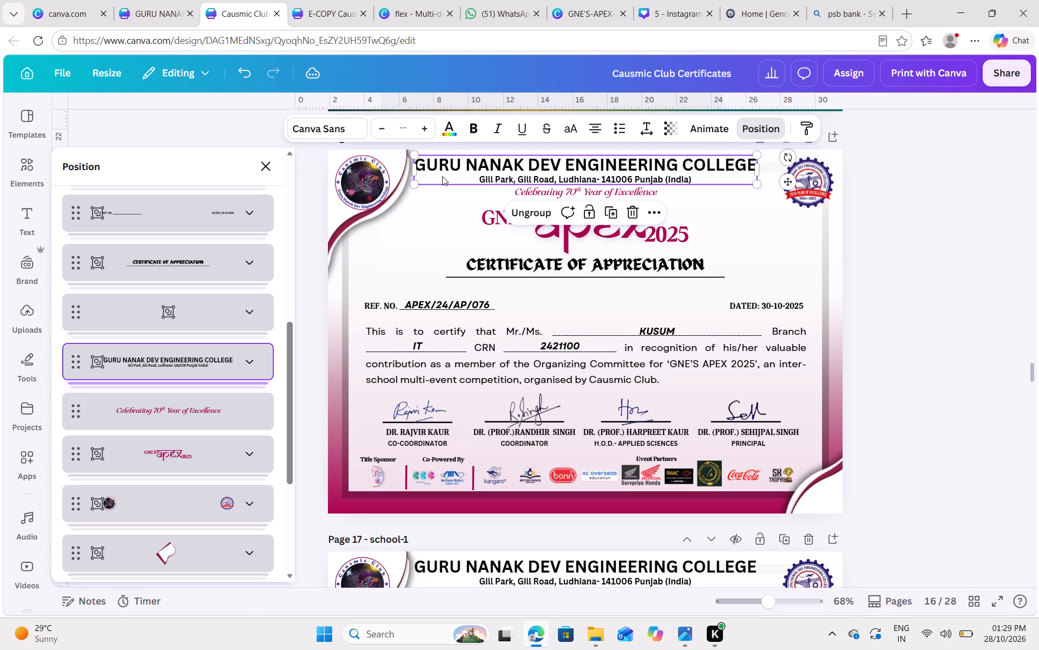
left_click(376, 188, "shift")
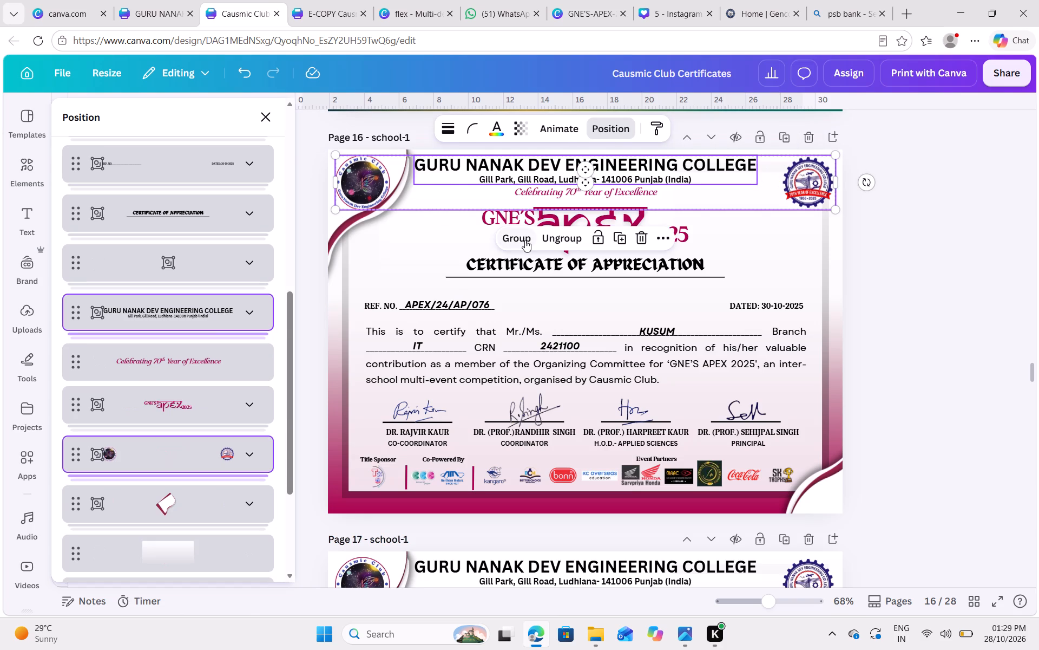
left_click(523, 240)
key("ctrl+c")
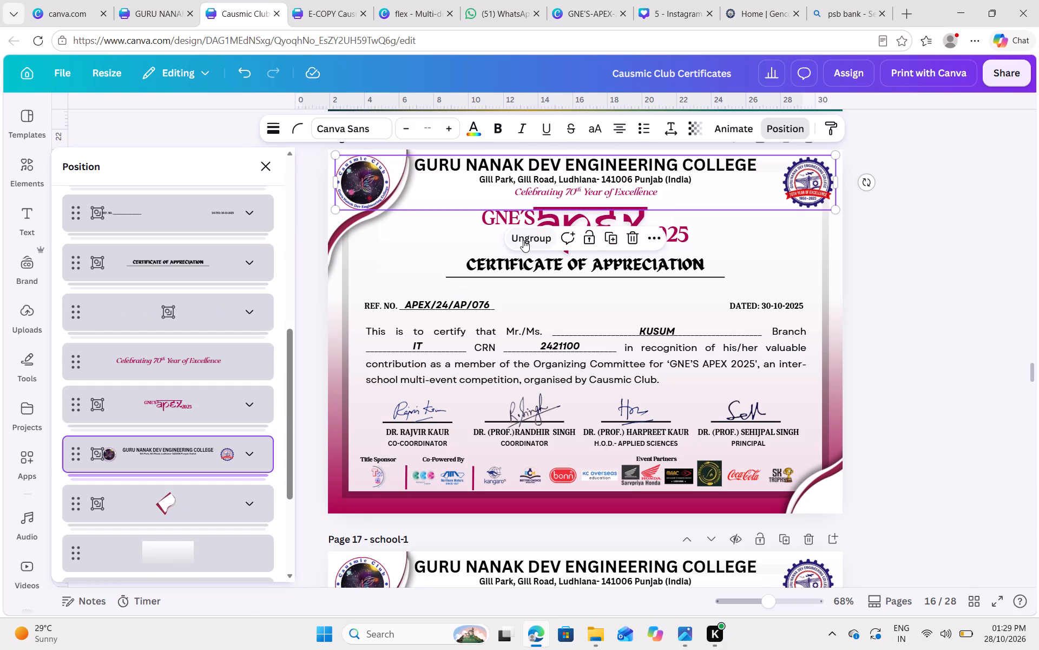
left_click(119, 1)
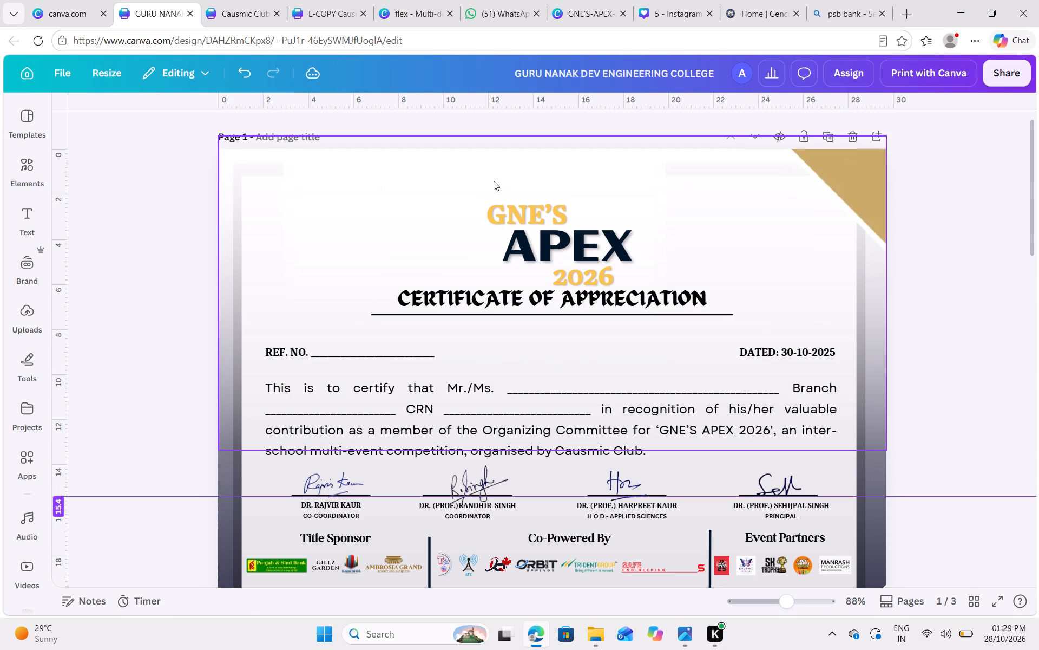
key("ctrl+v")
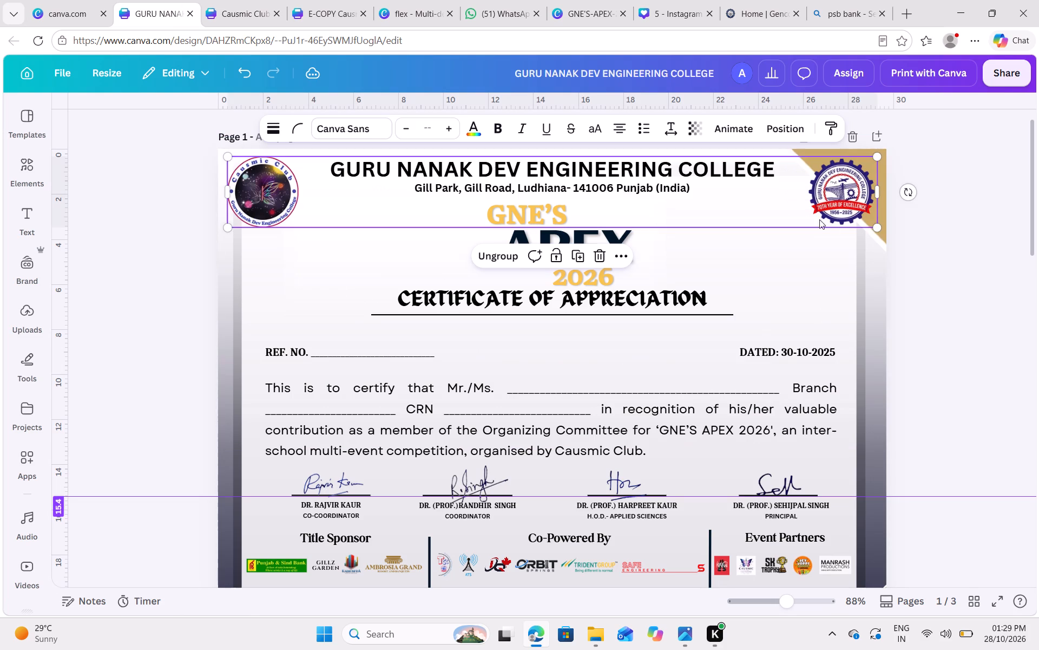
left_click(937, 203)
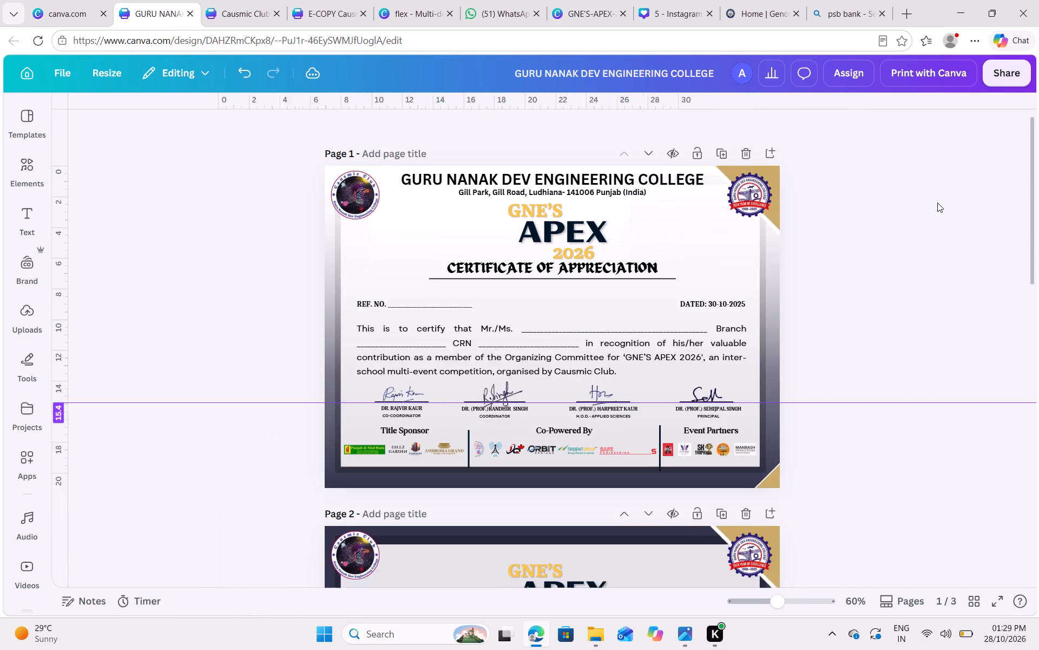
Delete the gold triangle graphic from the upper-right corner of the page 1 certificate.
left_click(237, 0)
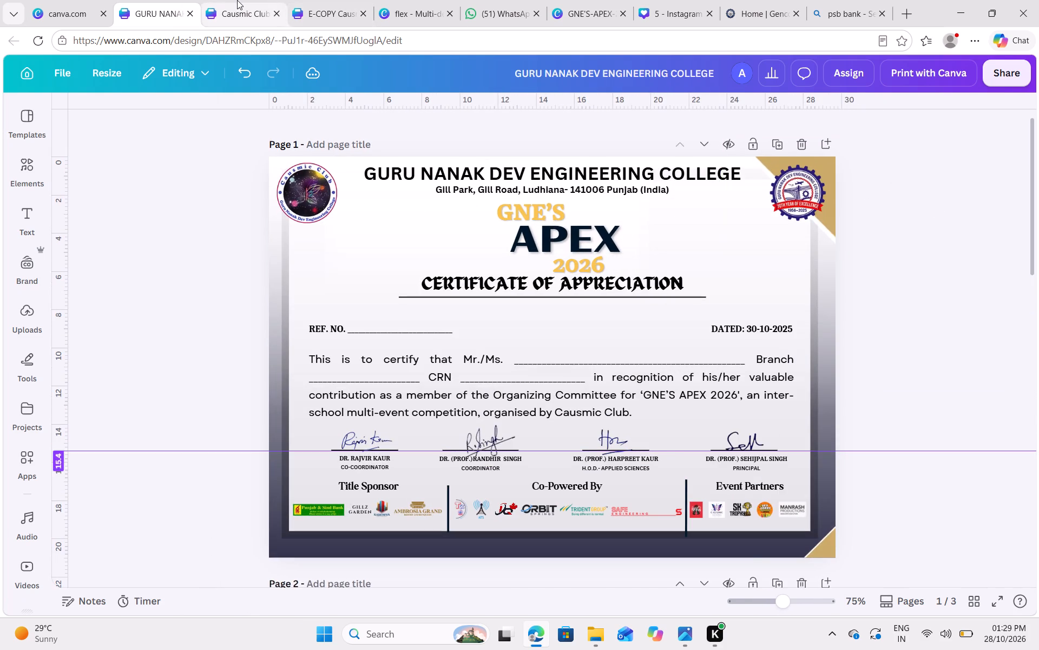
left_click(139, 1)
left_click(832, 178)
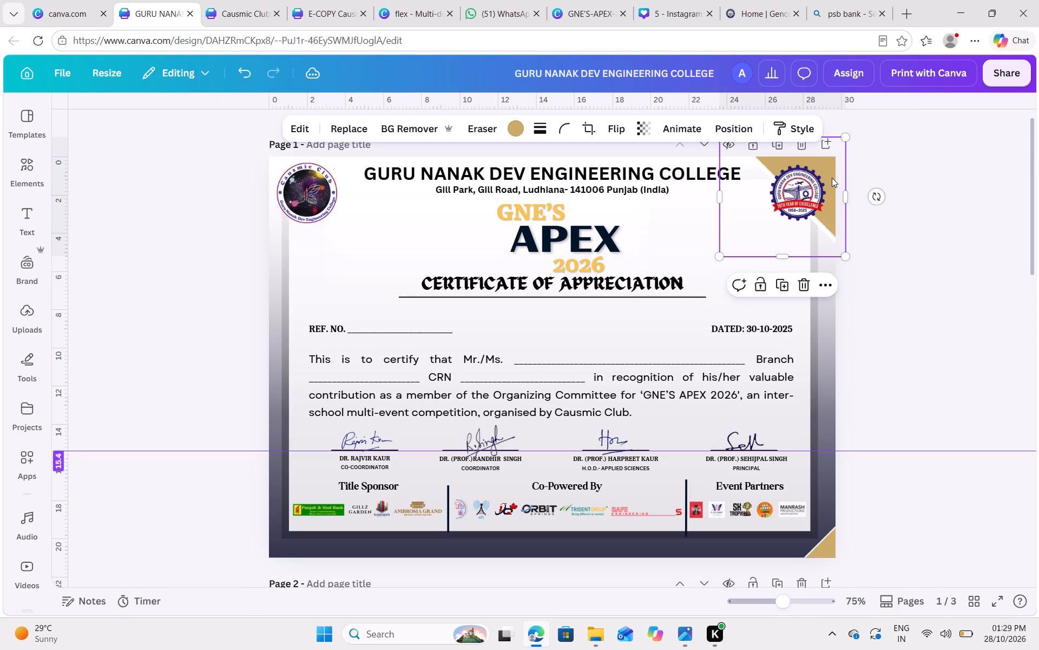
left_click(810, 283)
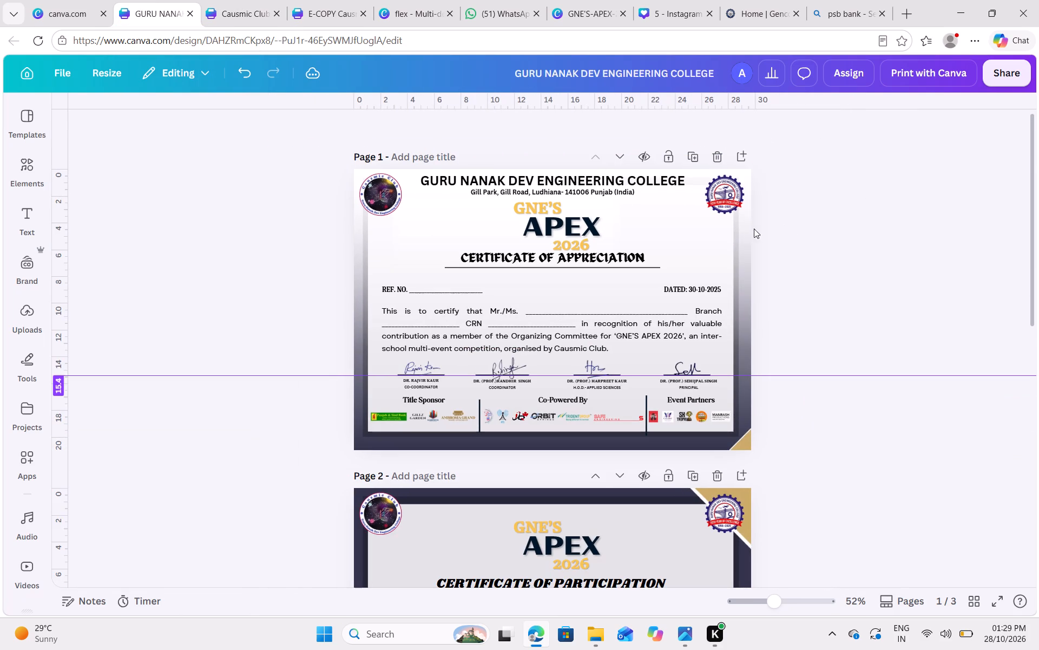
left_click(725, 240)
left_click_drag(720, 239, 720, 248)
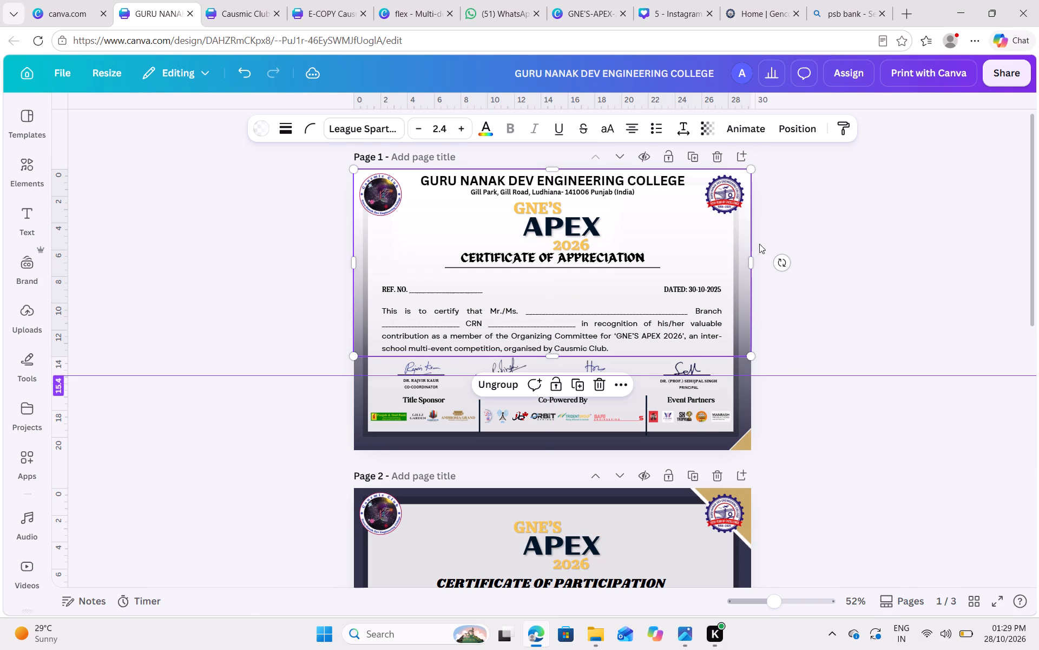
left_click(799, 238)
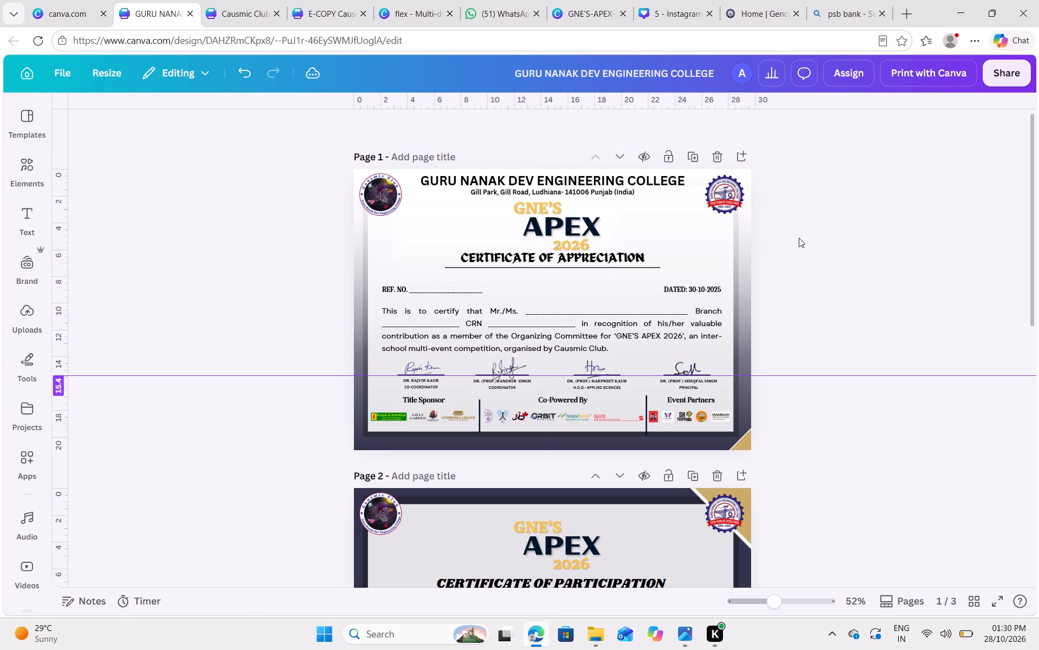
Compare with the APEX 2025 certificate and nudge page 1's college header group down three steps.
left_click(262, 2)
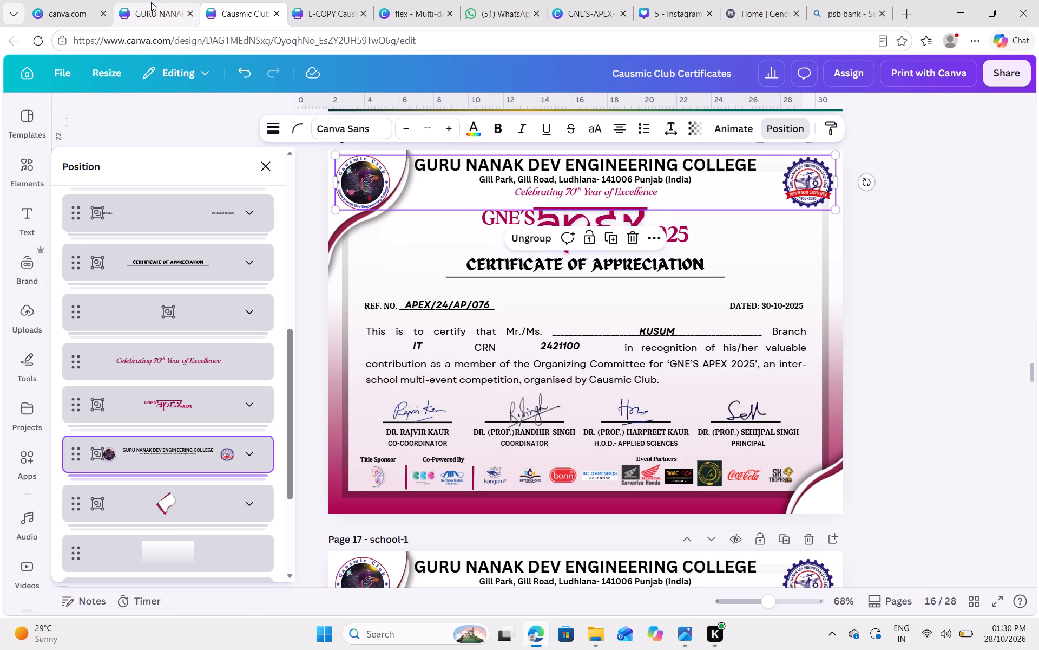
left_click(150, 2)
left_click(515, 187)
key("Down")
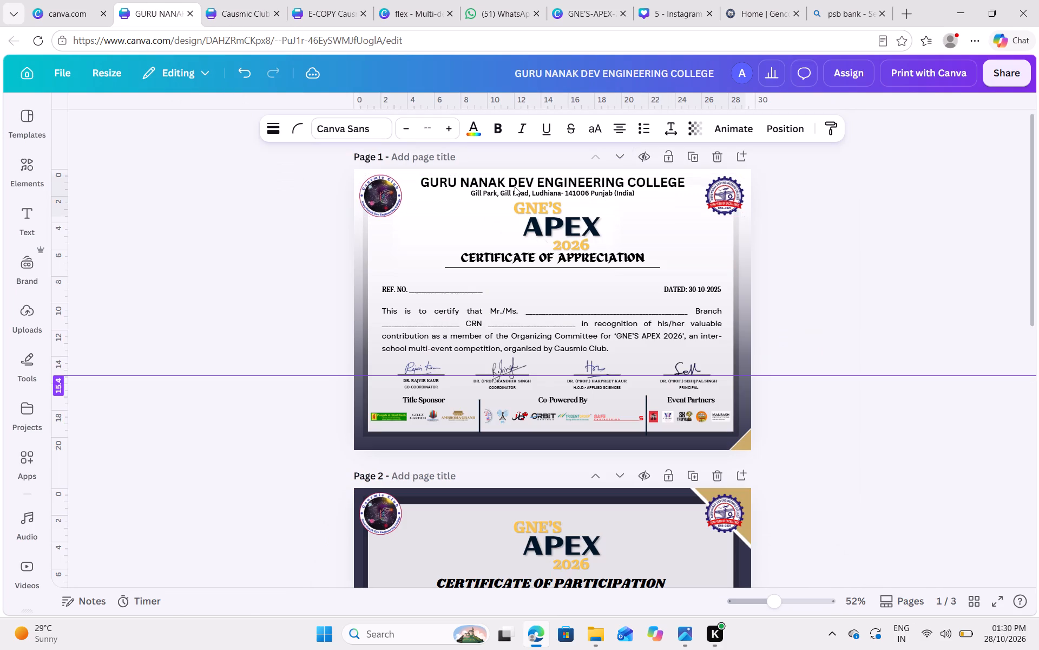
key("Down")
key("Down")
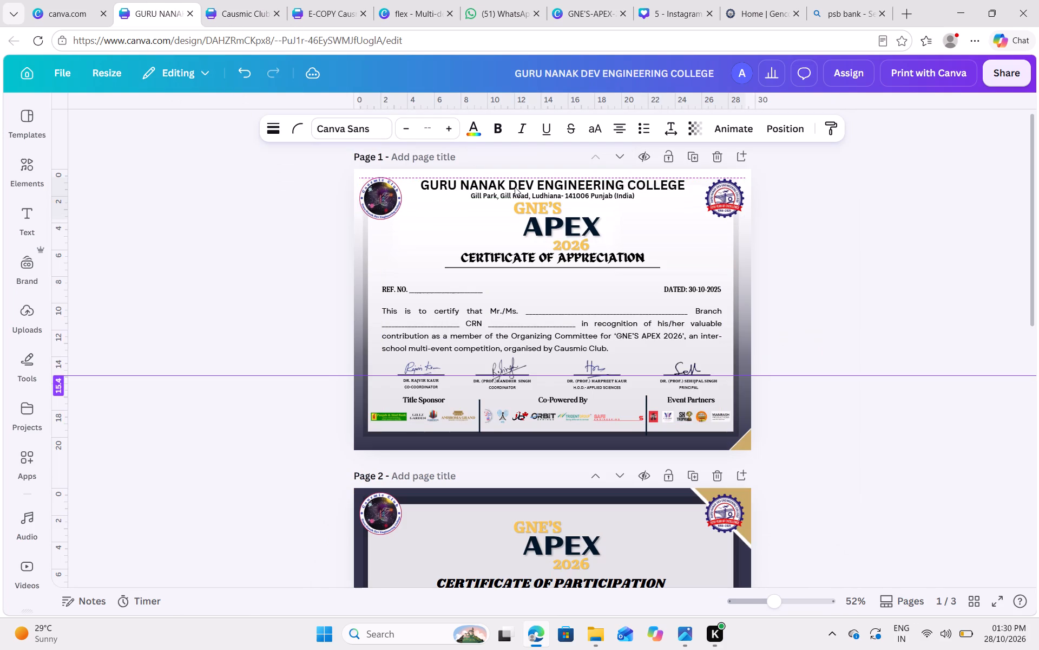
Move the GNE'S APEX 2026 logo on page 1 from the centre to the space below the college emblem on the right.
left_click(282, 0)
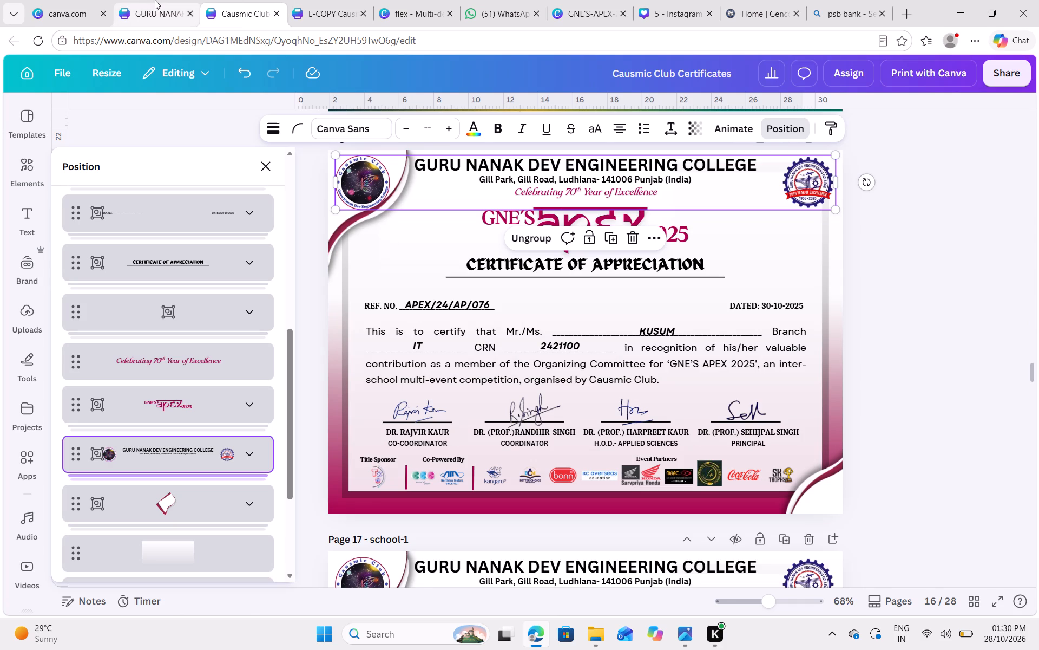
left_click(155, 0)
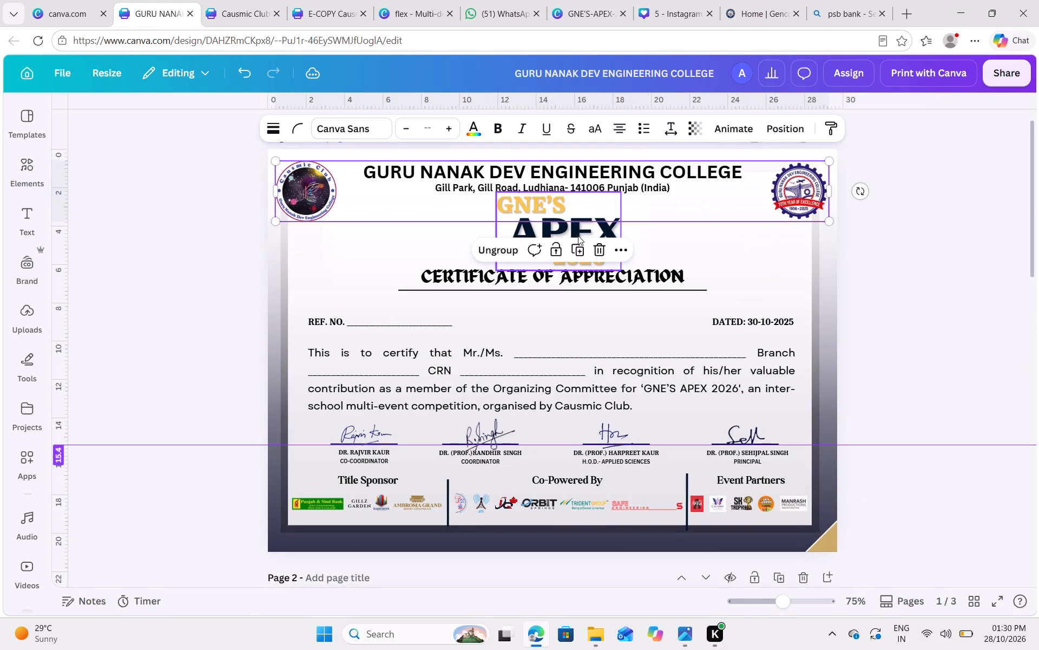
left_click(578, 236)
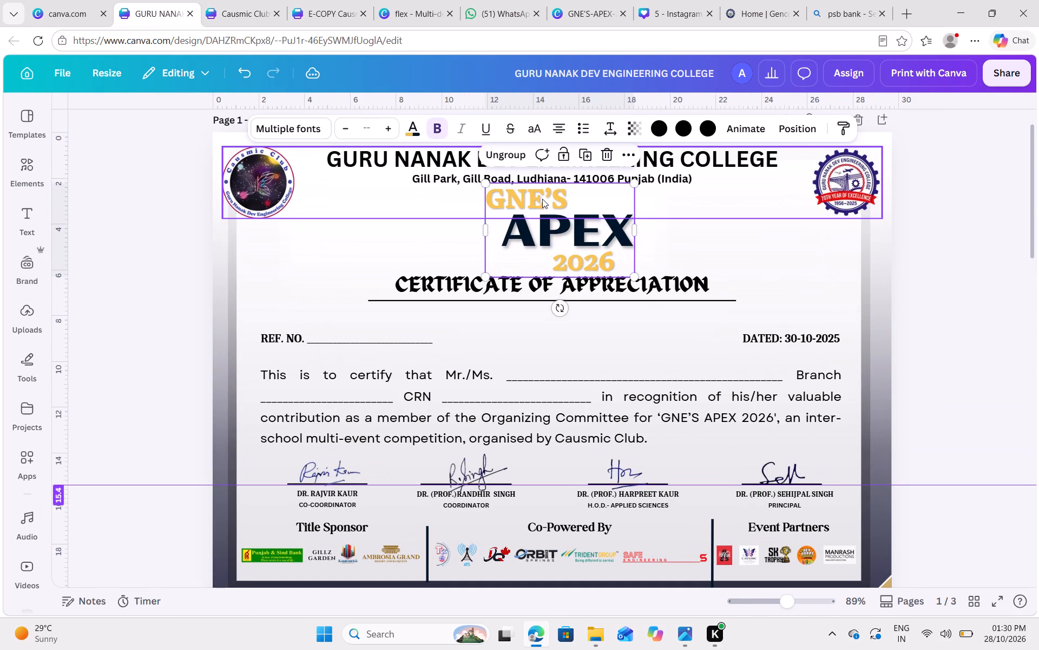
left_click(541, 198)
left_click(541, 198)
left_click(573, 249)
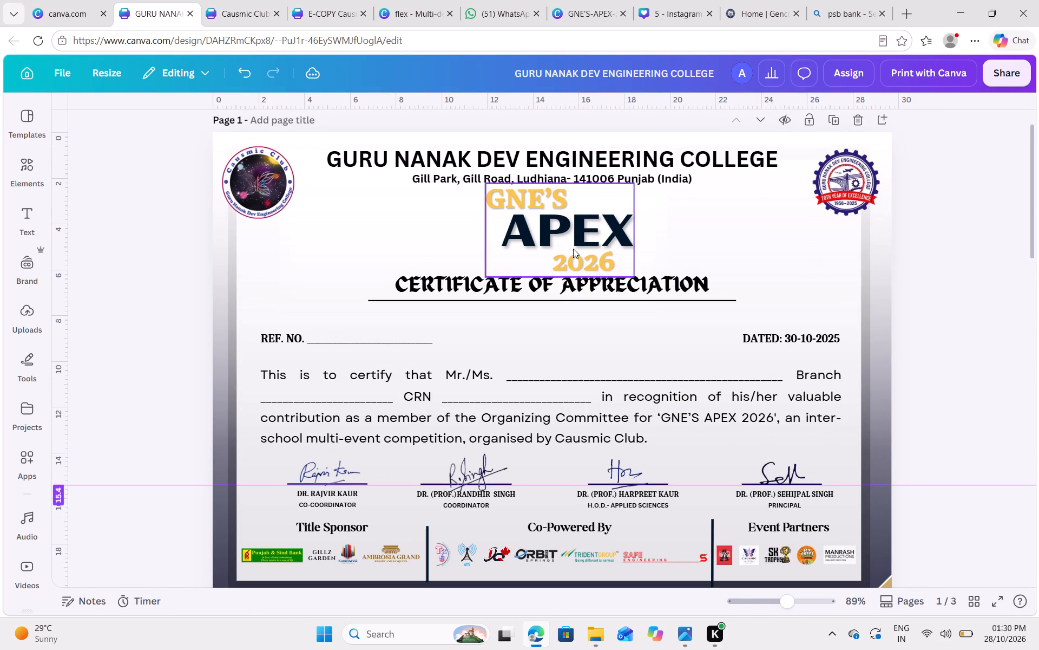
left_click_drag(575, 242, 770, 270)
Place the word GNE'S just before APEX in page 1's logo and shrink it to font size 26.9.
left_click(729, 232)
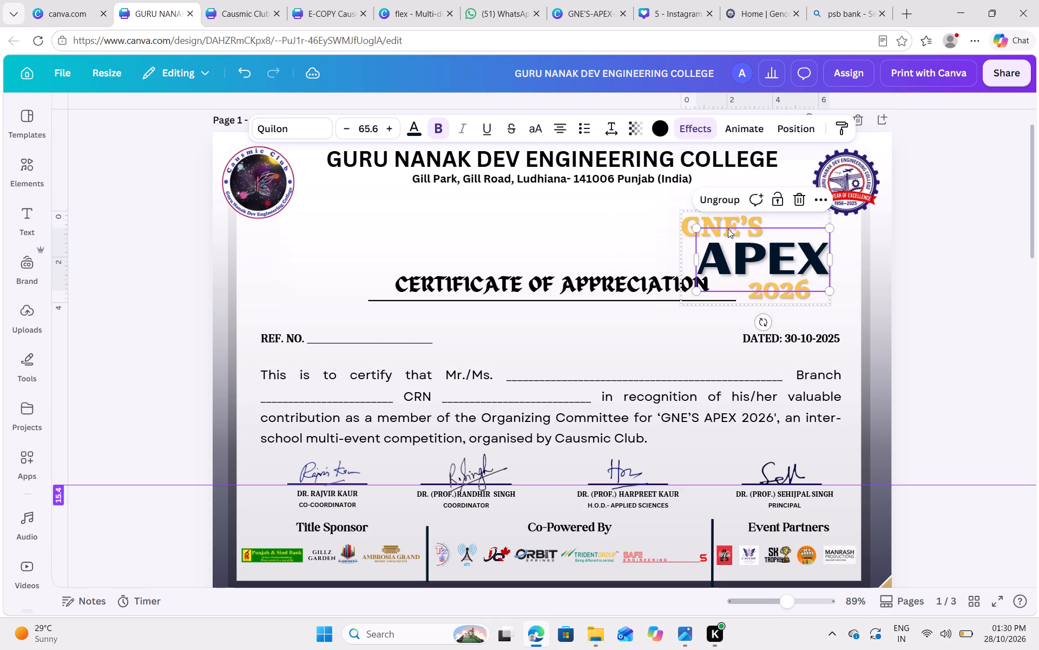
left_click(687, 230)
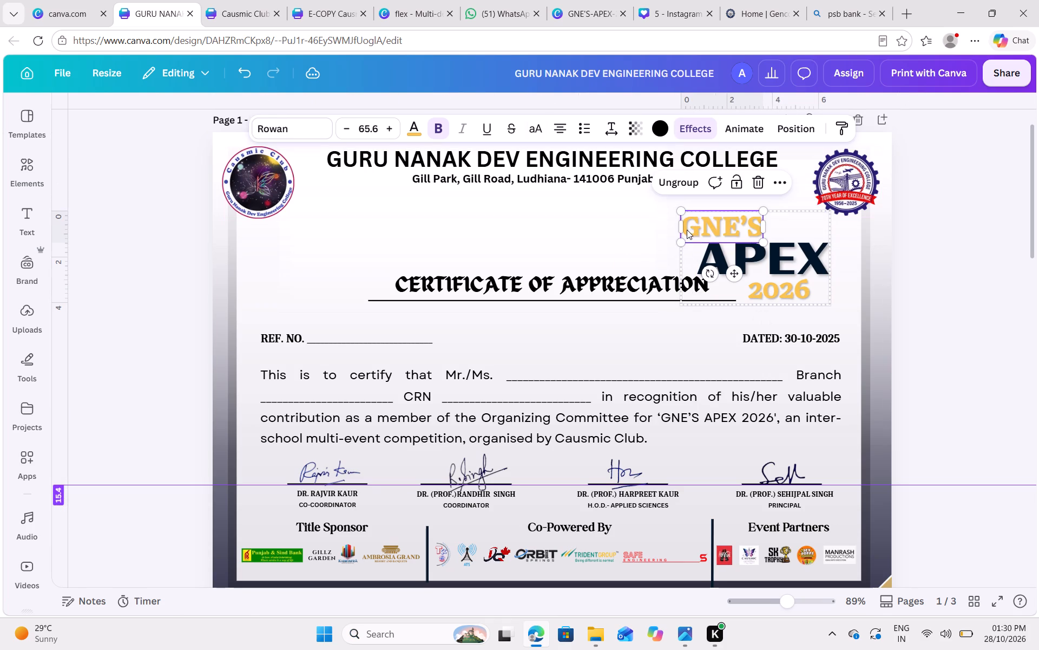
left_click_drag(717, 220, 659, 229)
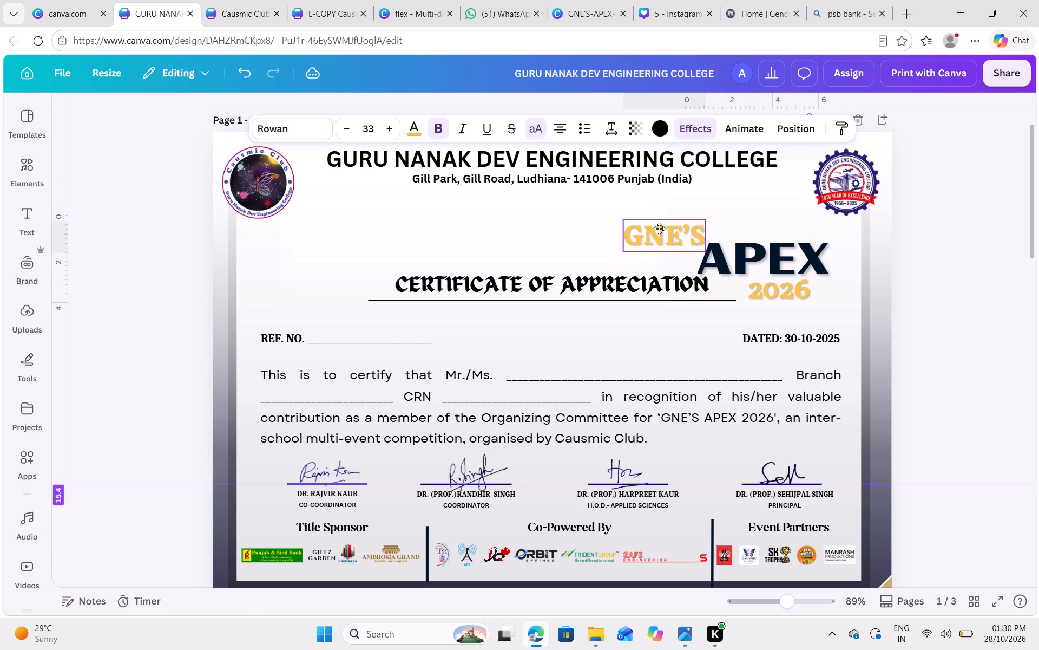
left_click_drag(659, 229, 657, 229)
left_click(272, 6)
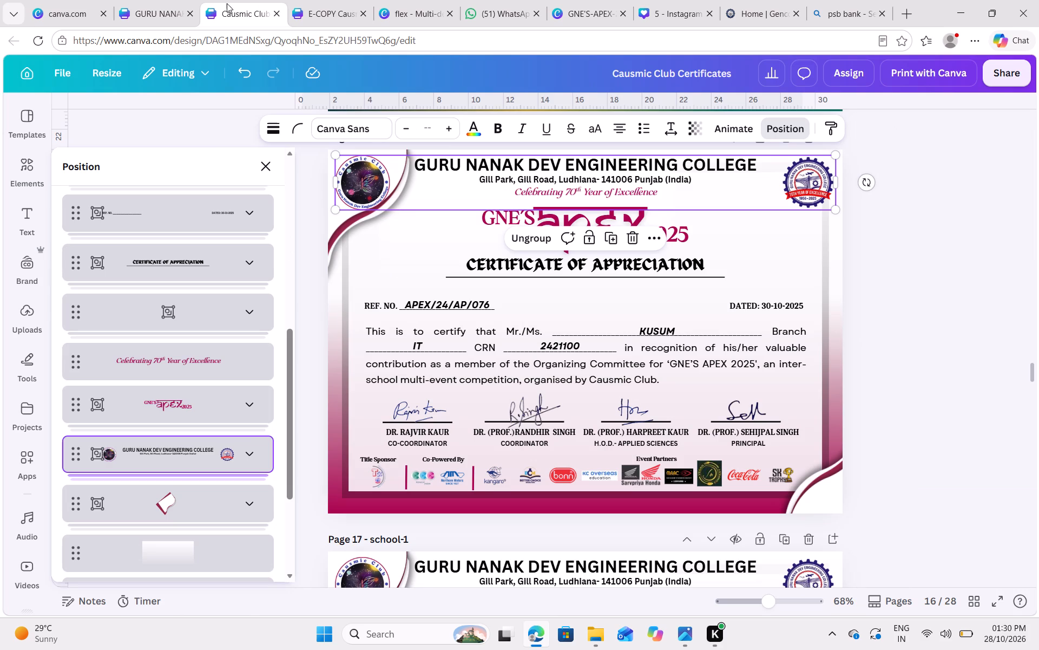
left_click(174, 0)
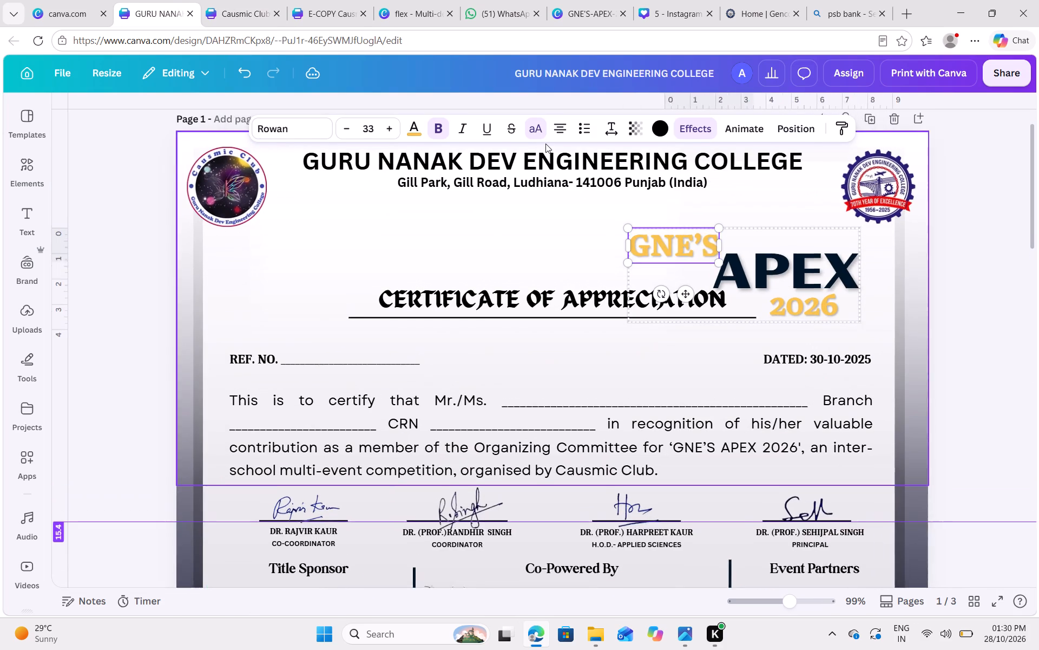
left_click_drag(726, 268, 719, 265)
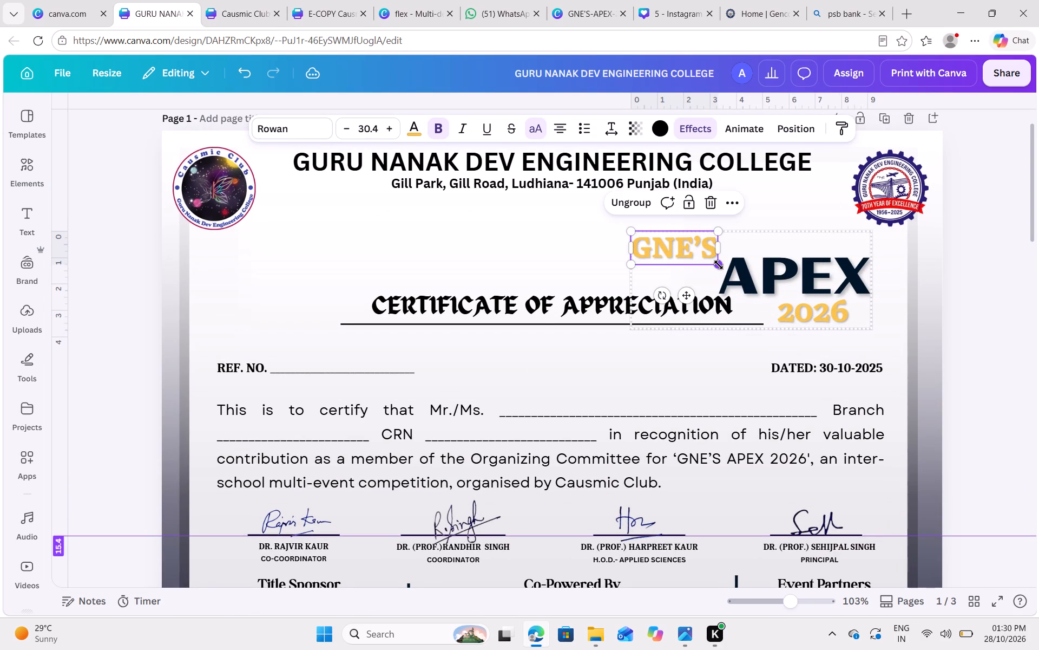
left_click_drag(683, 238, 685, 255)
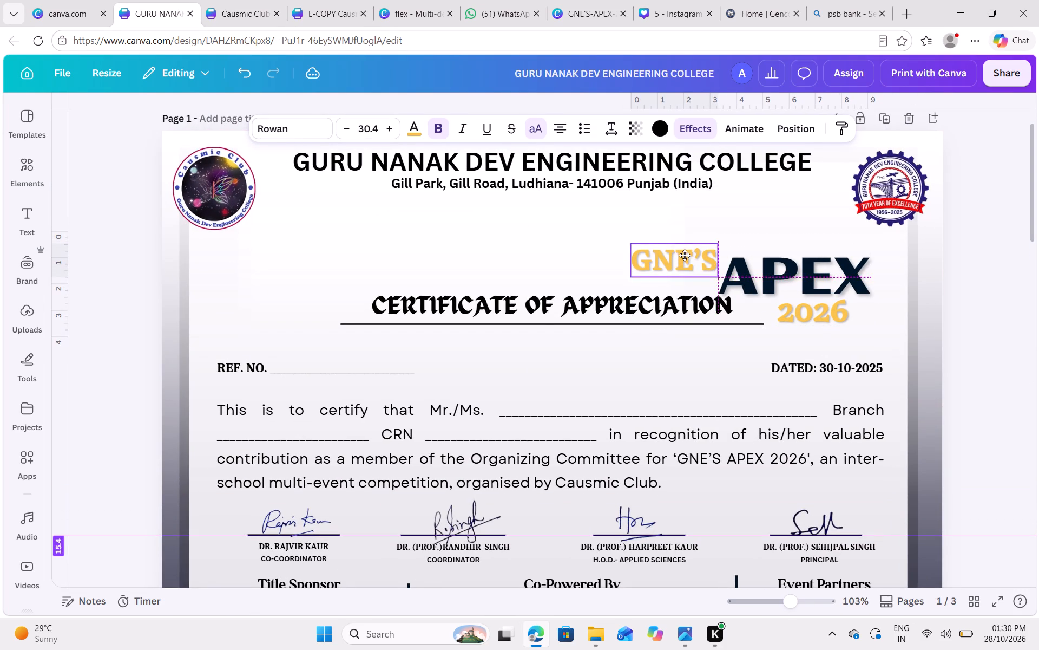
left_click_drag(685, 255, 683, 261)
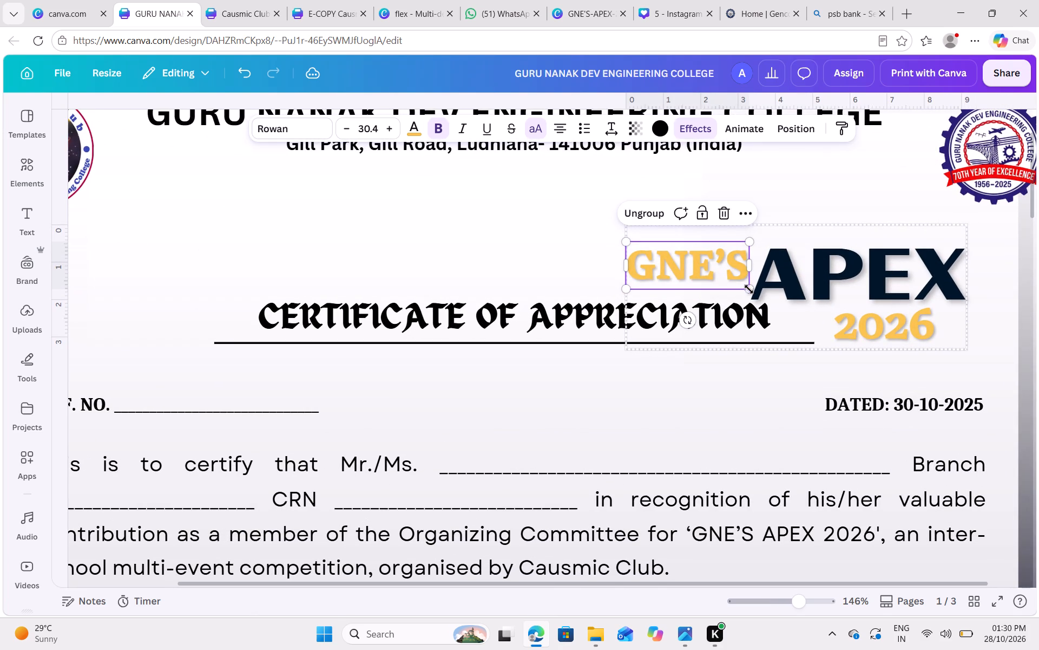
left_click_drag(747, 289, 734, 282)
left_click_drag(682, 263, 702, 266)
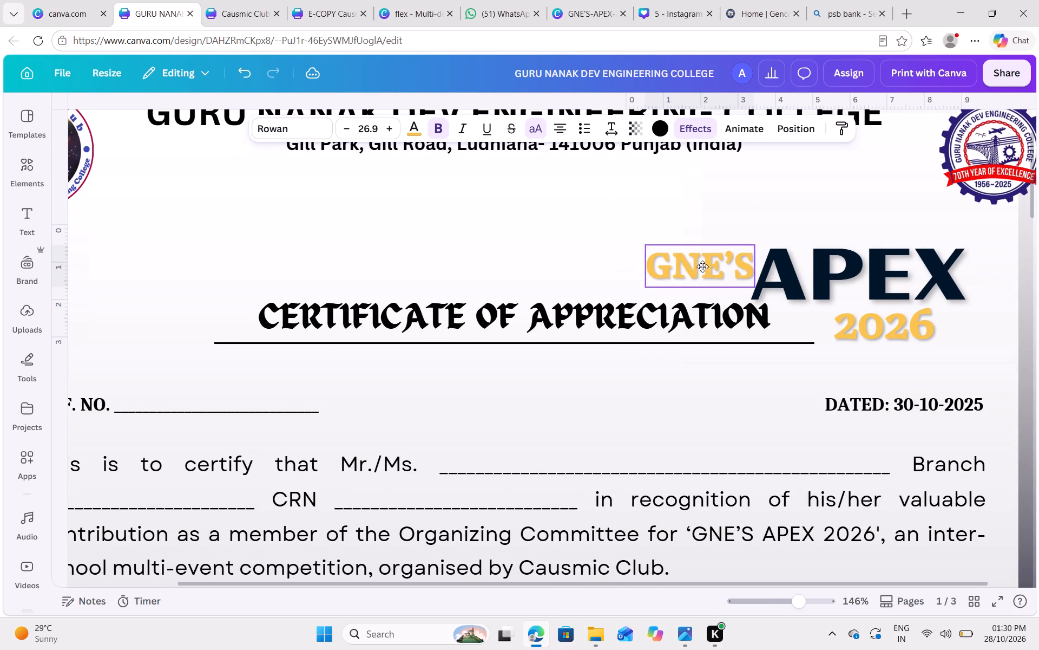
left_click_drag(702, 266, 696, 265)
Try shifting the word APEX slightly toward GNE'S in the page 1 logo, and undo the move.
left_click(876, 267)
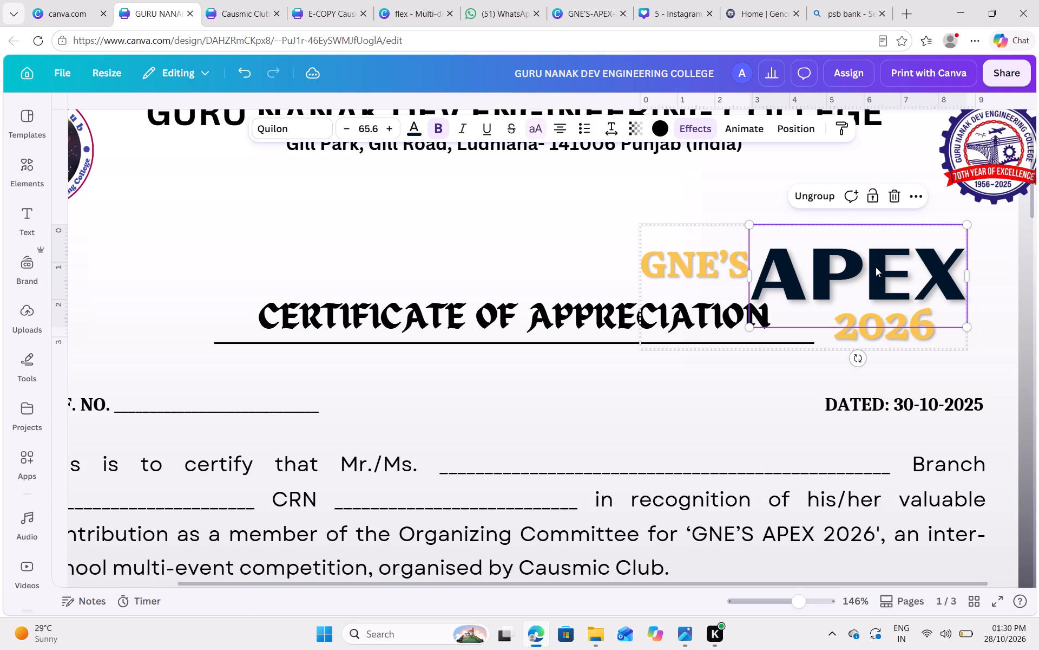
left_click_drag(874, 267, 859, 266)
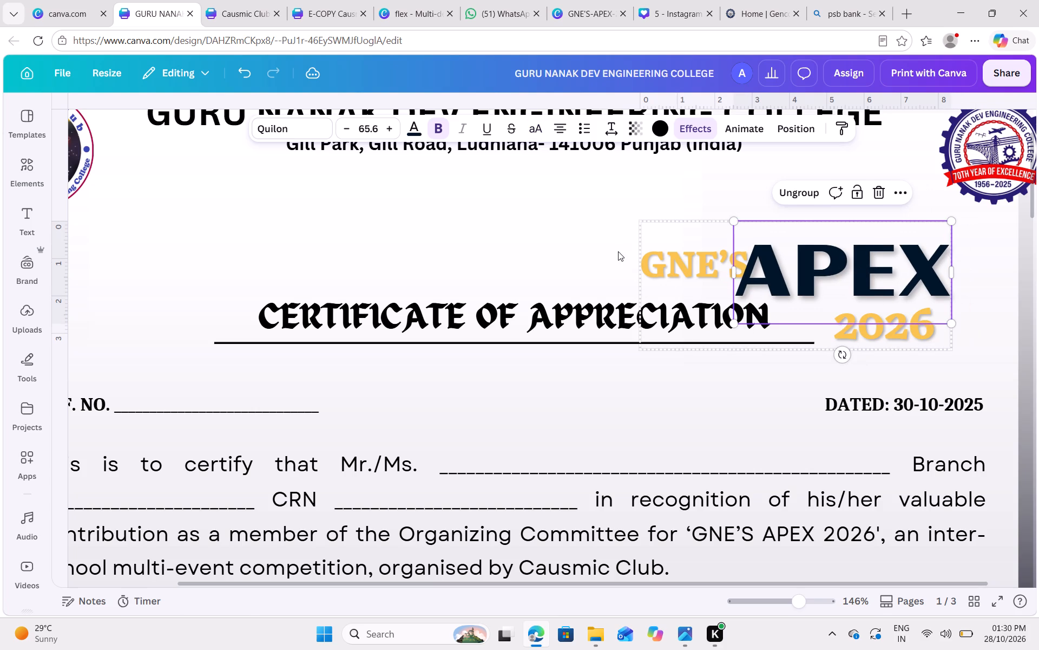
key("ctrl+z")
Move the whole GNE'S APEX 2026 logo on page 1 to the space between the college address and the certificate title.
left_click(451, 249)
left_click(754, 265)
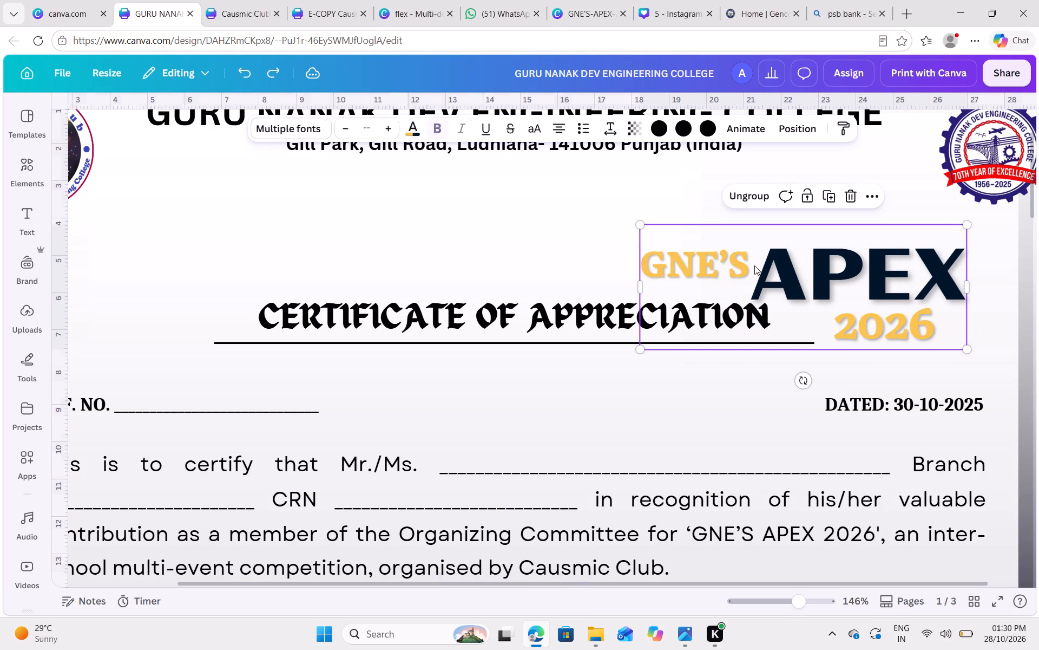
left_click_drag(816, 269, 490, 224)
Set the font size of 2026 in the page 1 logo to 26.9, matching GNE'S.
left_click(588, 282)
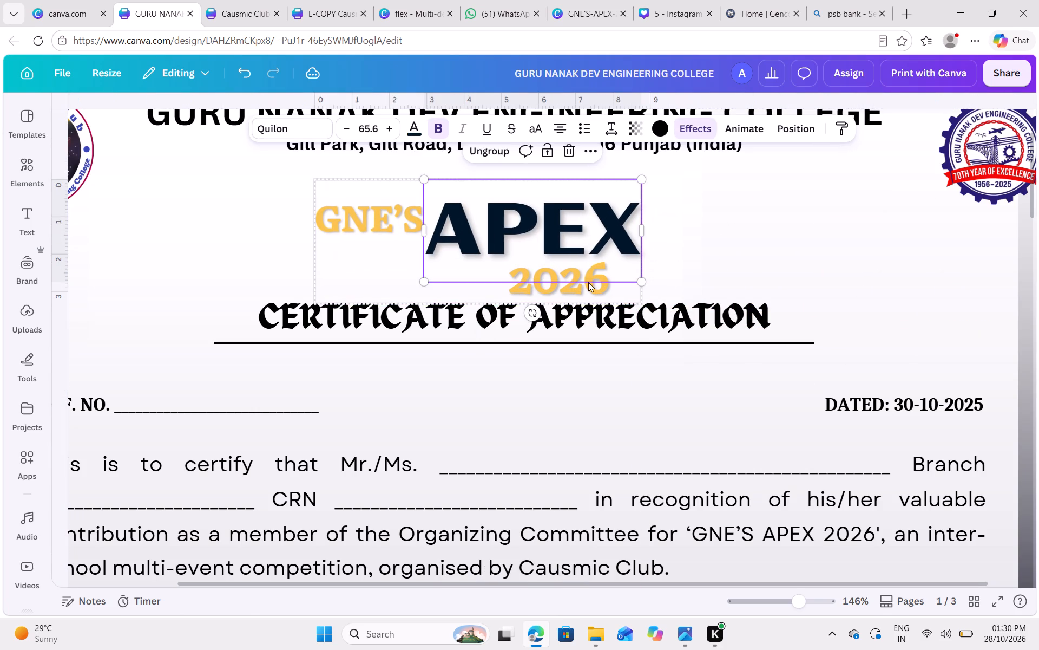
left_click(367, 205)
left_click(370, 220)
left_click(370, 220)
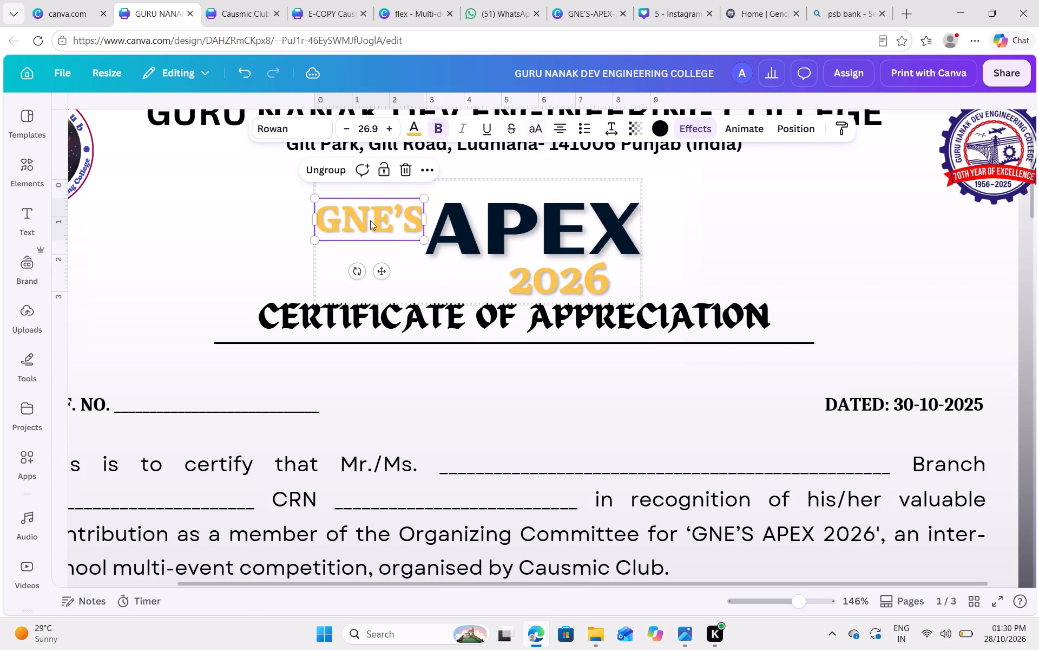
left_click(588, 290)
left_click(576, 289)
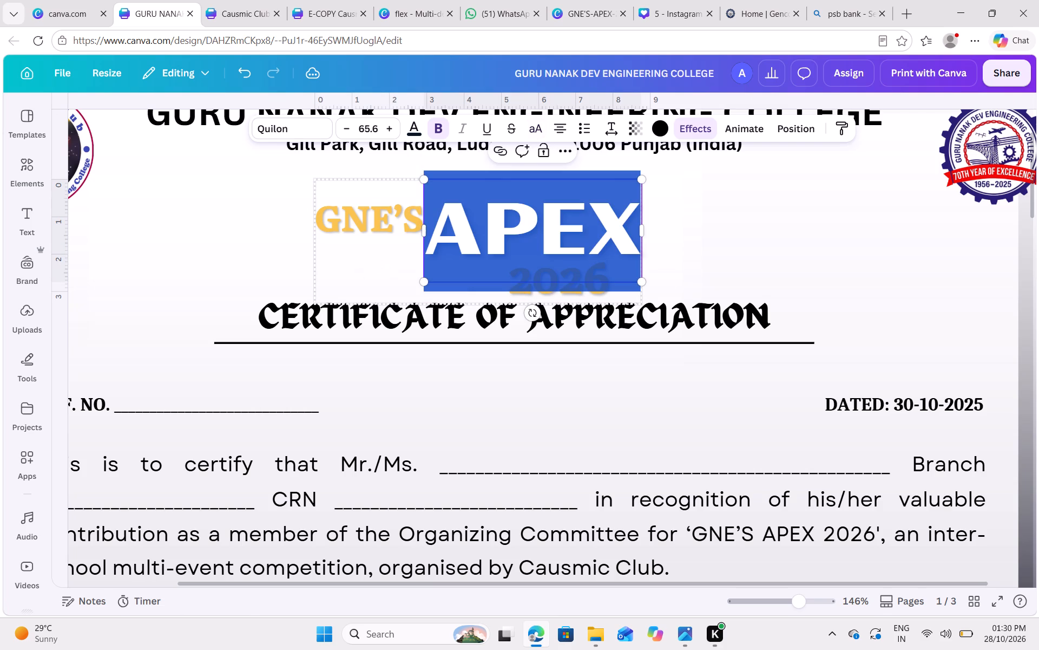
left_click(584, 294)
left_click(580, 297)
left_click(556, 288)
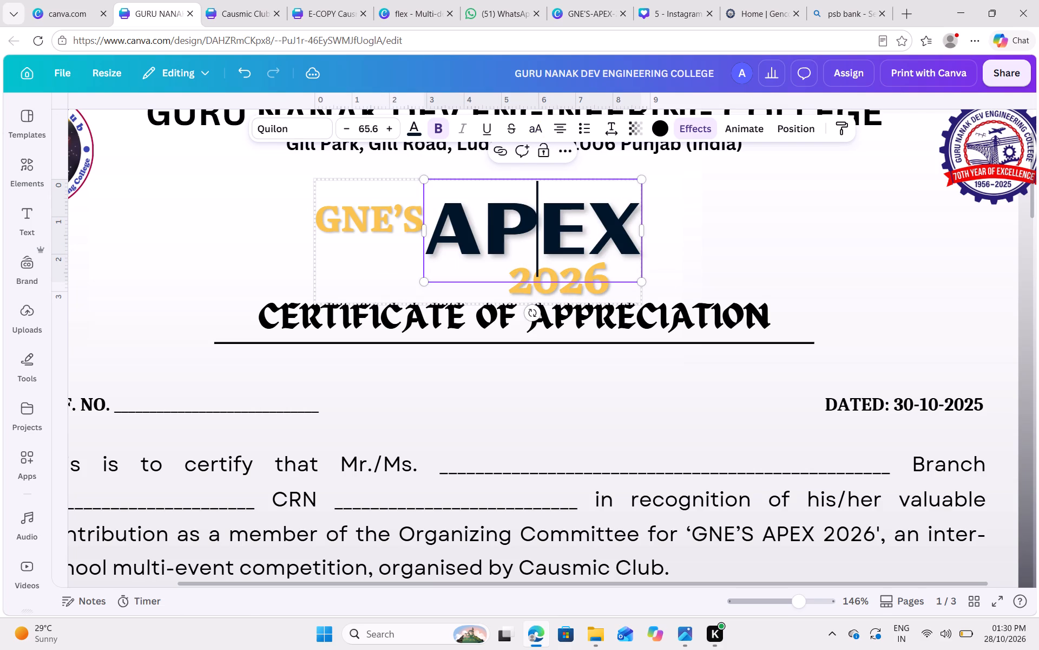
left_click(558, 297)
left_click(798, 126)
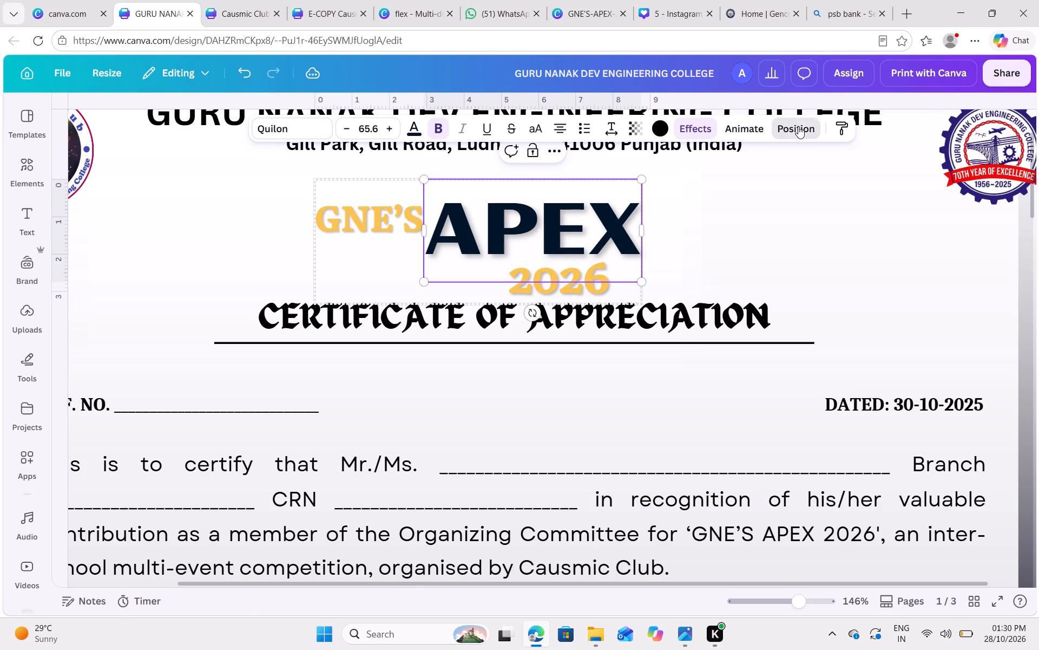
scroll(225, 341, "down", 2)
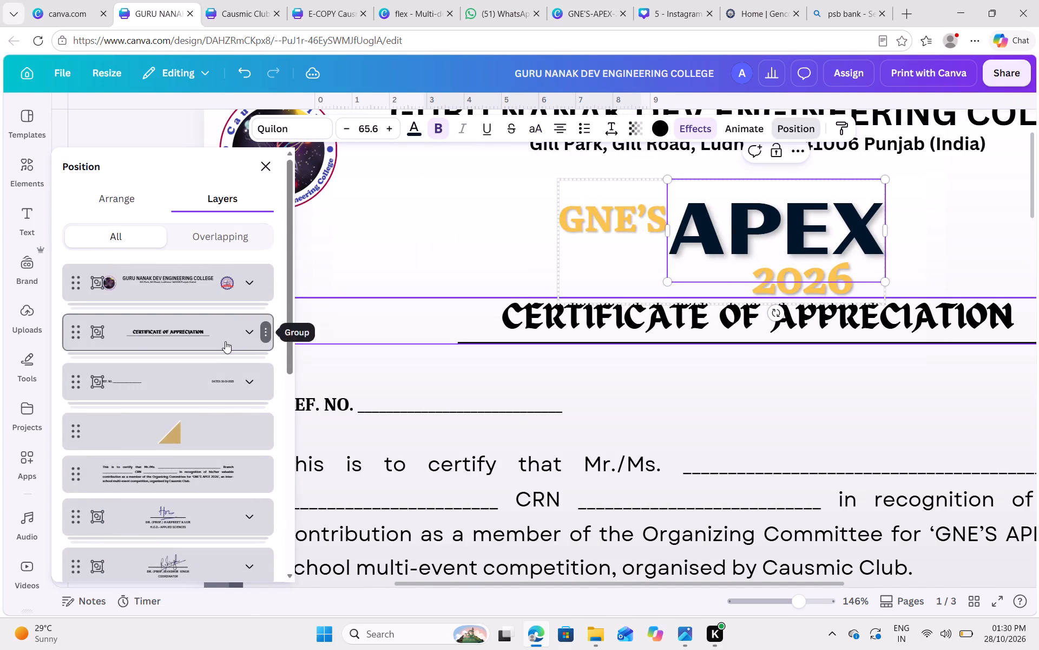
scroll(225, 341, "down", 3)
left_click(248, 403)
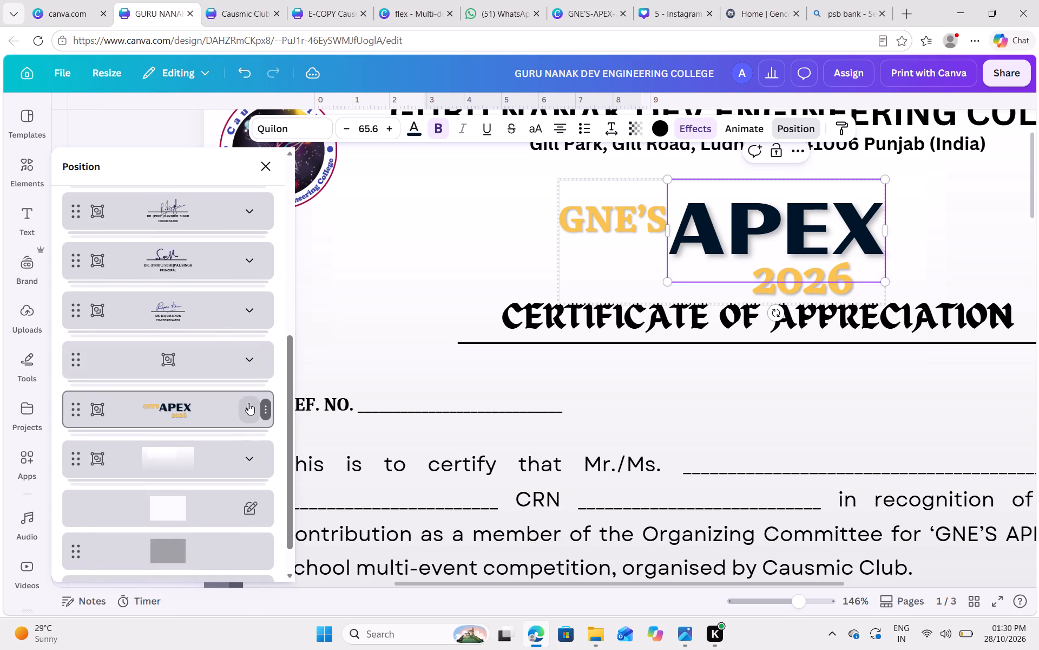
left_click(234, 530)
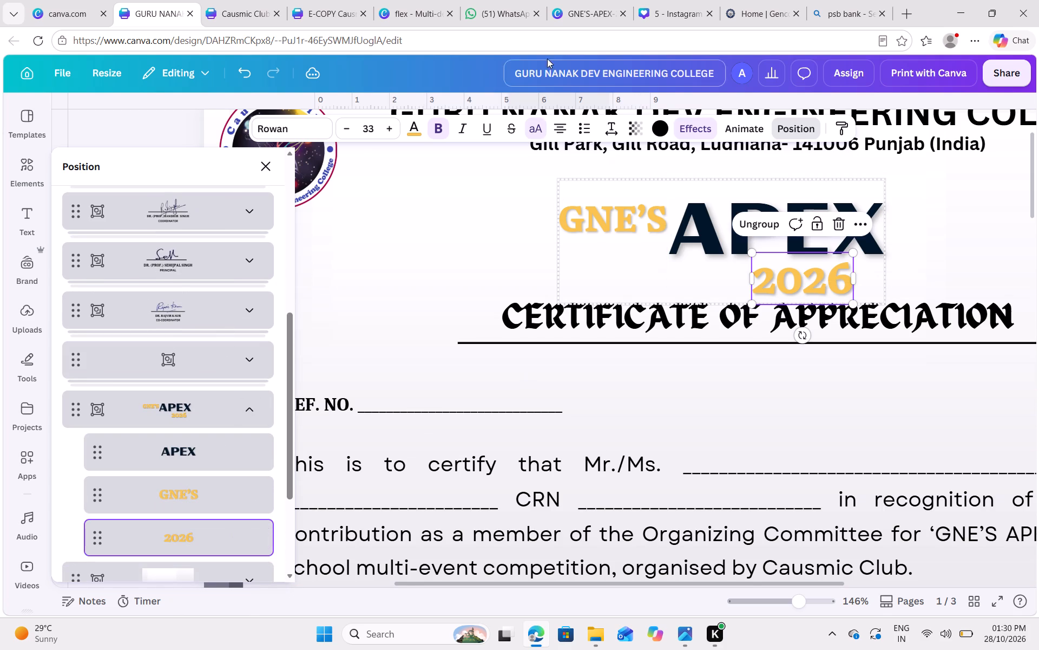
left_click(369, 120)
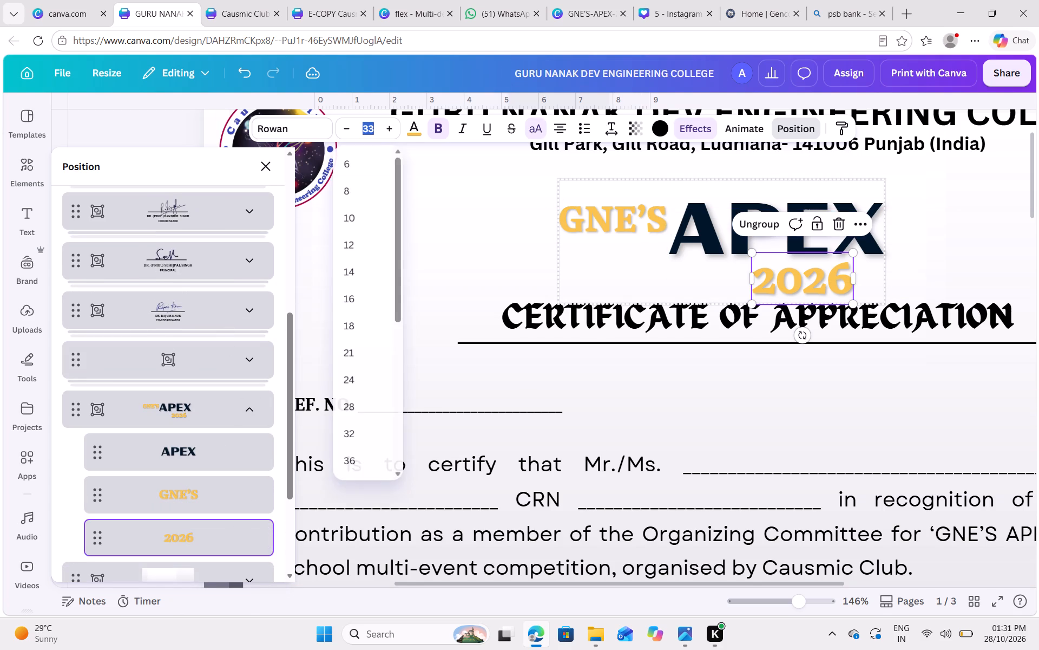
type("26.9")
key("Return")
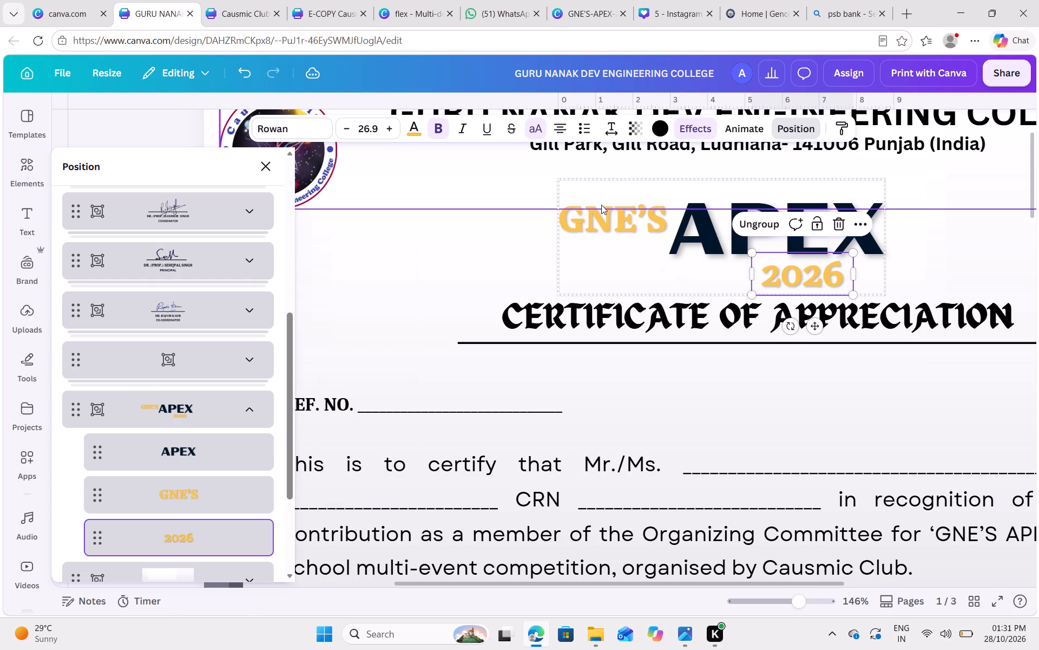
Move 2026 from below APEX to directly after it, near the baseline, so the page 1 logo reads as one line.
left_click(584, 226)
left_click(811, 283)
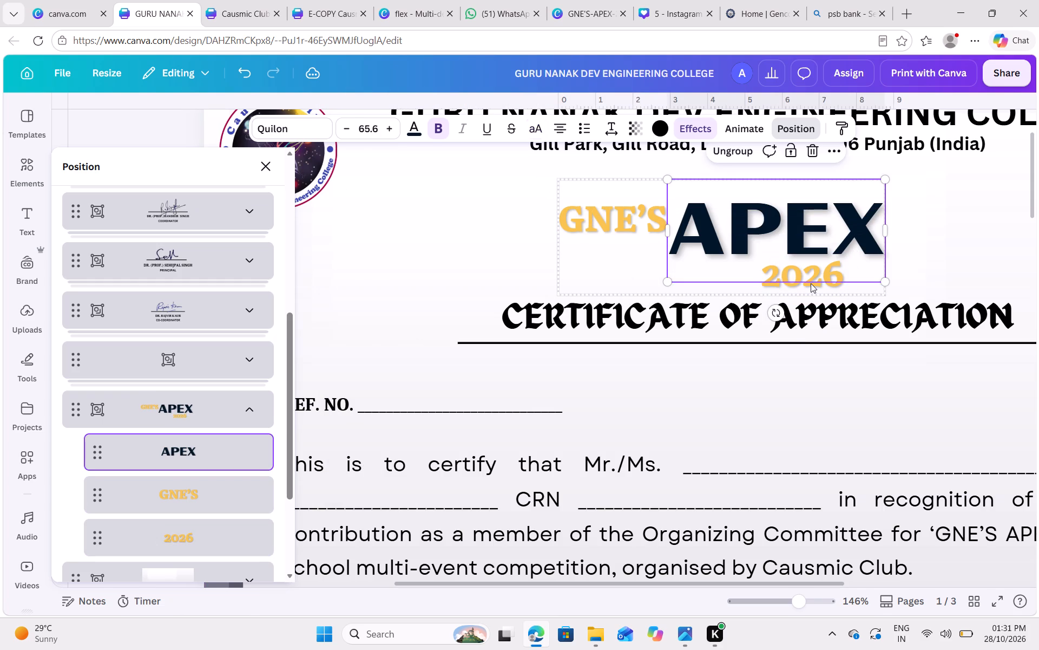
left_click(805, 292)
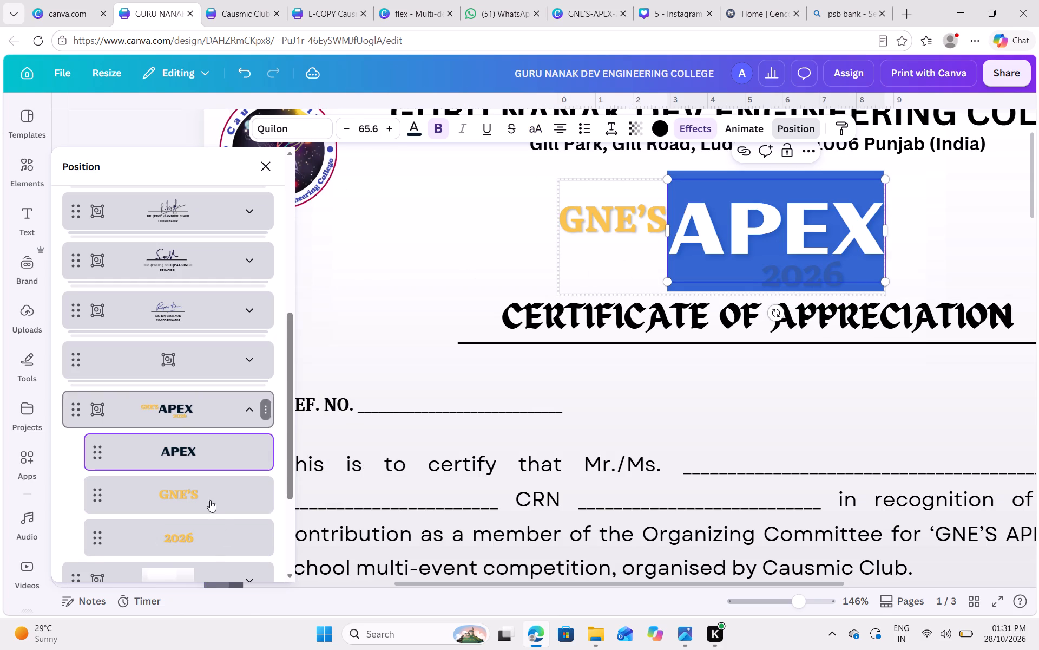
left_click(218, 543)
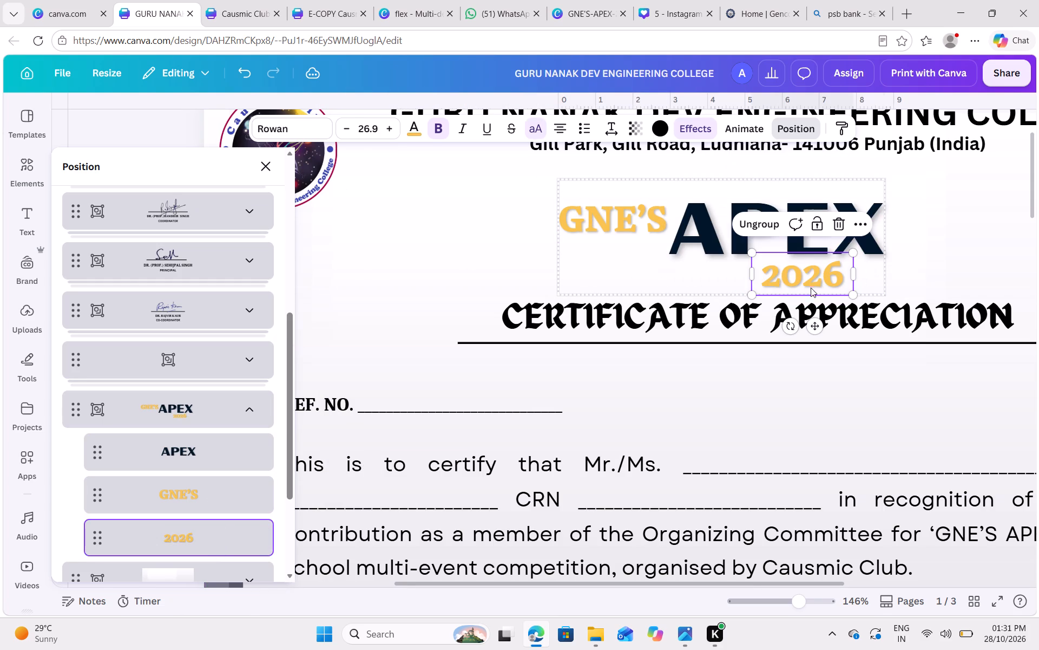
left_click_drag(811, 281, 938, 249)
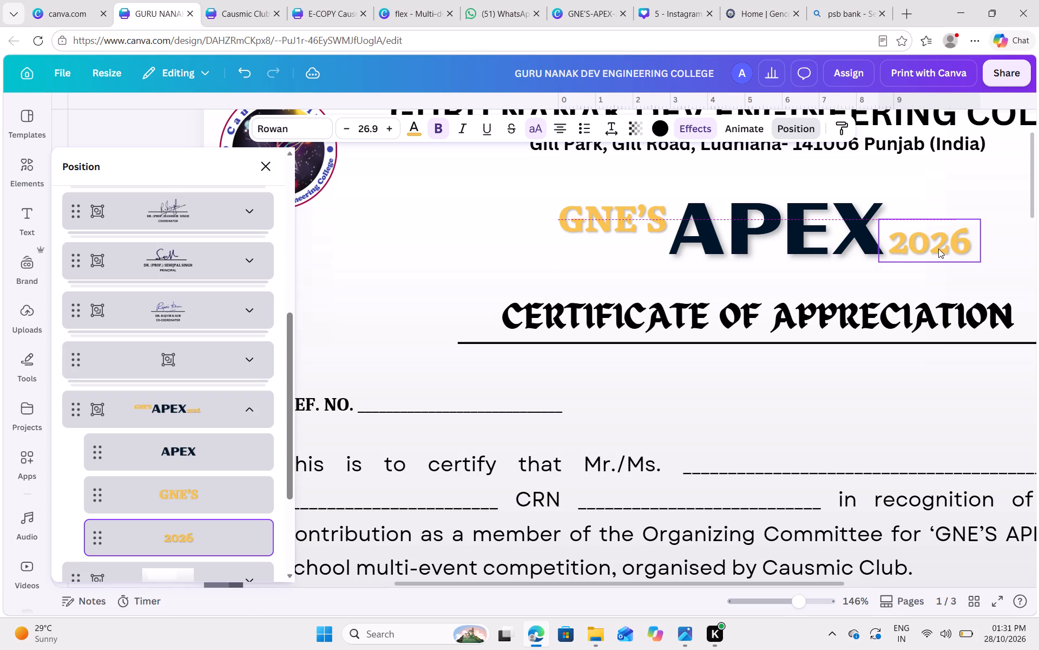
left_click(497, 256)
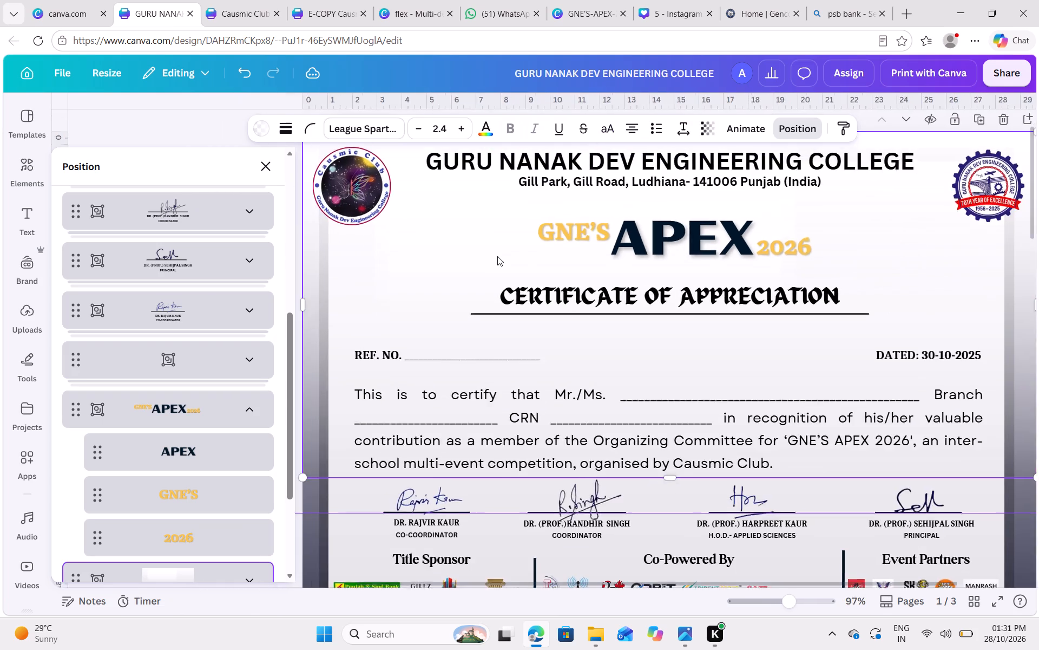
Enlarge page 1's GNE'S APEX 2026 logo to about 14.5 cm wide and centre it horizontally on the page above the title.
left_click(637, 244)
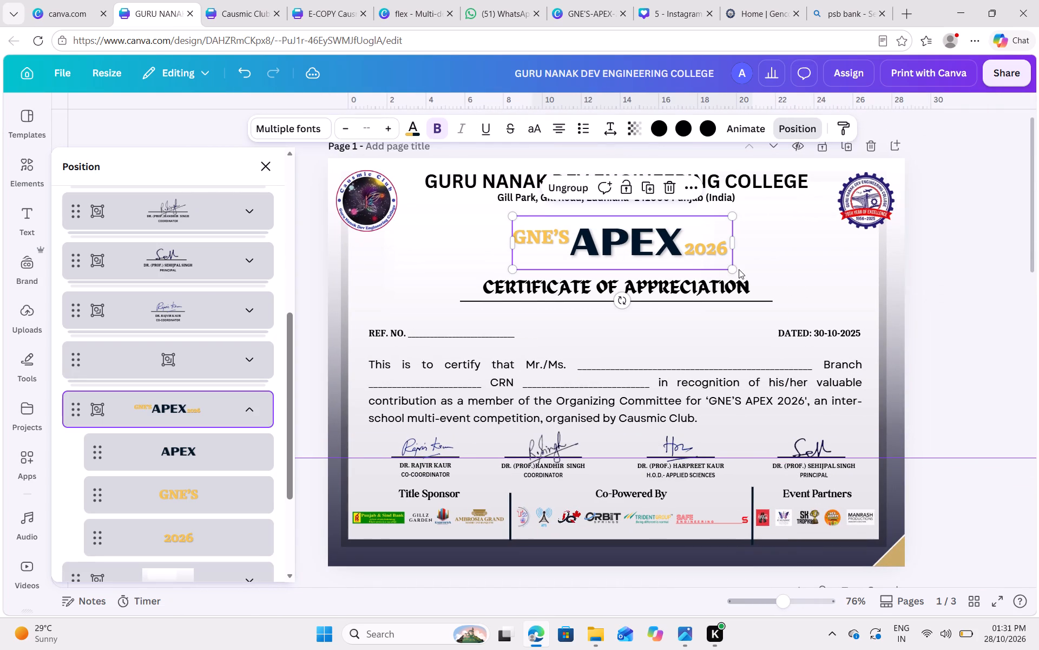
left_click_drag(733, 269, 796, 281)
left_click_drag(694, 253, 653, 245)
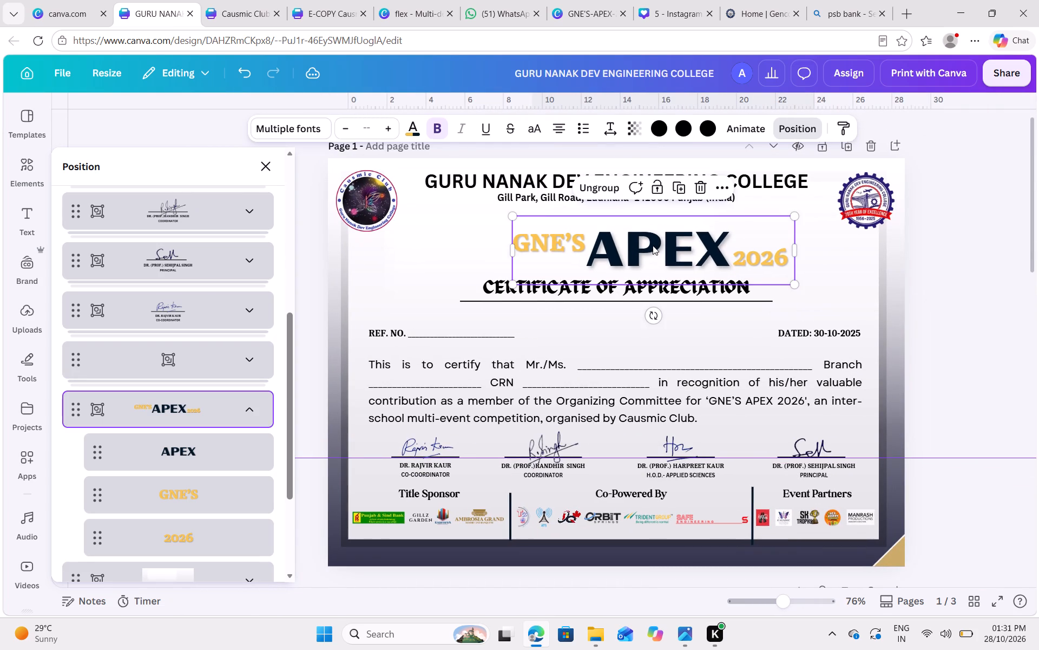
left_click_drag(653, 245, 652, 244)
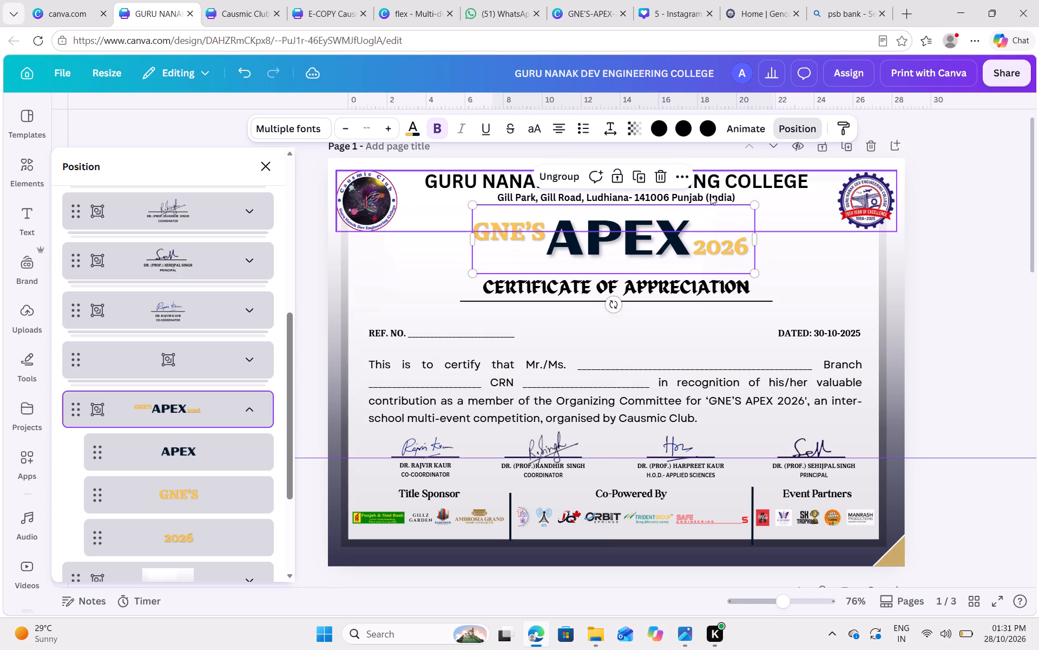
scroll(185, 283, "up", 9)
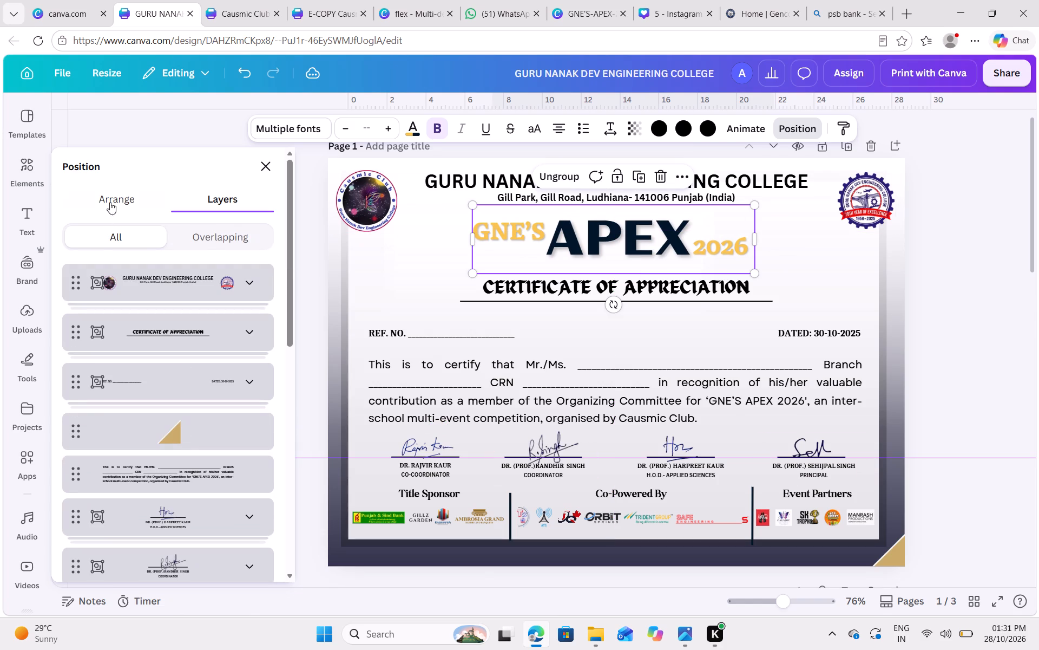
left_click(110, 202)
left_click(219, 361)
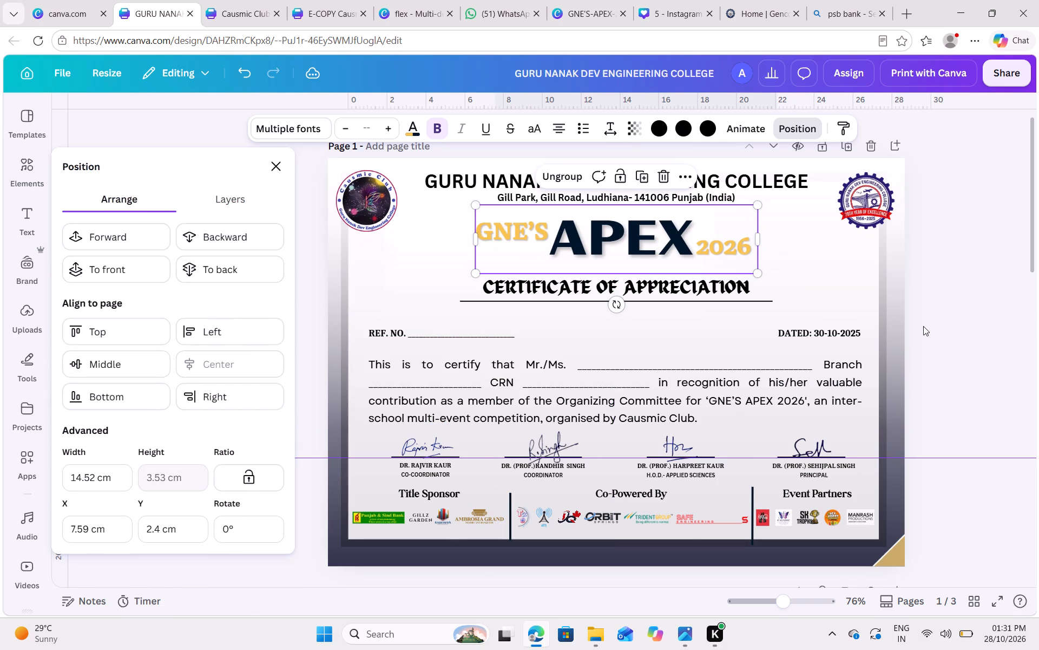
left_click(923, 326)
left_click(923, 326)
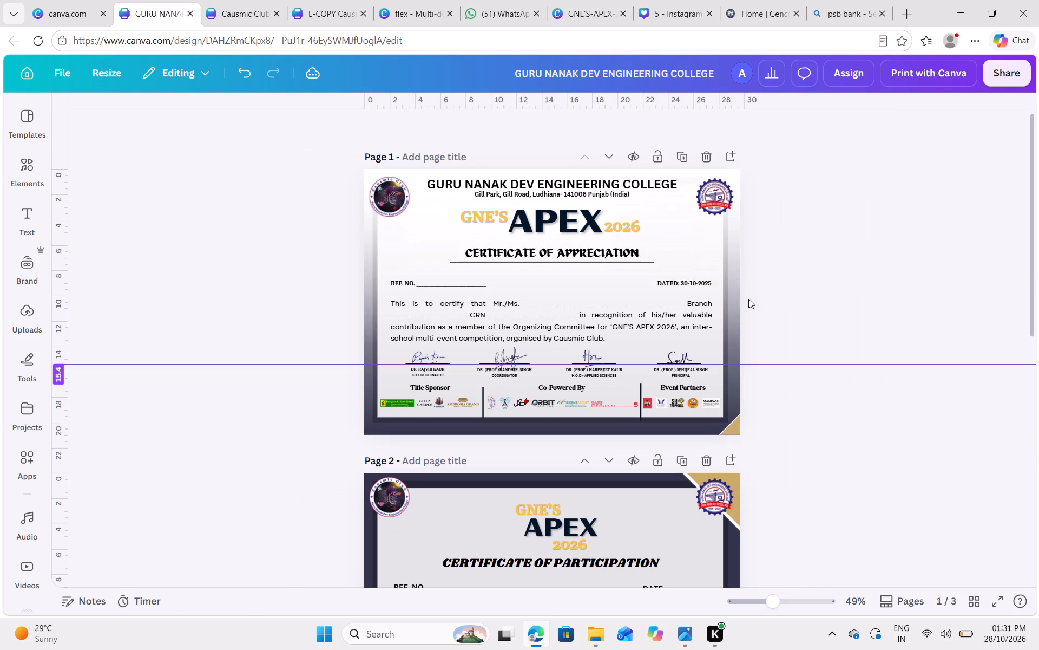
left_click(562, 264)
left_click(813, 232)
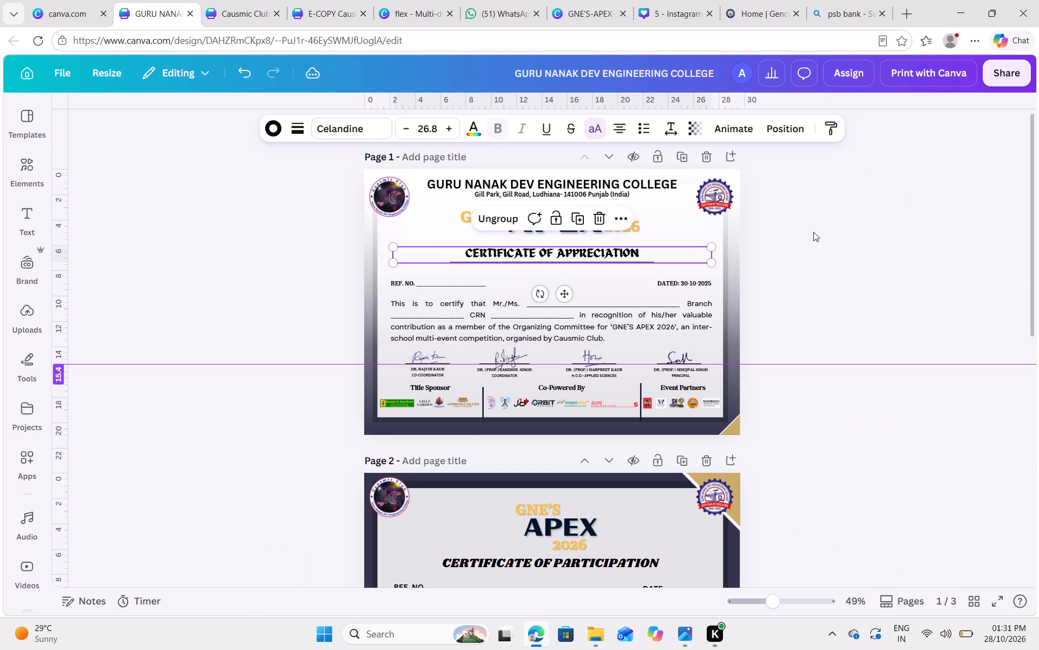
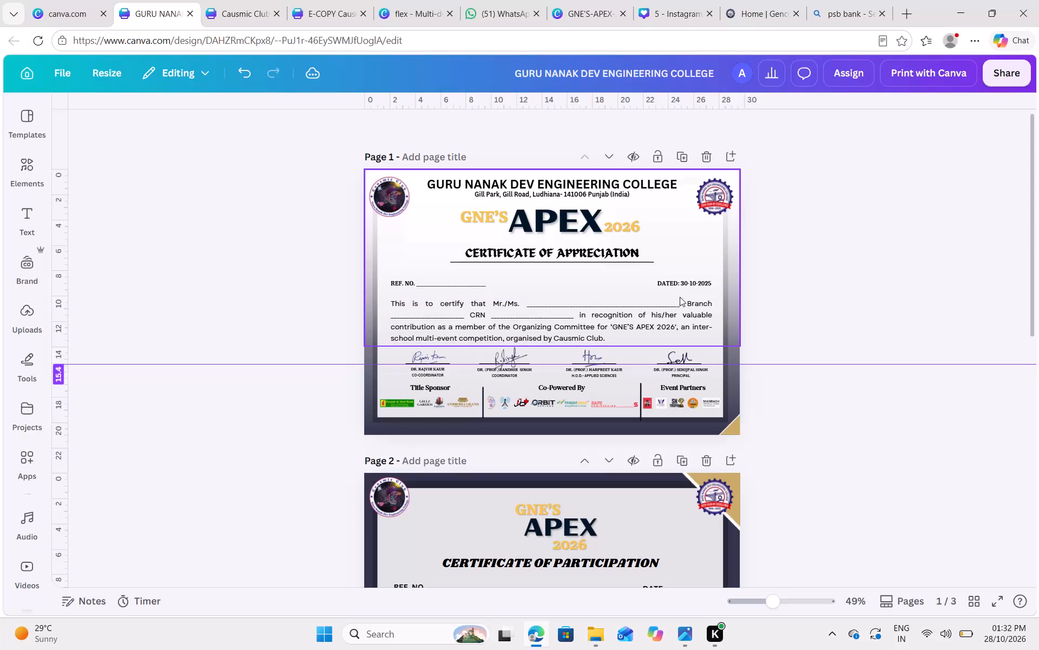
Insert a line break before "Branch" in the Certificate of Appreciation body text on page 1.
left_click(682, 305)
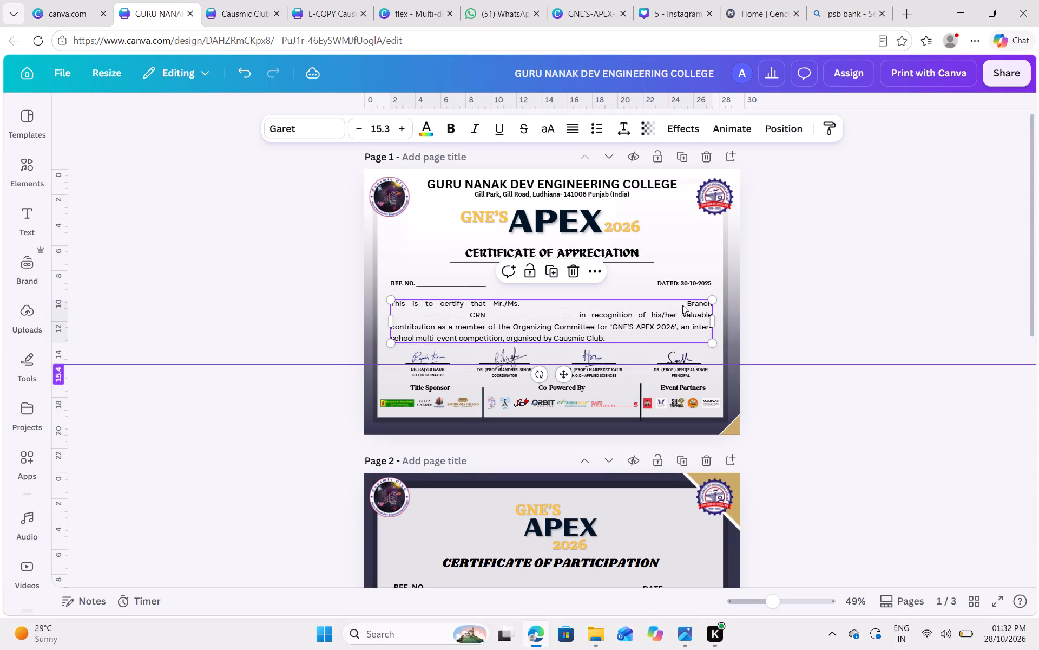
left_click(685, 301)
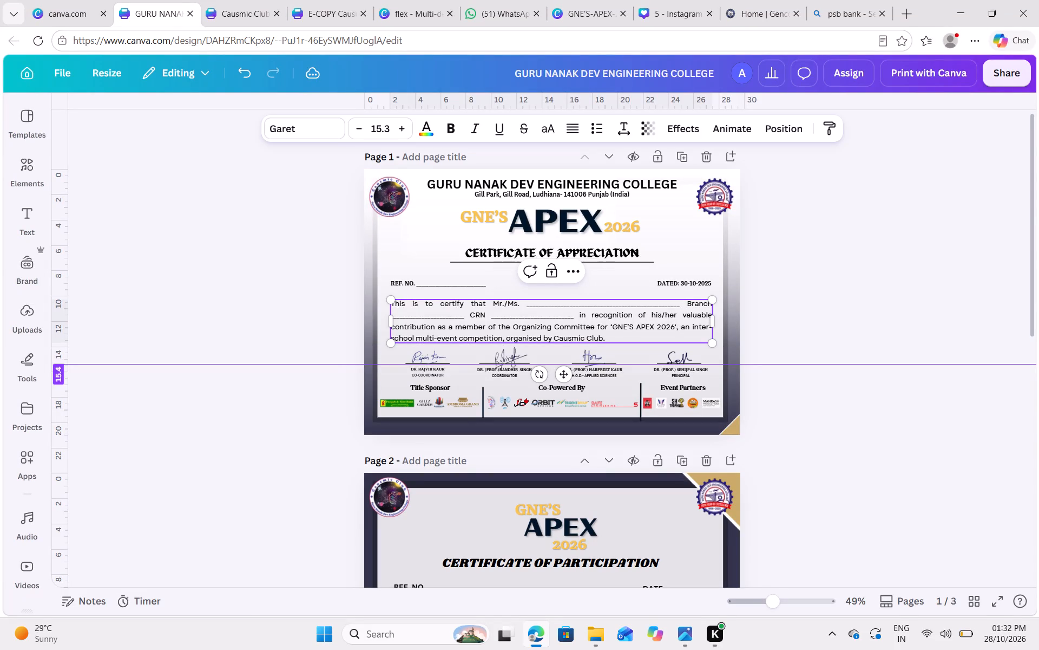
key("Return")
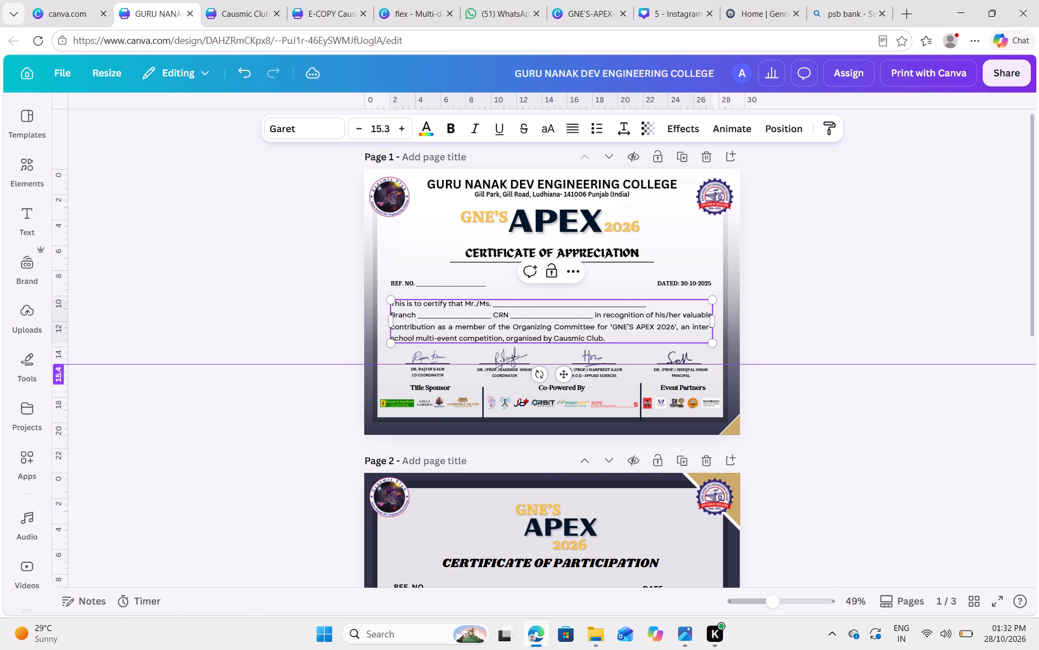
Review the page 2 Certificate of Participation against the 2025 school certificates in the Causmic Club Certificates design.
scroll(675, 309, "down", 1)
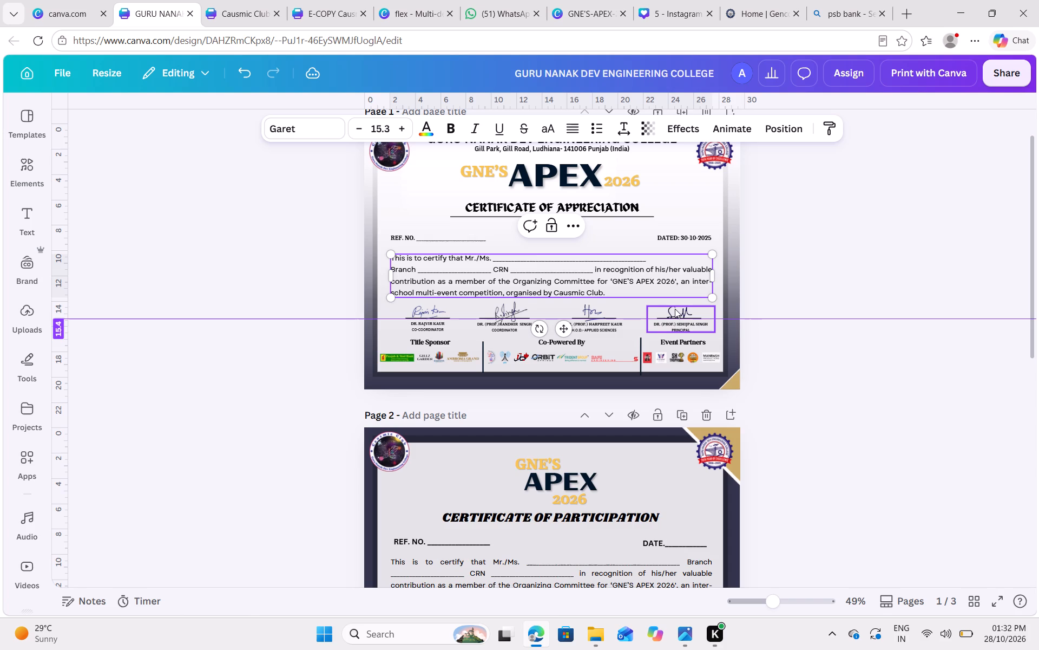
scroll(675, 309, "down", 3)
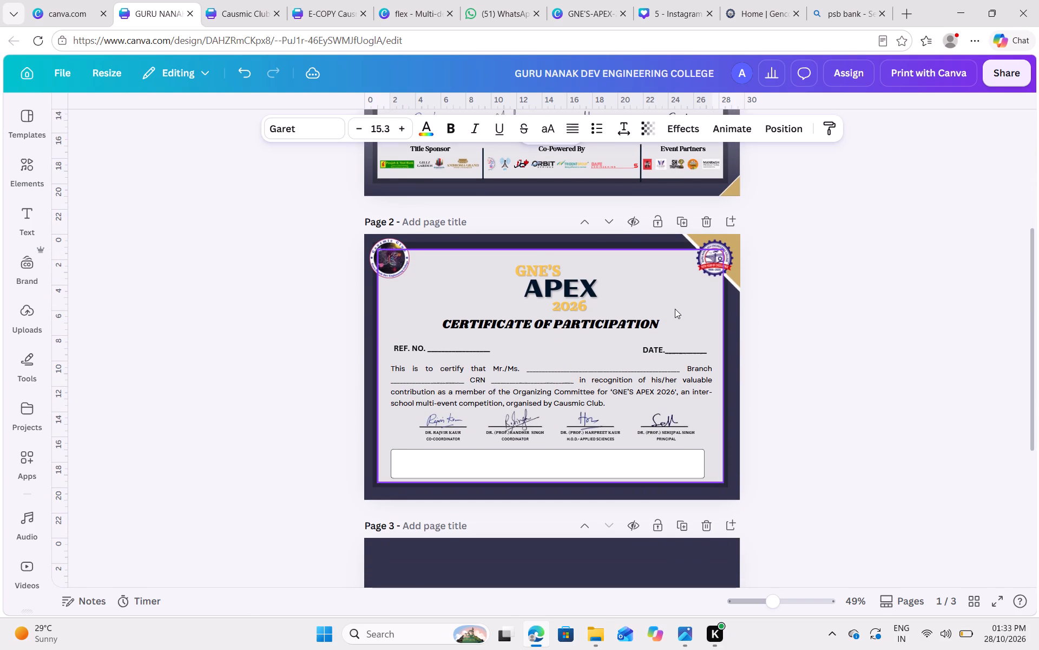
scroll(675, 309, "down", 1)
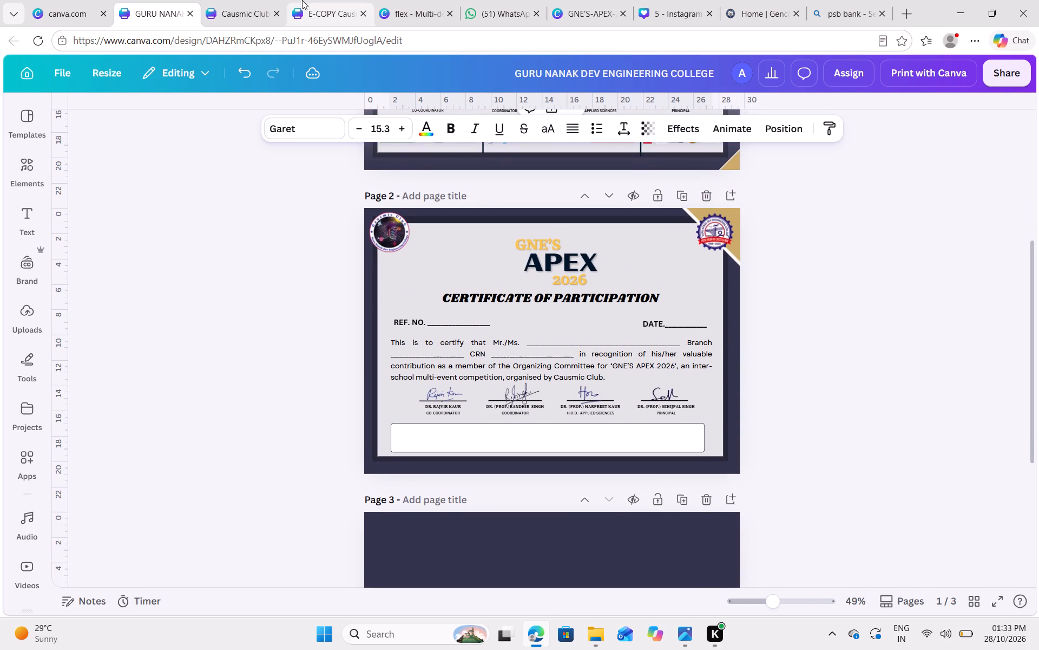
left_click(220, 13)
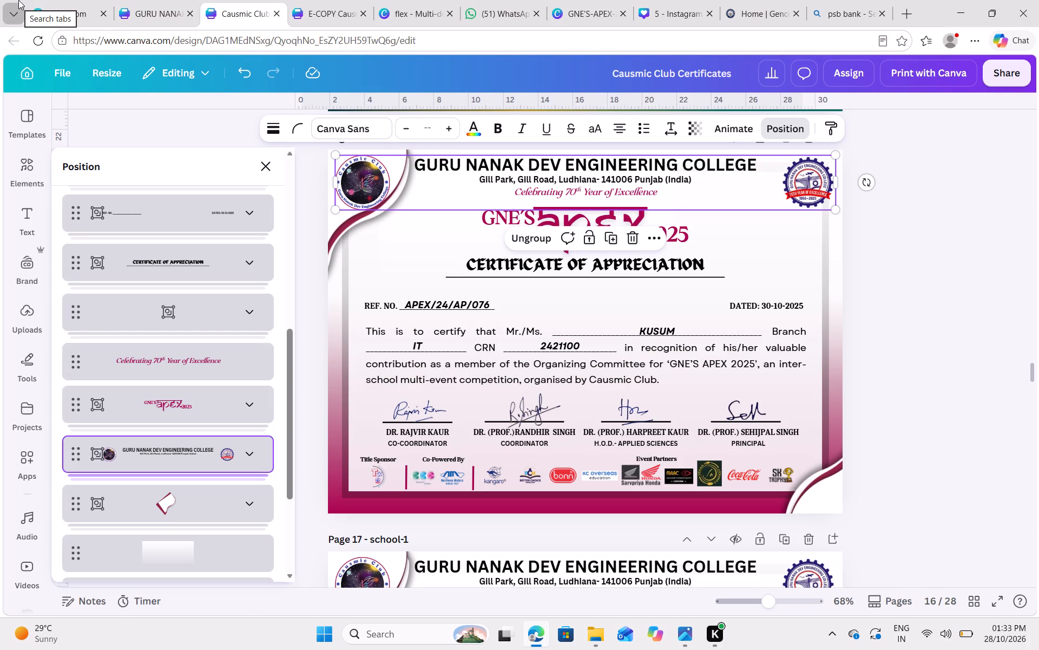
scroll(334, 267, "down", 3)
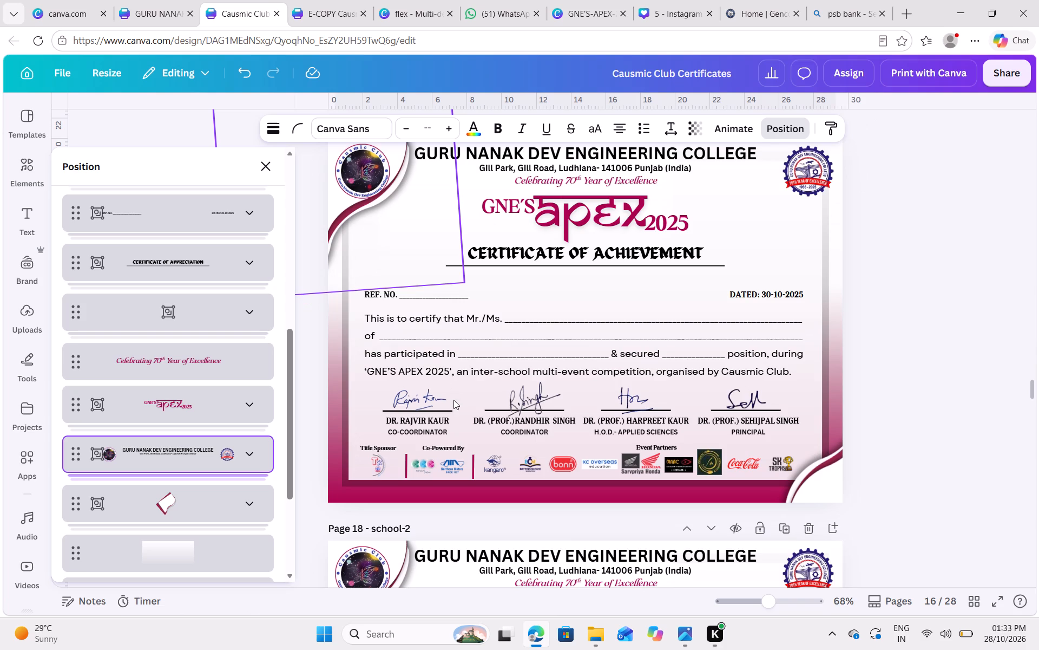
scroll(453, 400, "down", 2)
scroll(453, 400, "up", 5)
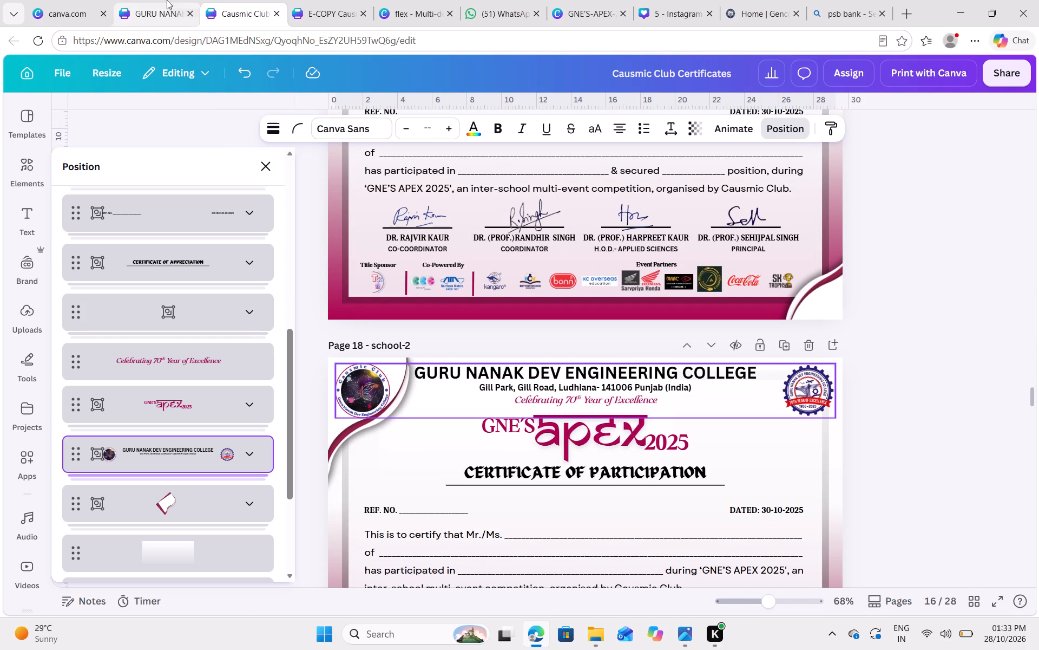
left_click(127, 3)
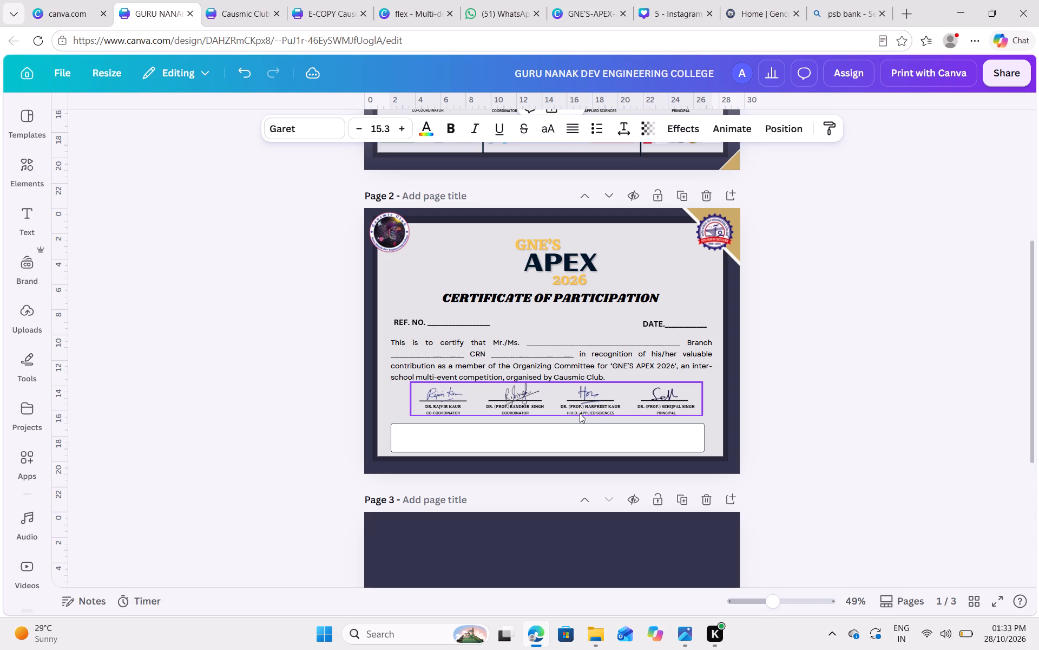
Examine the wording and layout of the 2025 Appreciation and Achievement certificates on pages 16 and 17 of Causmic Club Certificates.
left_click(232, 11)
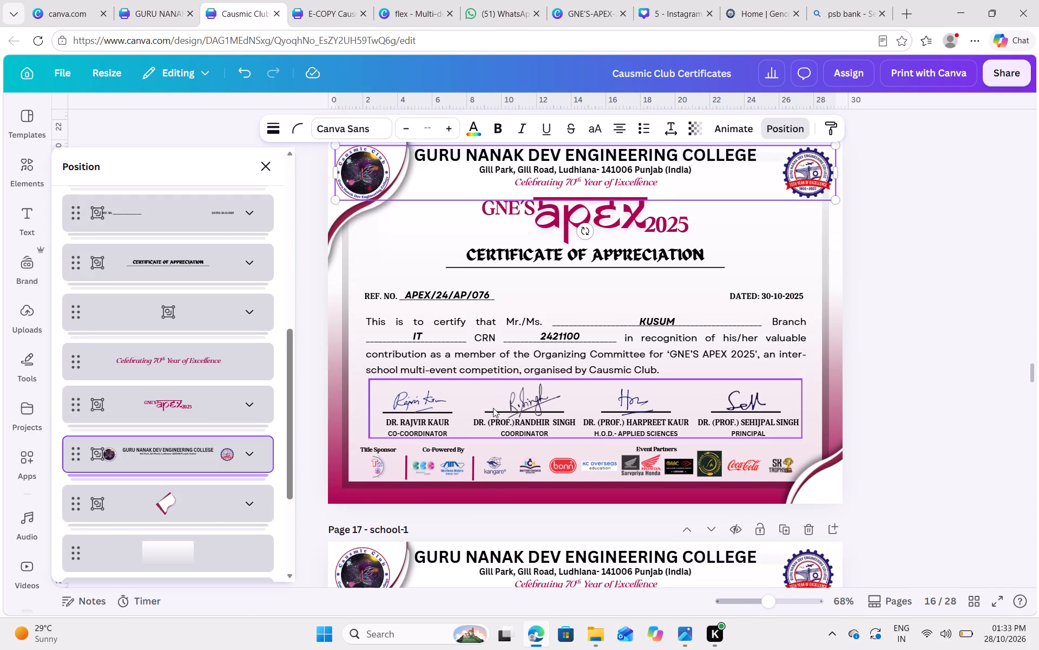
scroll(493, 408, "up", 1)
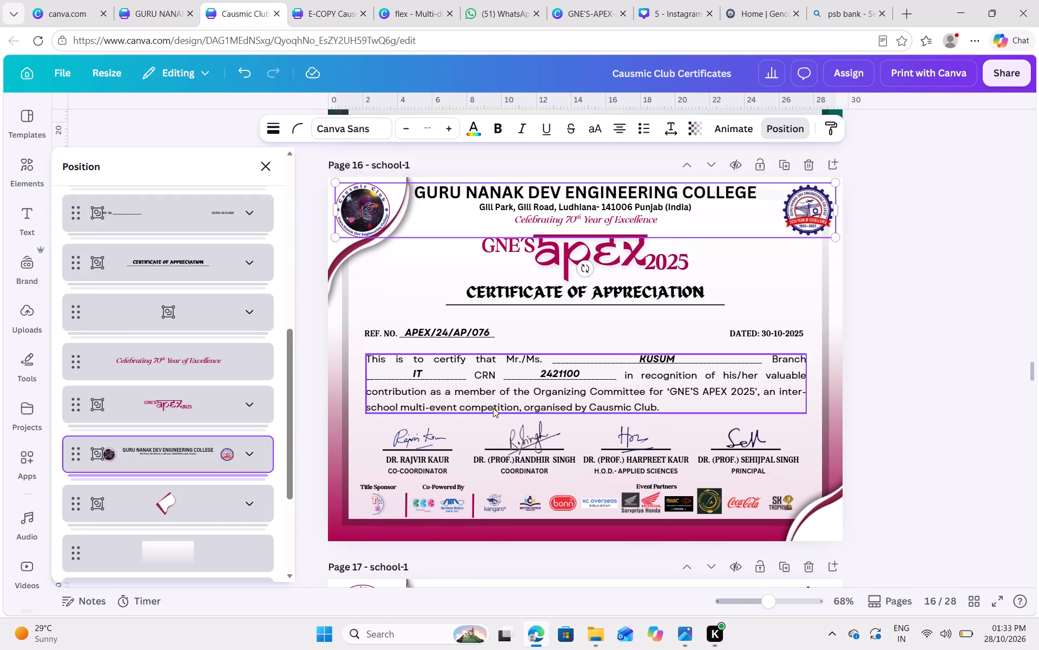
scroll(493, 408, "up", 1)
scroll(493, 408, "down", 4)
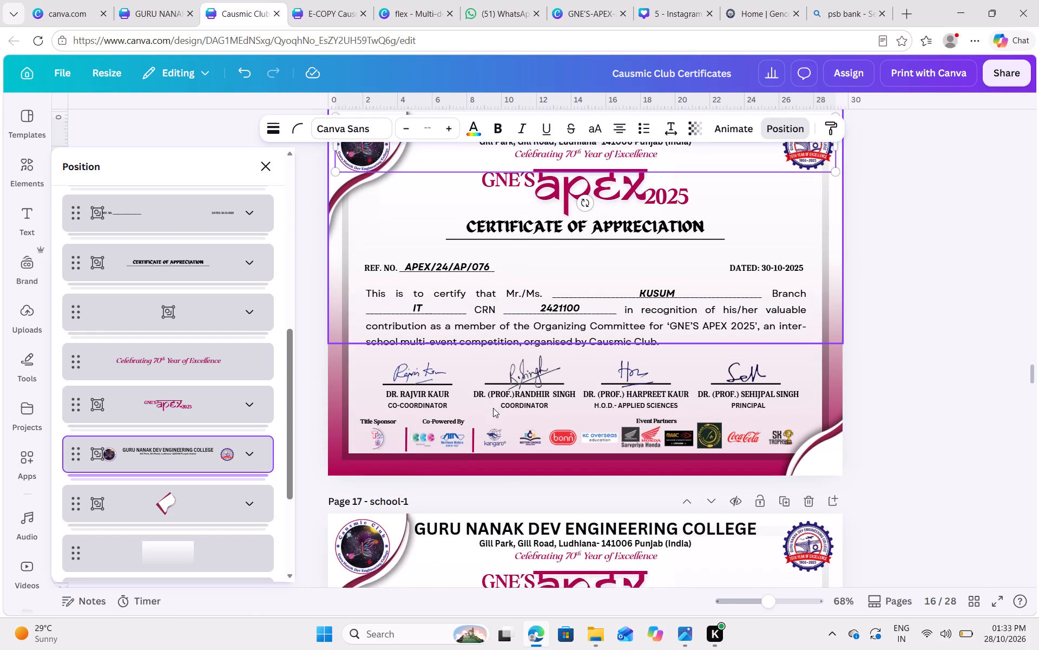
scroll(493, 408, "down", 3)
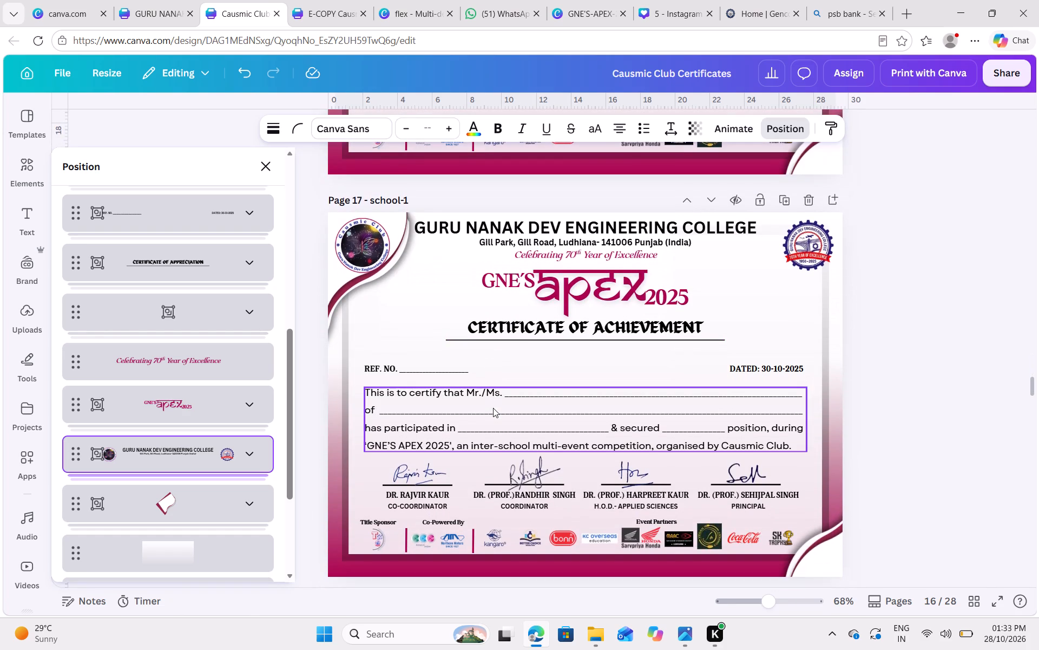
scroll(493, 408, "down", 1)
left_click(139, 0)
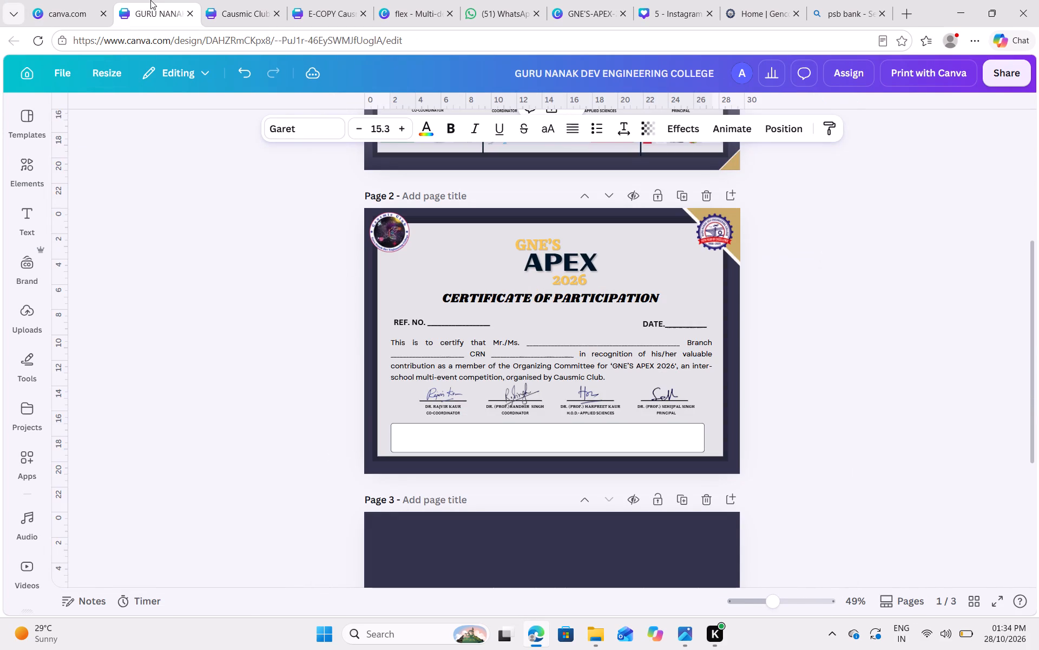
Compare the 2026 certificate pages with the 2025 Achievement and Appreciation certificates in the Causmic Club Certificates design.
scroll(152, 0, "up", 14)
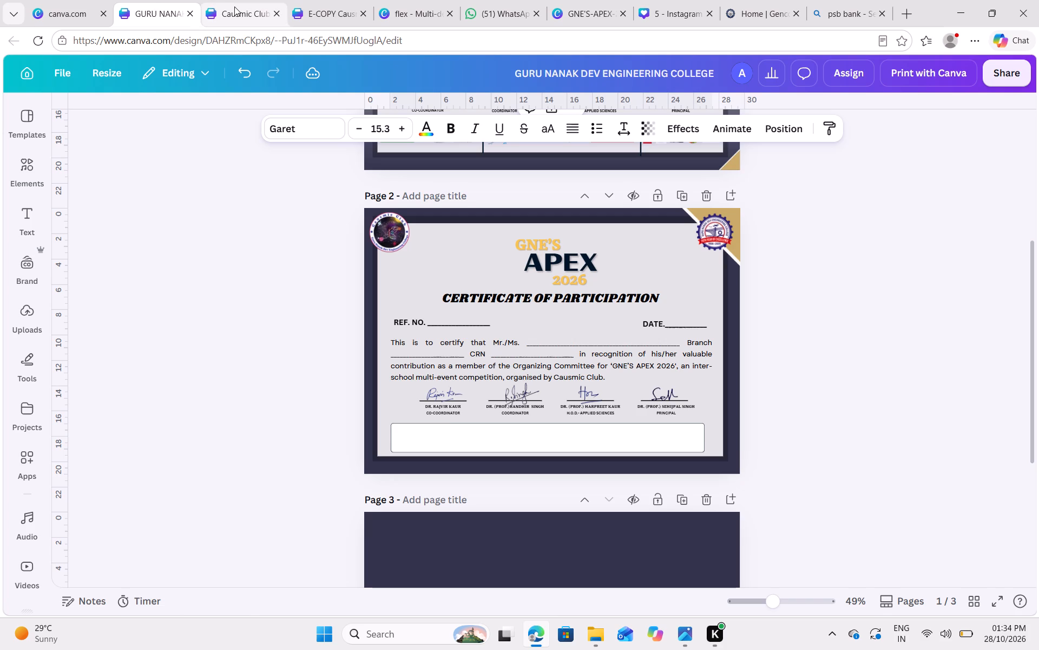
left_click(237, 10)
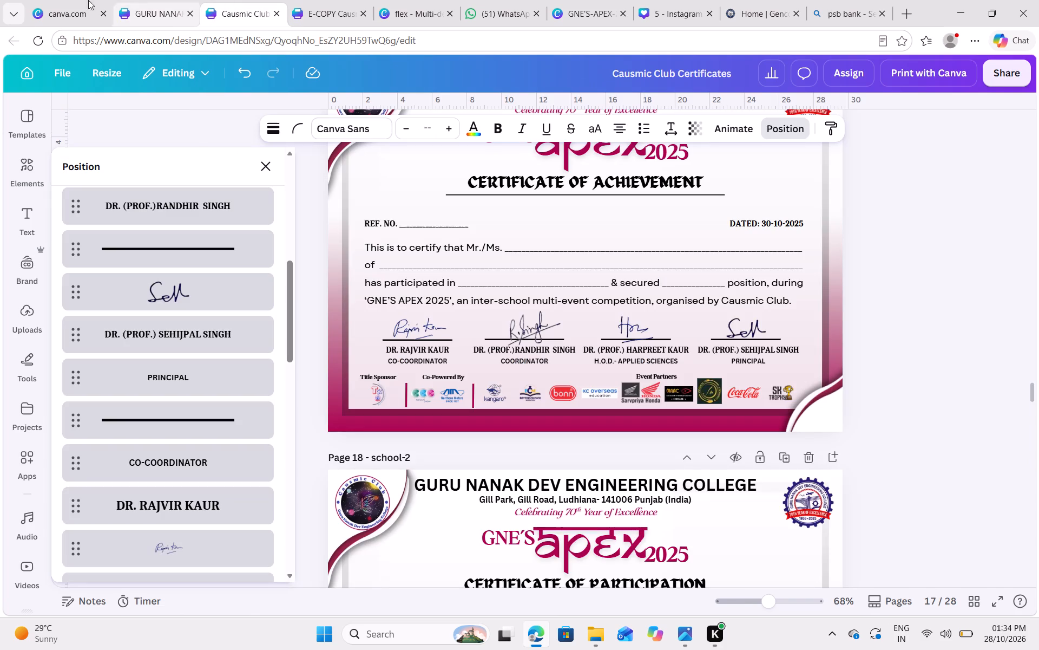
left_click(131, 0)
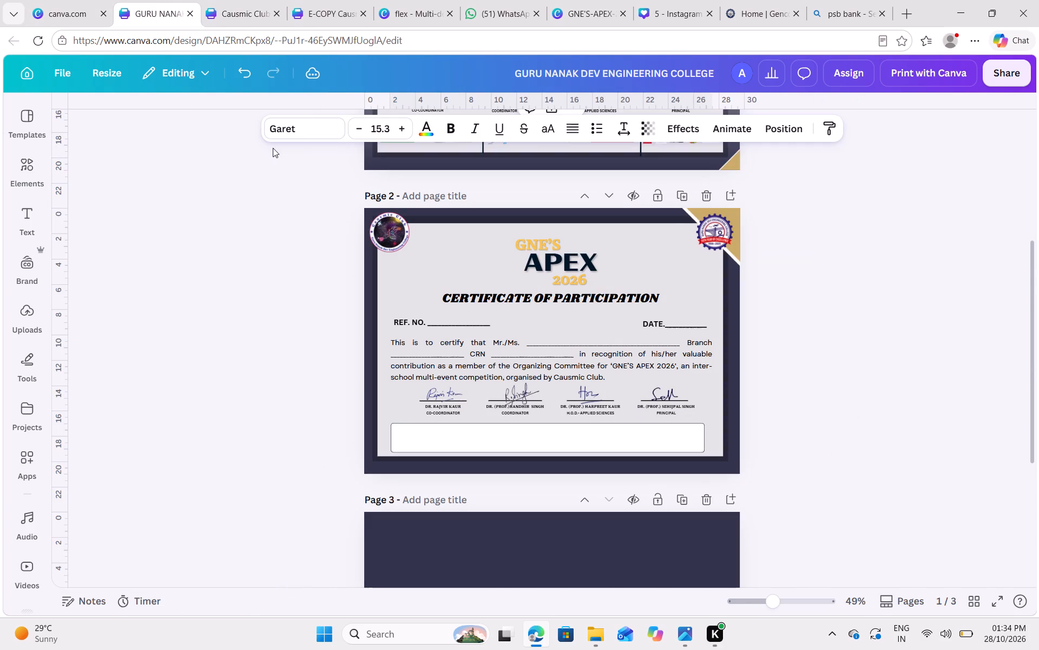
scroll(394, 260, "up", 5)
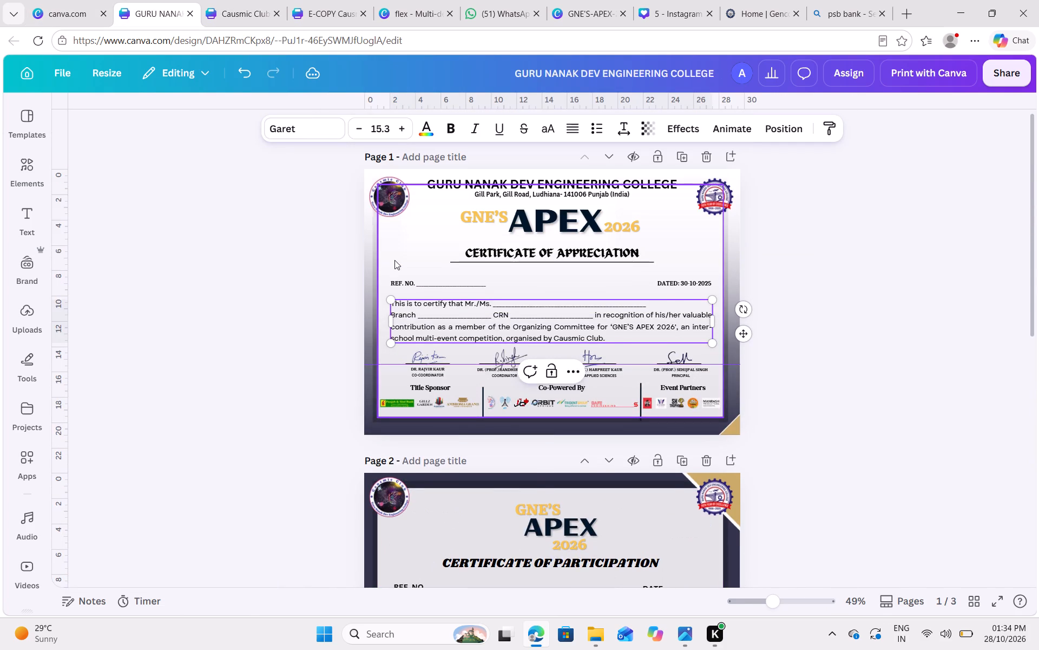
scroll(394, 260, "up", 1)
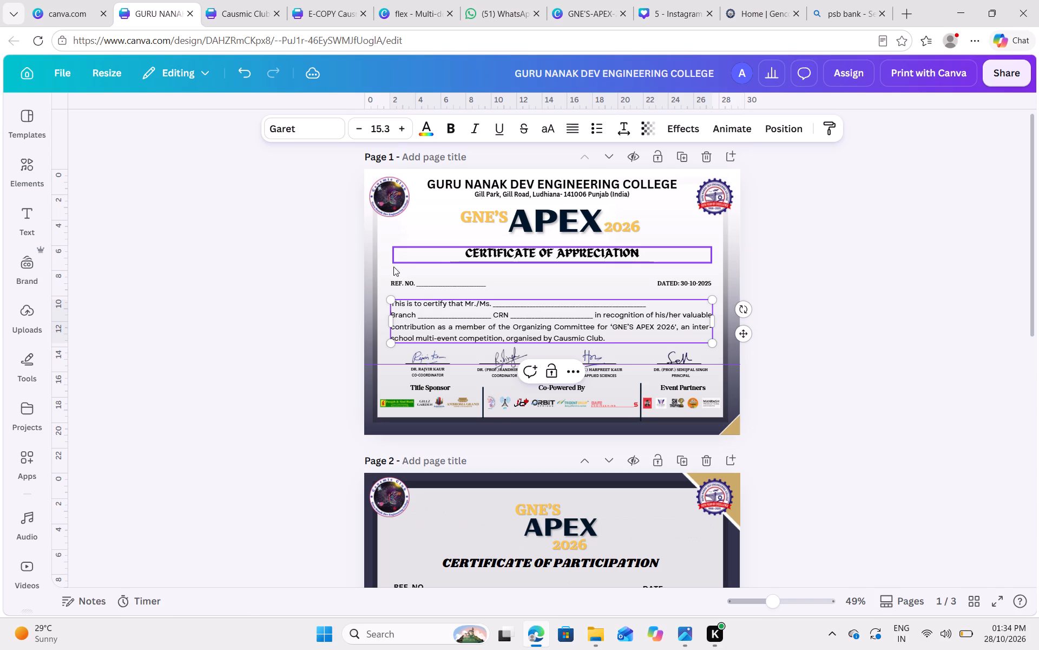
left_click(249, 8)
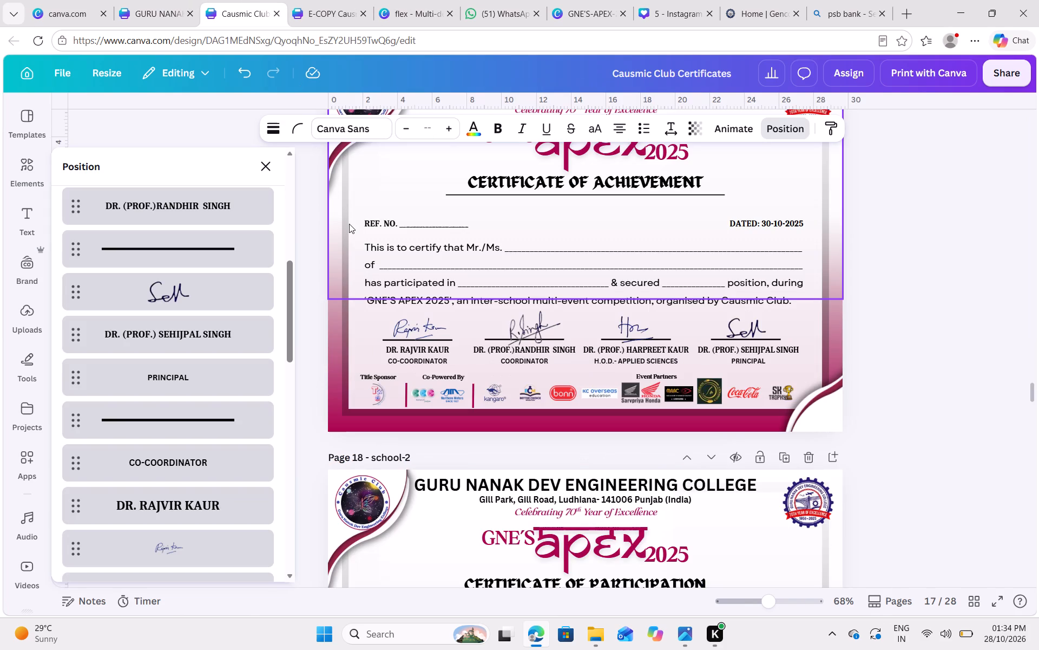
scroll(349, 224, "up", 5)
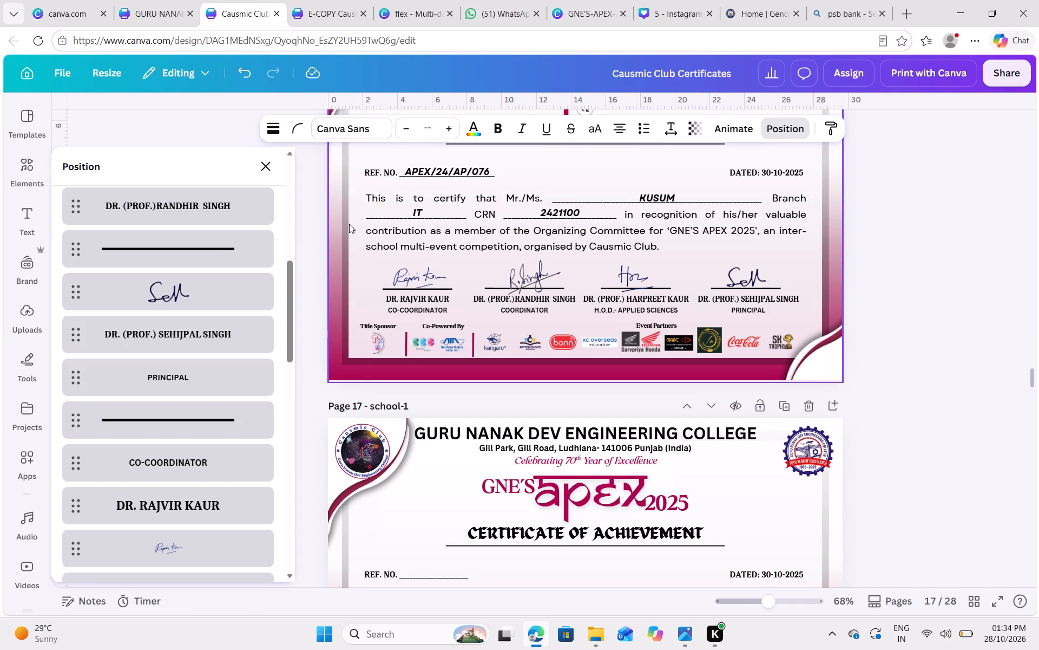
scroll(349, 224, "up", 1)
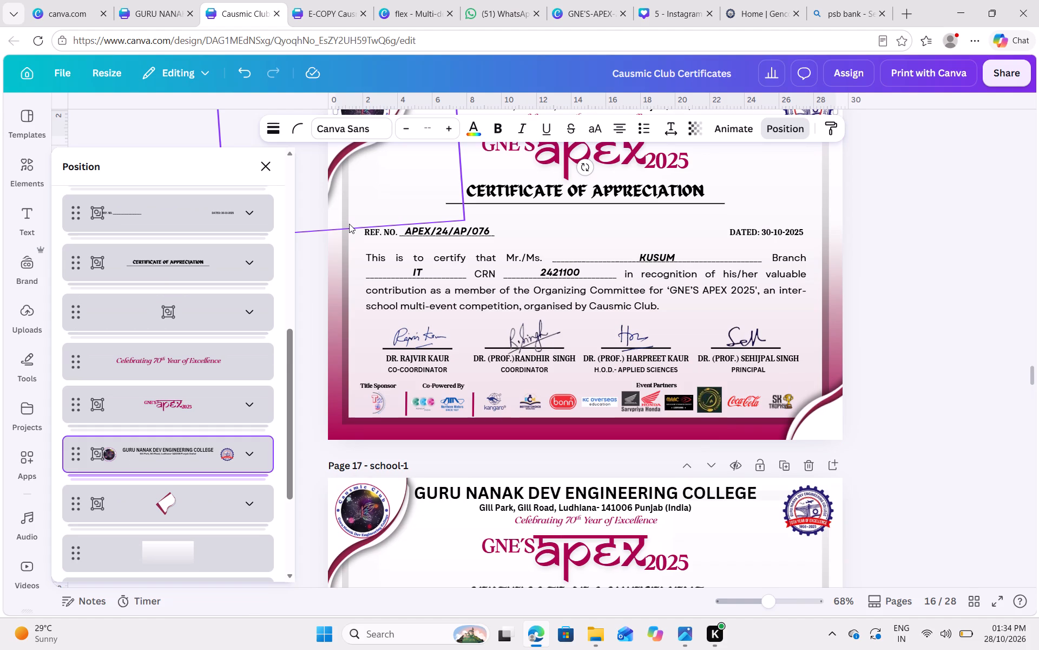